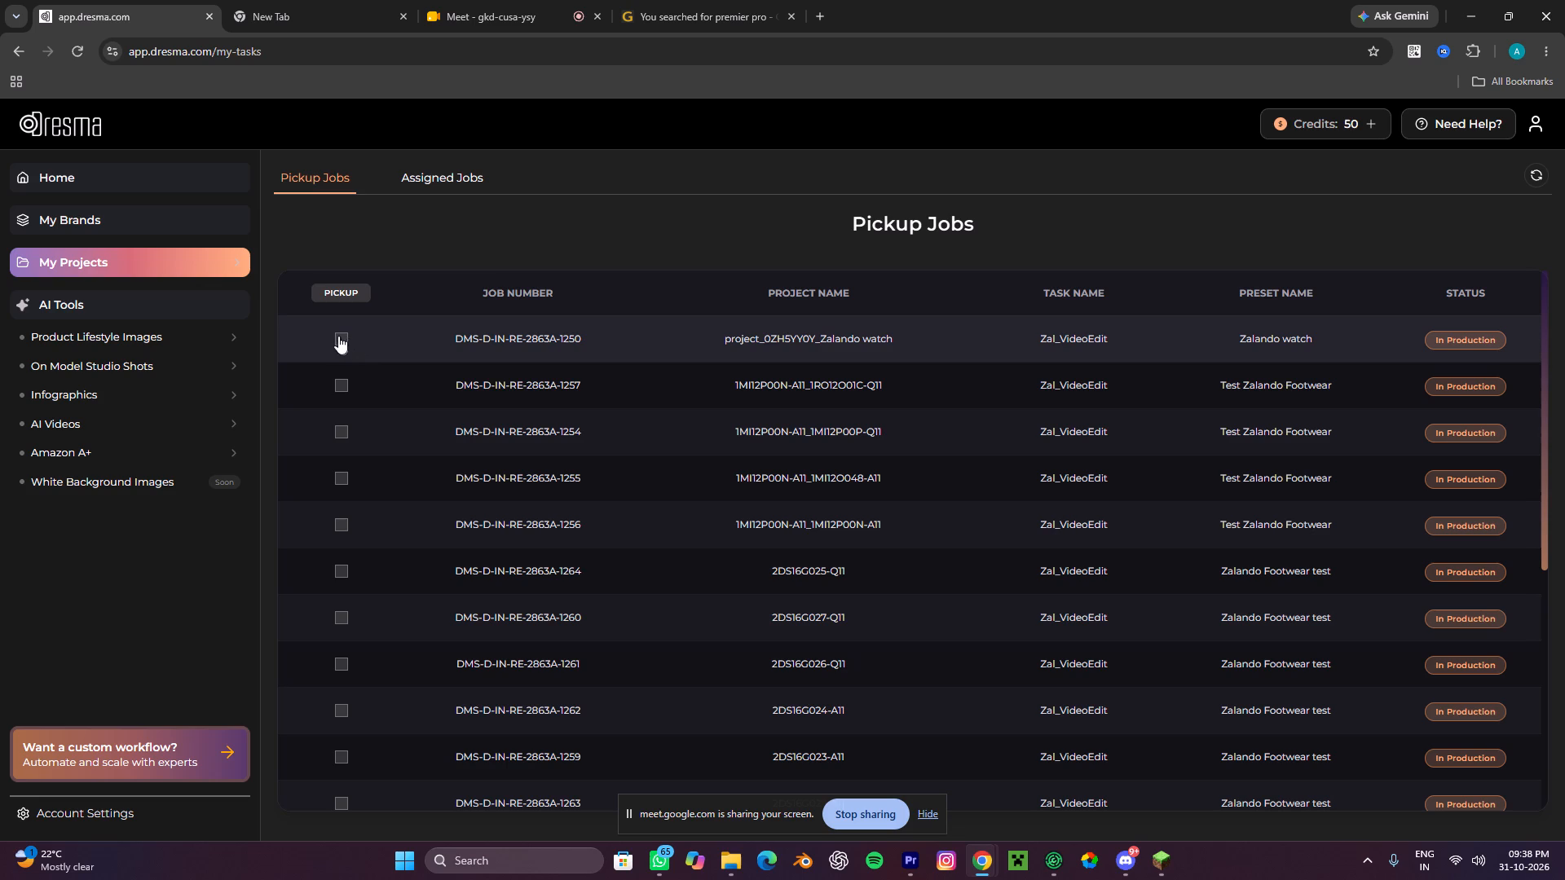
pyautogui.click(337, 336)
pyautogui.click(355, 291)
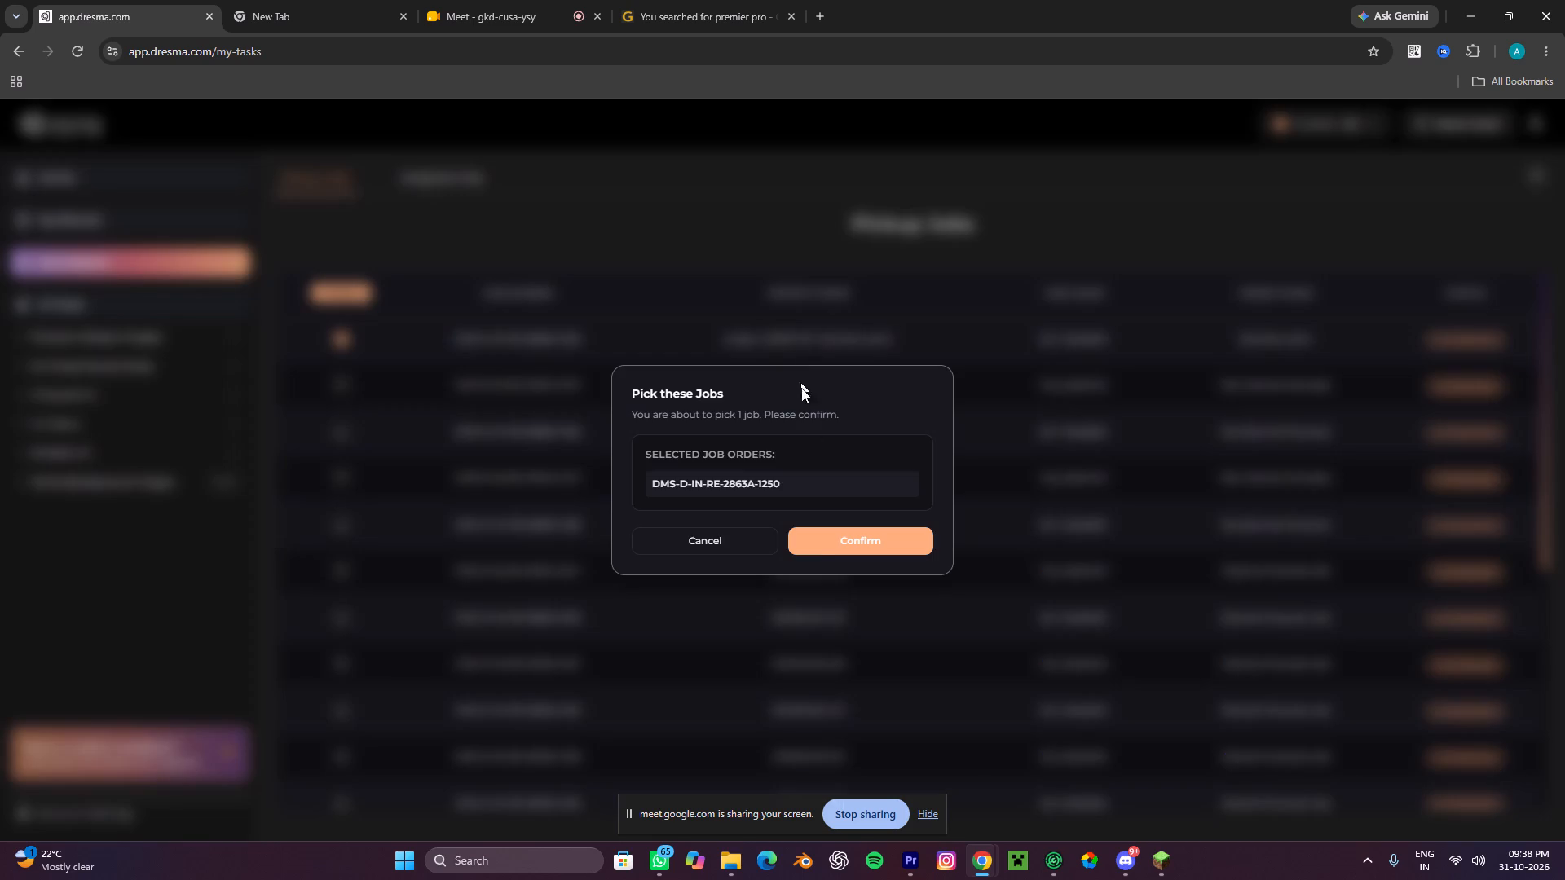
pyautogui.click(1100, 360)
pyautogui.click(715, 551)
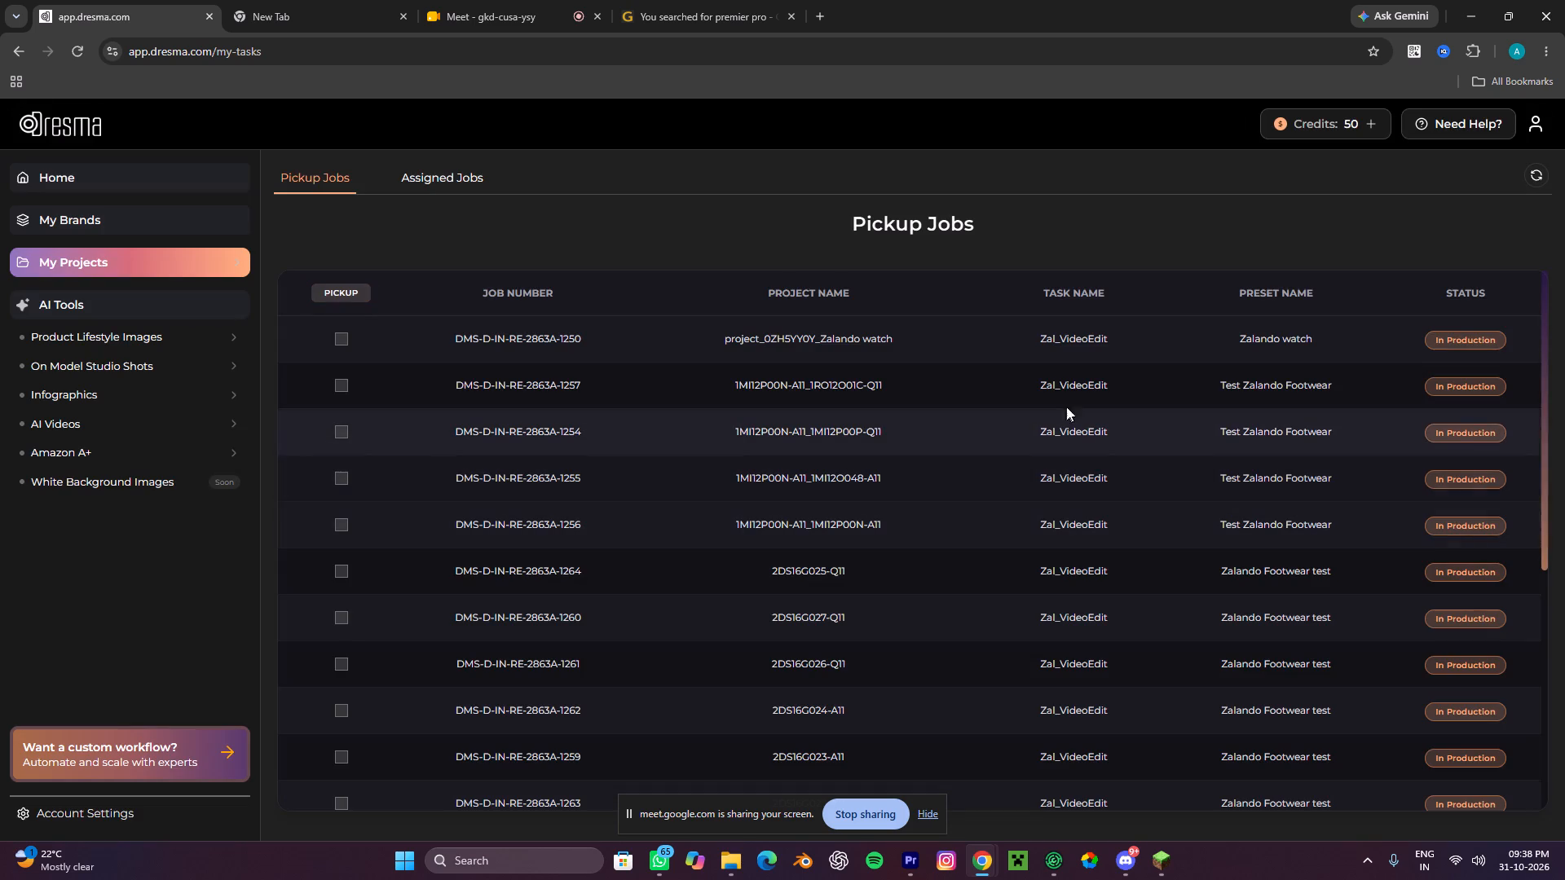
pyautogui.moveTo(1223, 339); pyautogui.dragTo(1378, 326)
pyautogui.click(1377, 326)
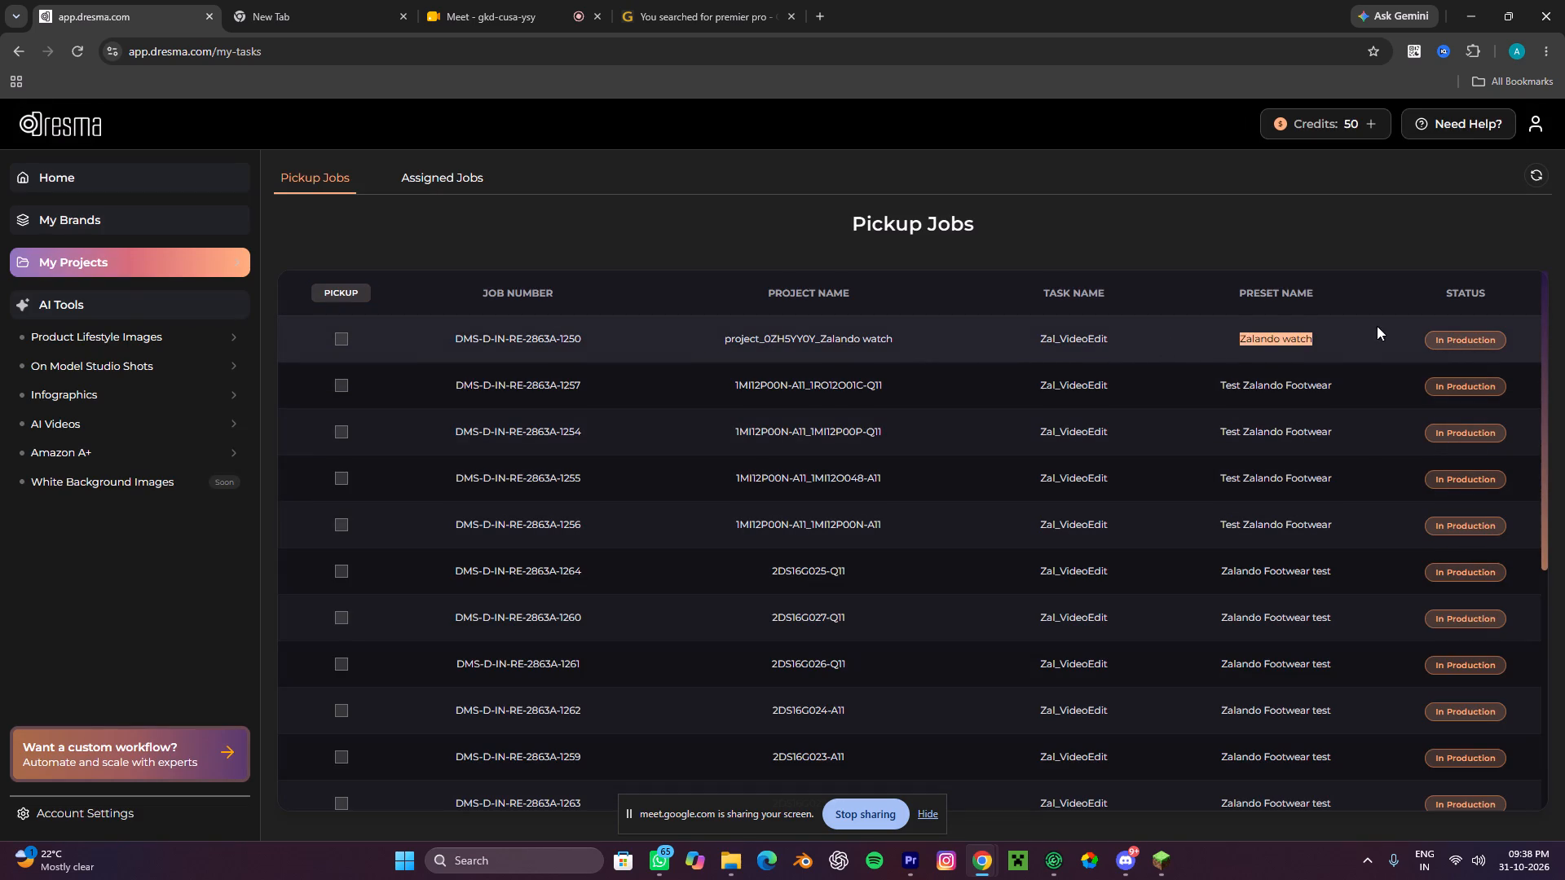
# Pick up the job DMS-D-IN-RE-2863A-1250 with the Zalando watch preset and confirm the assignment.
pyautogui.click(346, 341)
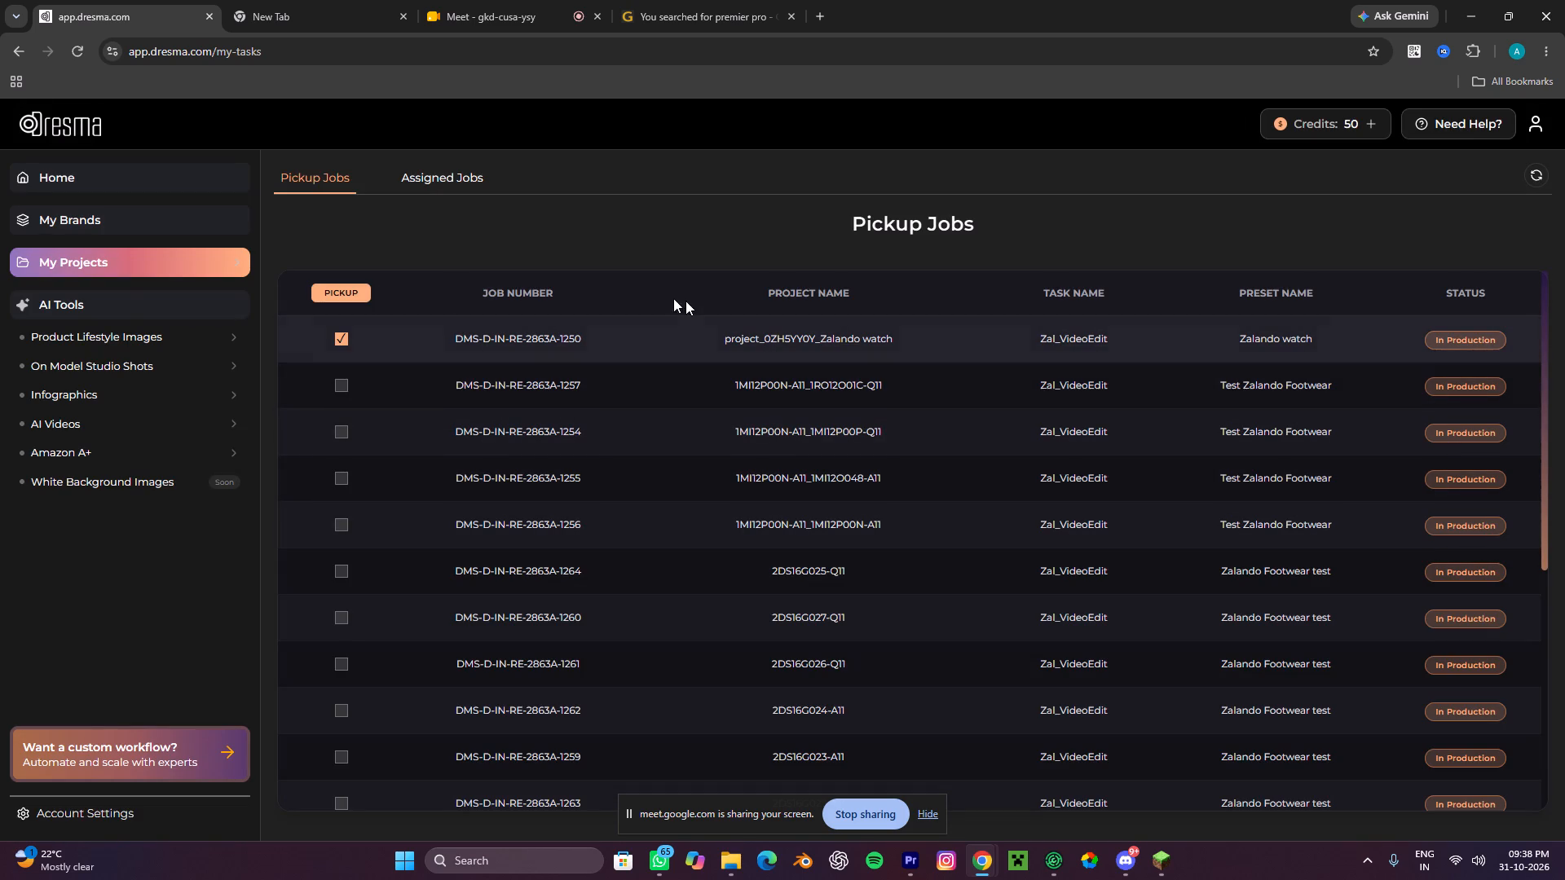
pyautogui.click(353, 296)
pyautogui.click(886, 549)
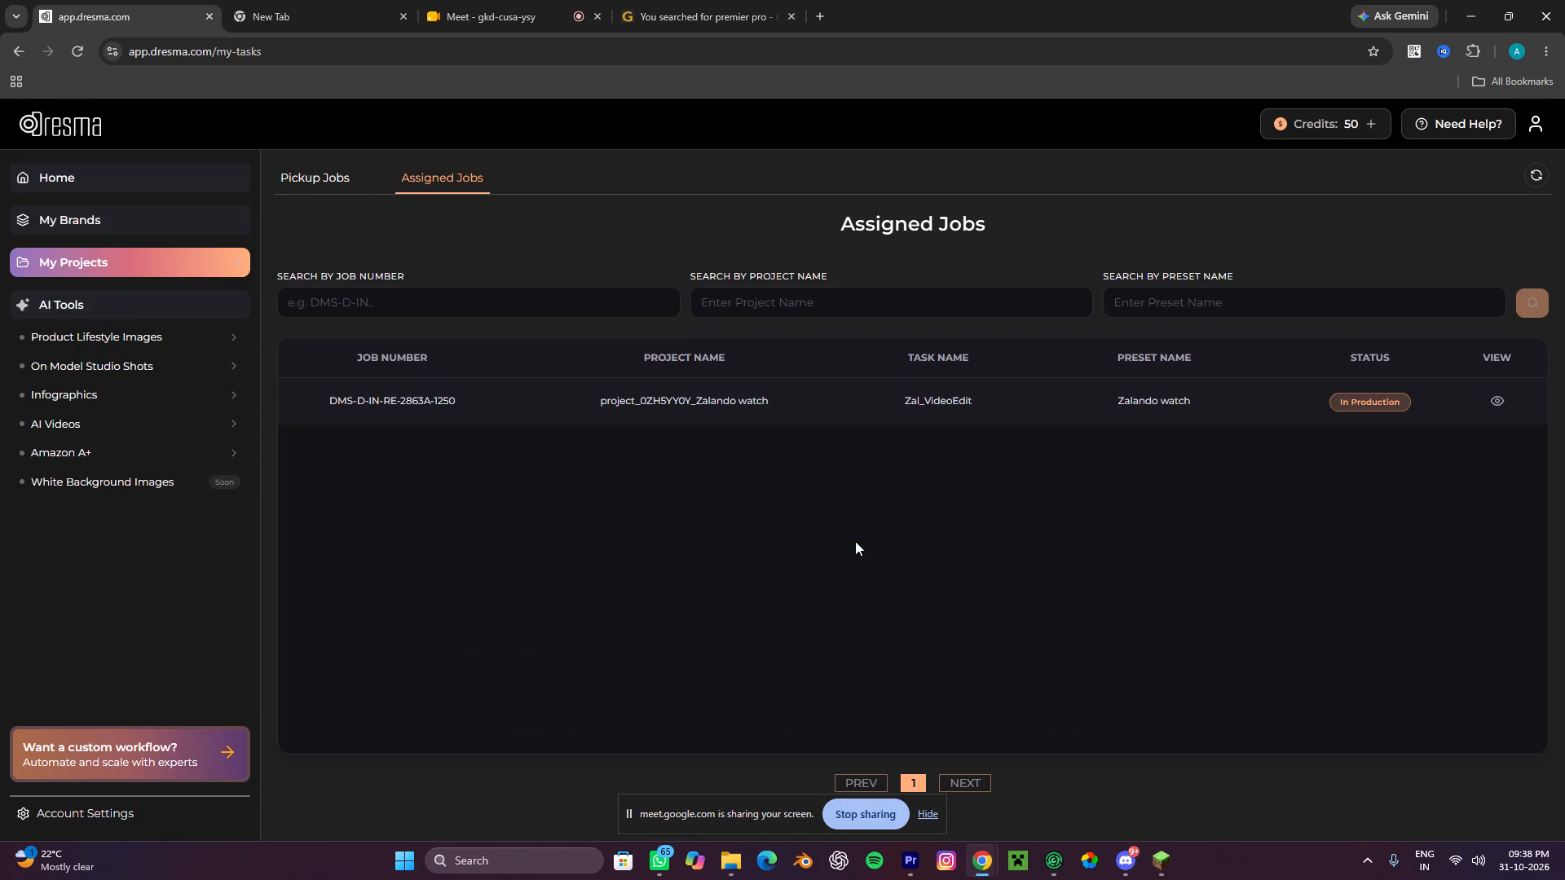
# Open the assigned Zalando watch job for viewing.
pyautogui.click(1497, 398)
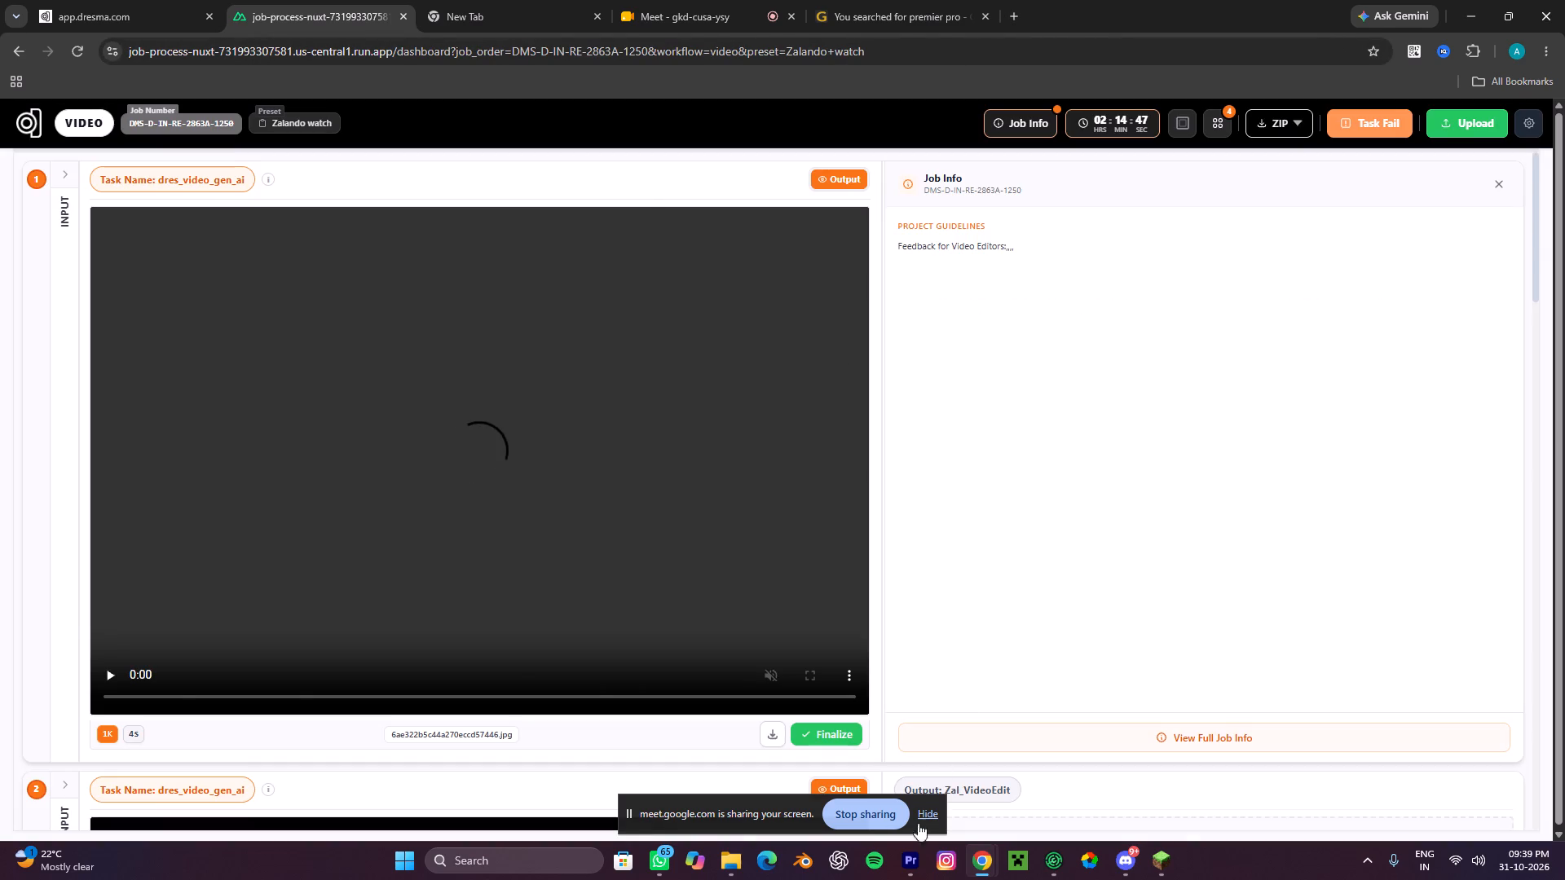
# Switch to Adobe Premiere and create a new project named "dresma watch" in the default location without a template.
pyautogui.click(910, 856)
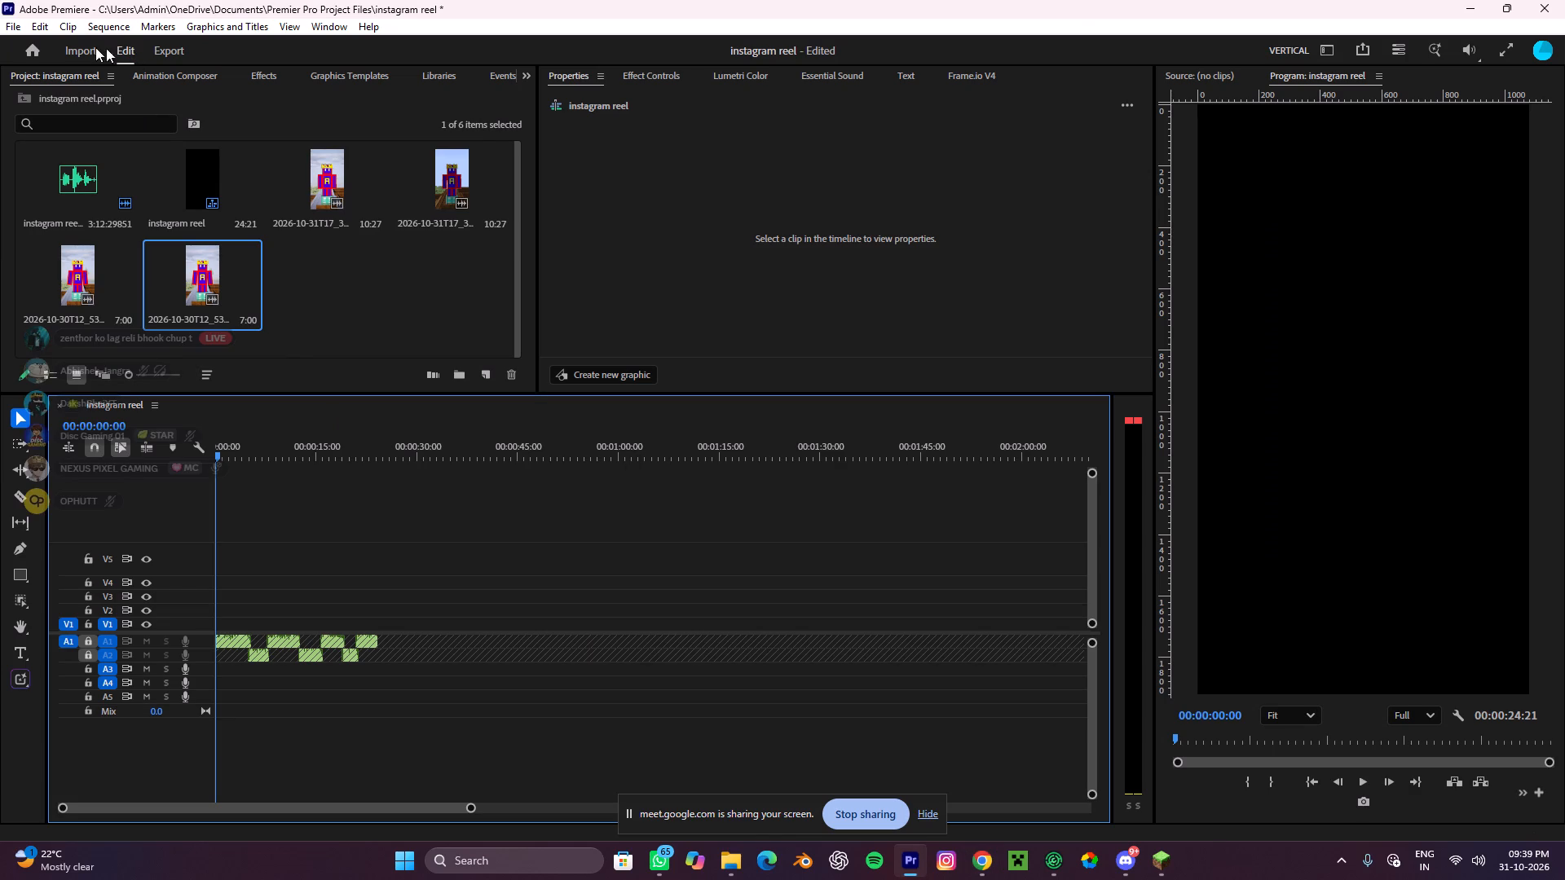
pyautogui.click(33, 50)
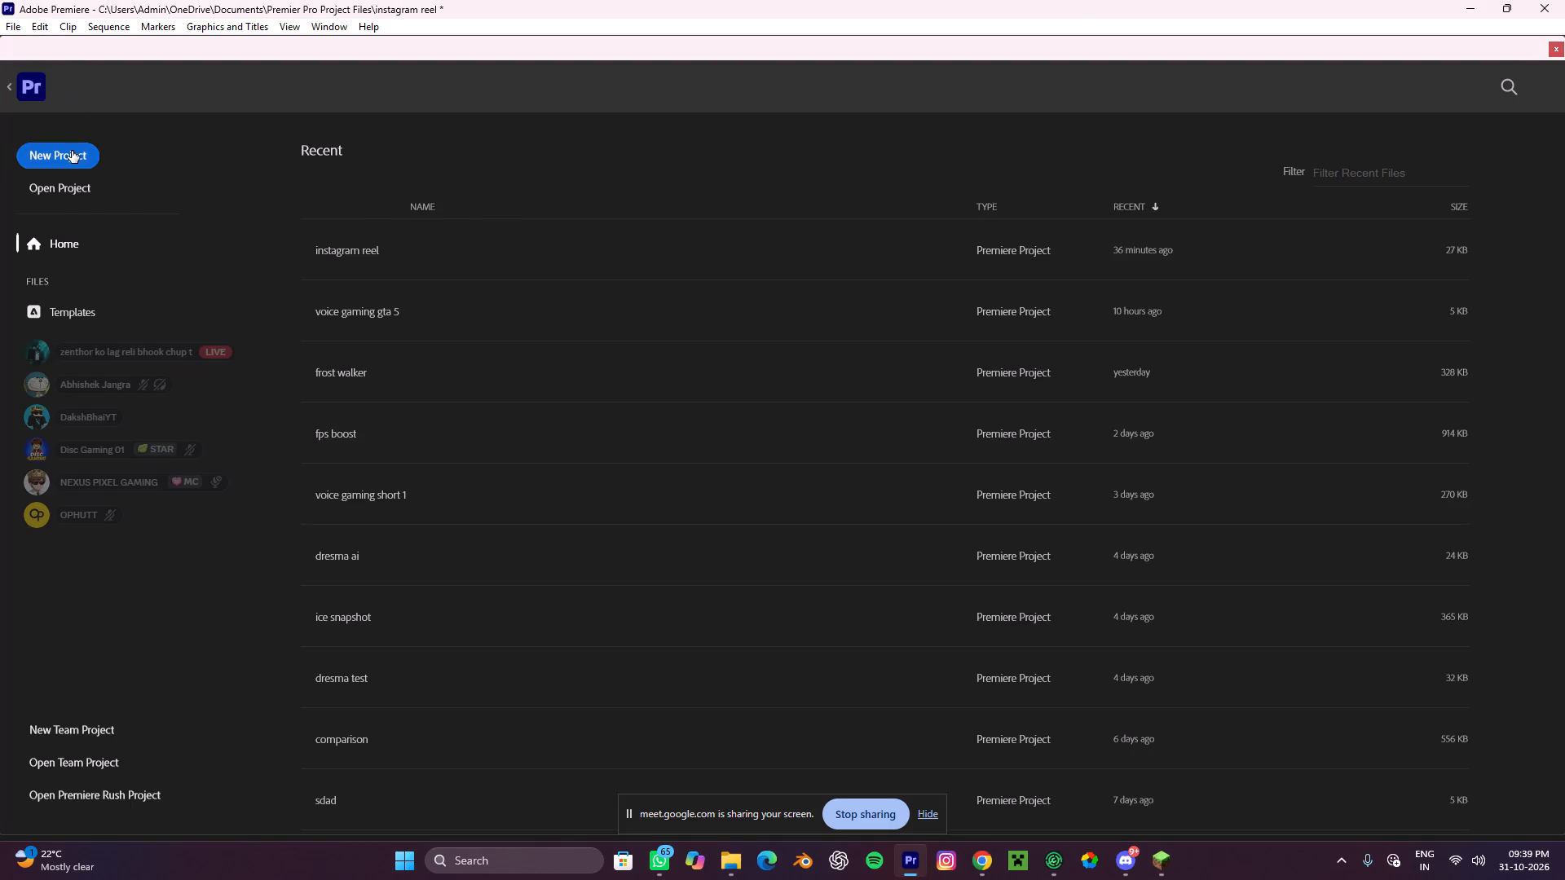
pyautogui.click(72, 151)
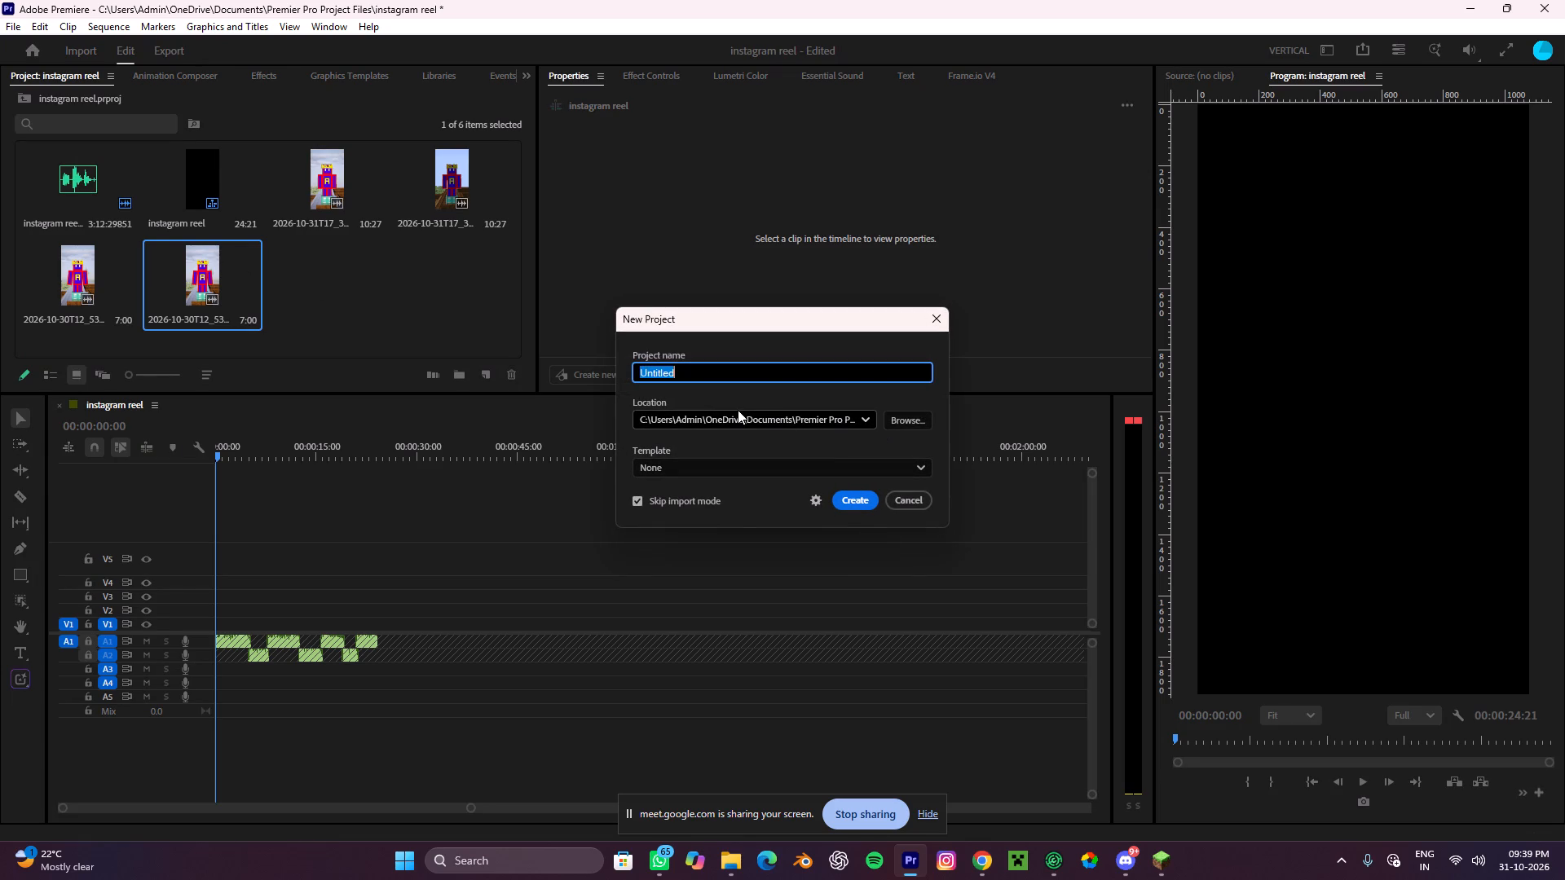
pyautogui.write('dresma watch')
pyautogui.press('Return')
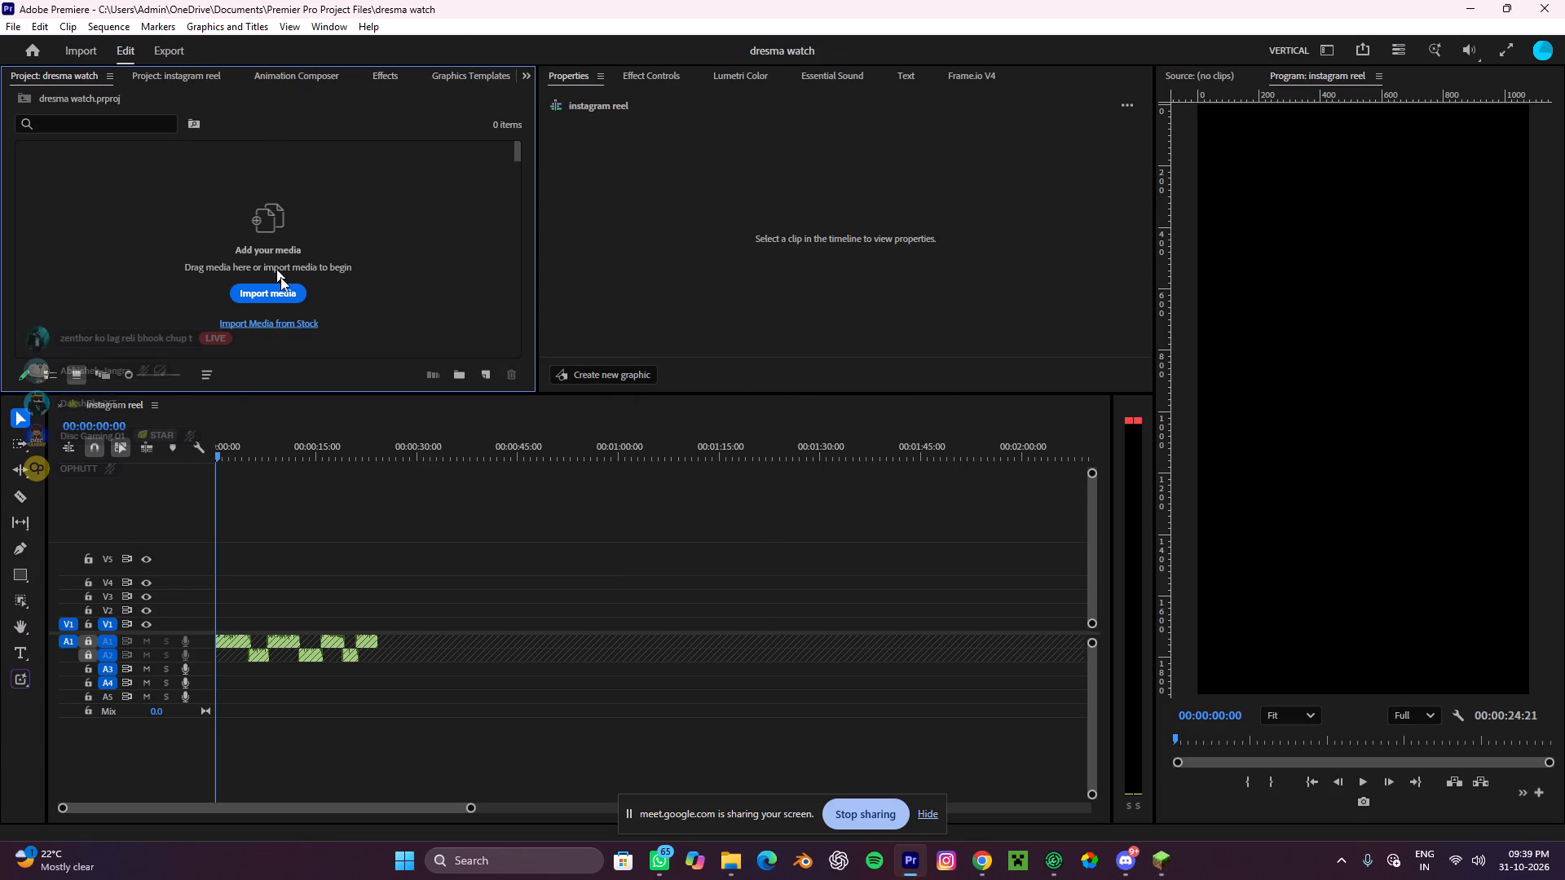
# Create a new sequence from the HD 1080p 23.976 fps preset, keeping the default sequence name.
pyautogui.click(489, 367)
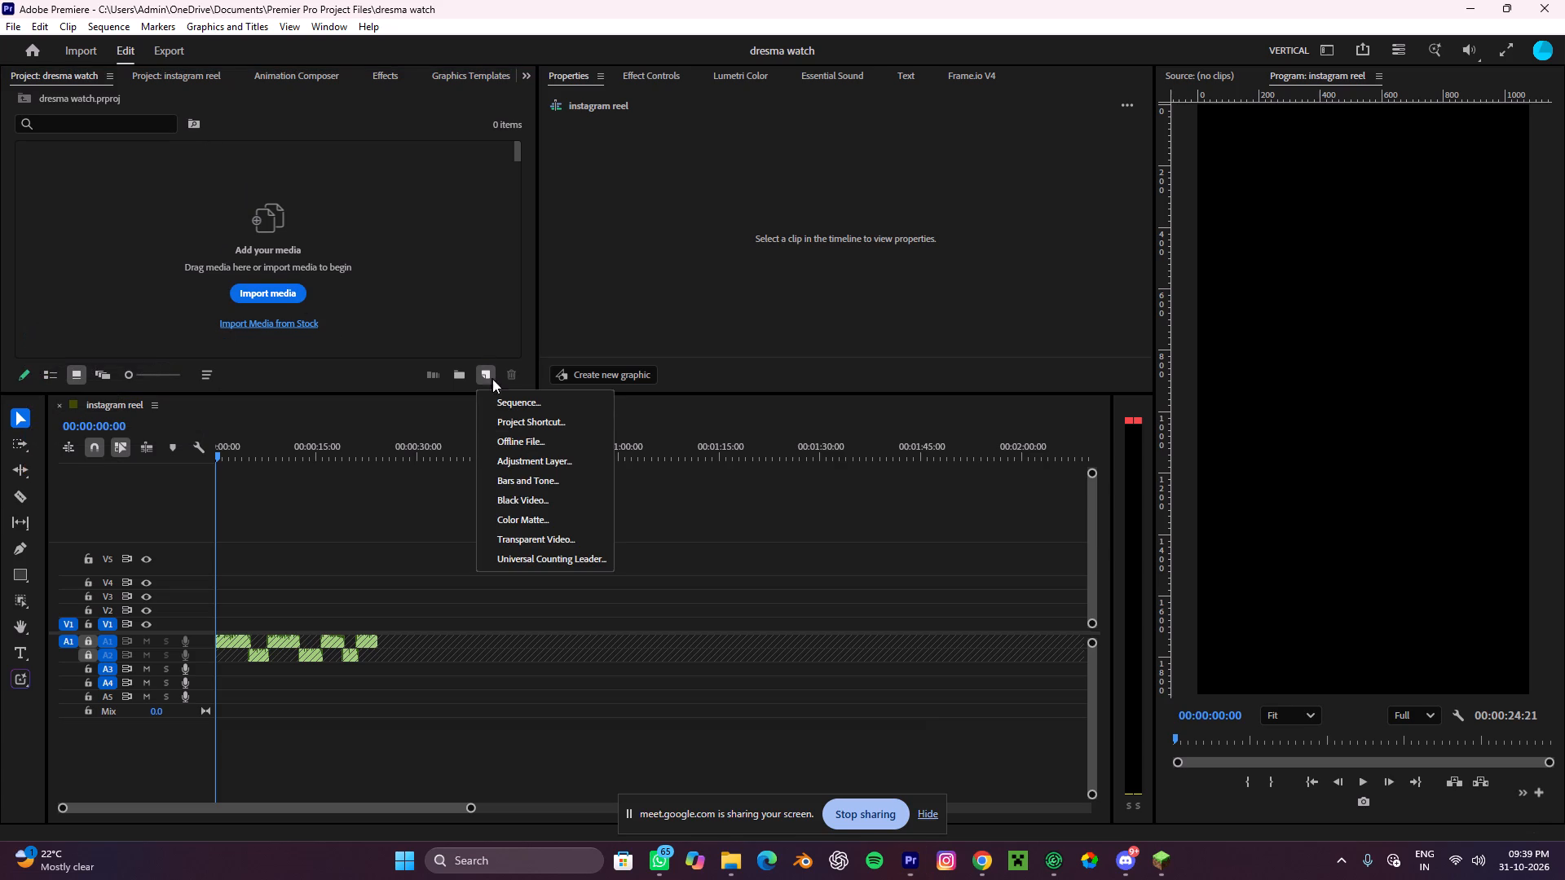
pyautogui.click(541, 410)
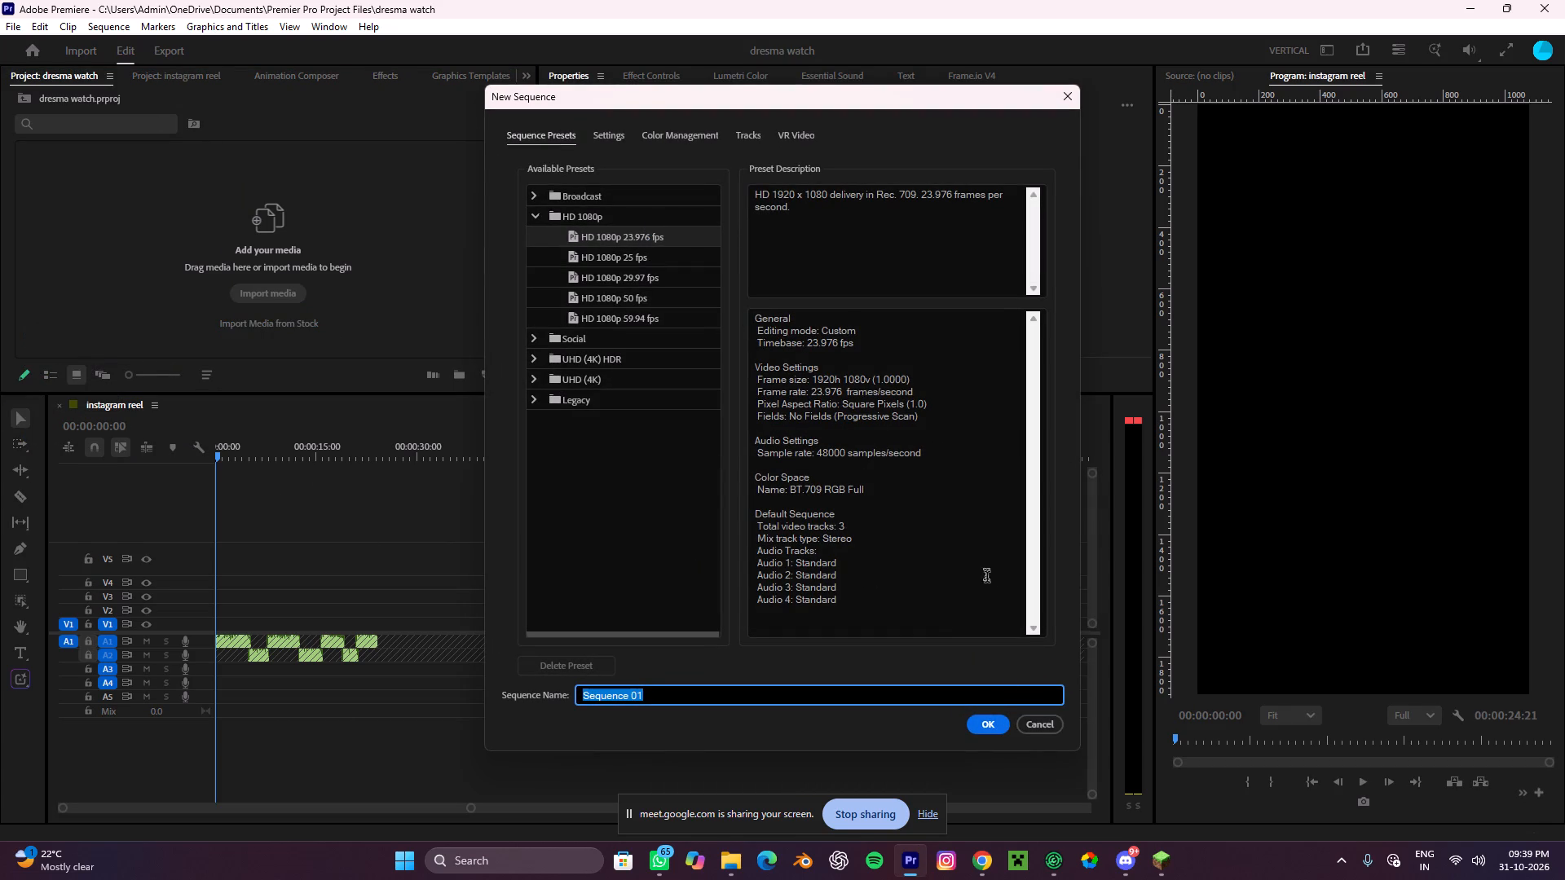
pyautogui.click(996, 725)
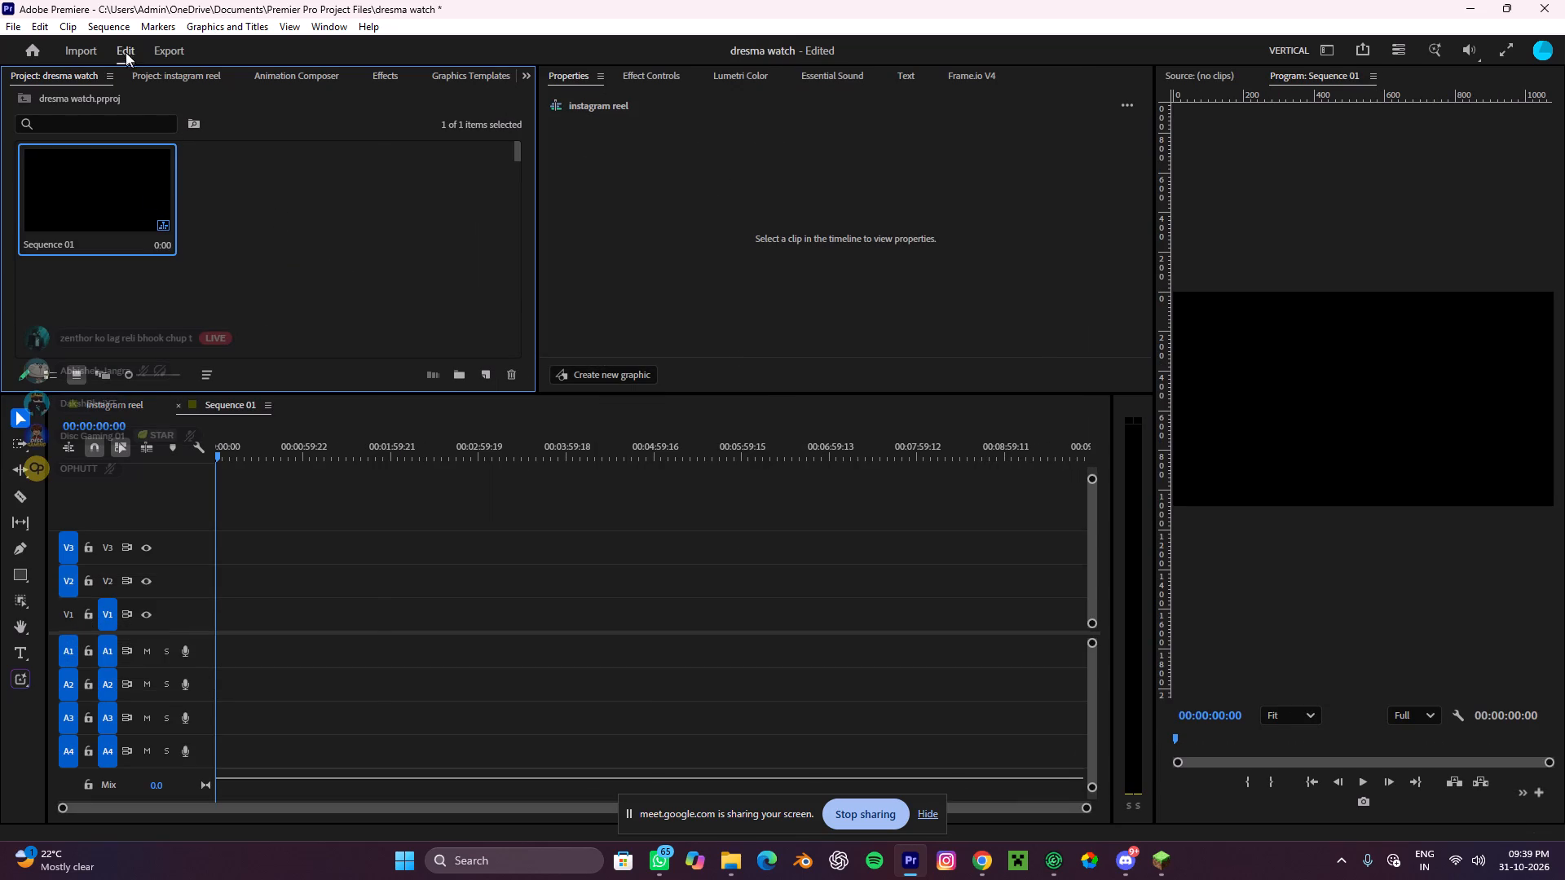
# Open the new sequence's settings and its horizontal frame size for editing.
pyautogui.click(109, 25)
pyautogui.click(176, 39)
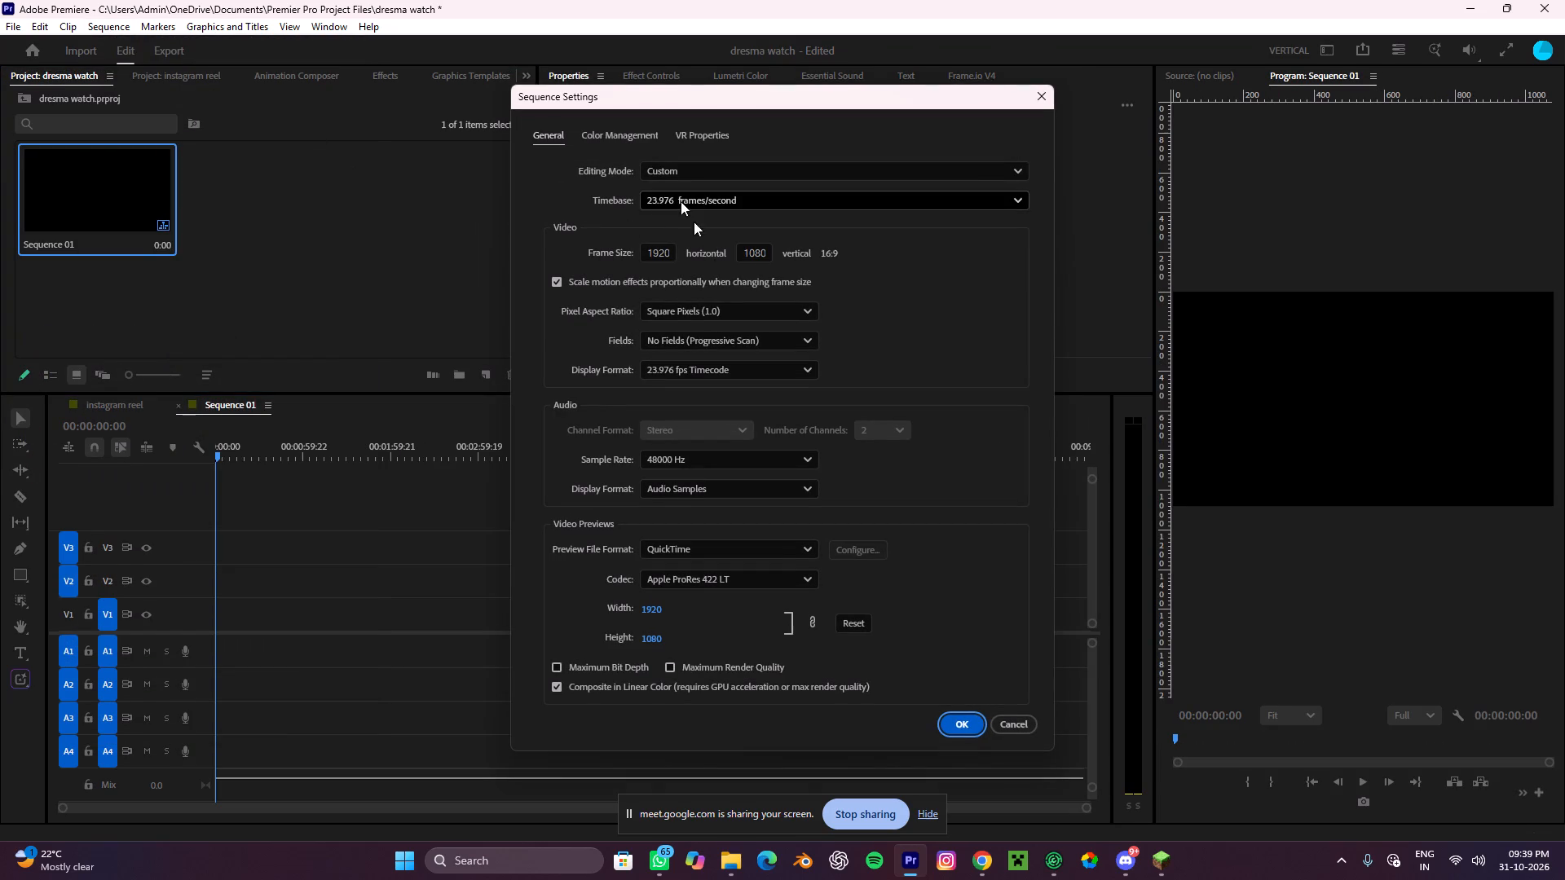
pyautogui.moveTo(672, 253); pyautogui.dragTo(624, 251)
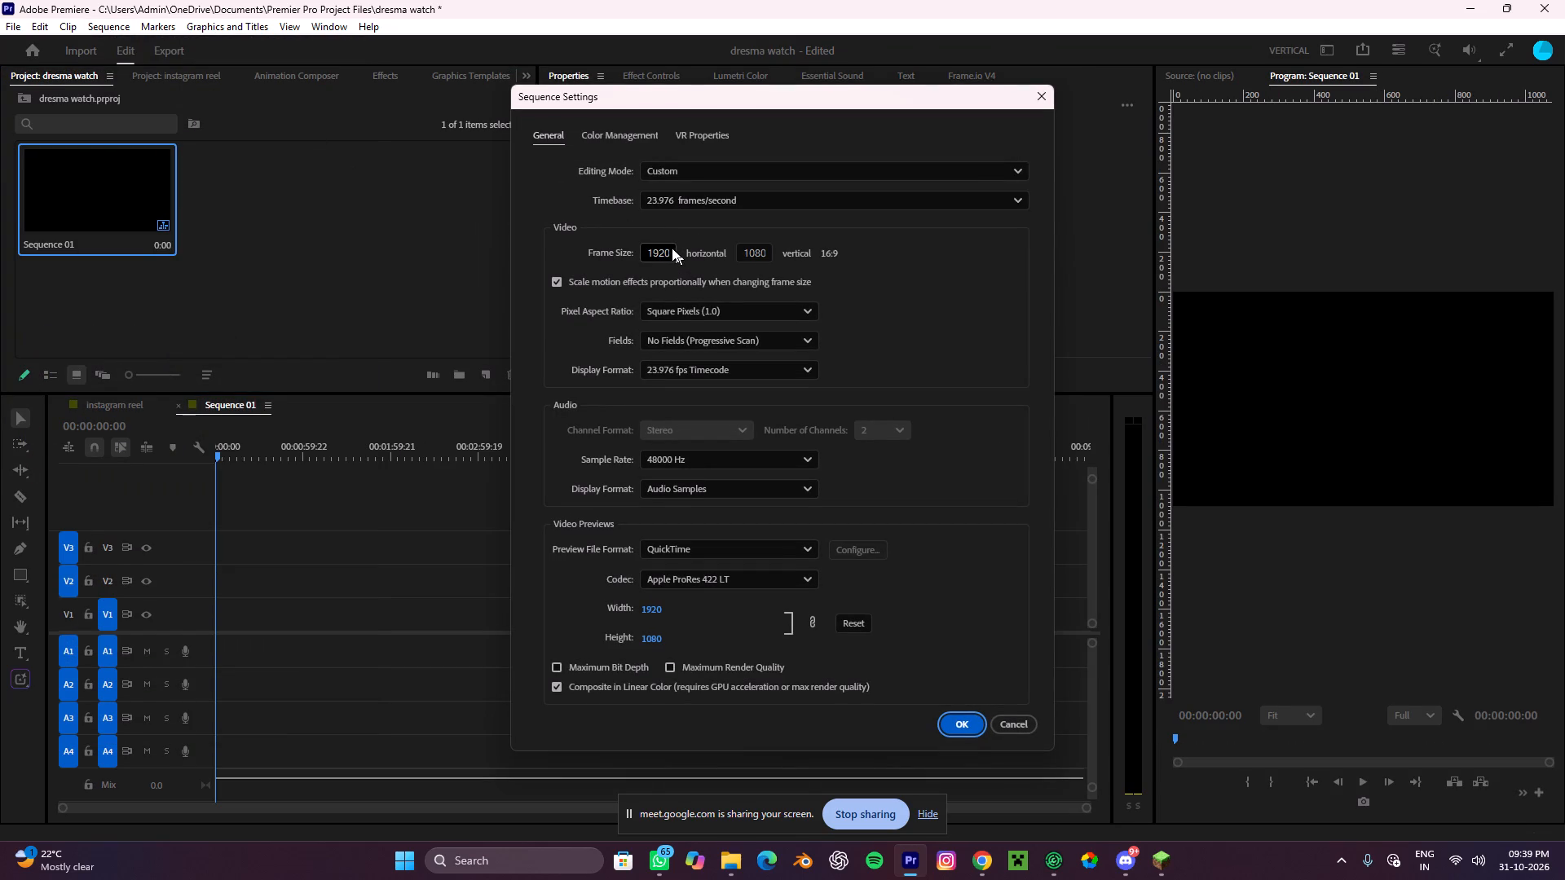
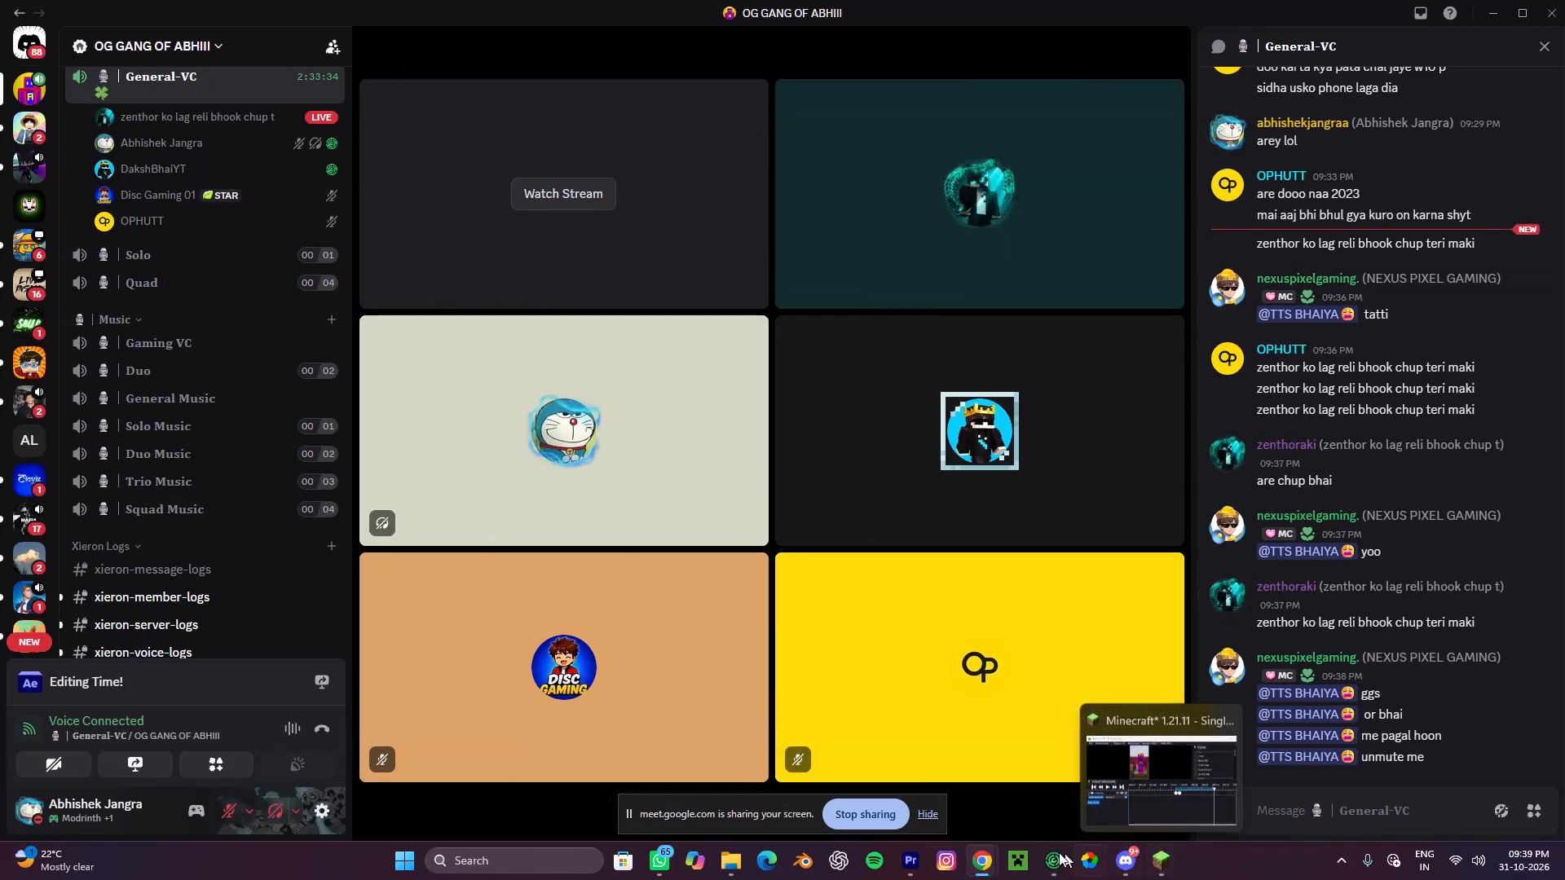
# Switch to the Dresma job page in Chrome and check the Zalando watch job's instructions and project guidelines.
pyautogui.click(913, 777)
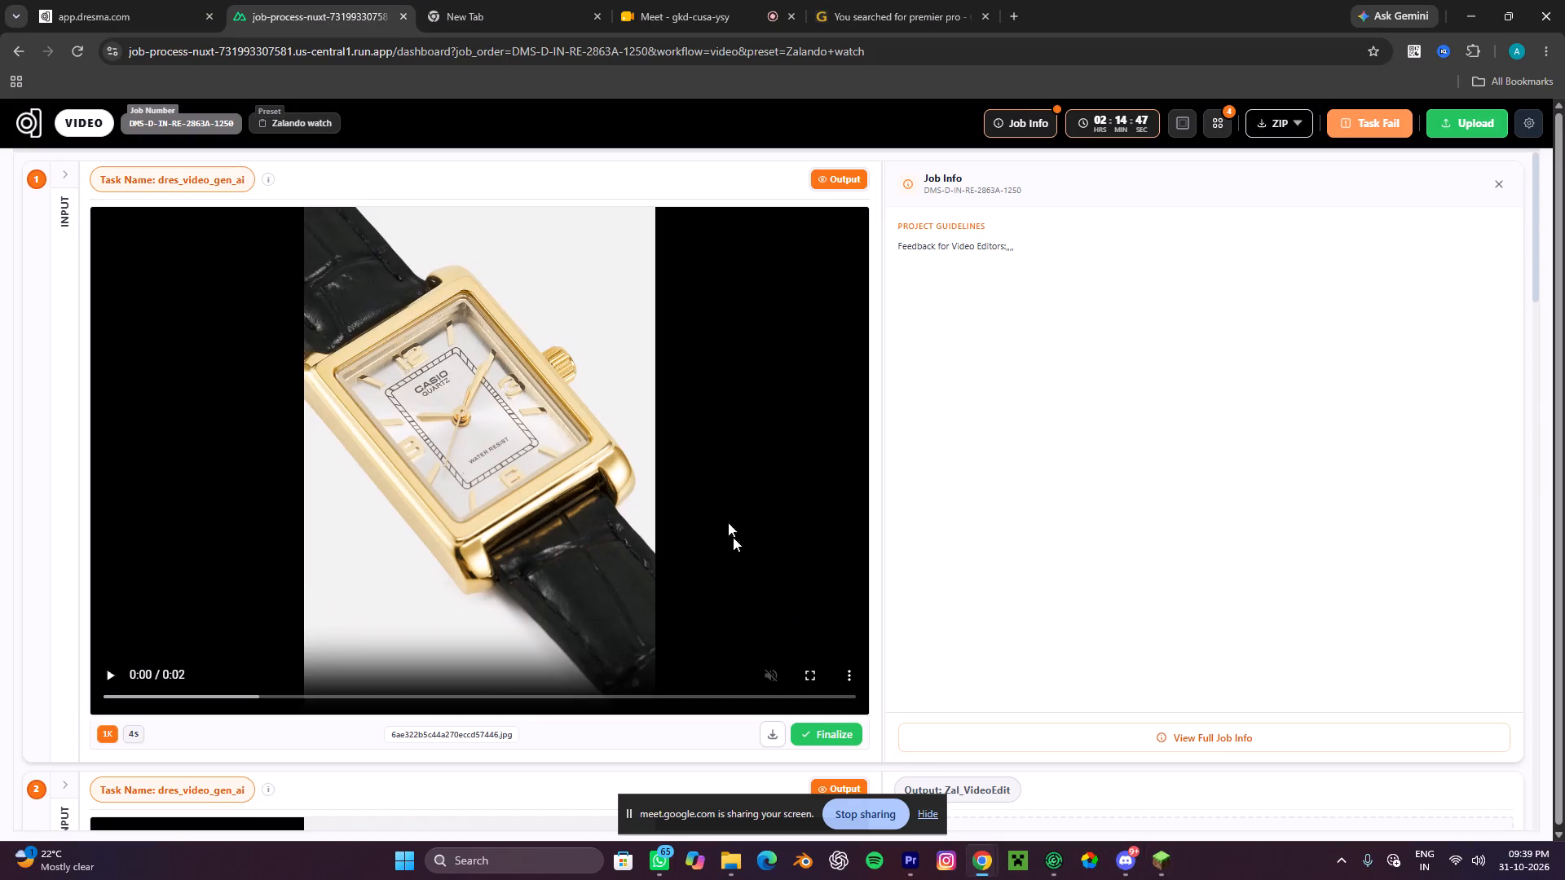
pyautogui.click(1021, 114)
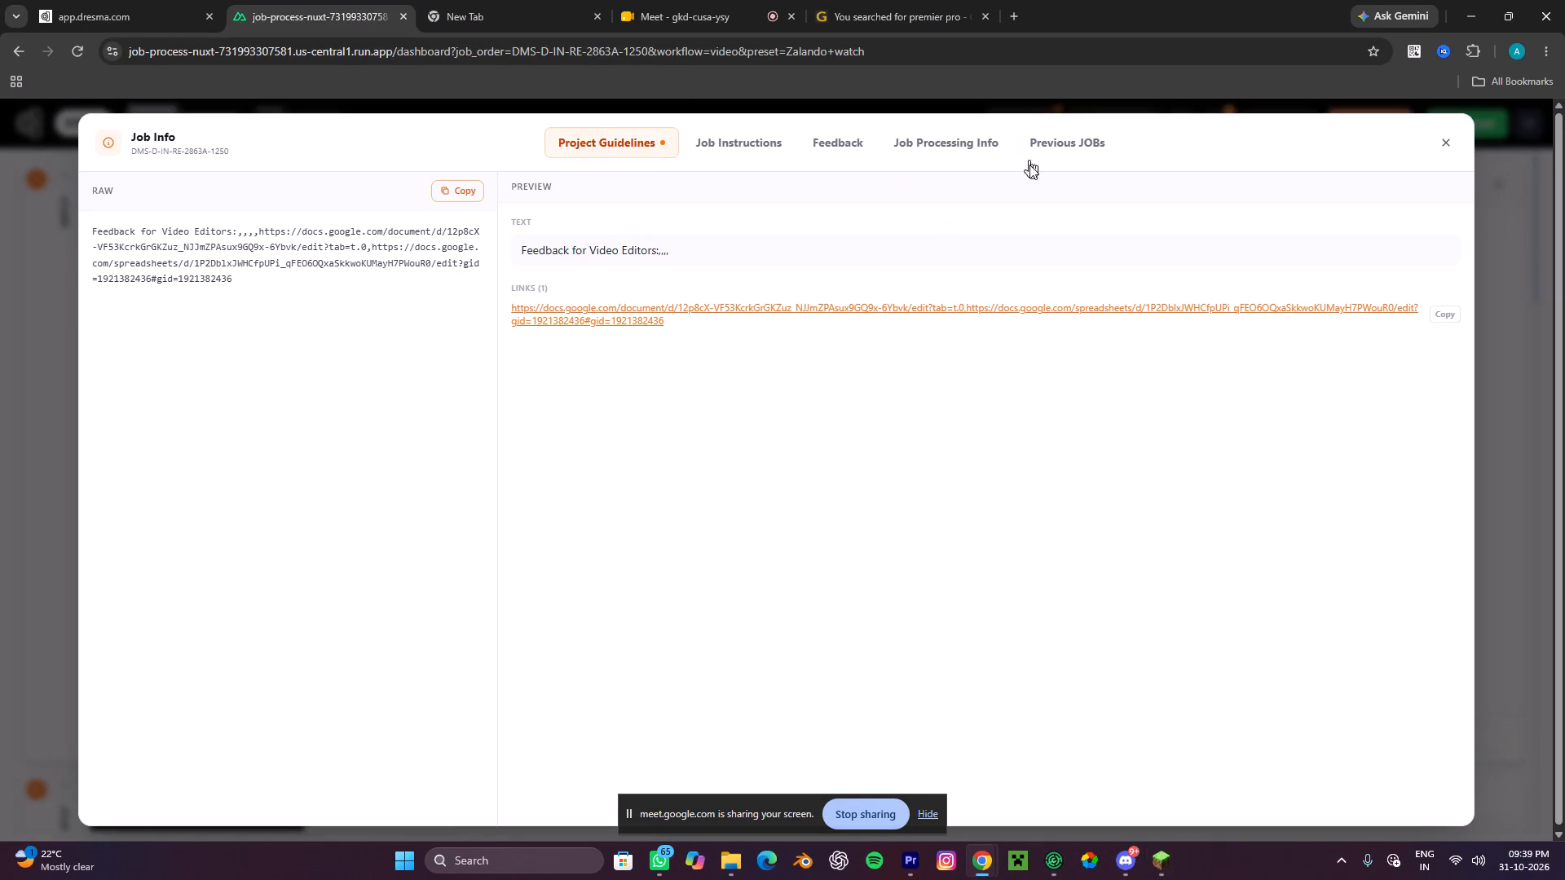
pyautogui.click(738, 143)
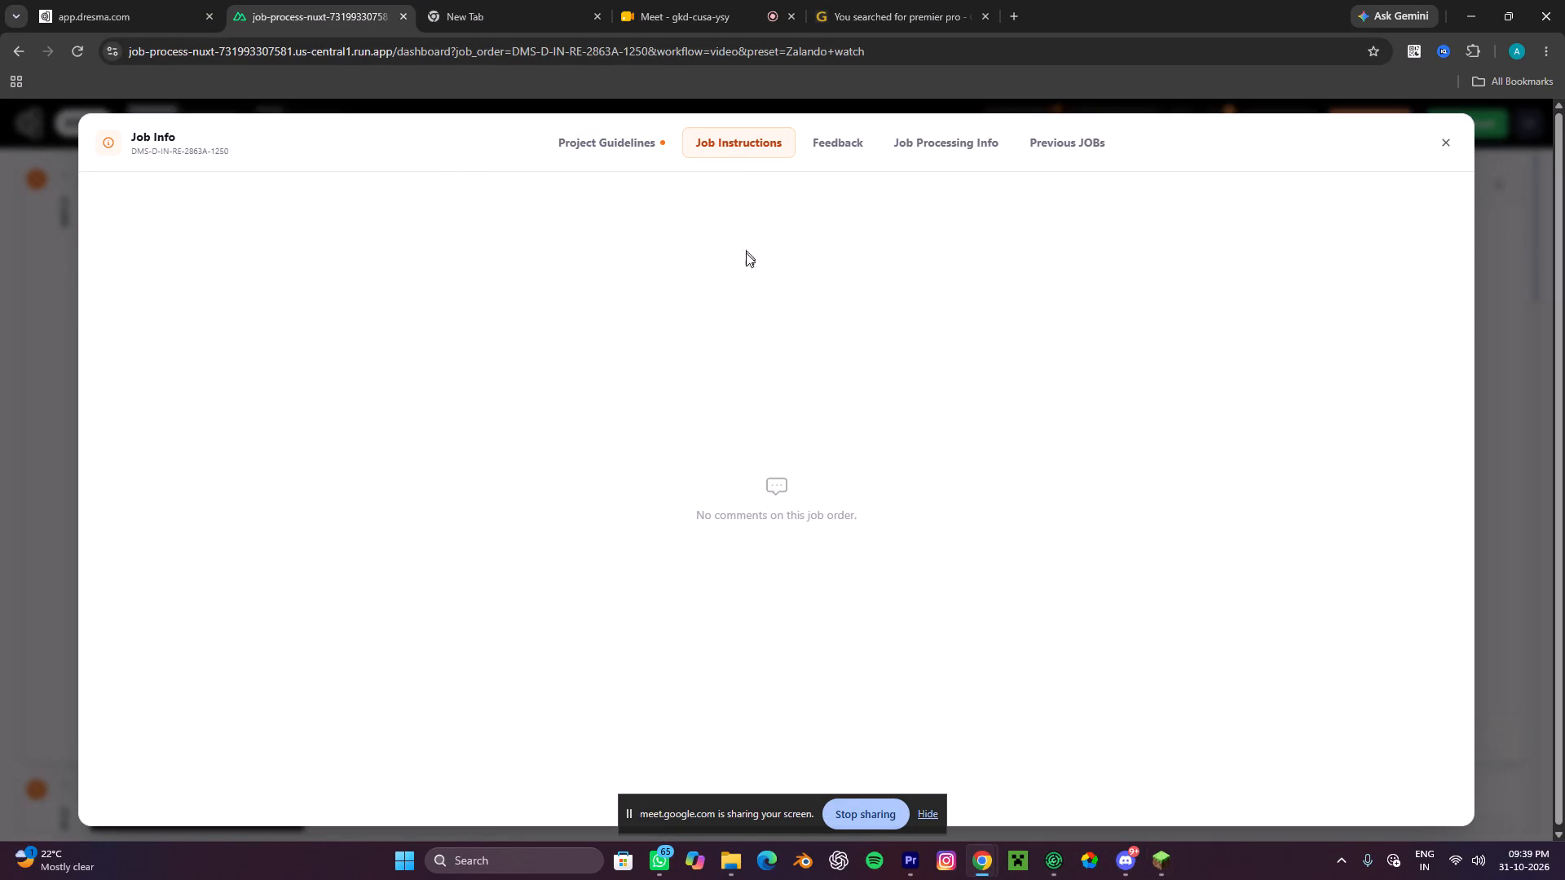
pyautogui.click(619, 156)
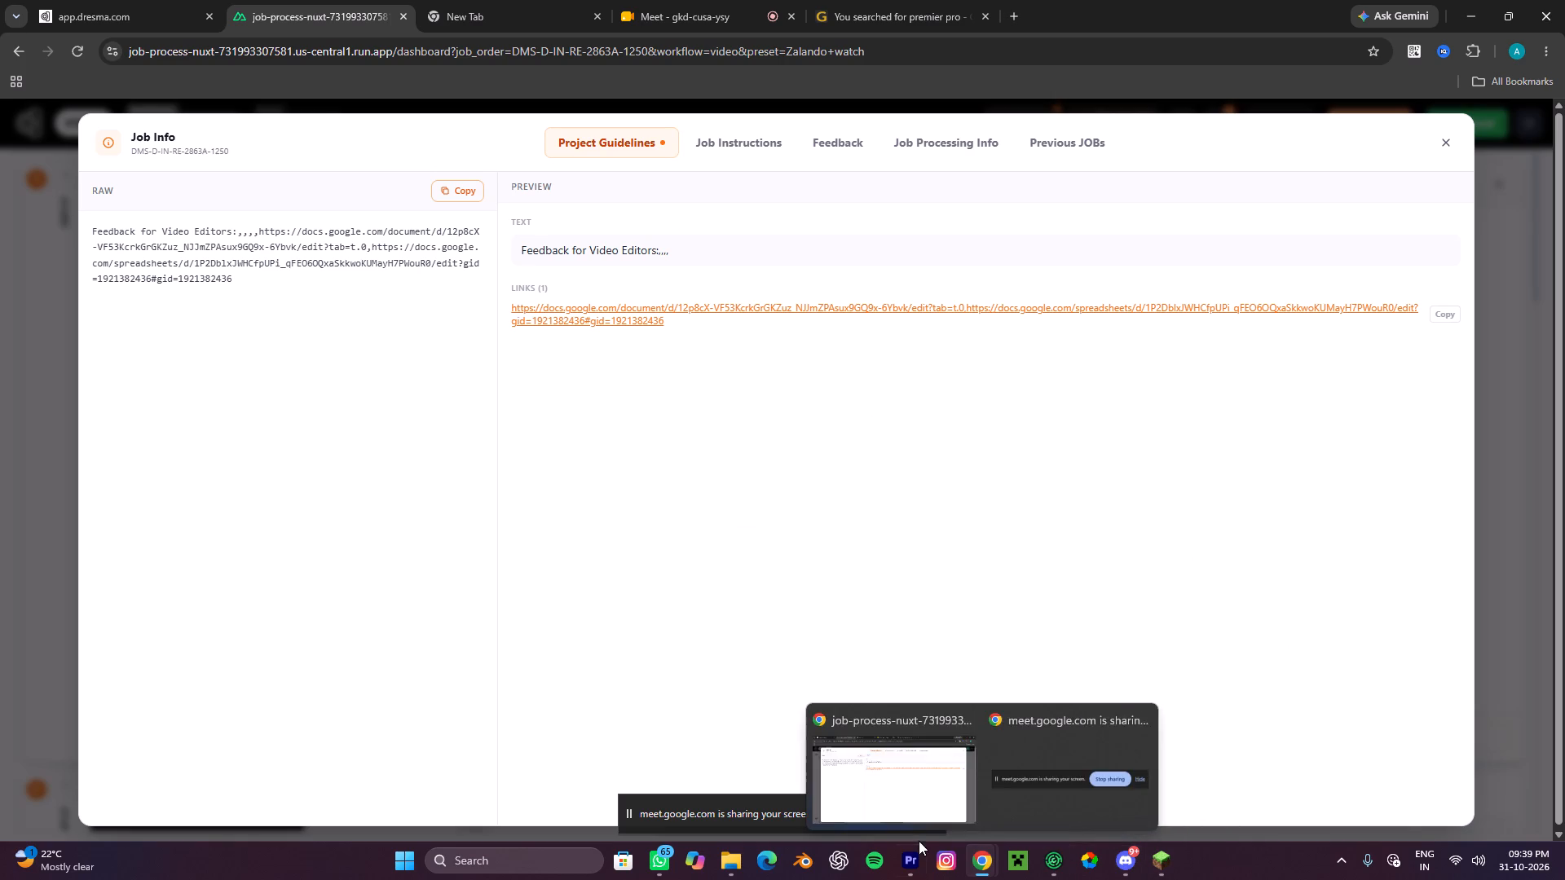
# Back in Premiere, set the sequence's frame size to 762 by 1100, choose a higher frame-rate timebase, and apply the settings.
pyautogui.click(916, 849)
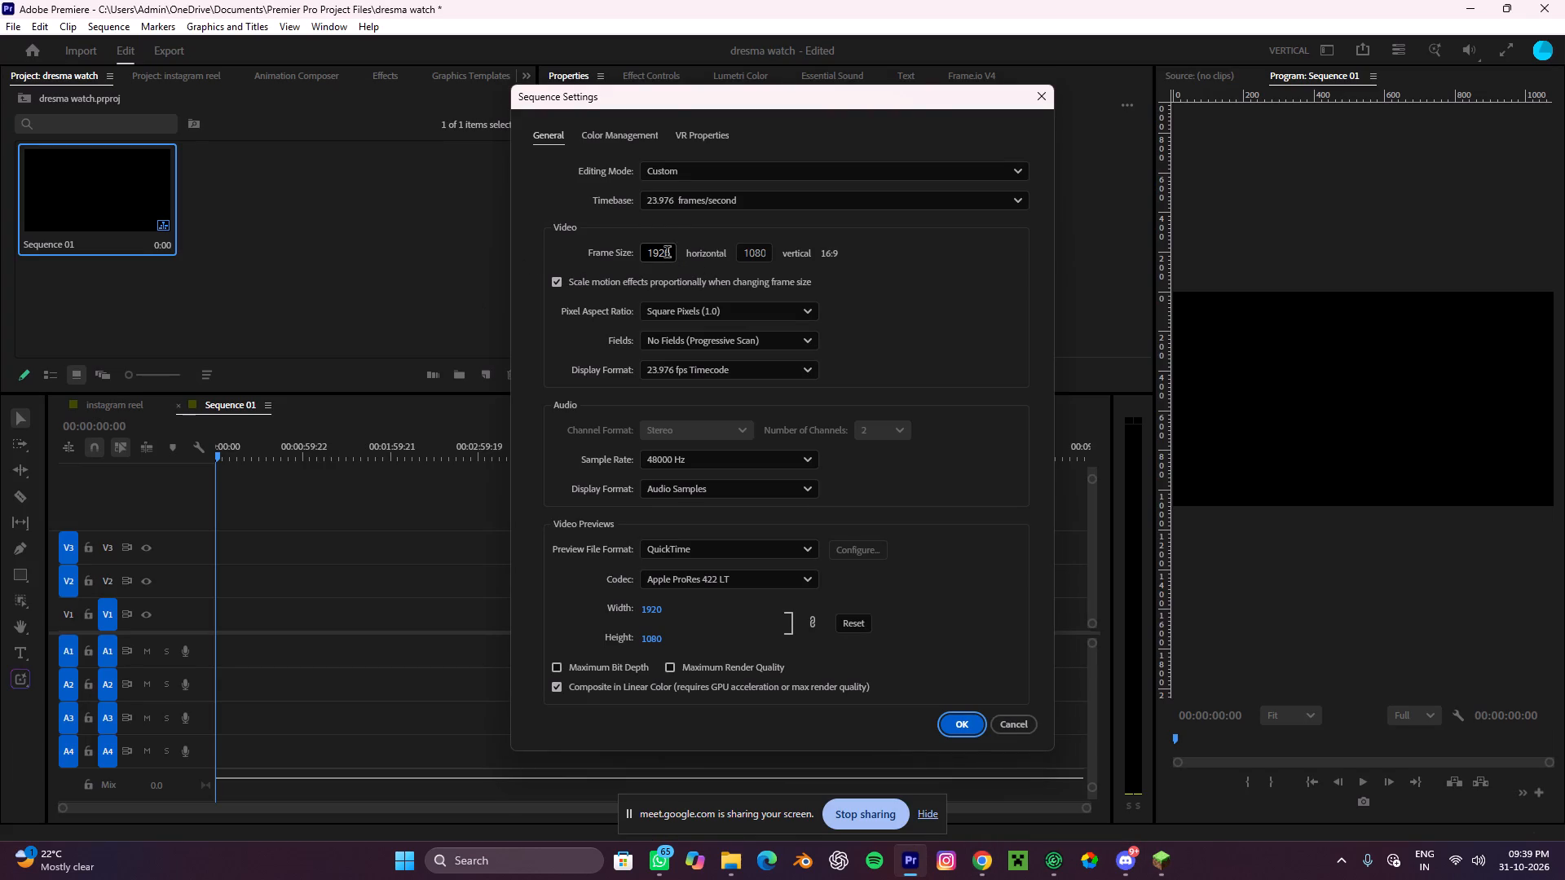
pyautogui.moveTo(668, 252); pyautogui.dragTo(633, 256)
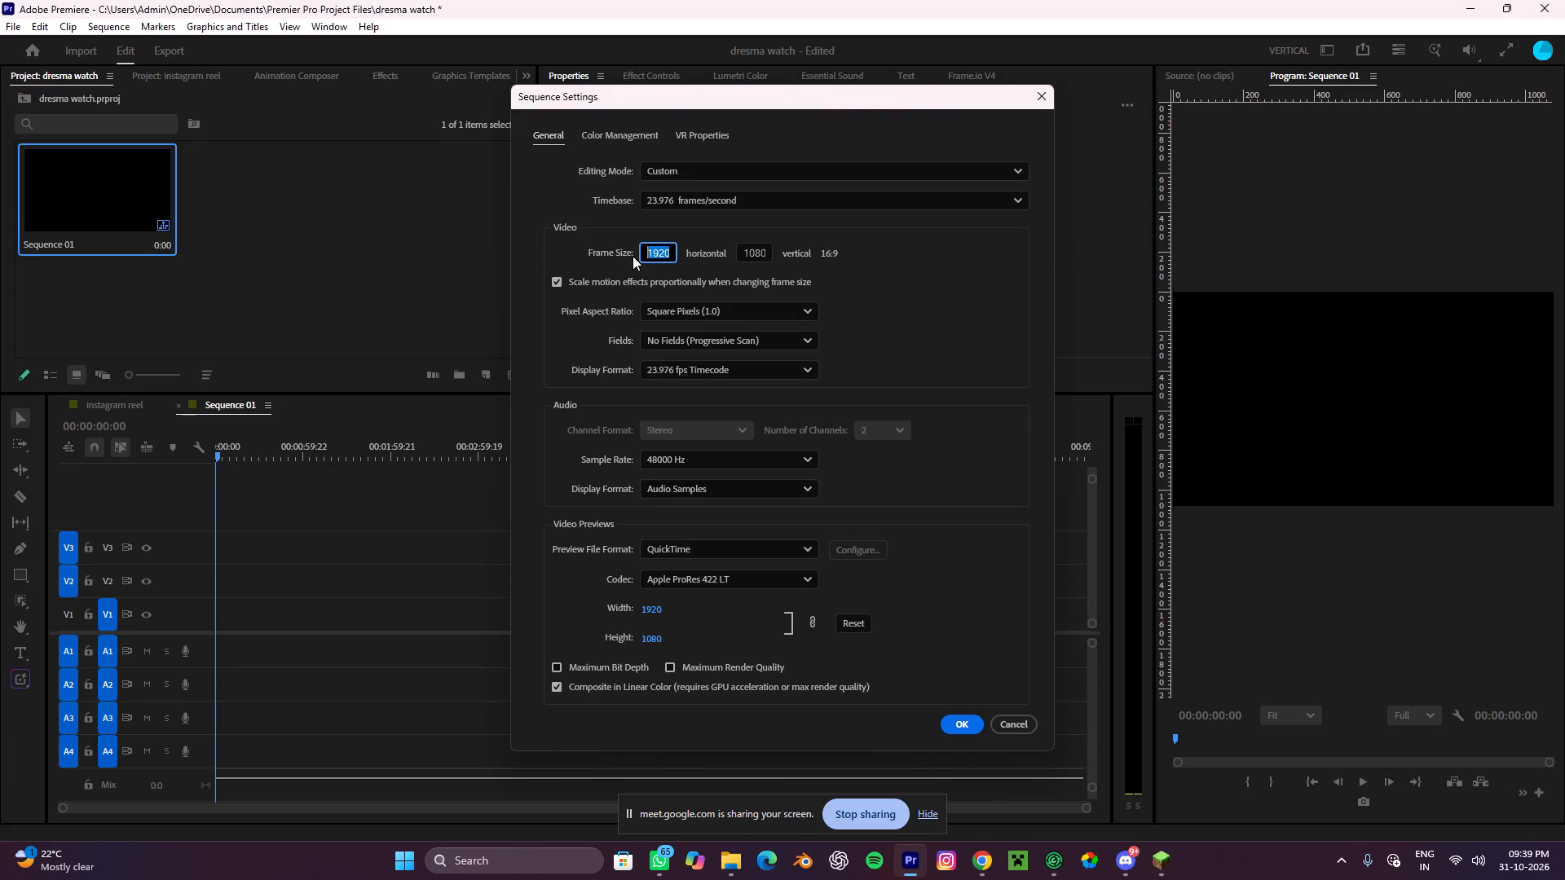
pyautogui.press('7')
pyautogui.press('6')
pyautogui.press('2')
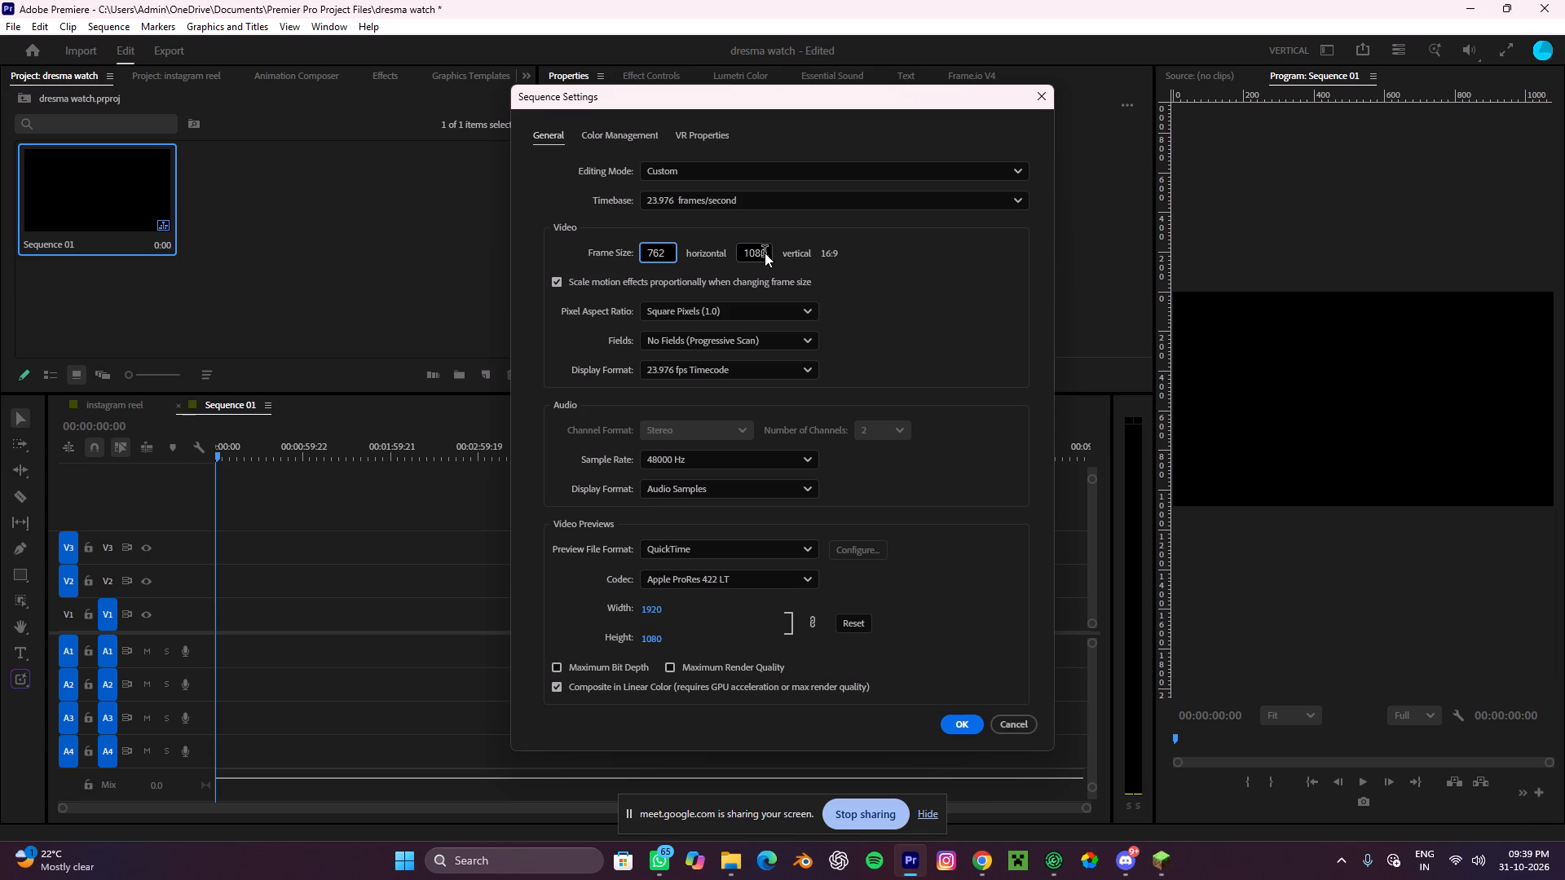
pyautogui.click(765, 253)
pyautogui.moveTo(767, 251); pyautogui.dragTo(721, 254)
pyautogui.doubleClick(762, 252)
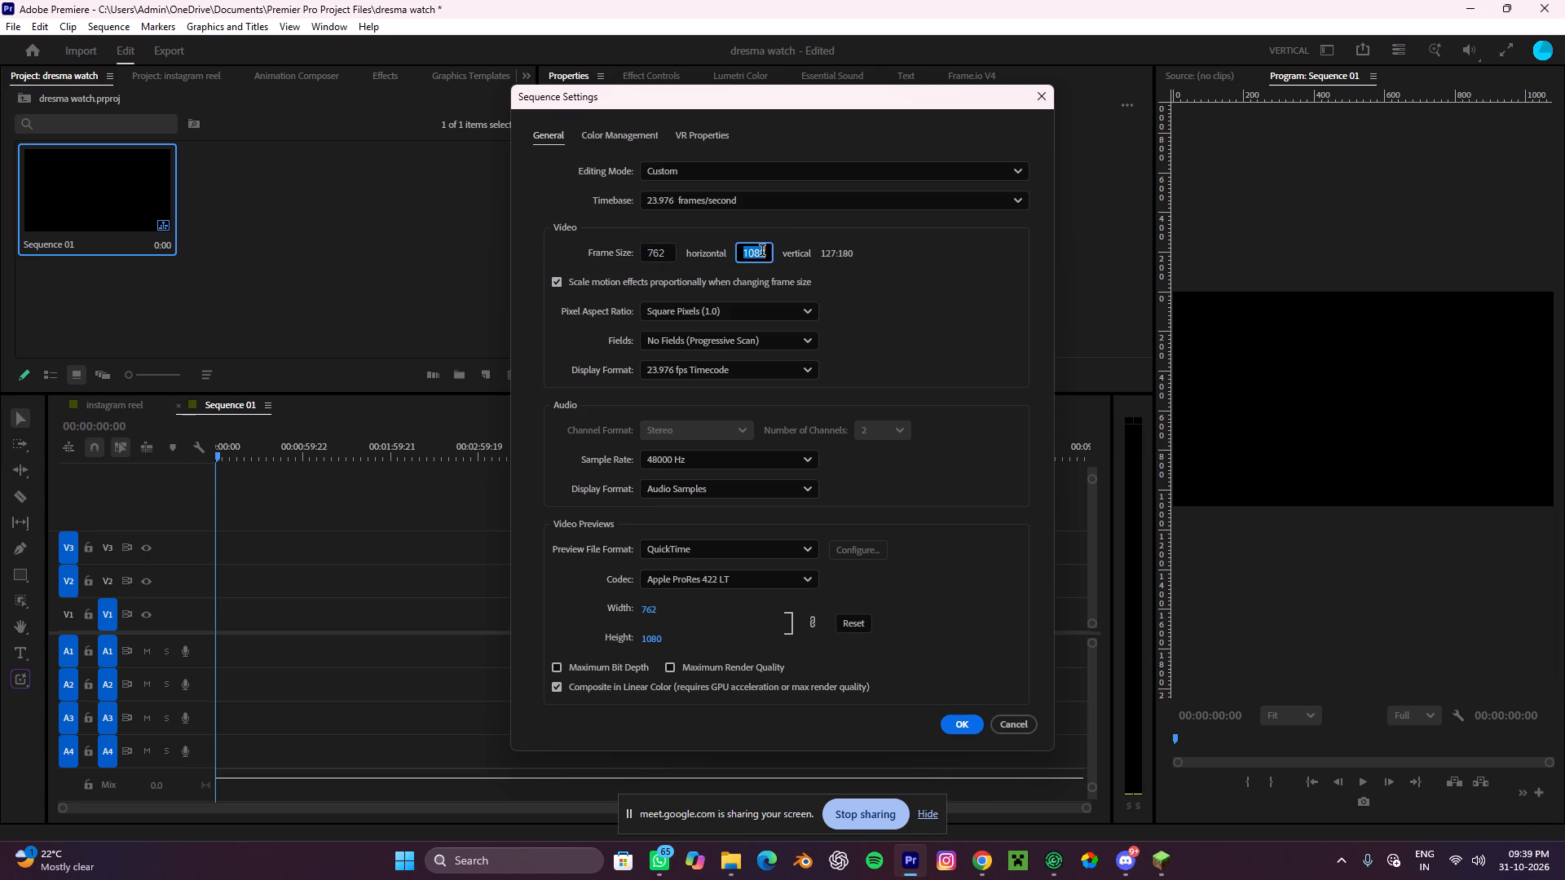
pyautogui.write('11')
pyautogui.press('0')
pyautogui.press('0')
pyautogui.click(866, 272)
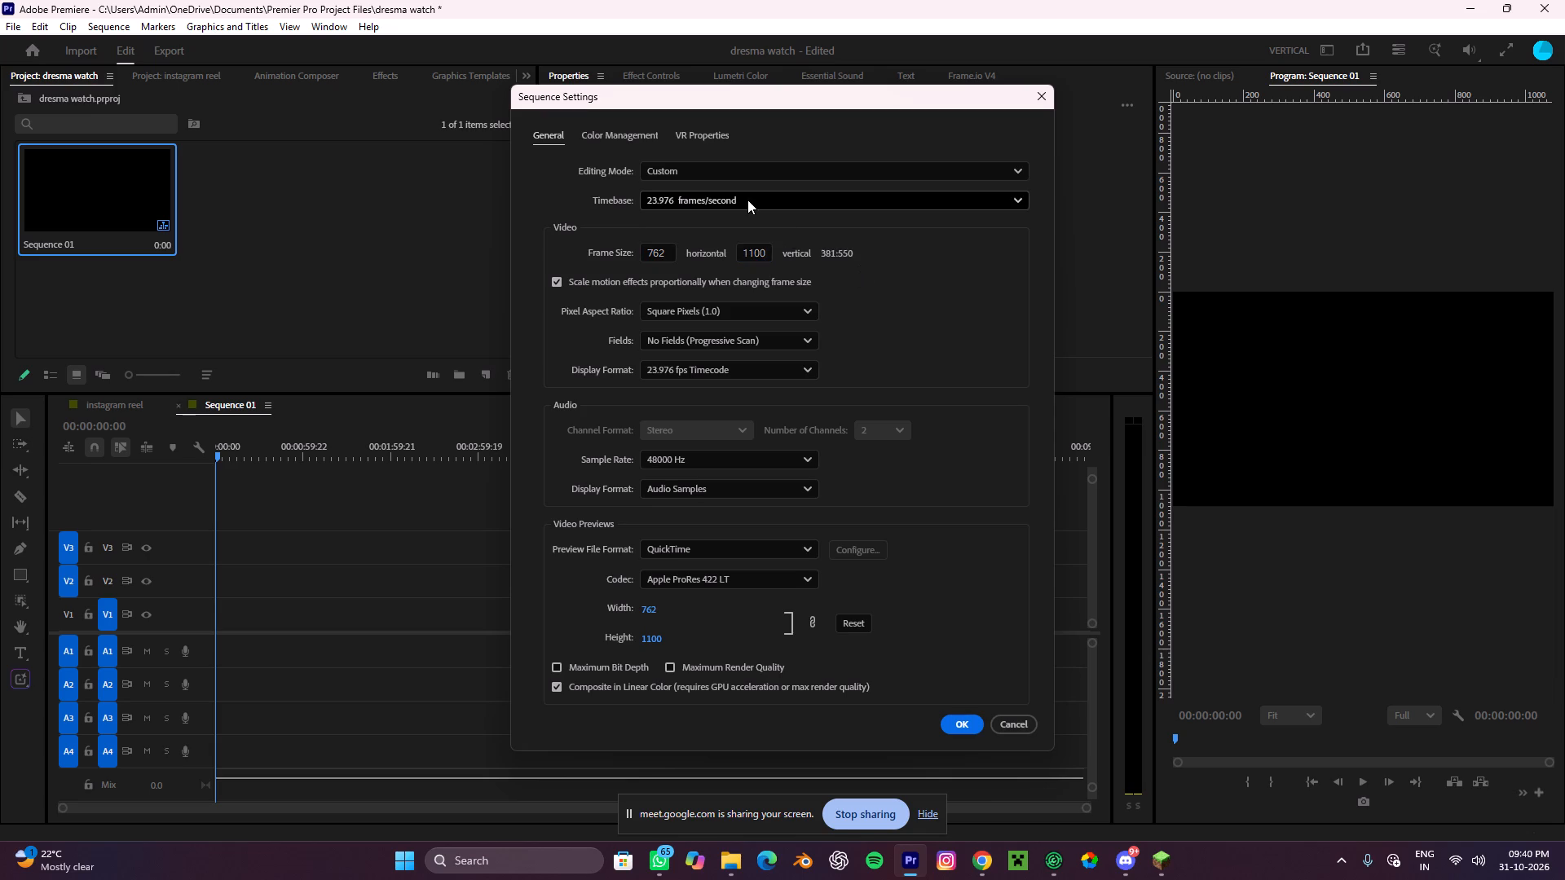
pyautogui.click(747, 200)
pyautogui.click(708, 439)
pyautogui.click(972, 723)
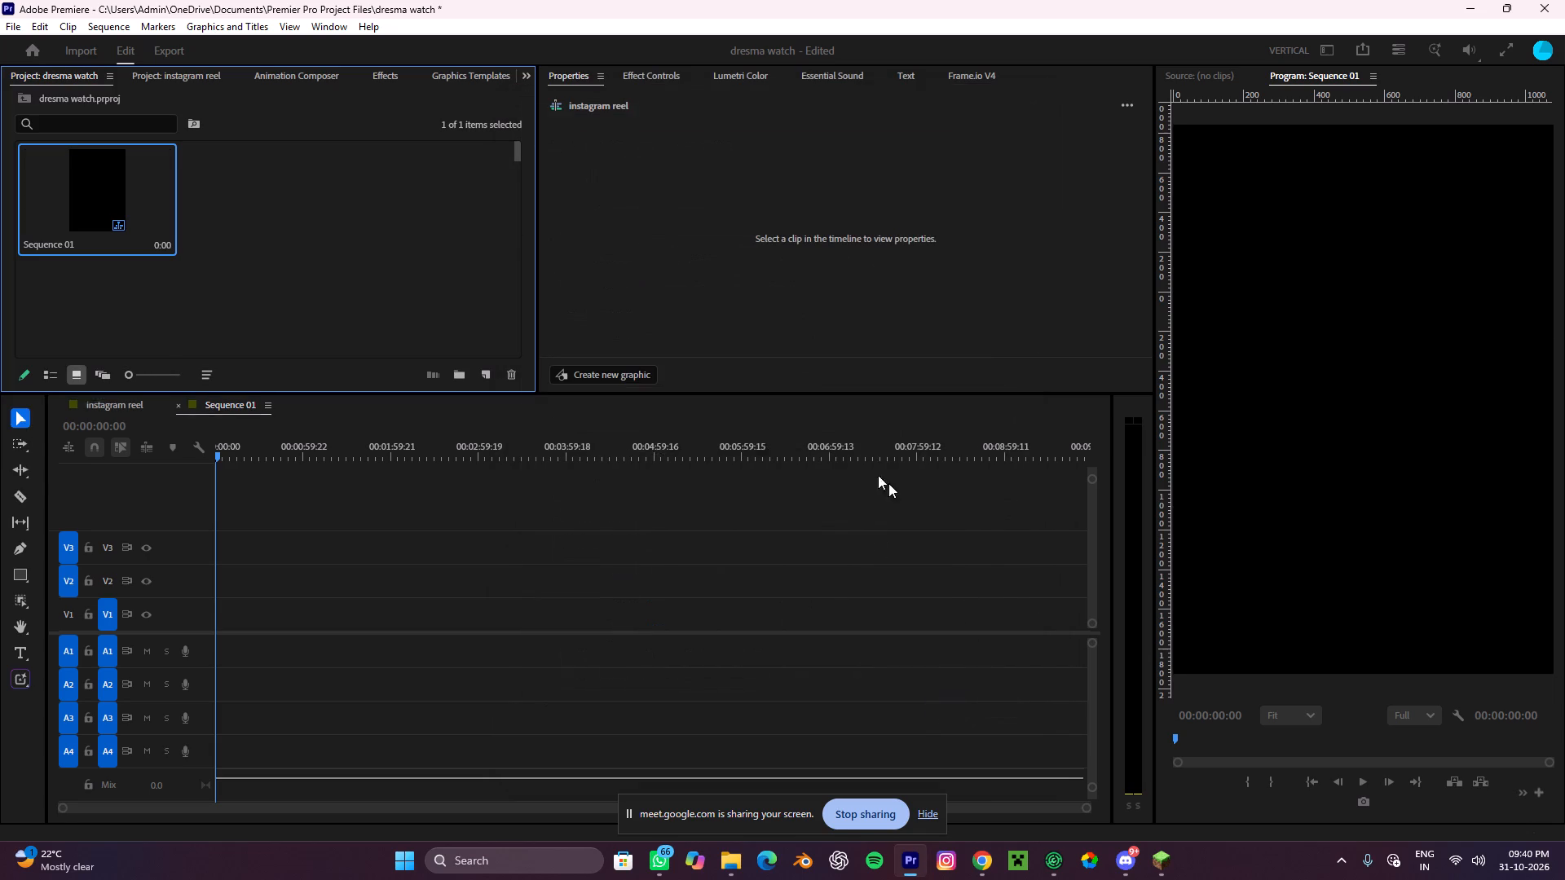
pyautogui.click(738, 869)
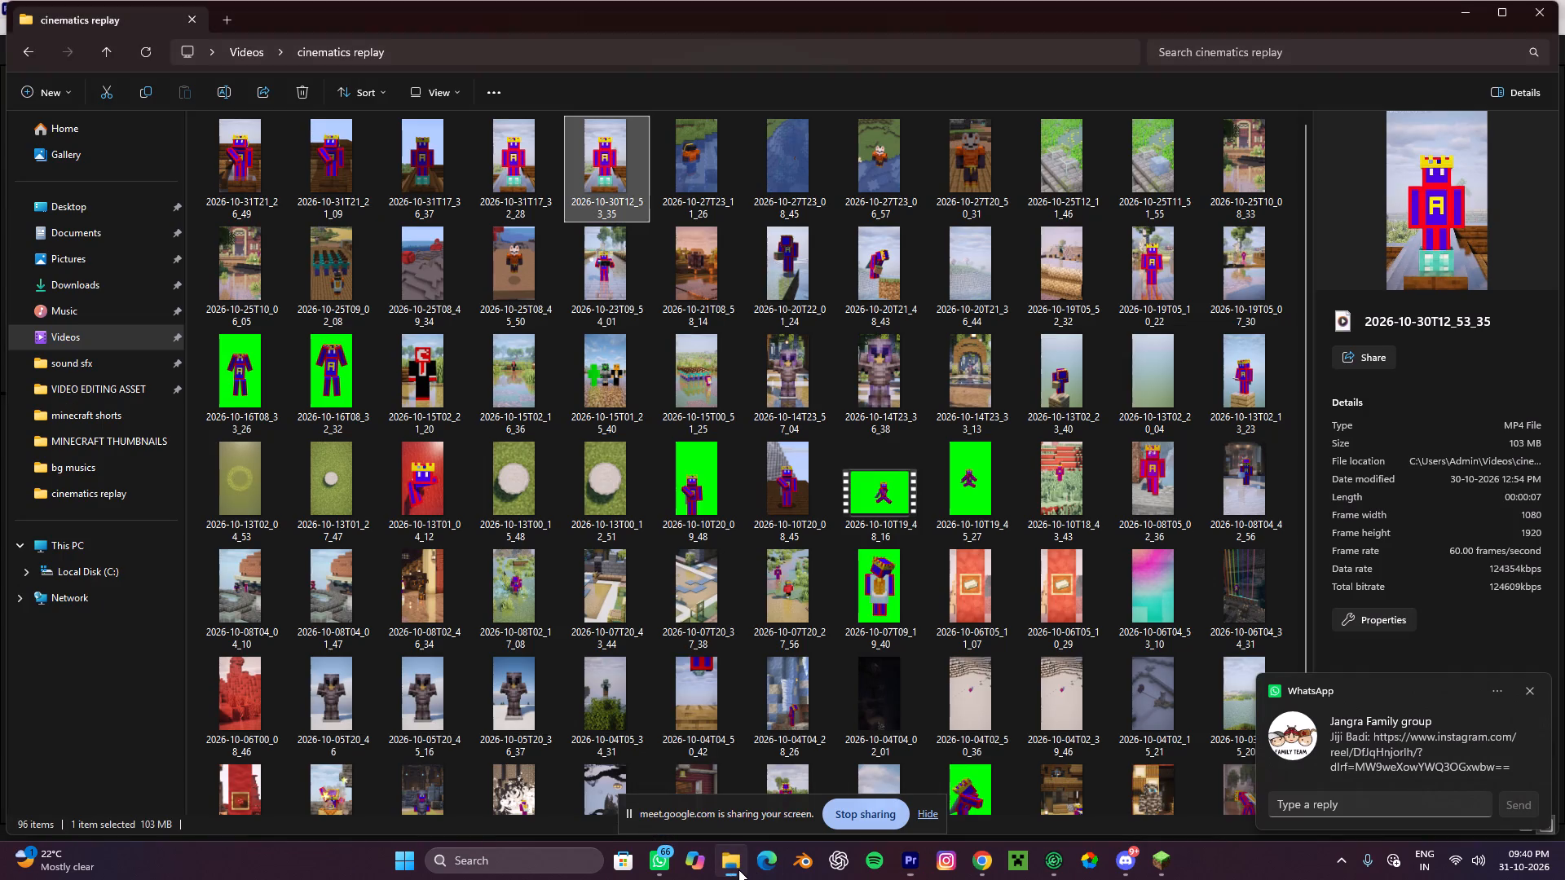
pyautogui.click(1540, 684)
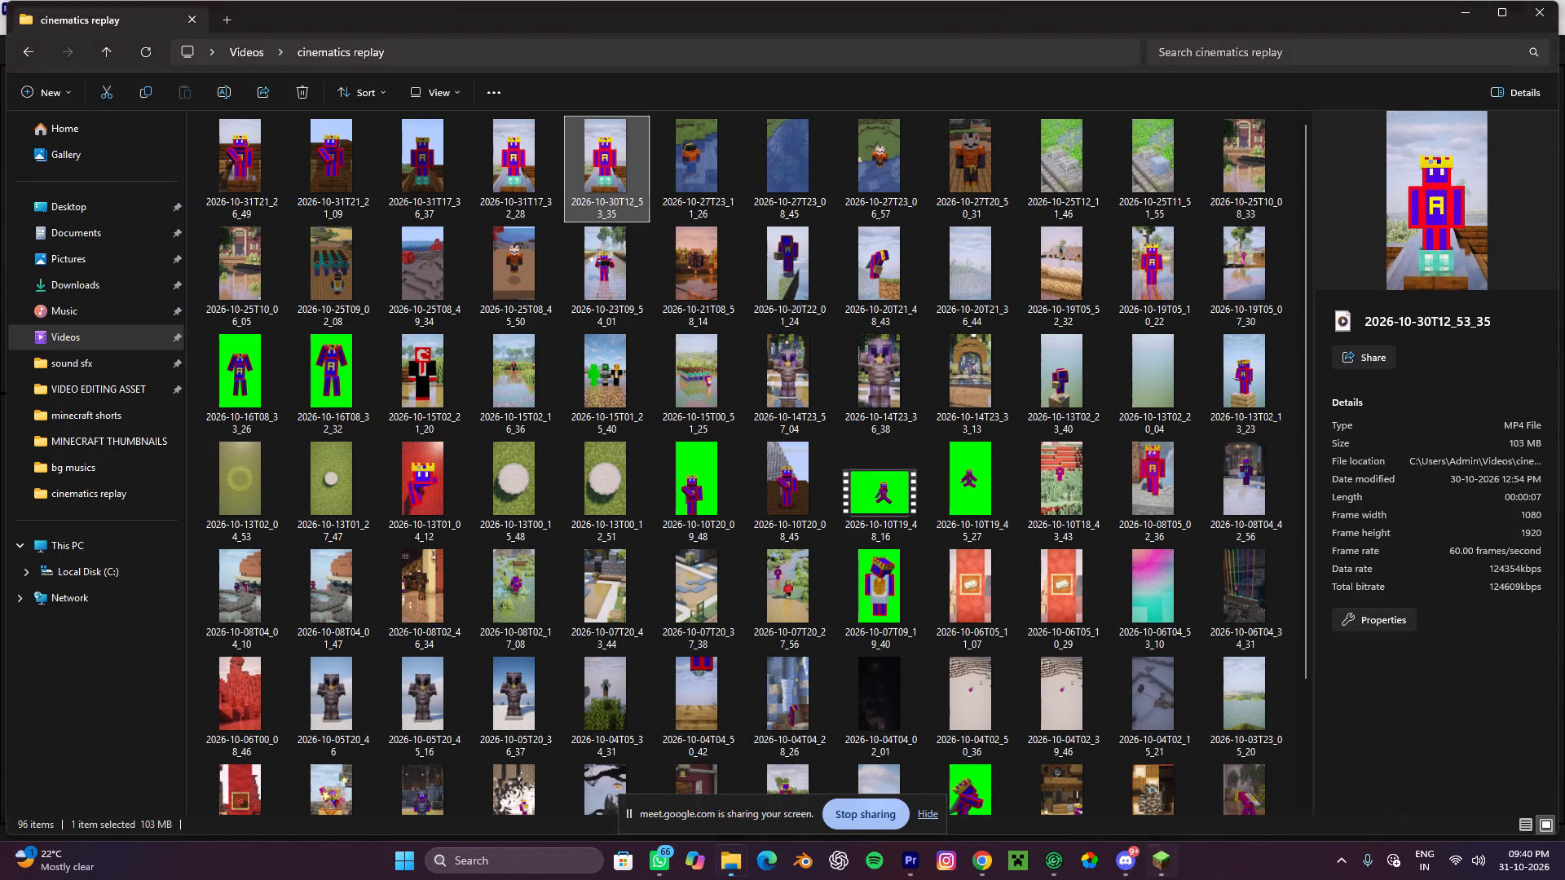
# Switch to the Dresma job page in Chrome, read the job's feedback, and close the job info.
pyautogui.click(886, 776)
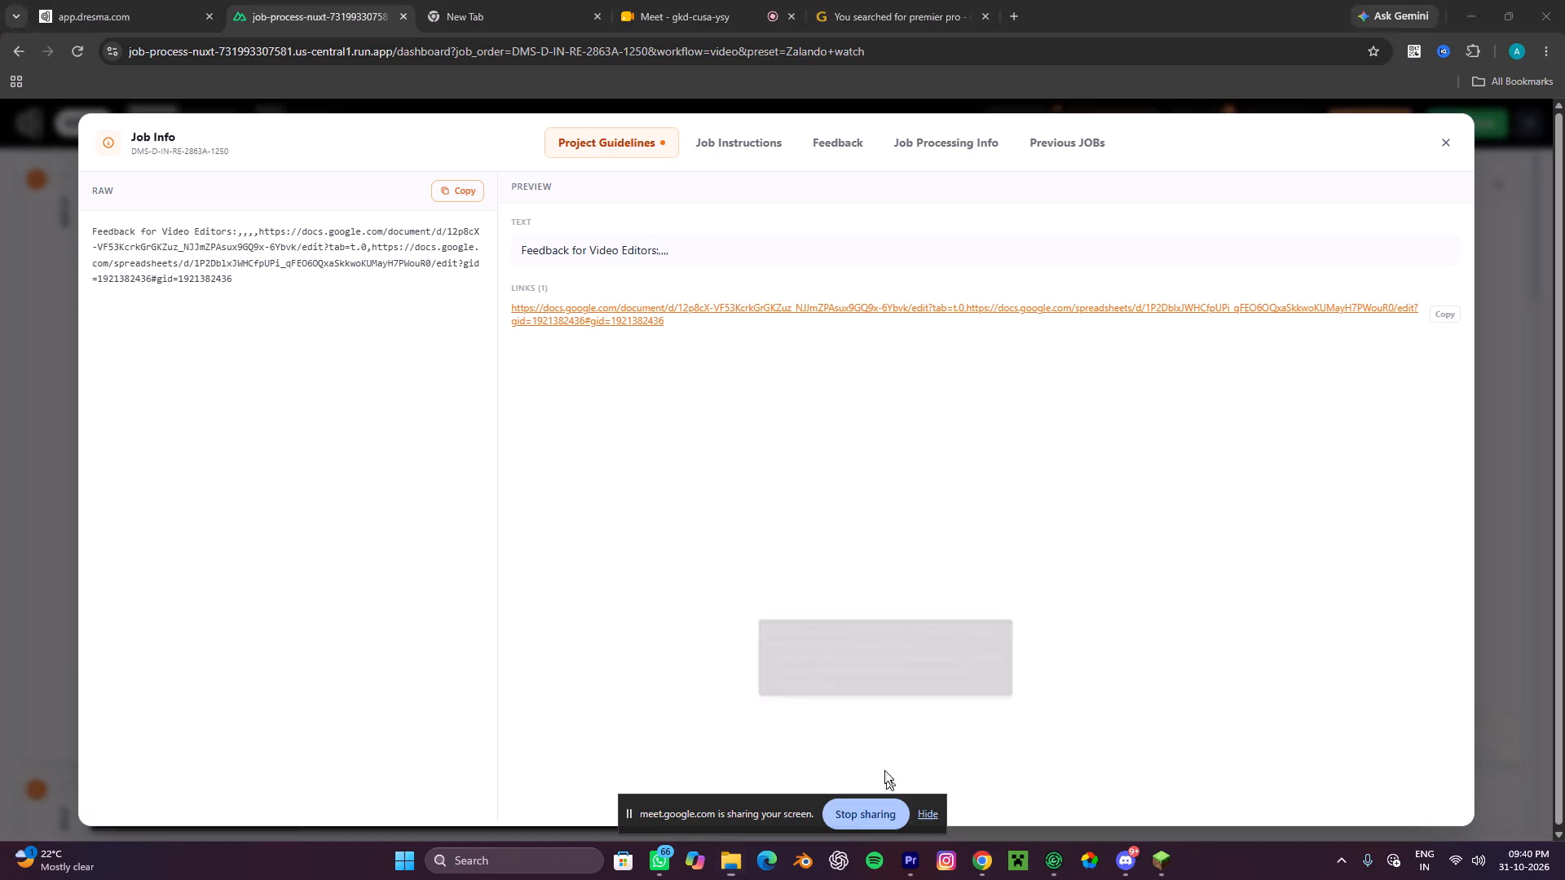
pyautogui.click(855, 153)
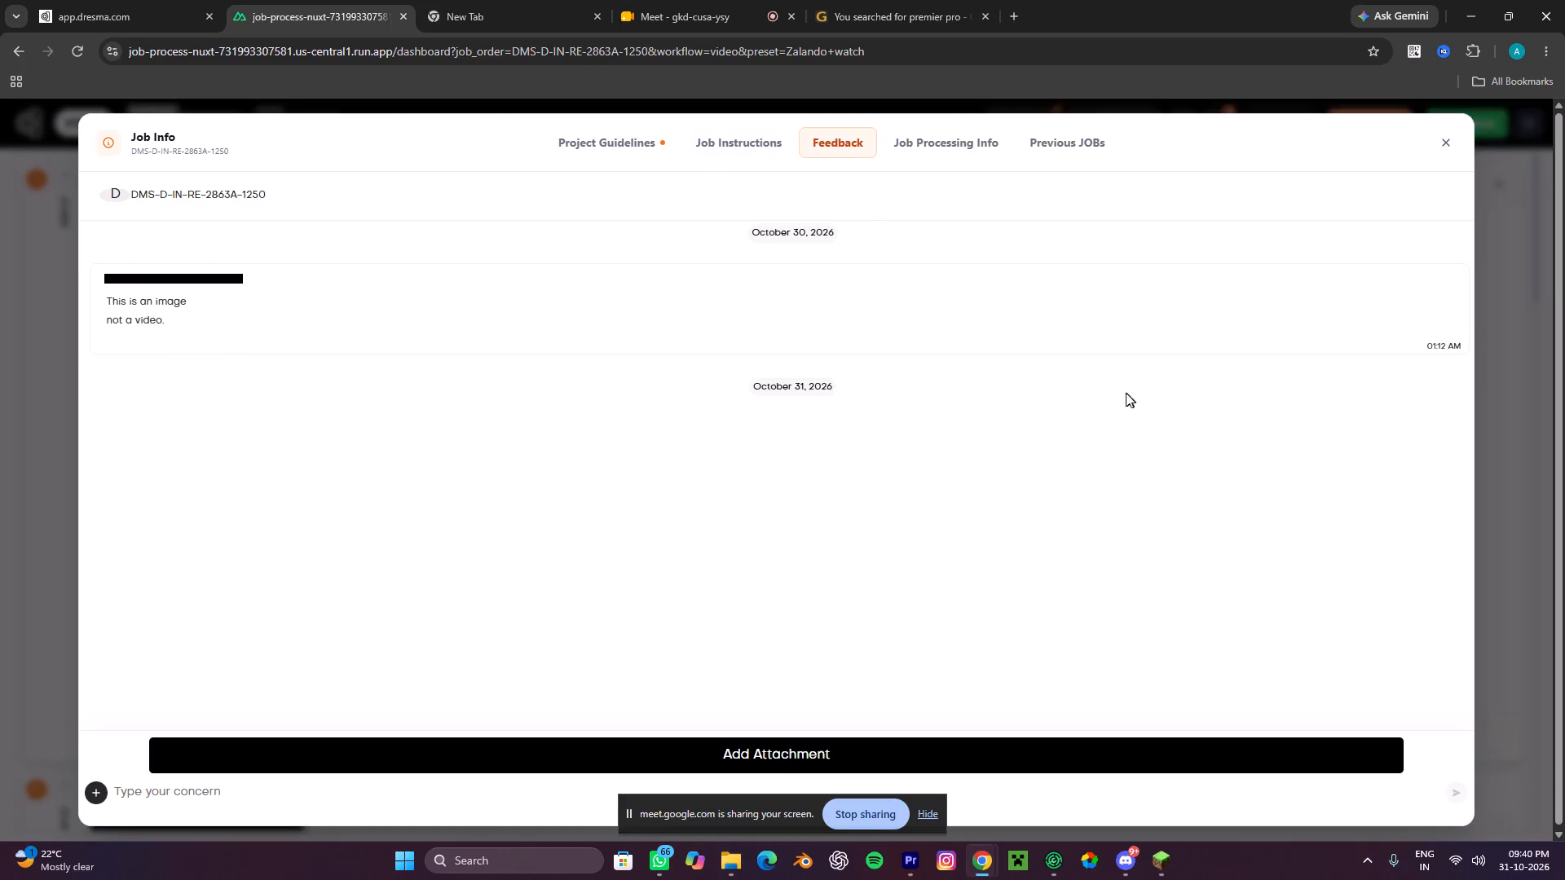
pyautogui.click(1444, 150)
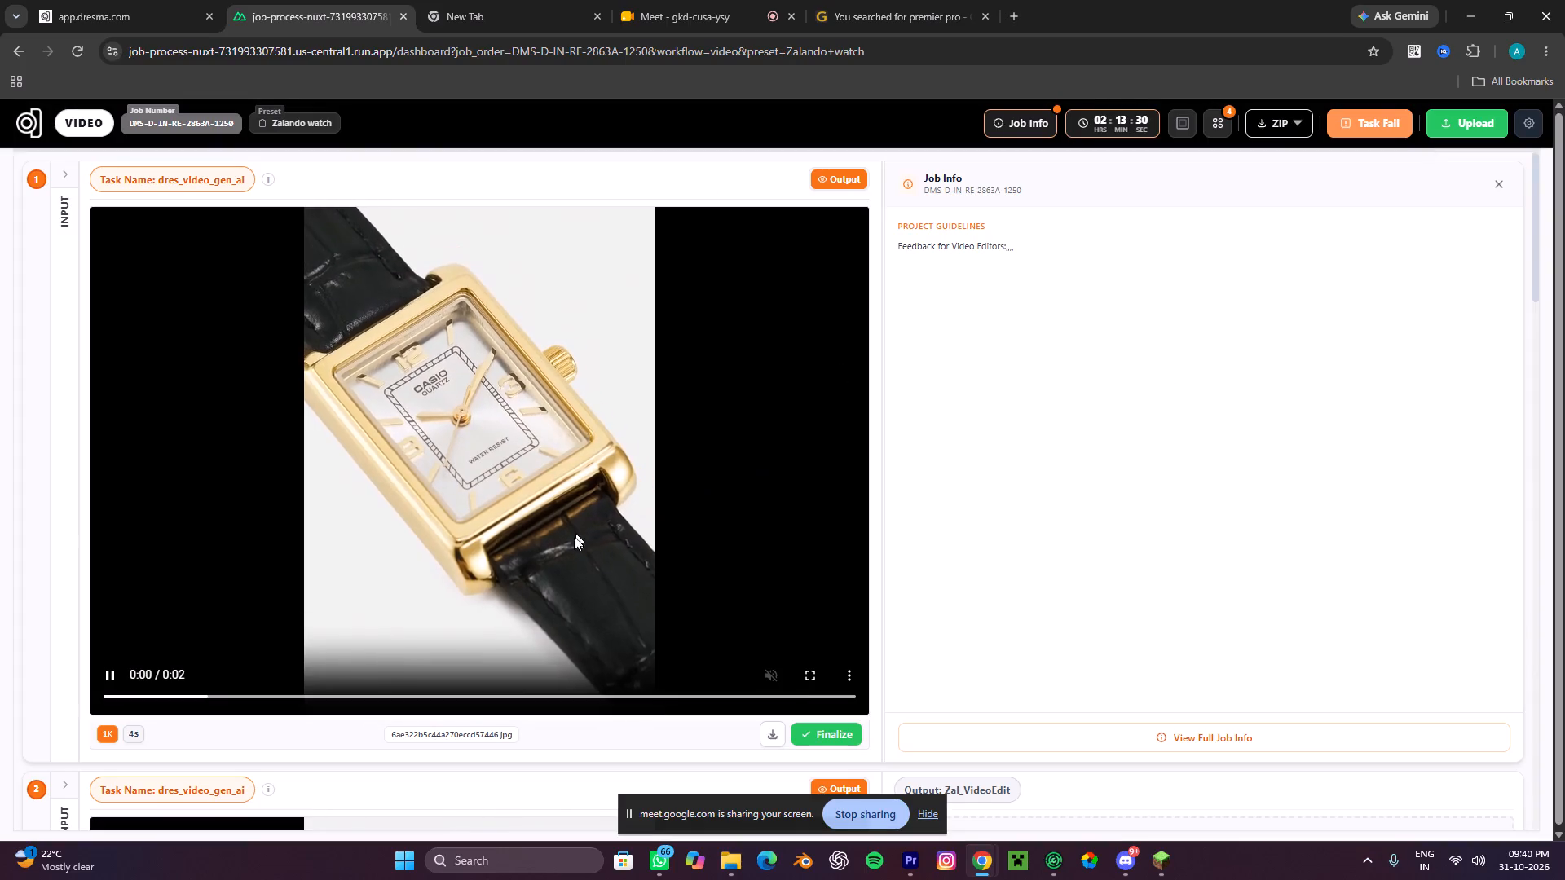
# Download task 5's generated watch video, 6ae3a2d896cd963911493114.mp4, from the job page.
pyautogui.scroll(-3, 442, 587)
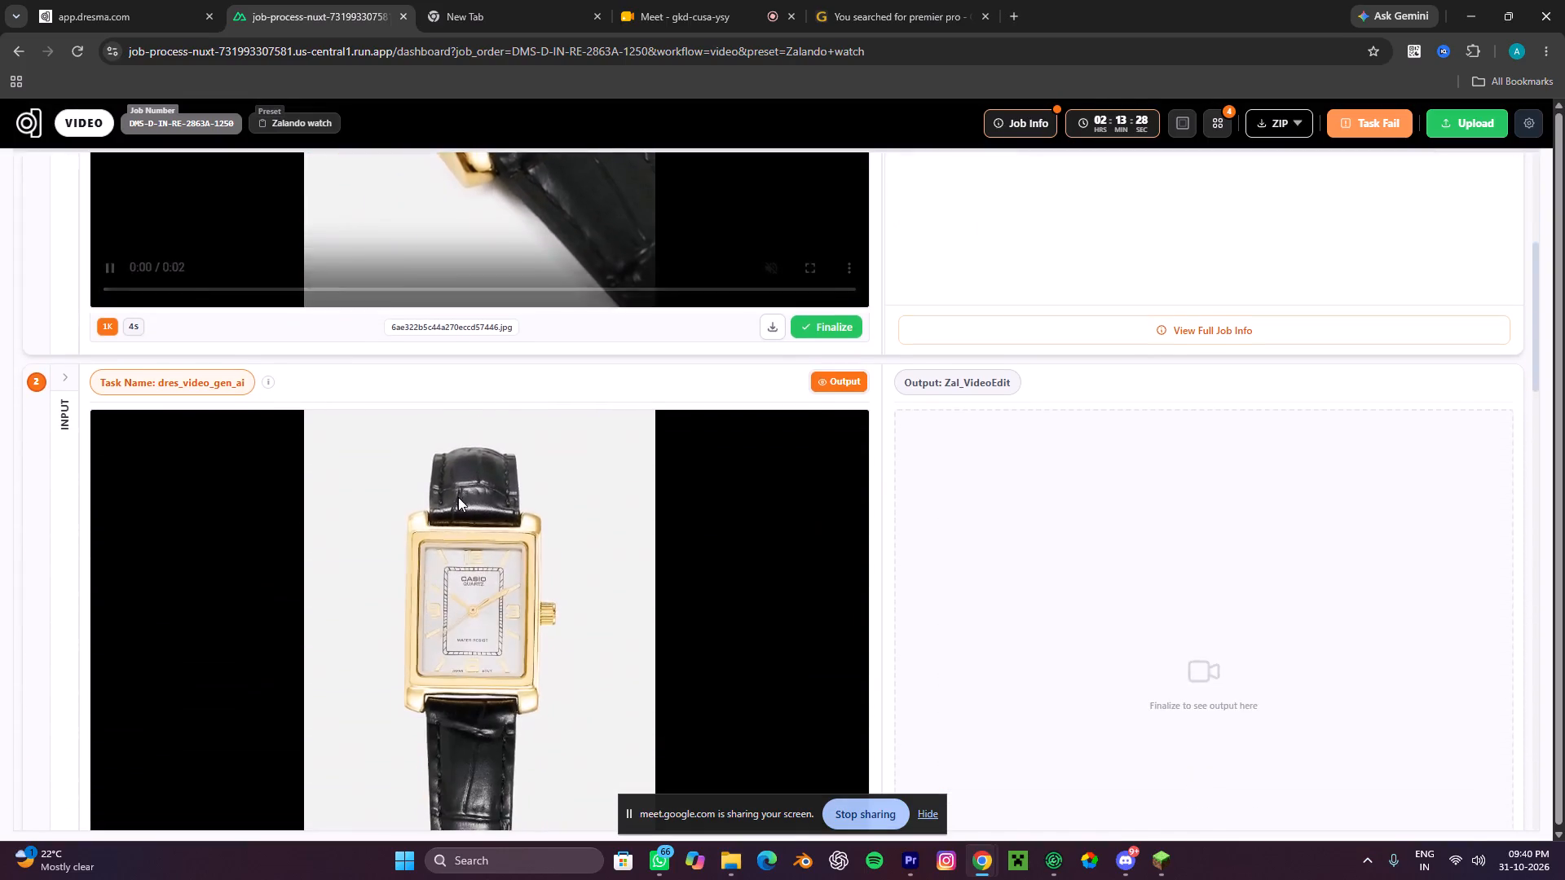
pyautogui.scroll(-6, 462, 512)
pyautogui.scroll(-2, 572, 521)
pyautogui.scroll(1, 569, 530)
pyautogui.scroll(-3, 561, 525)
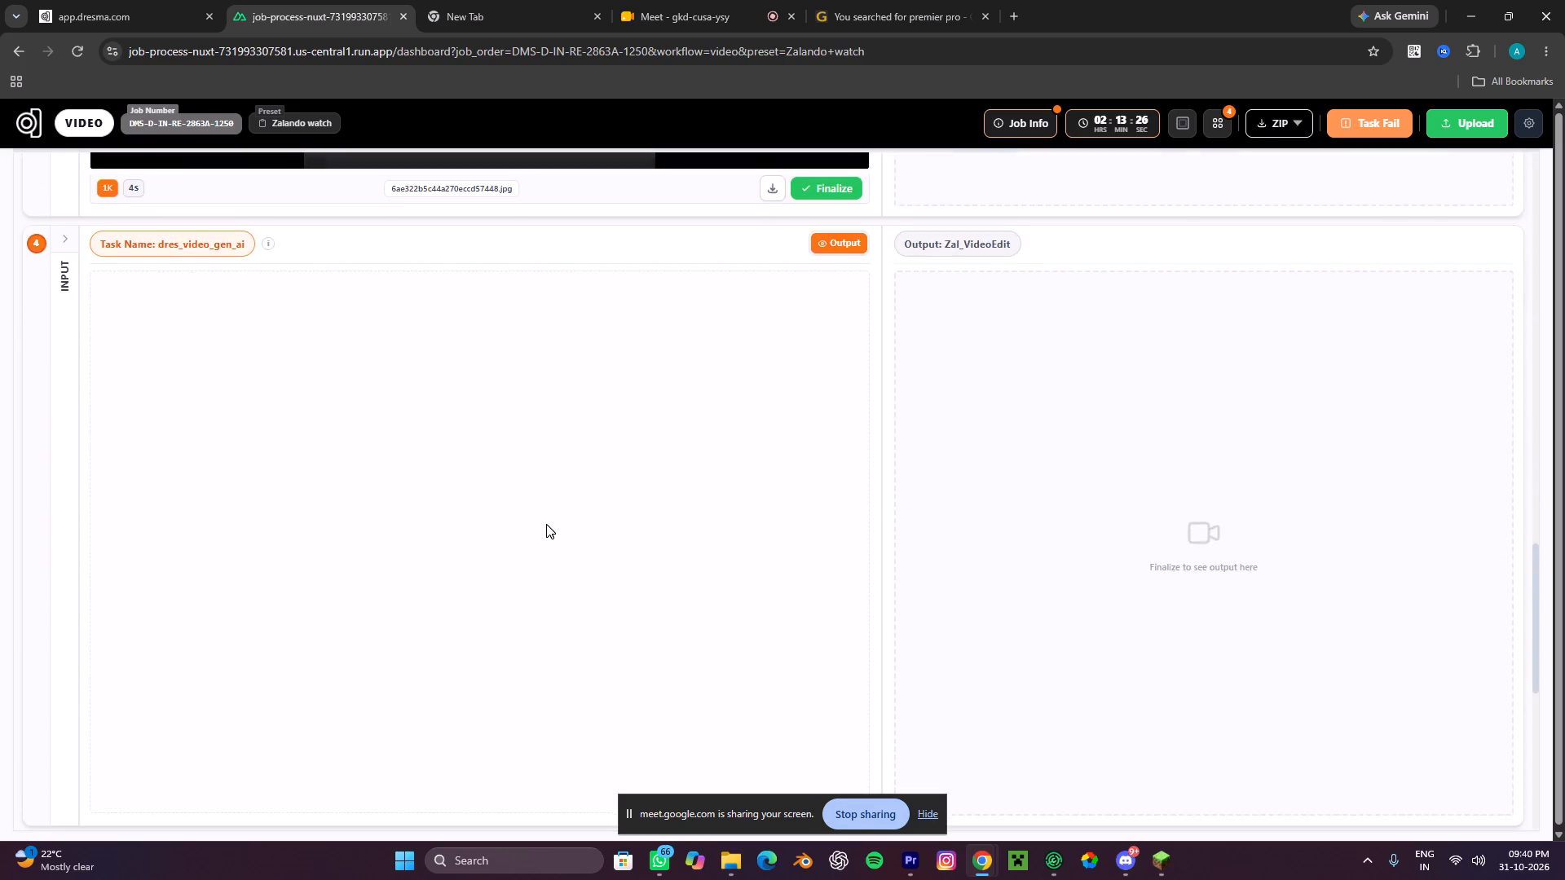
pyautogui.scroll(-6, 539, 523)
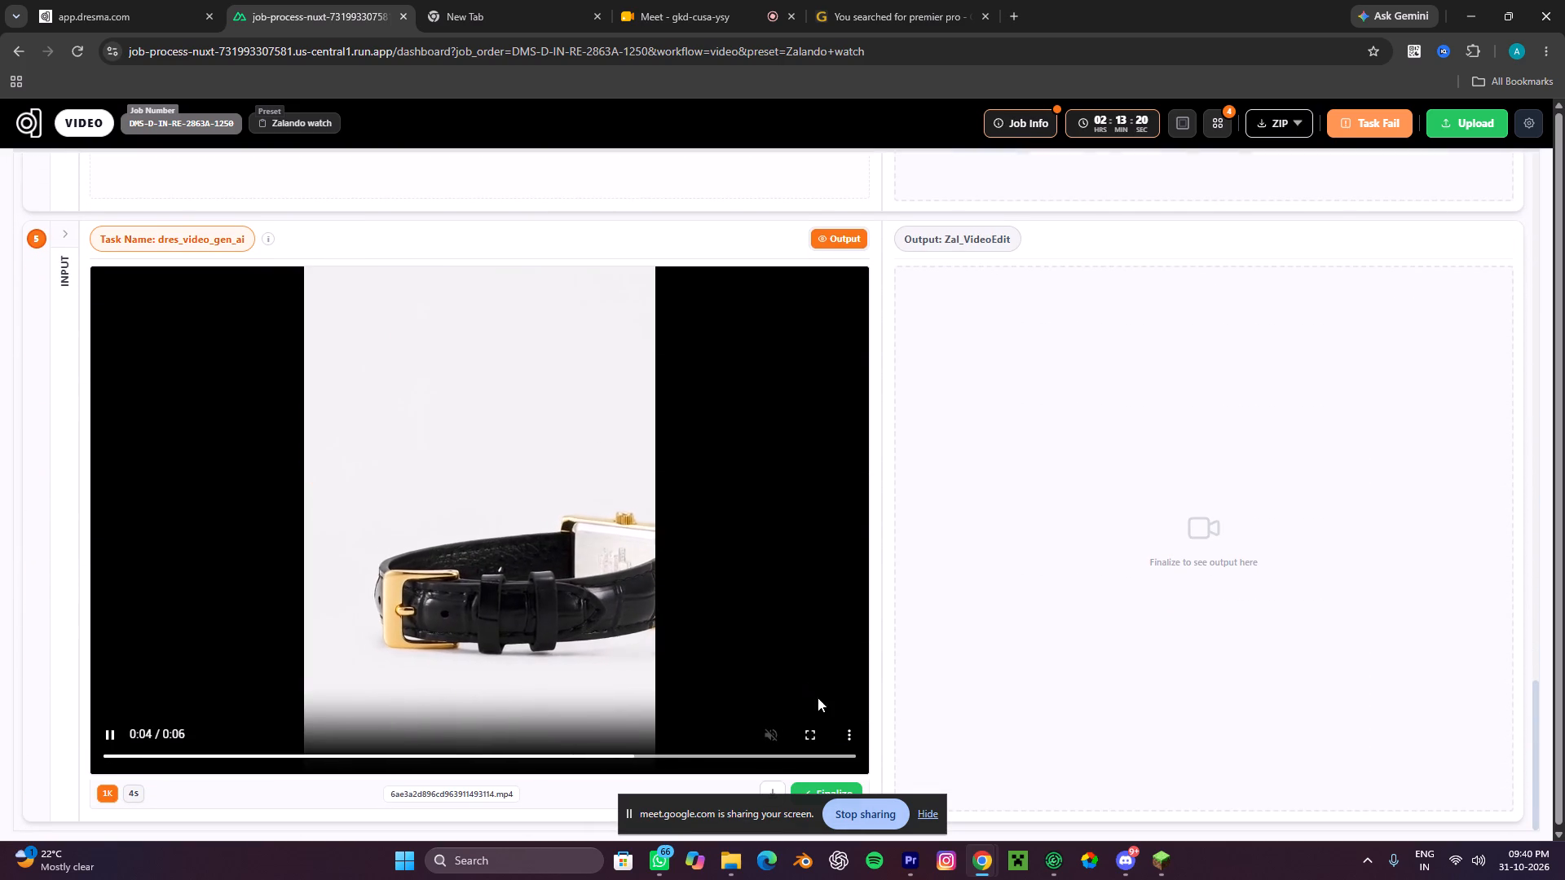
pyautogui.click(851, 741)
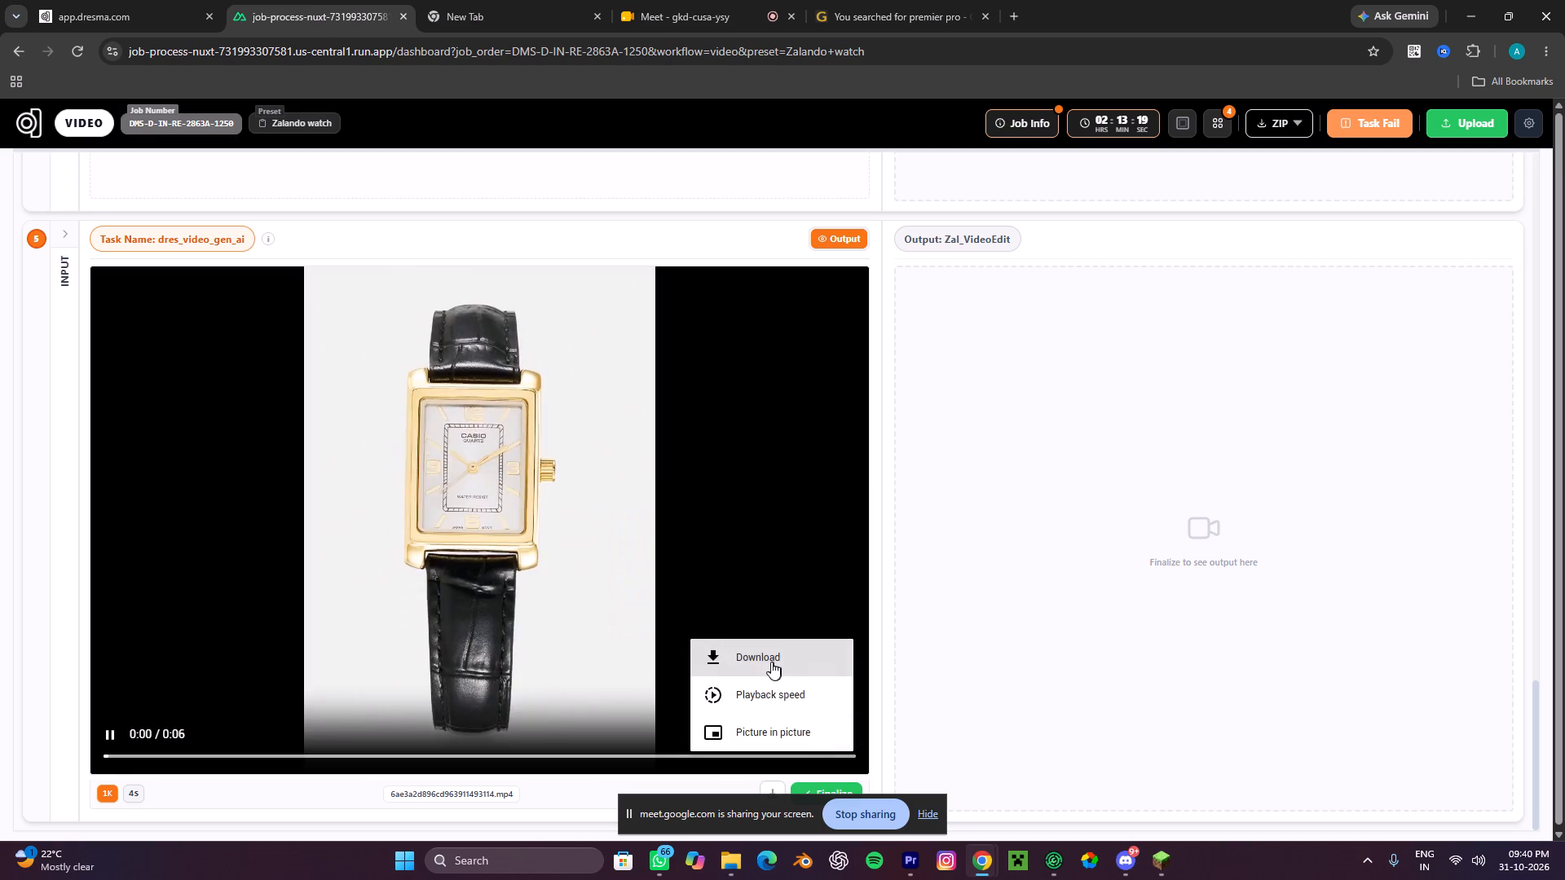
pyautogui.click(763, 662)
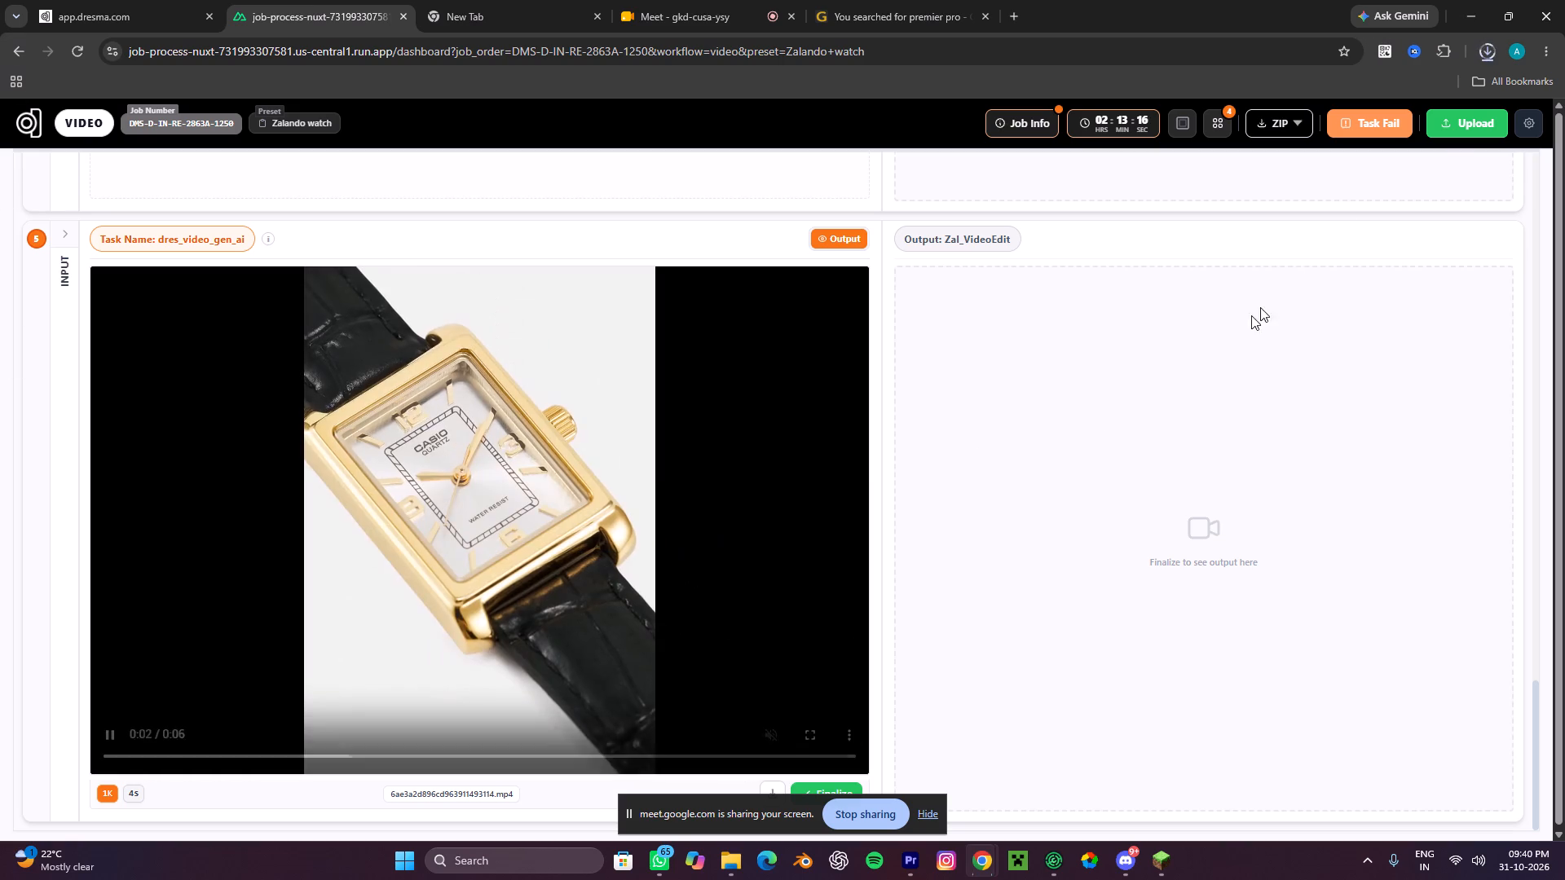
pyautogui.scroll(-2, 739, 701)
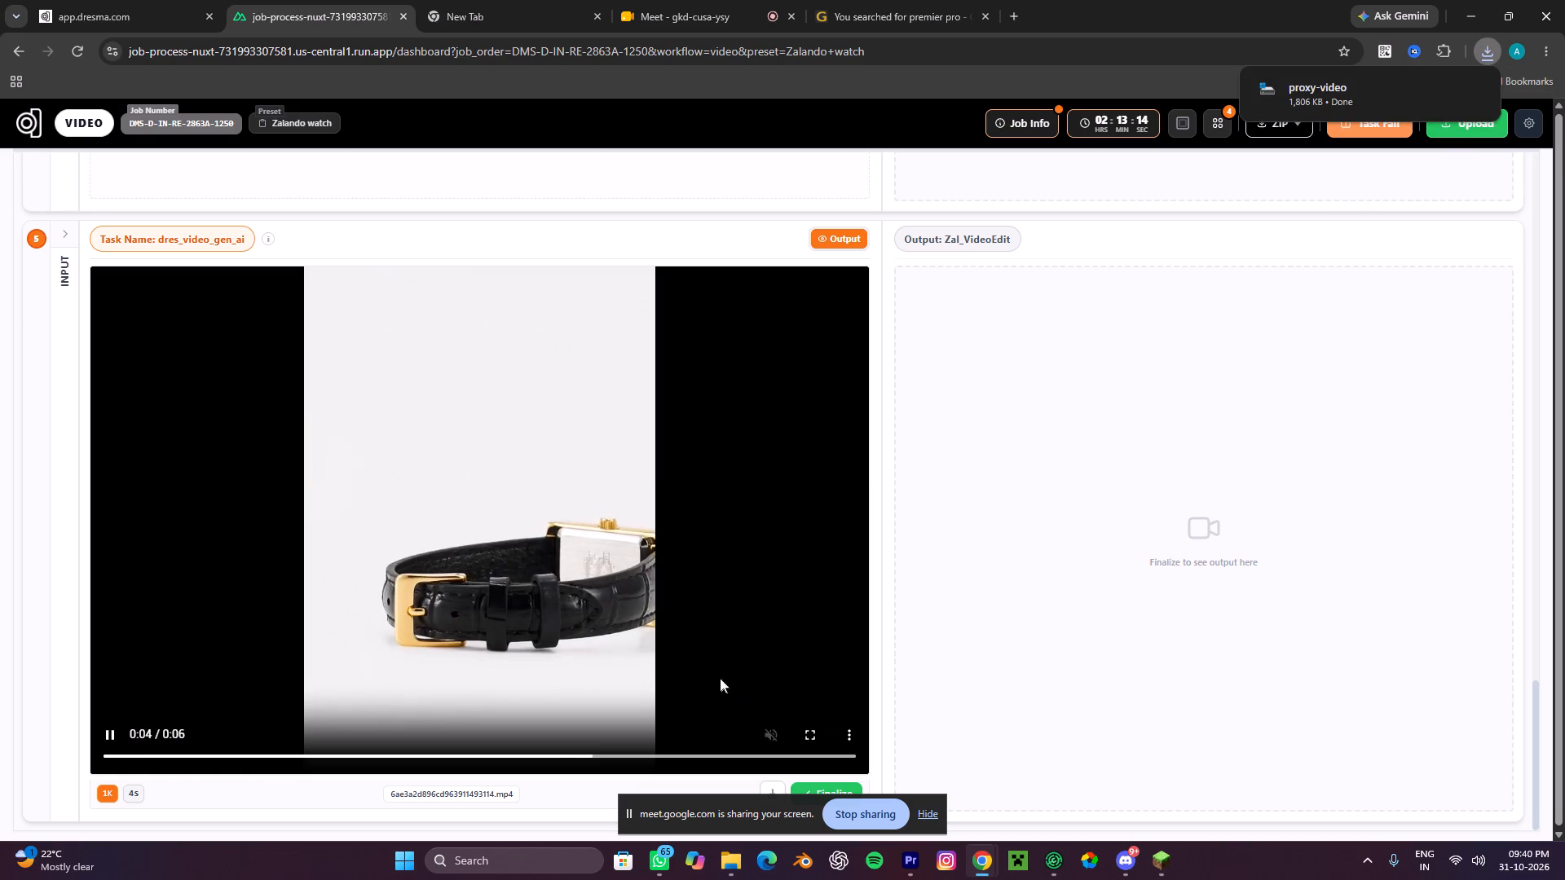
pyautogui.click(783, 790)
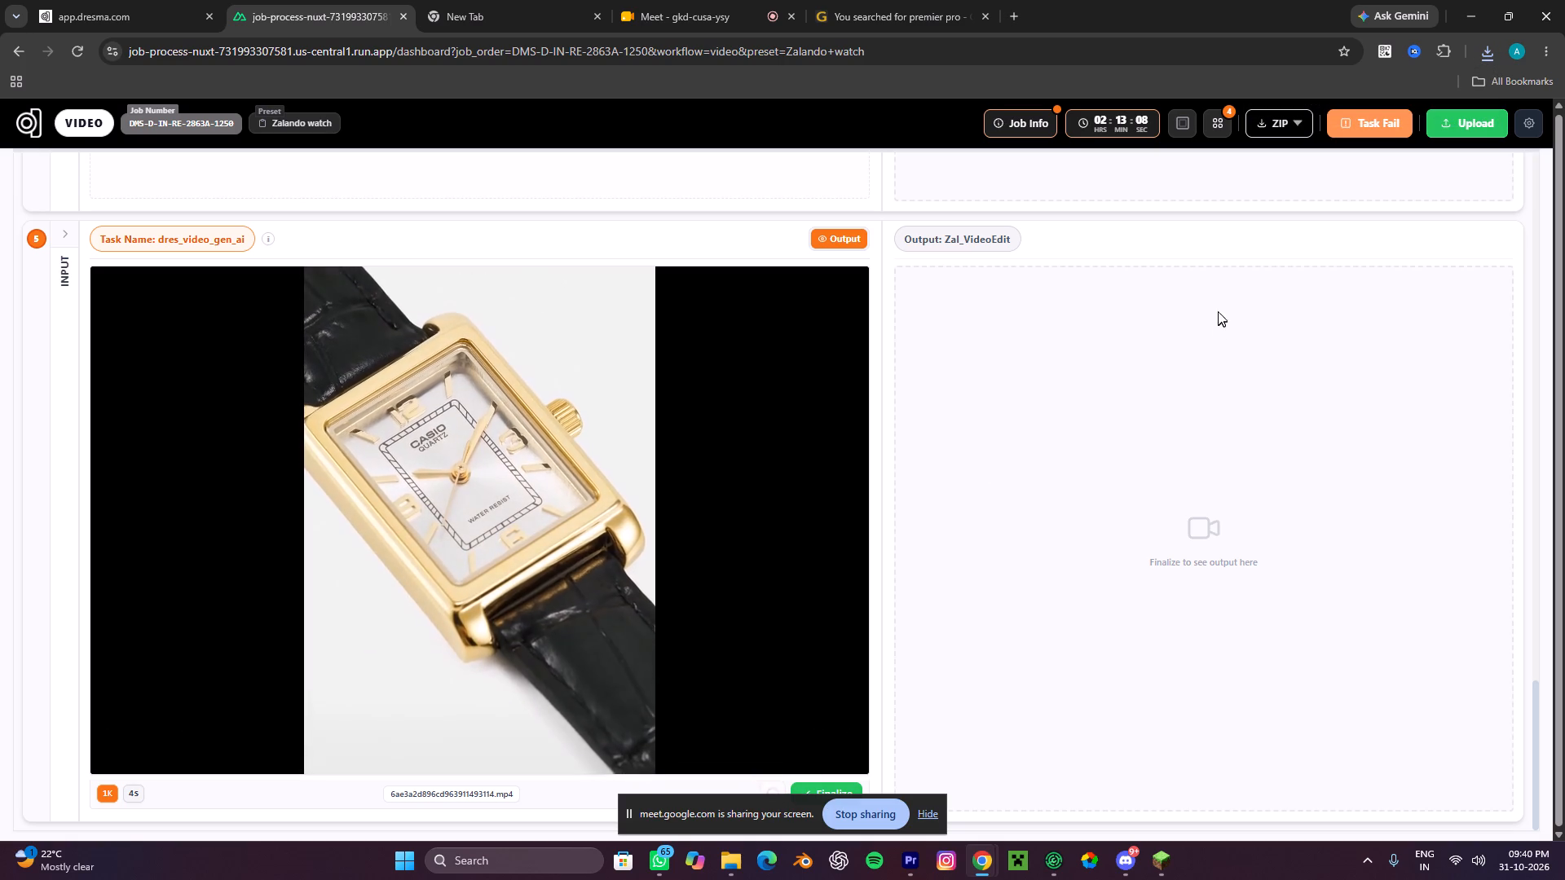
pyautogui.click(927, 815)
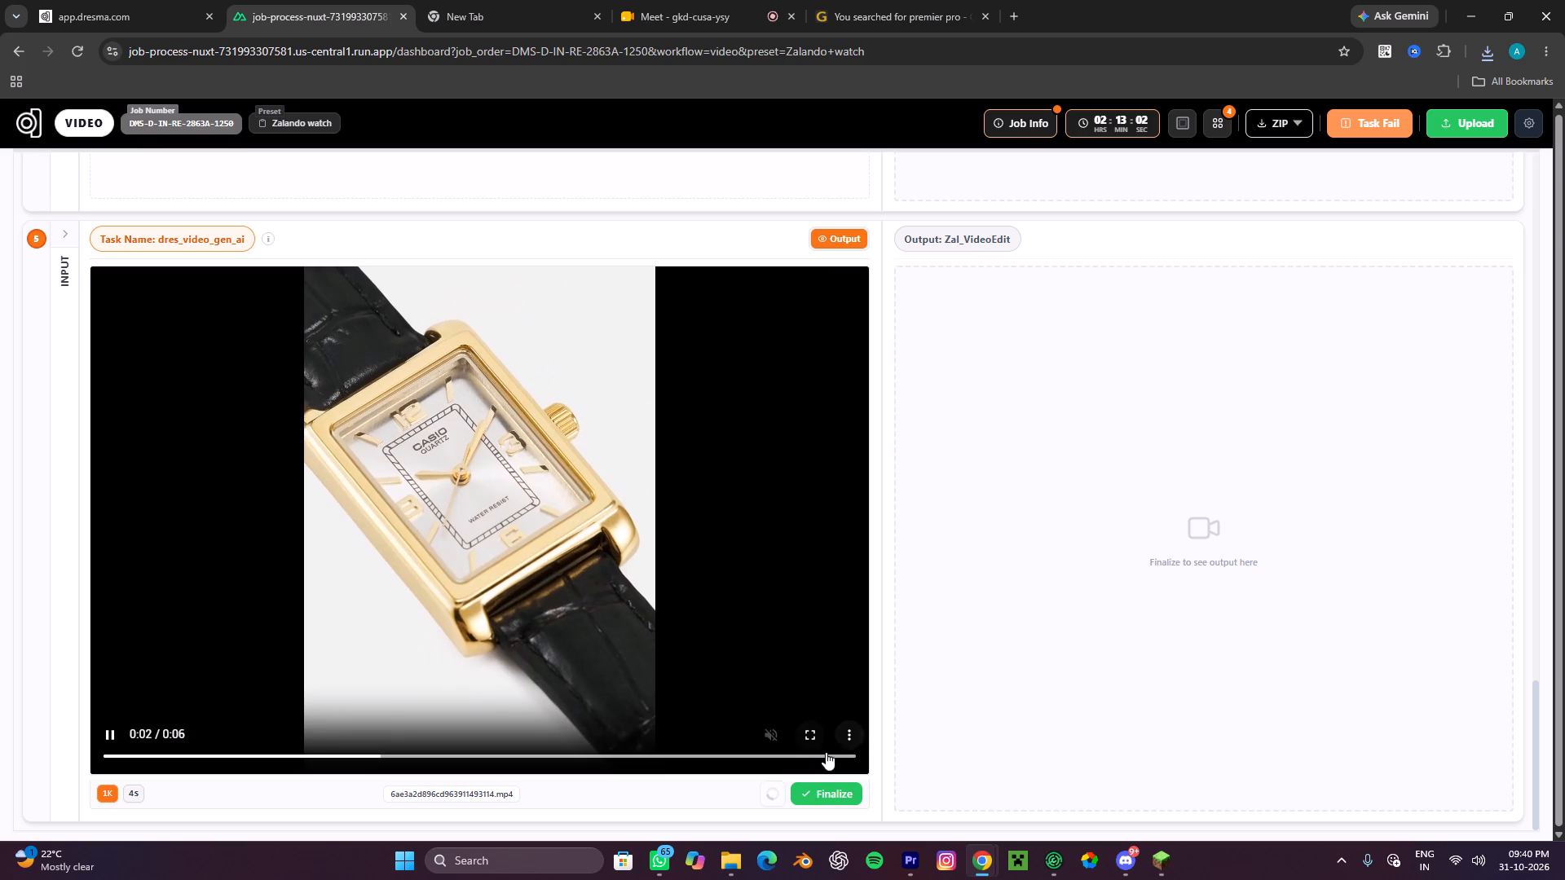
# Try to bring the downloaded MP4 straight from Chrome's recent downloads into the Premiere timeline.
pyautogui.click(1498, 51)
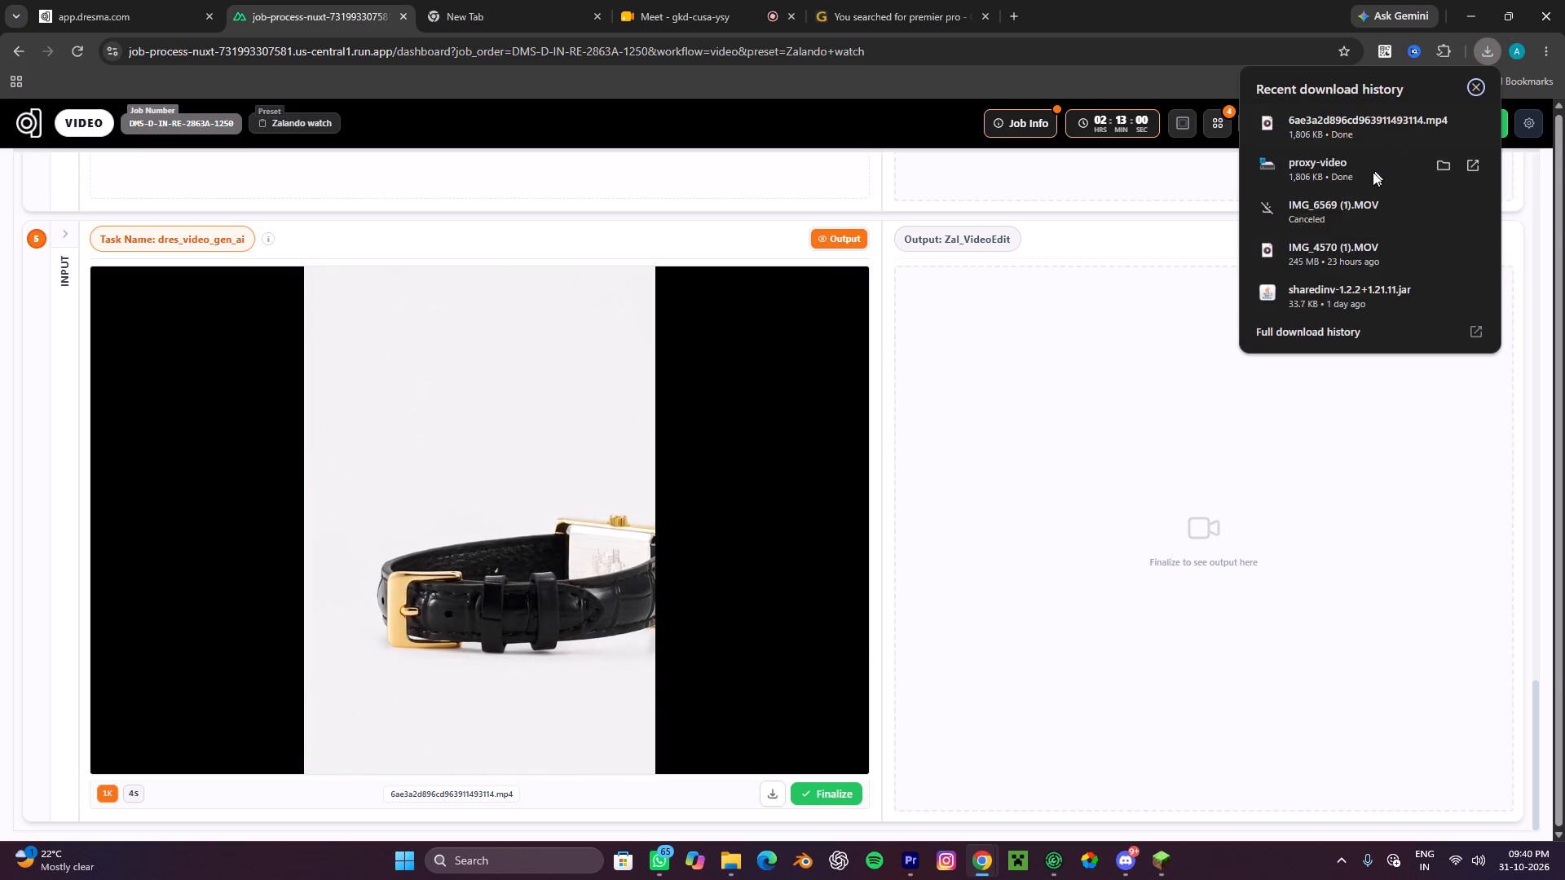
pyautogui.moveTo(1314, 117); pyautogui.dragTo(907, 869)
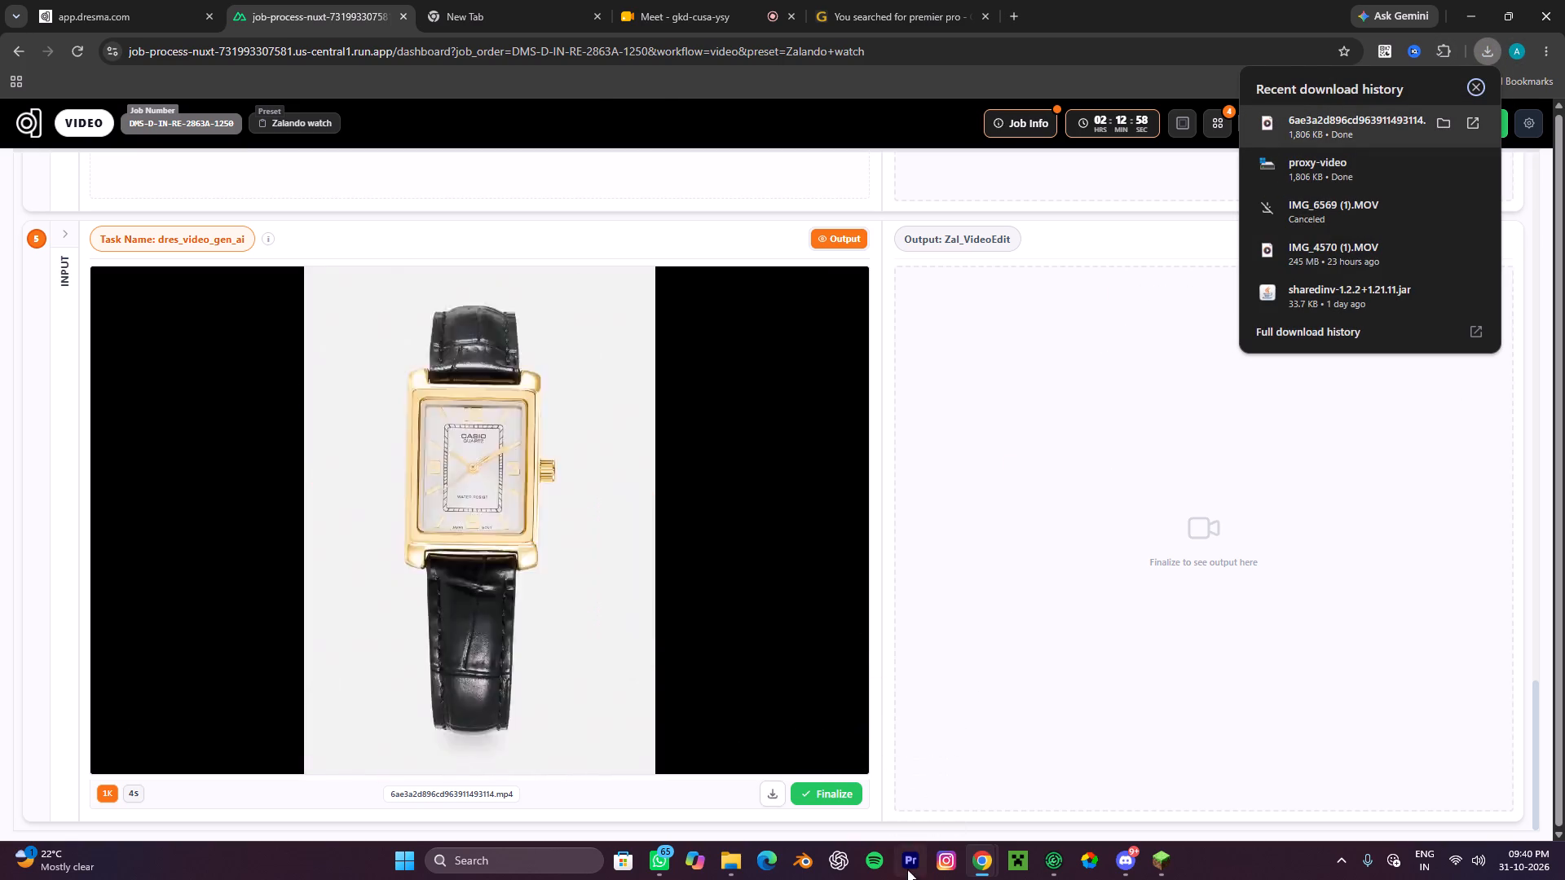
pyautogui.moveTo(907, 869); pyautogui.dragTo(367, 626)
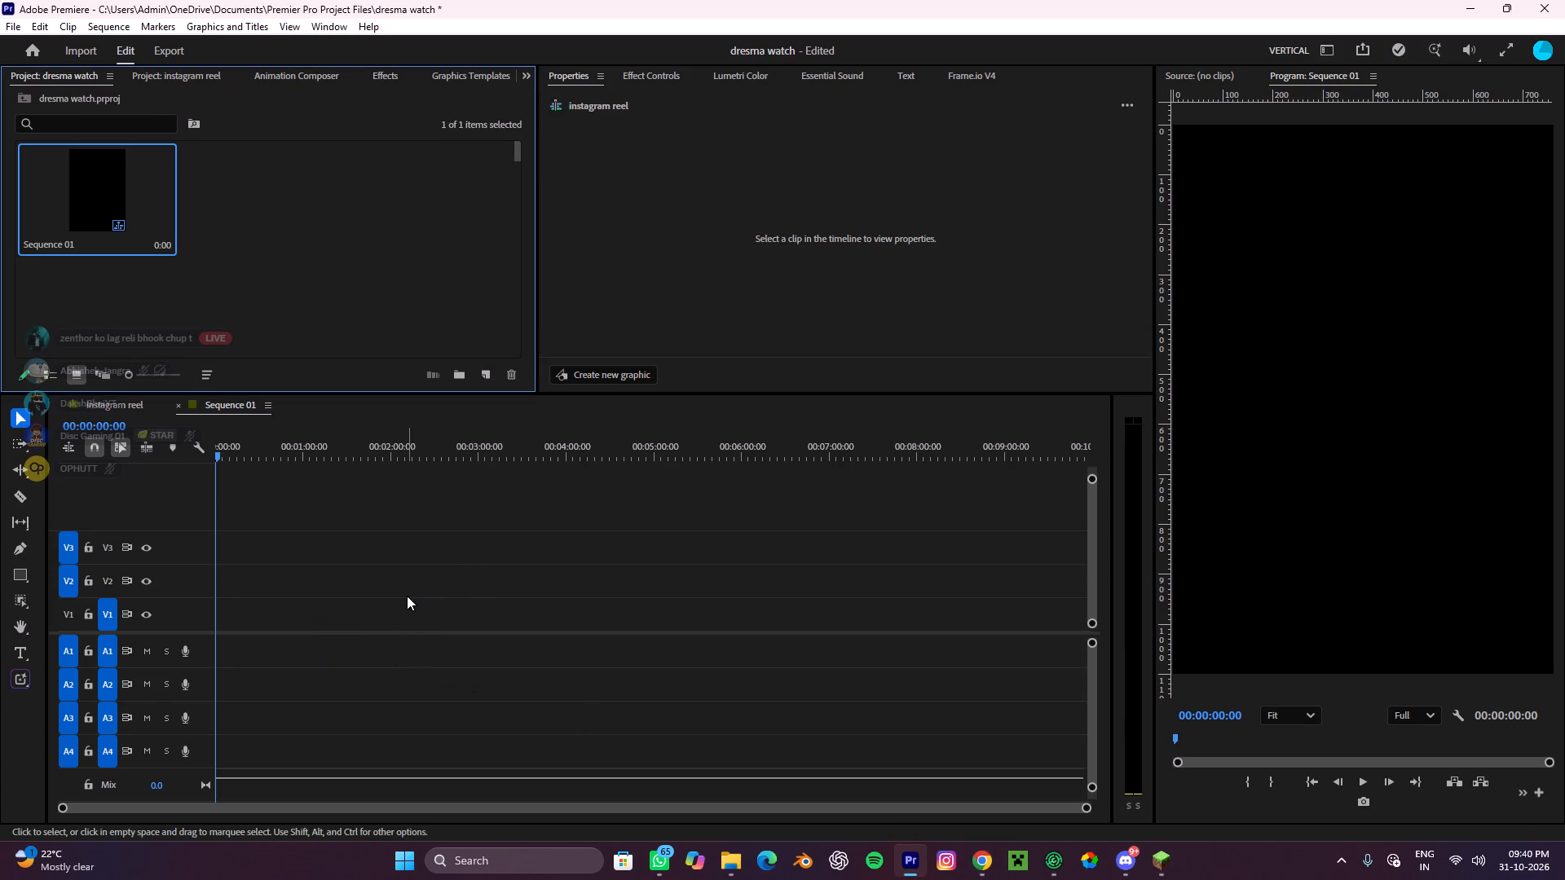
# Import 6ae3a2d896cd963911493114.mp4 from the Downloads folder in File Explorer into the dresma watch project in Premiere.
pyautogui.click(745, 869)
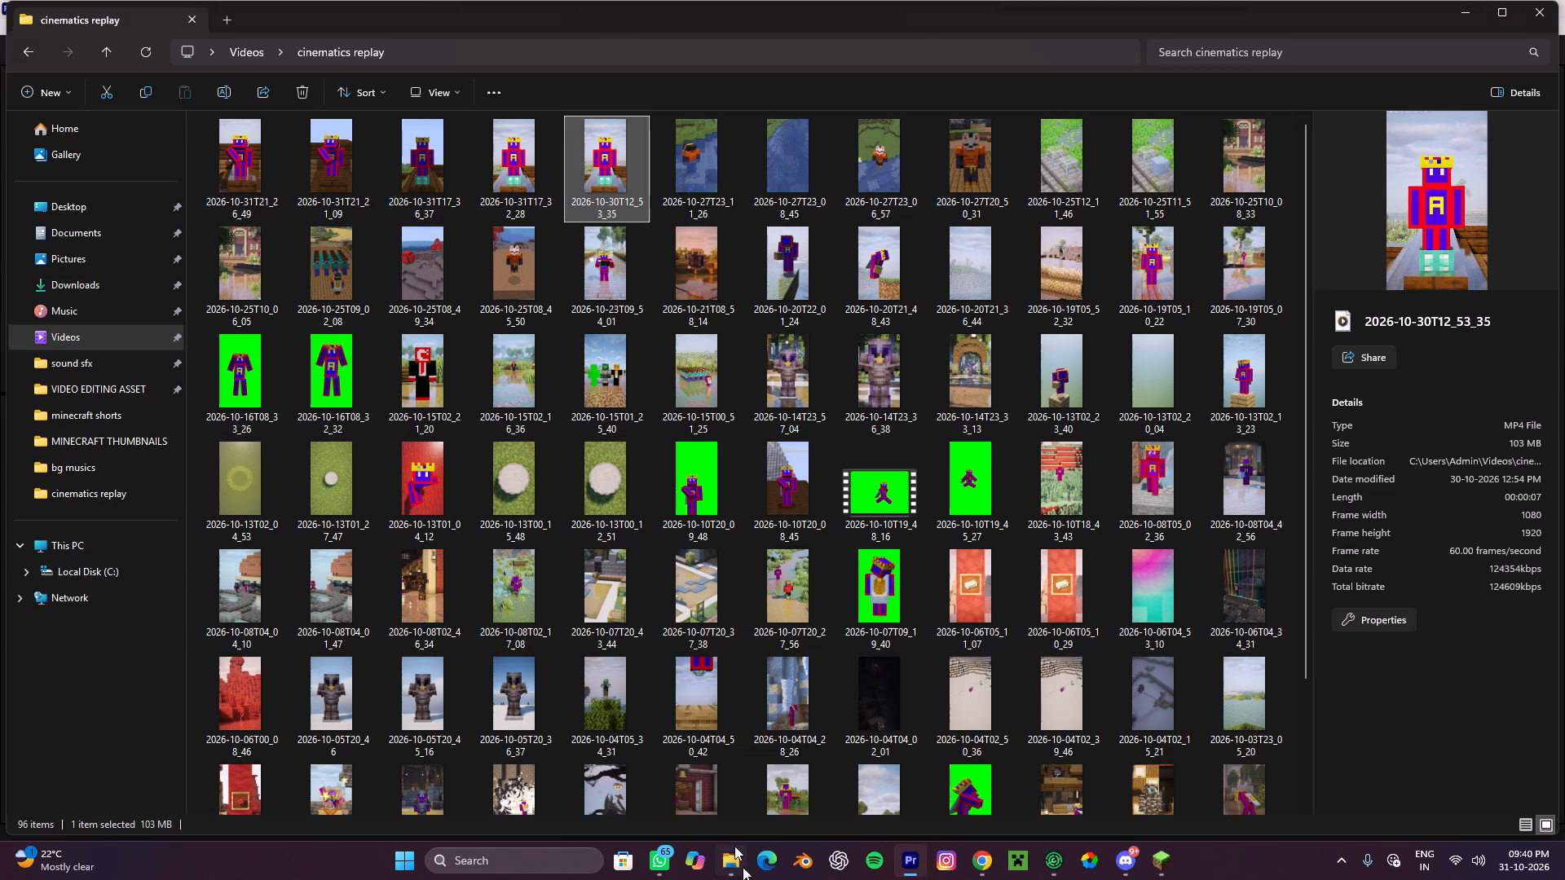
pyautogui.click(123, 276)
pyautogui.moveTo(252, 163); pyautogui.dragTo(882, 807)
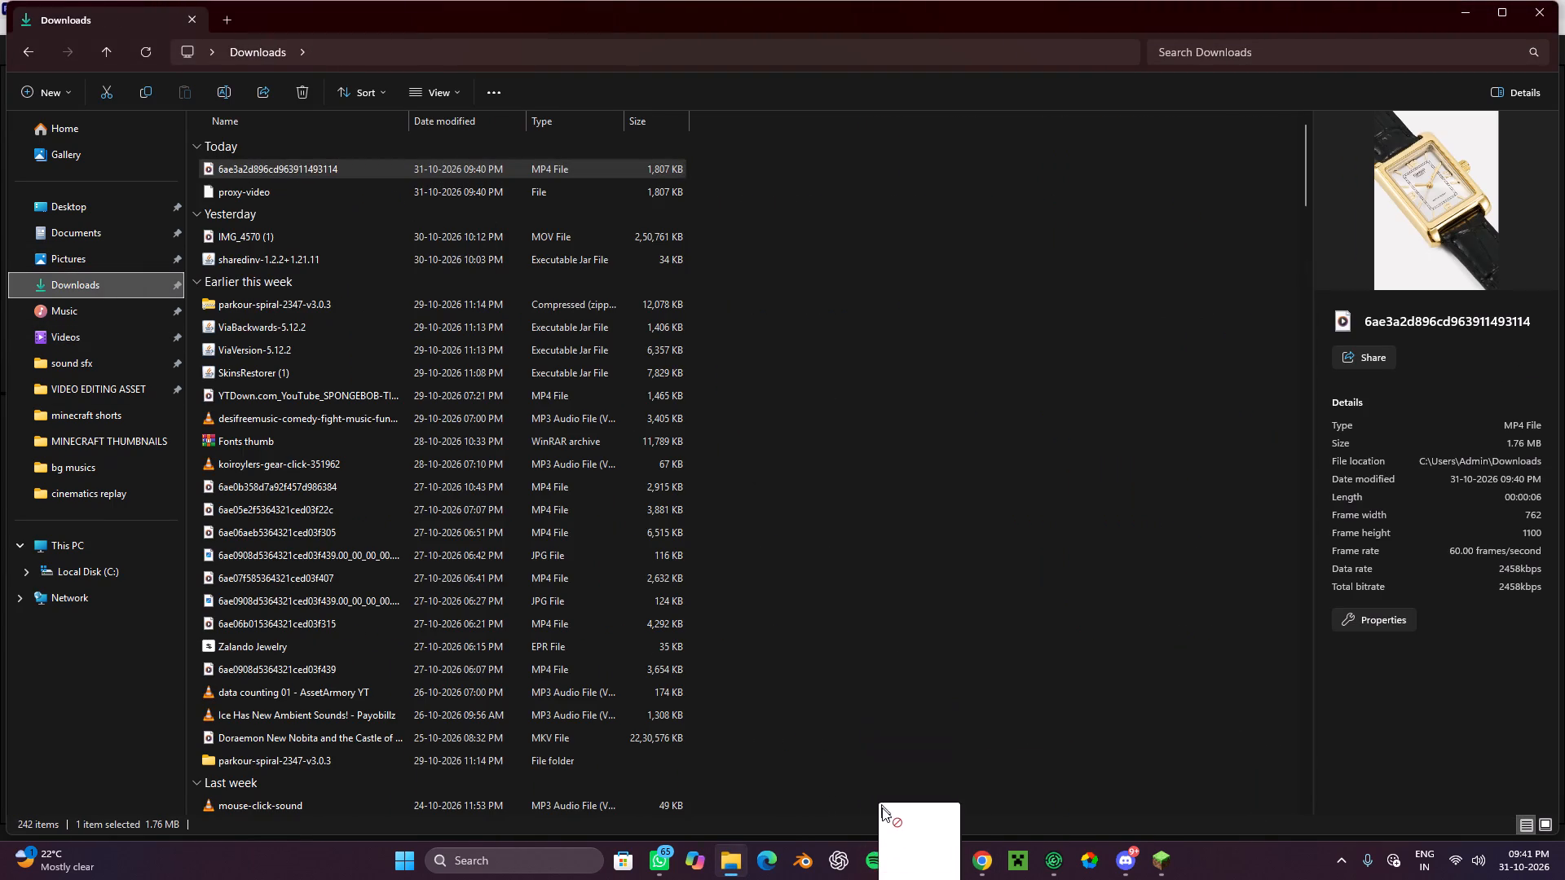
pyautogui.moveTo(882, 807); pyautogui.dragTo(291, 216)
# Place the imported watch clip at the start of video track V1 in Sequence 01.
pyautogui.moveTo(241, 173); pyautogui.dragTo(492, 621)
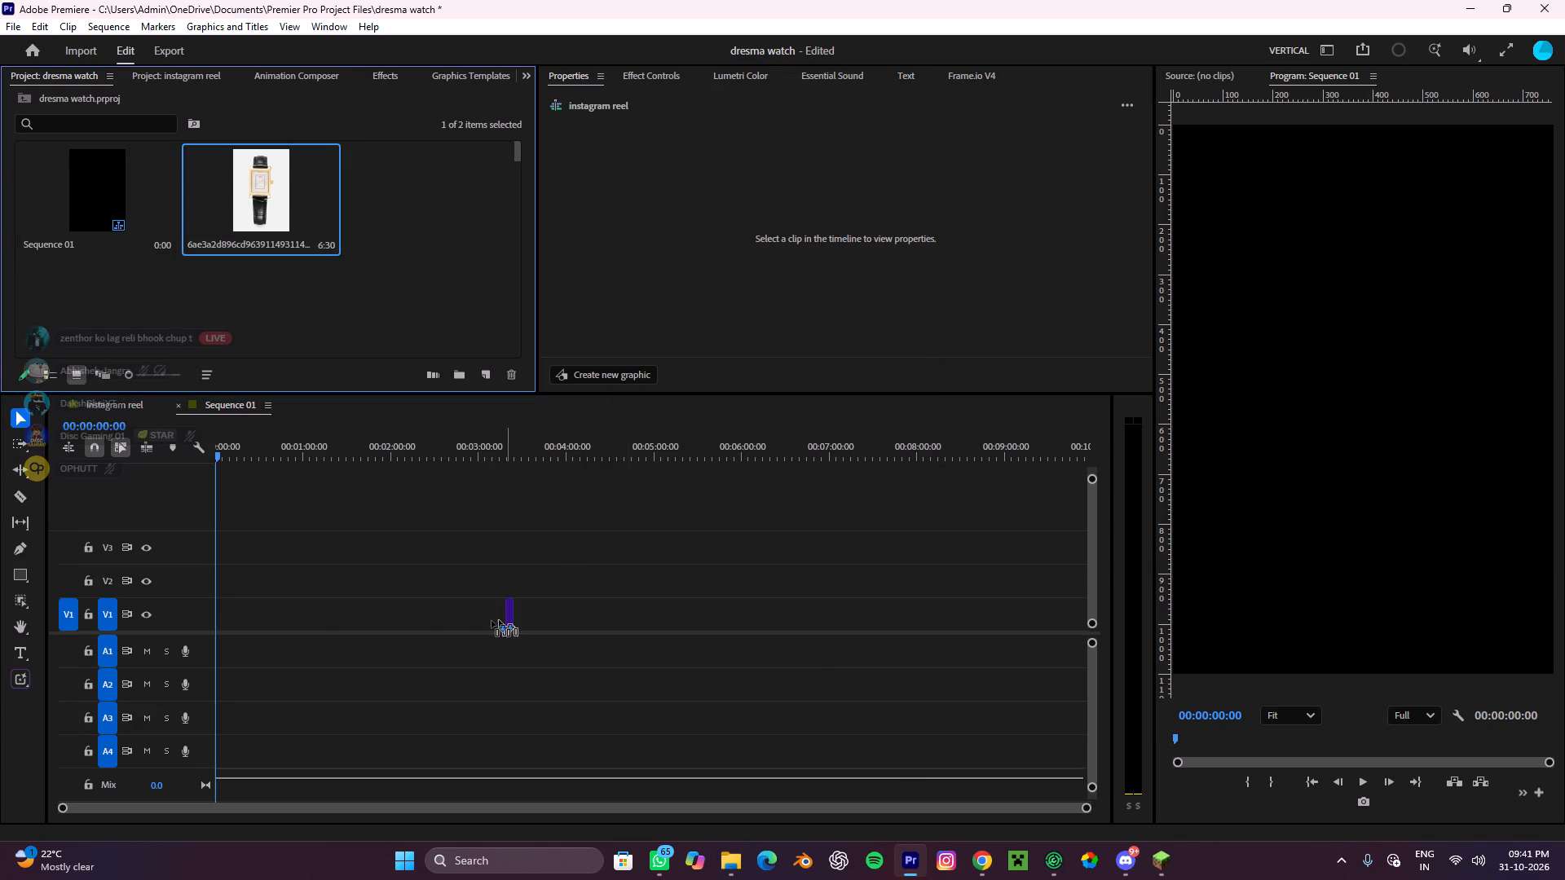
pyautogui.moveTo(492, 621); pyautogui.dragTo(217, 611)
# Run Scene Edit Detection on the watch clip in the timeline to cut it at its scene changes.
pyautogui.keyDown('alt'); pyautogui.scroll(15, 221, 611); pyautogui.keyUp('alt')
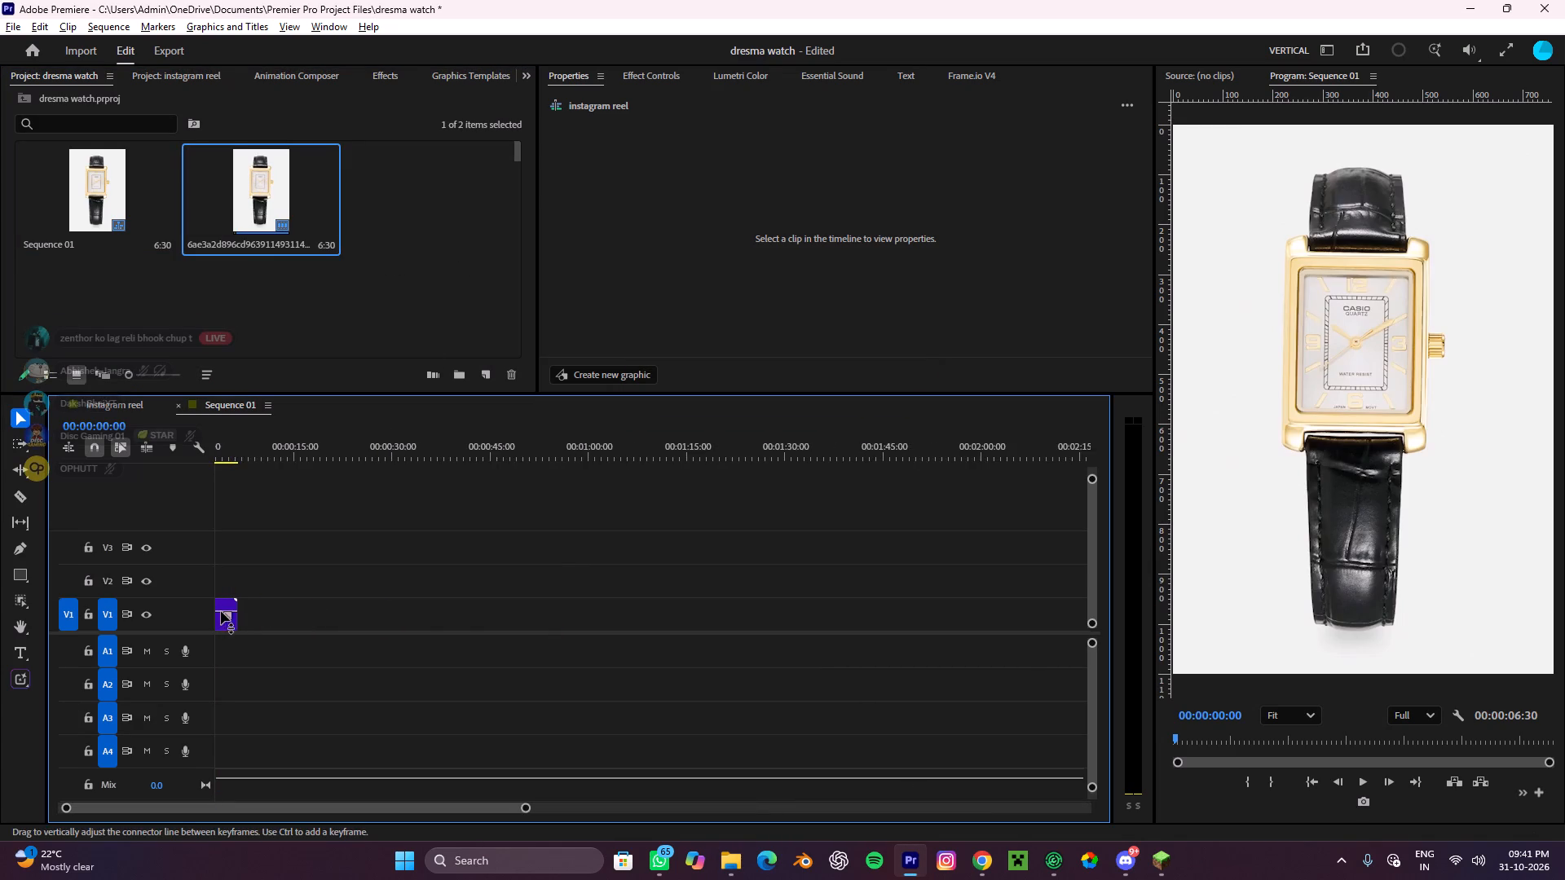
pyautogui.keyDown('alt'); pyautogui.scroll(6, 221, 611); pyautogui.keyUp('alt')
pyautogui.scroll(7, 219, 611)
pyautogui.keyDown('alt'); pyautogui.scroll(19, 219, 611); pyautogui.keyUp('alt')
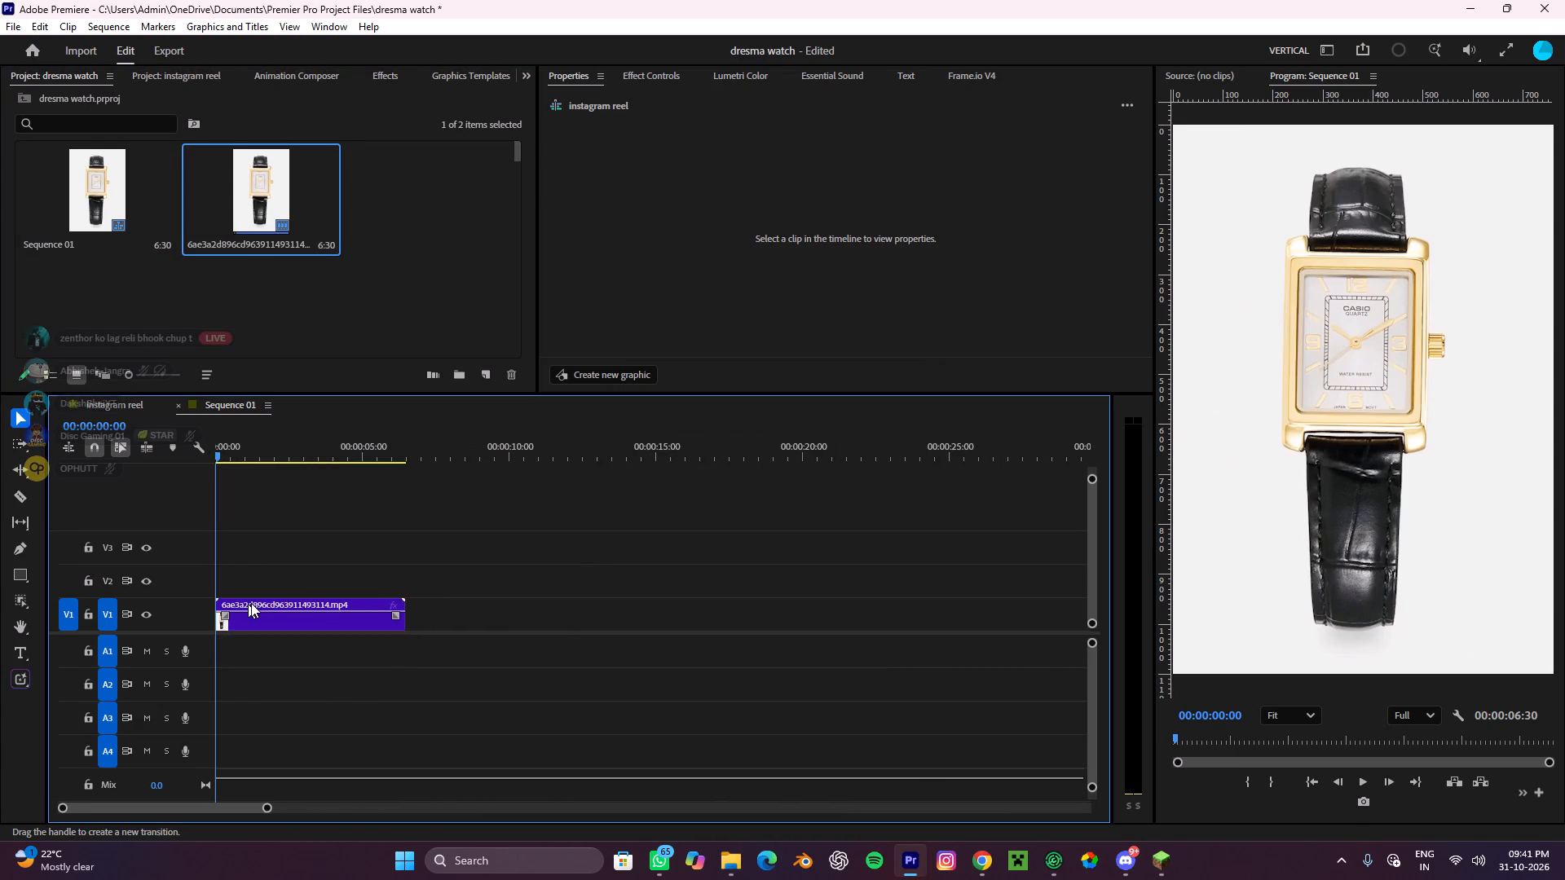
pyautogui.click(260, 601)
pyautogui.rightClick(260, 601)
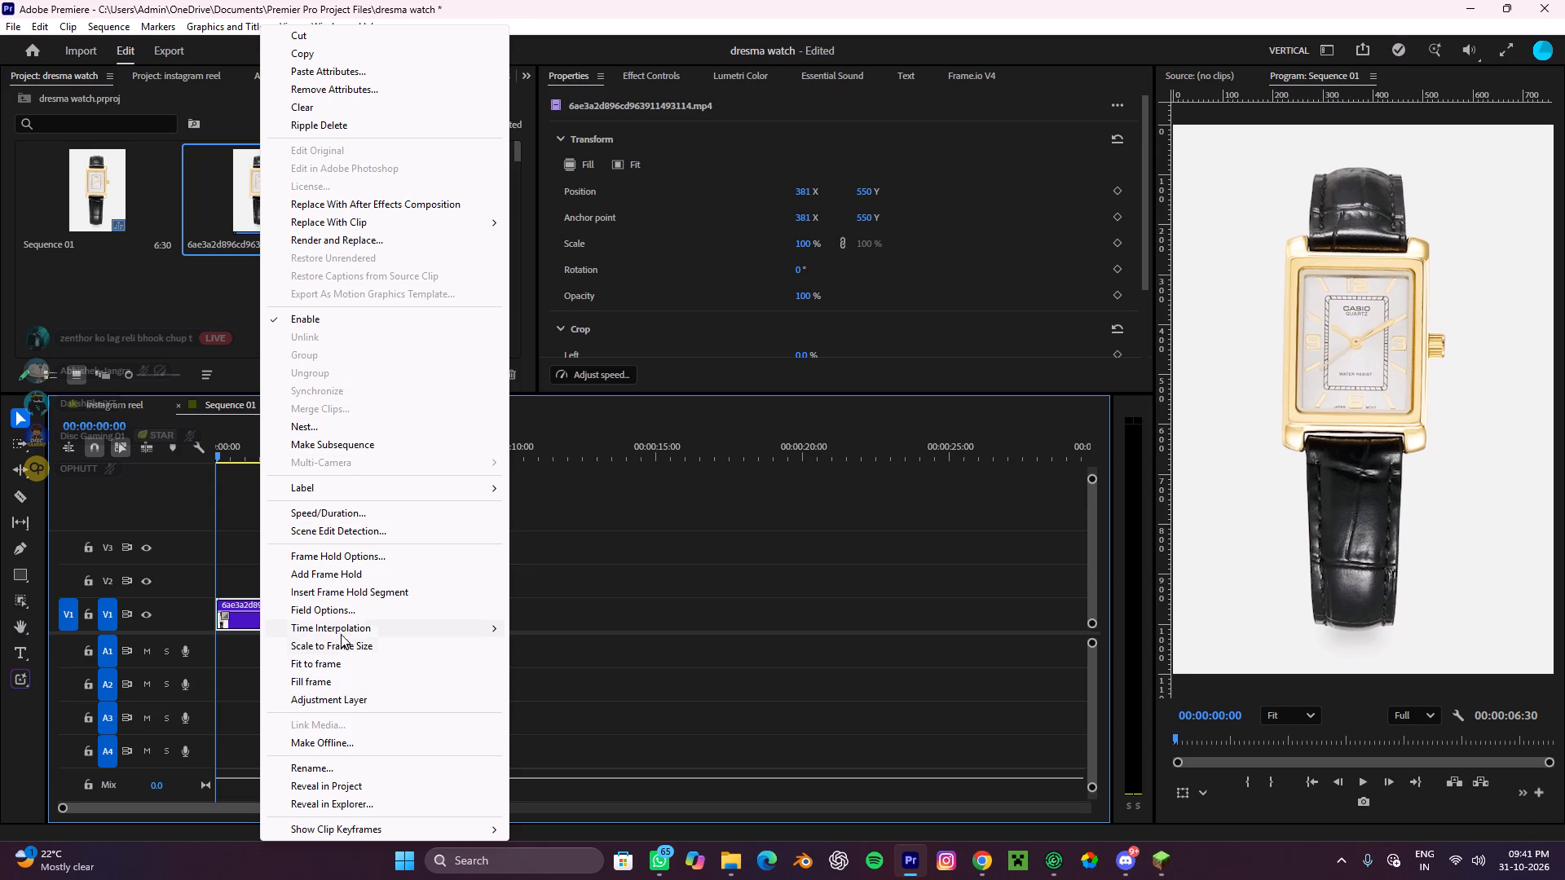
pyautogui.click(334, 526)
pyautogui.click(821, 473)
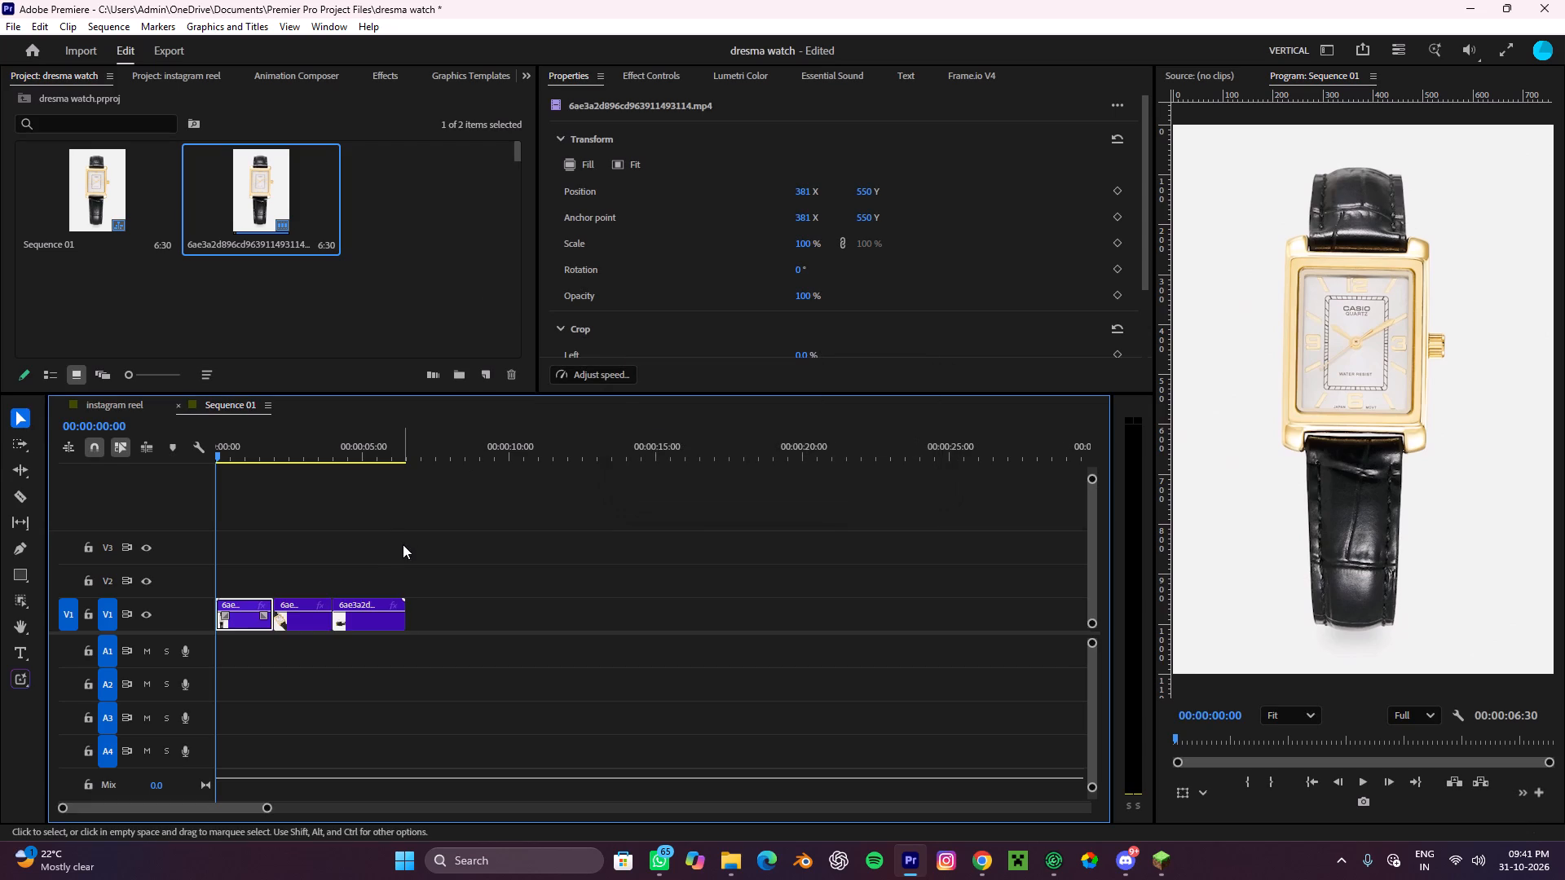
# Play back the first section of the cut watch video from the start of the sequence.
pyautogui.keyDown('alt'); pyautogui.scroll(5, 370, 553); pyautogui.keyUp('alt')
pyautogui.scroll(6, 370, 553)
pyautogui.keyDown('alt'); pyautogui.scroll(16, 359, 547); pyautogui.keyUp('alt')
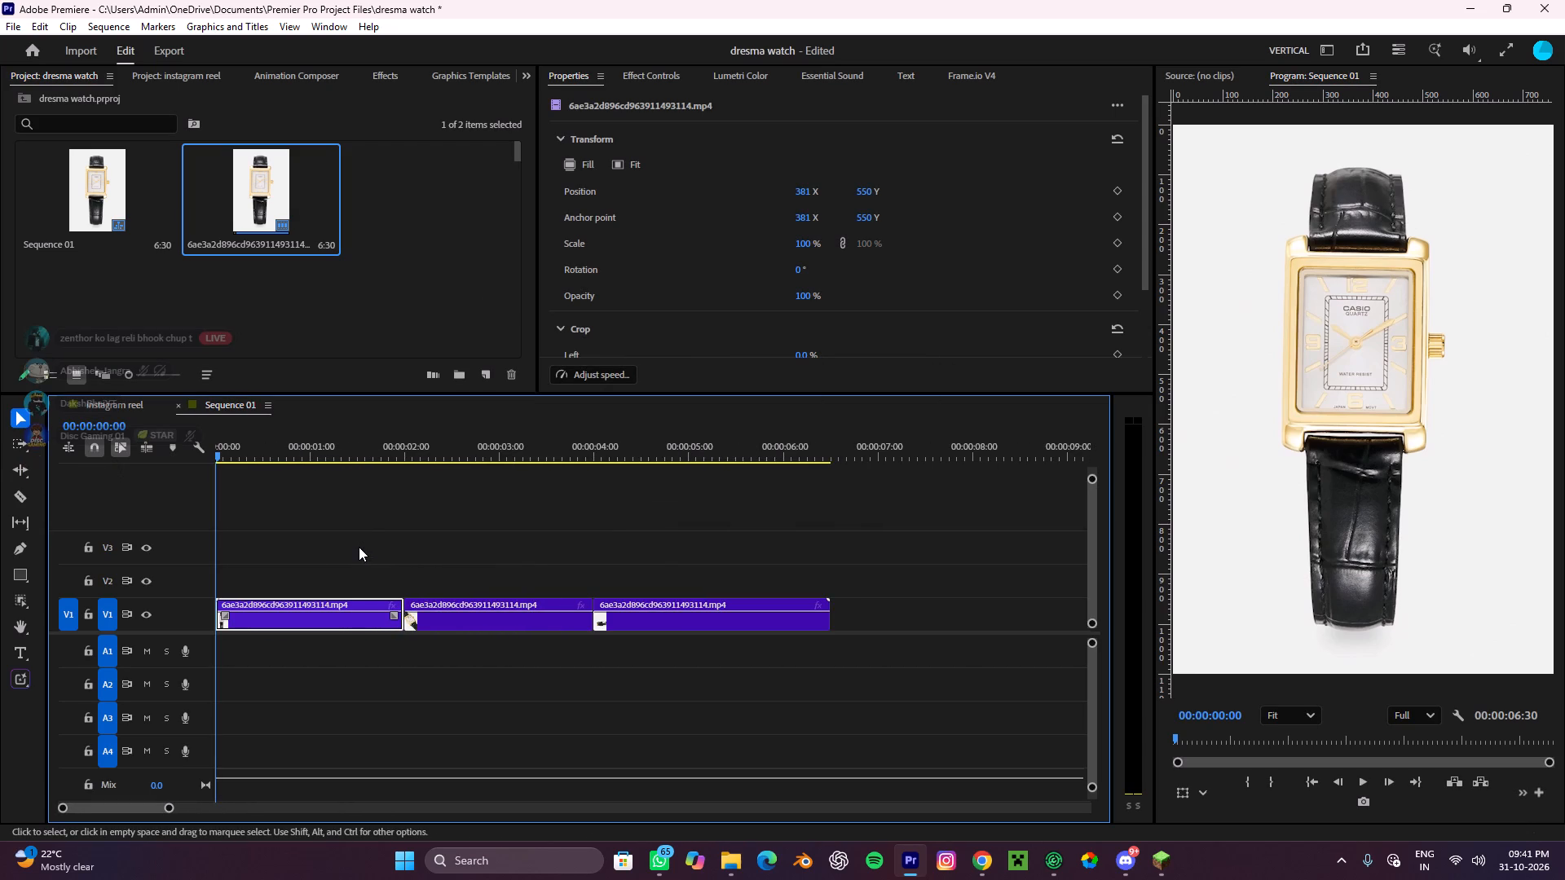
pyautogui.press('space')
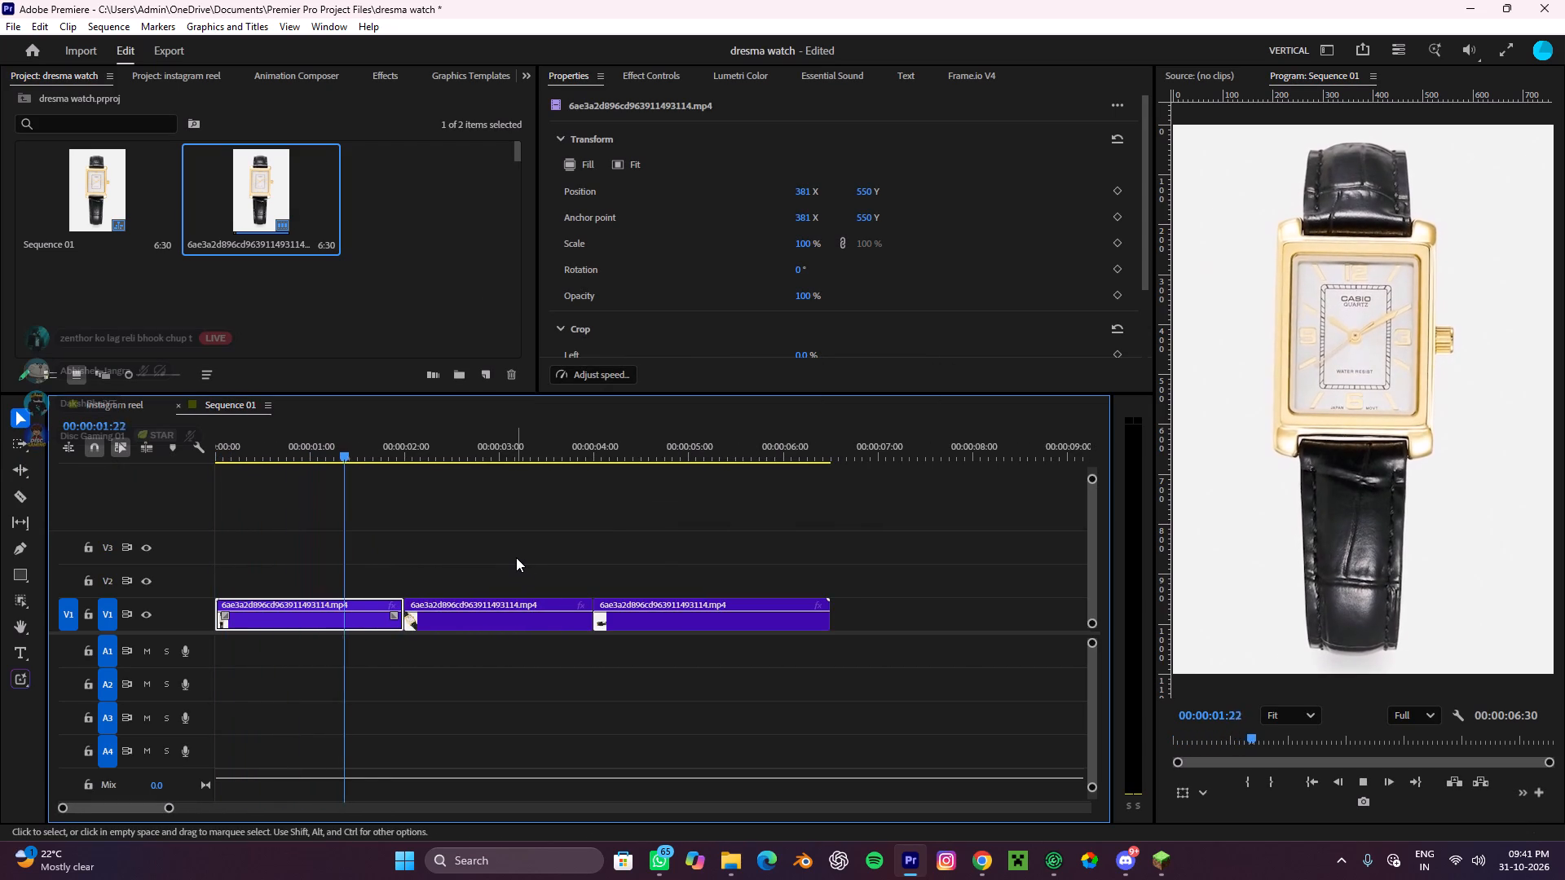
pyautogui.press('space')
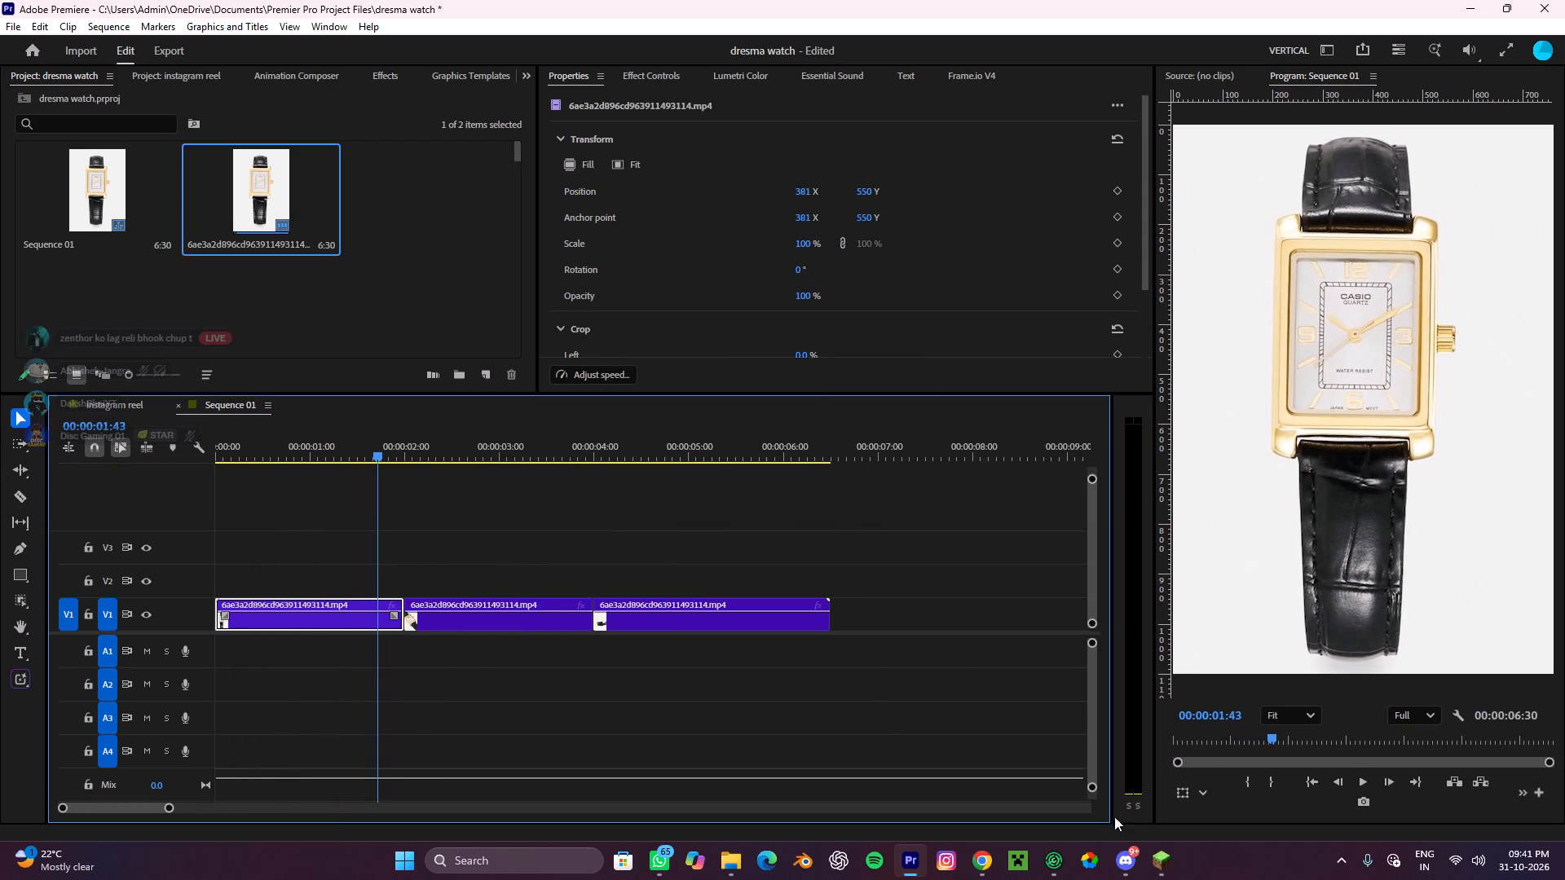
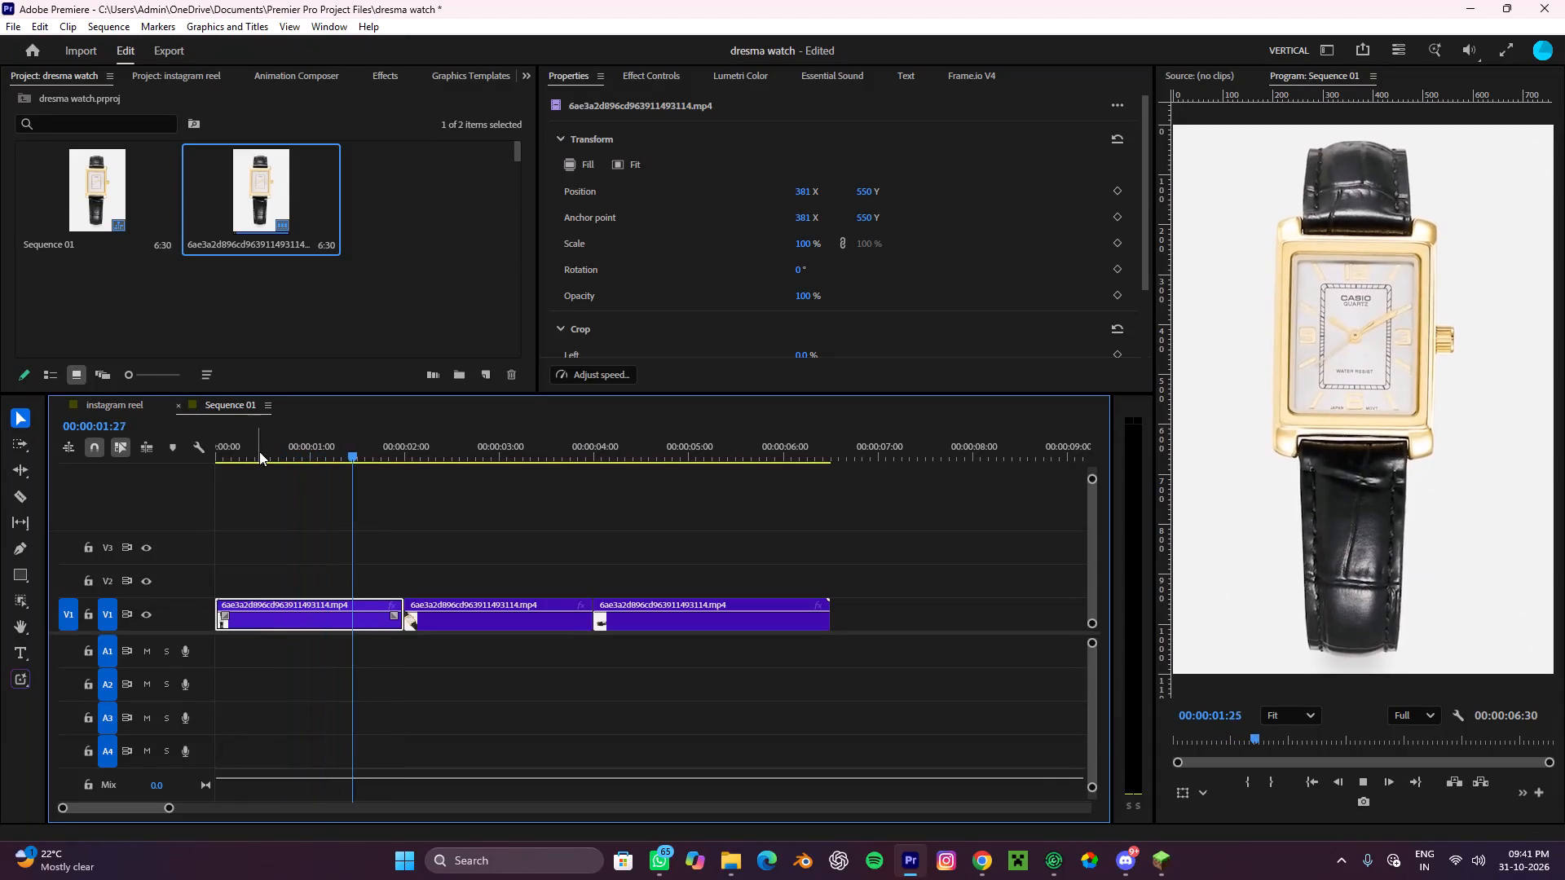
# Play back the rest of the cut watch video in Sequence 01 through its second scene and into the third.
pyautogui.press('space')
pyautogui.press('space')
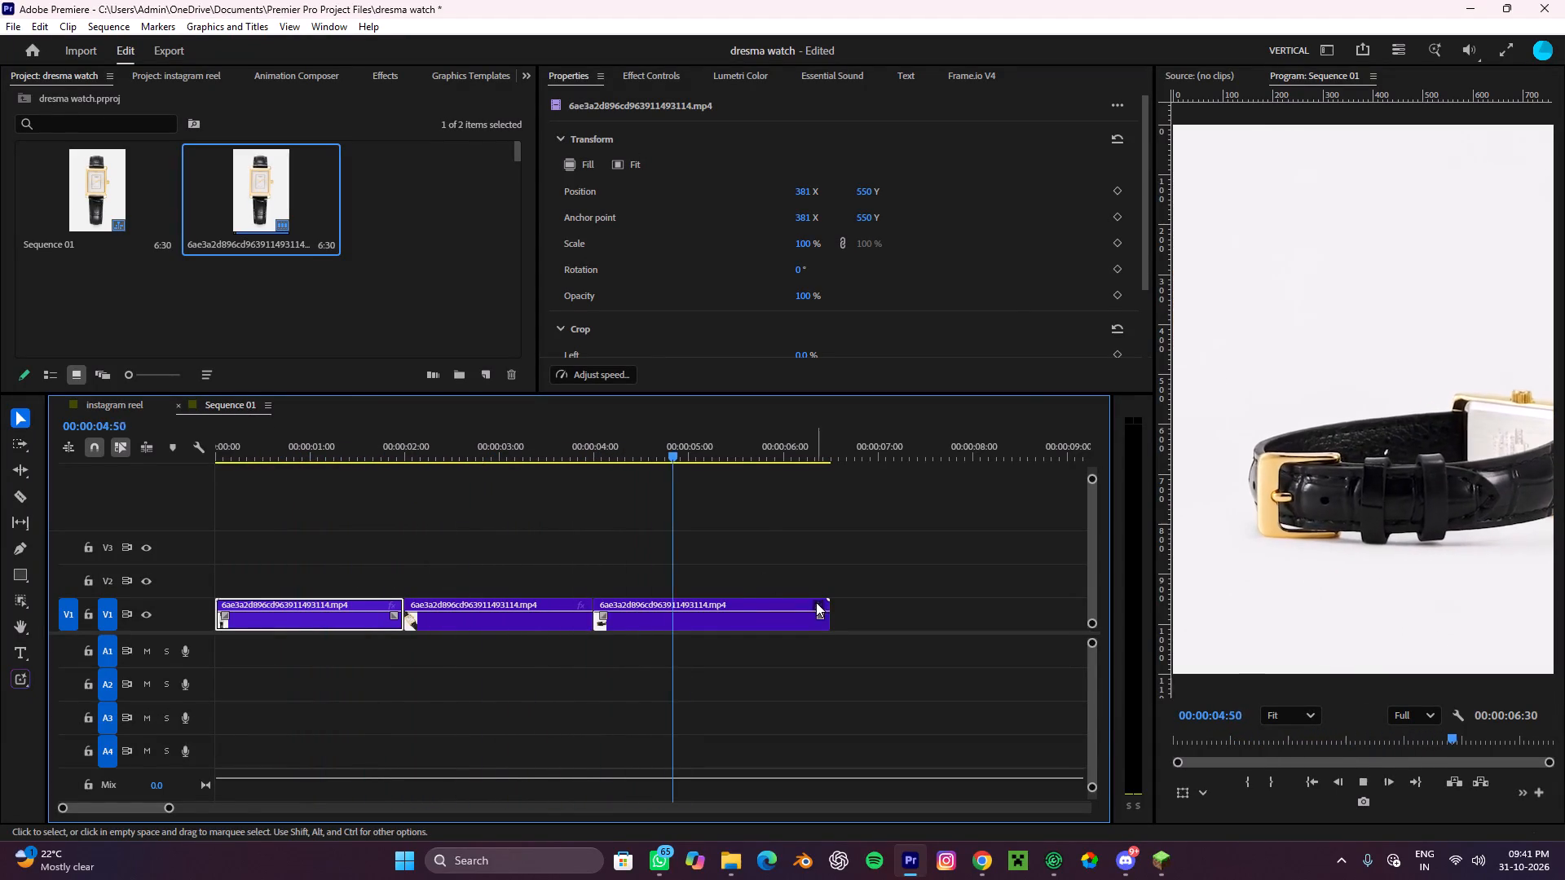
pyautogui.keyDown('alt'); pyautogui.scroll(-9, 815, 606); pyautogui.keyUp('alt')
pyautogui.press('space')
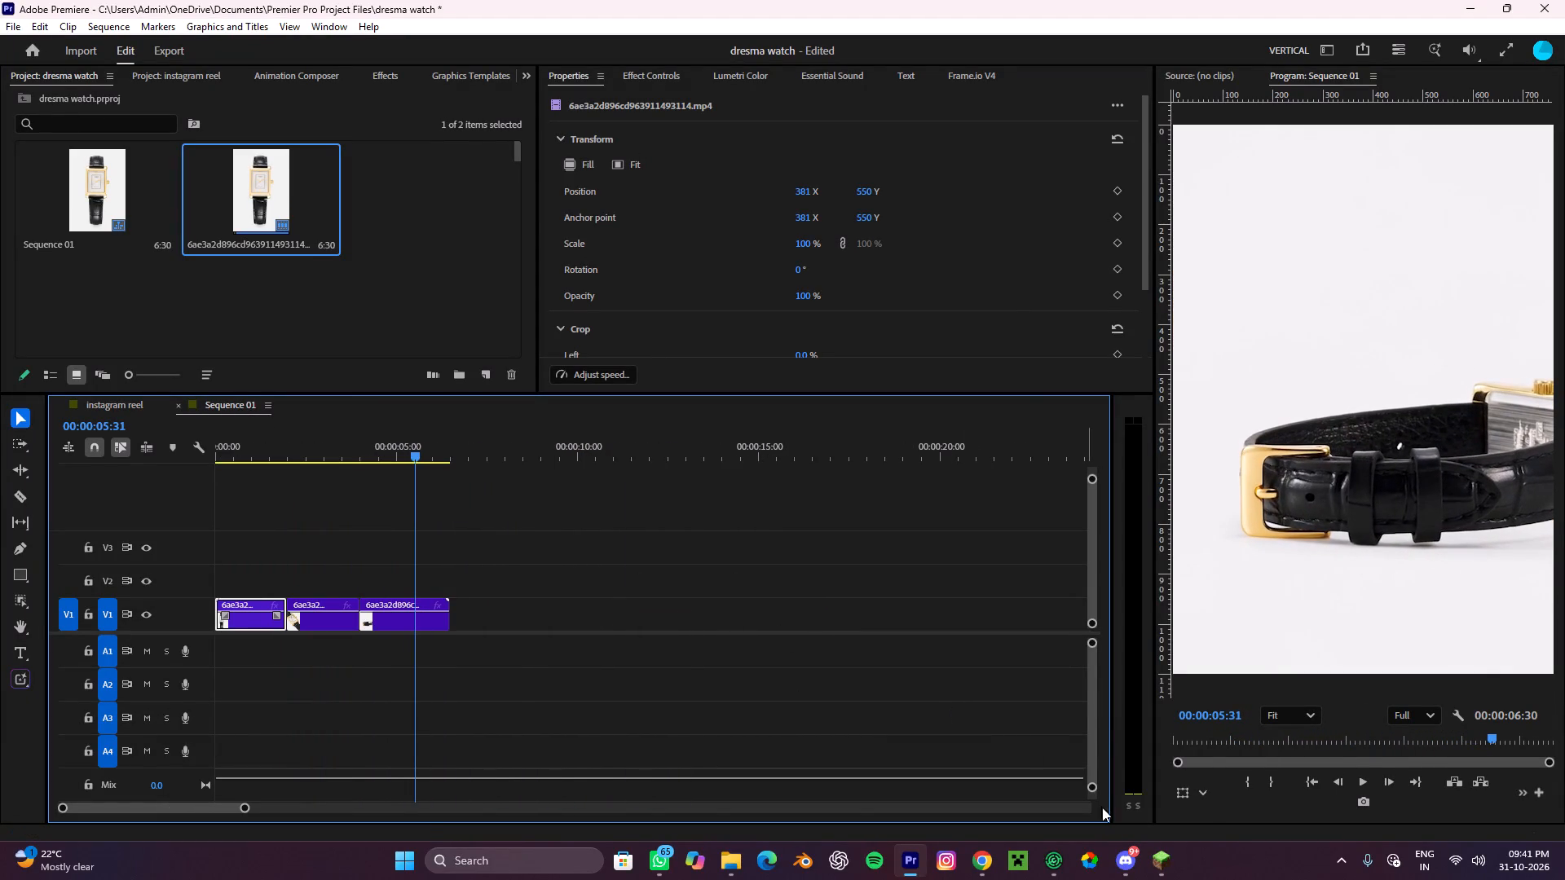
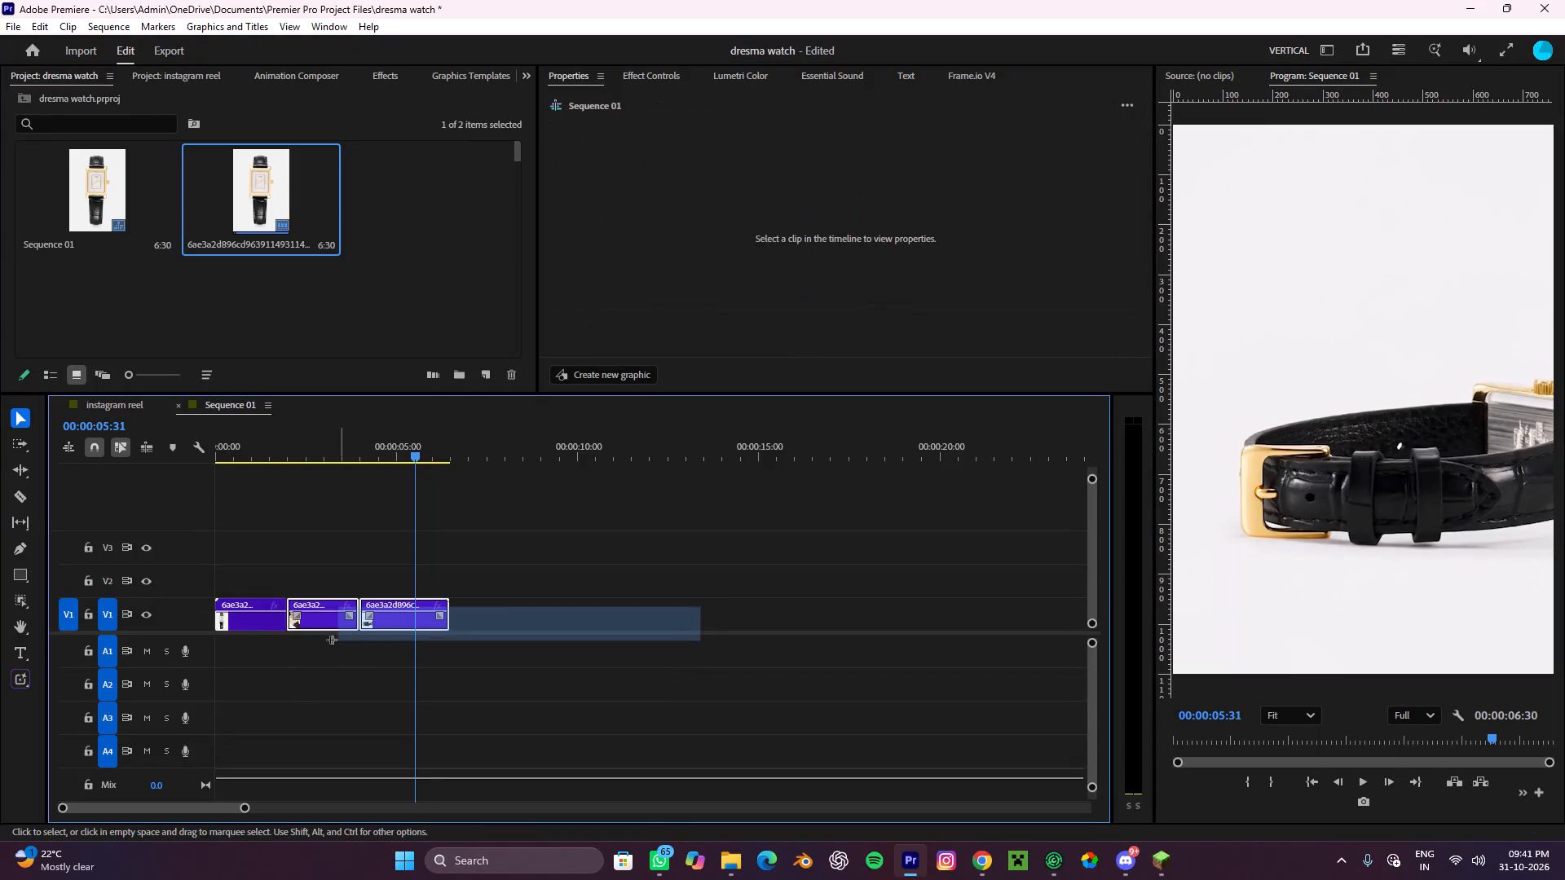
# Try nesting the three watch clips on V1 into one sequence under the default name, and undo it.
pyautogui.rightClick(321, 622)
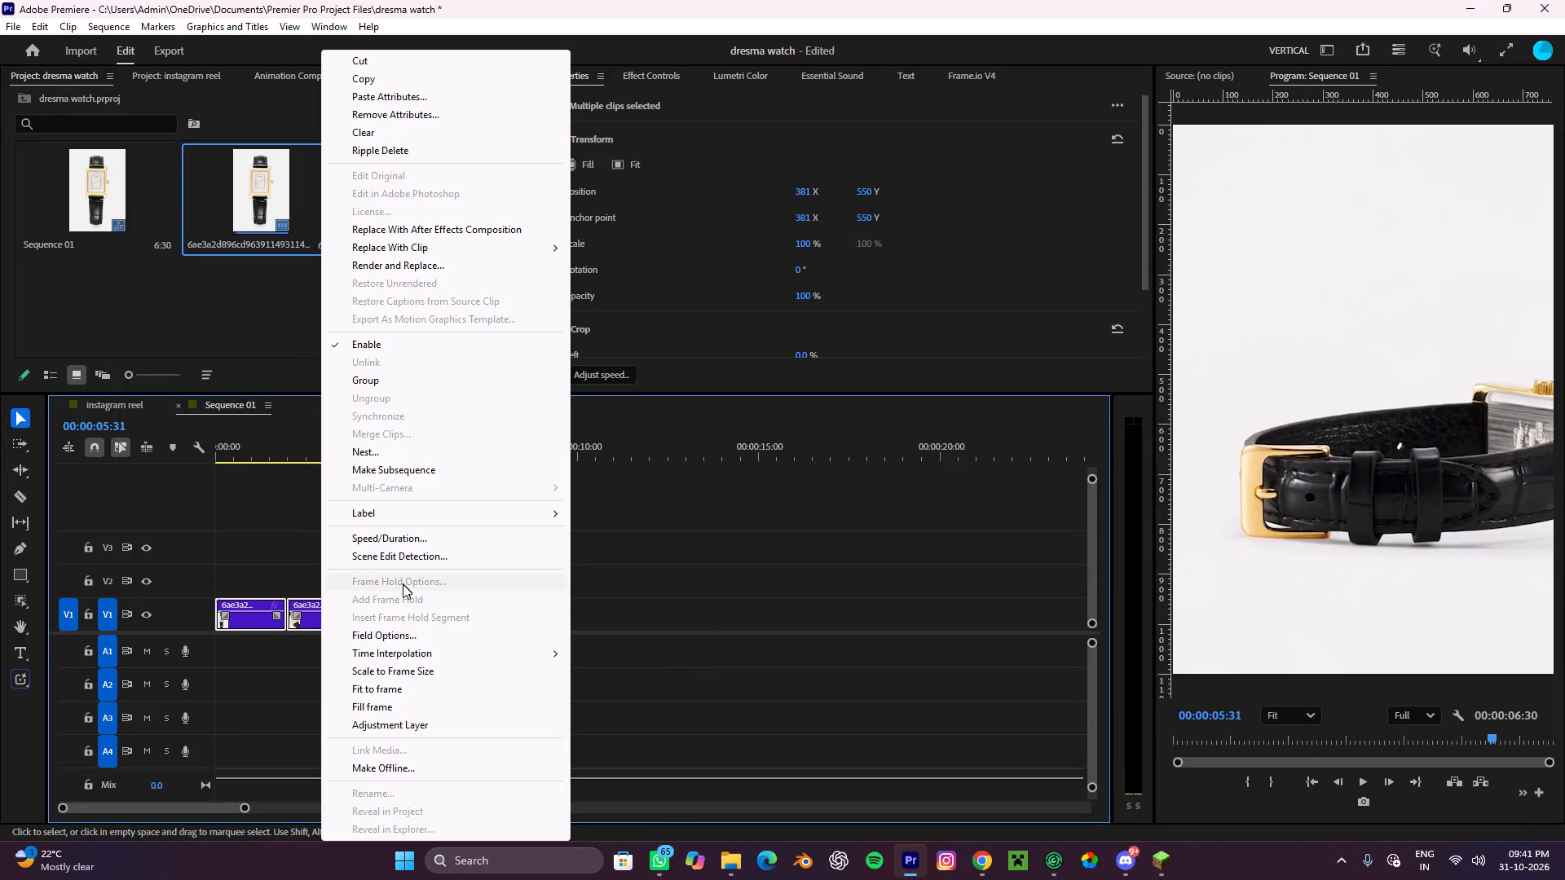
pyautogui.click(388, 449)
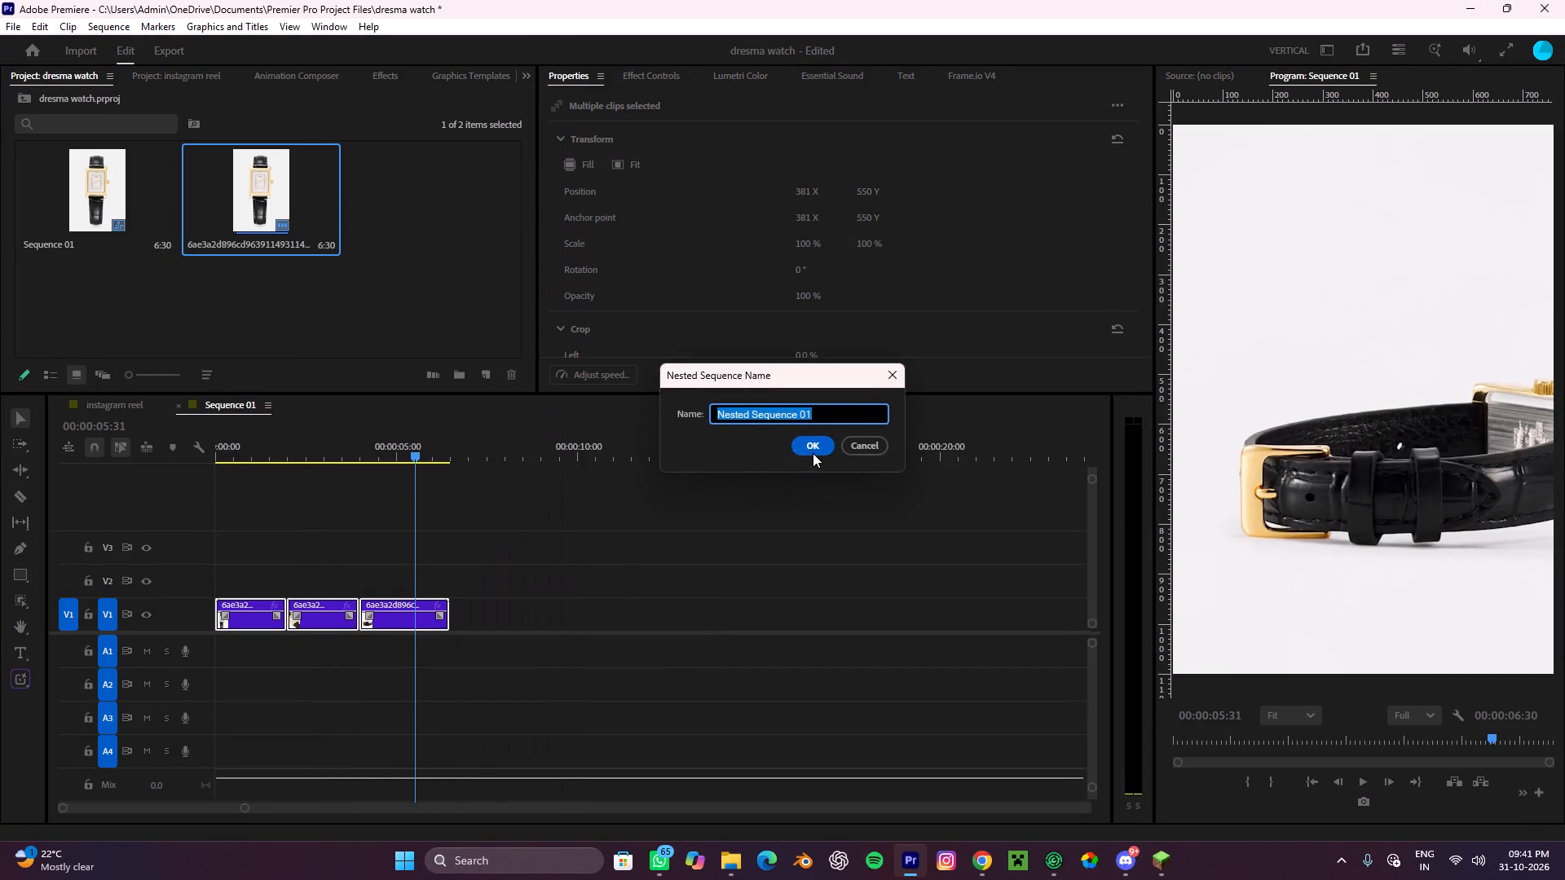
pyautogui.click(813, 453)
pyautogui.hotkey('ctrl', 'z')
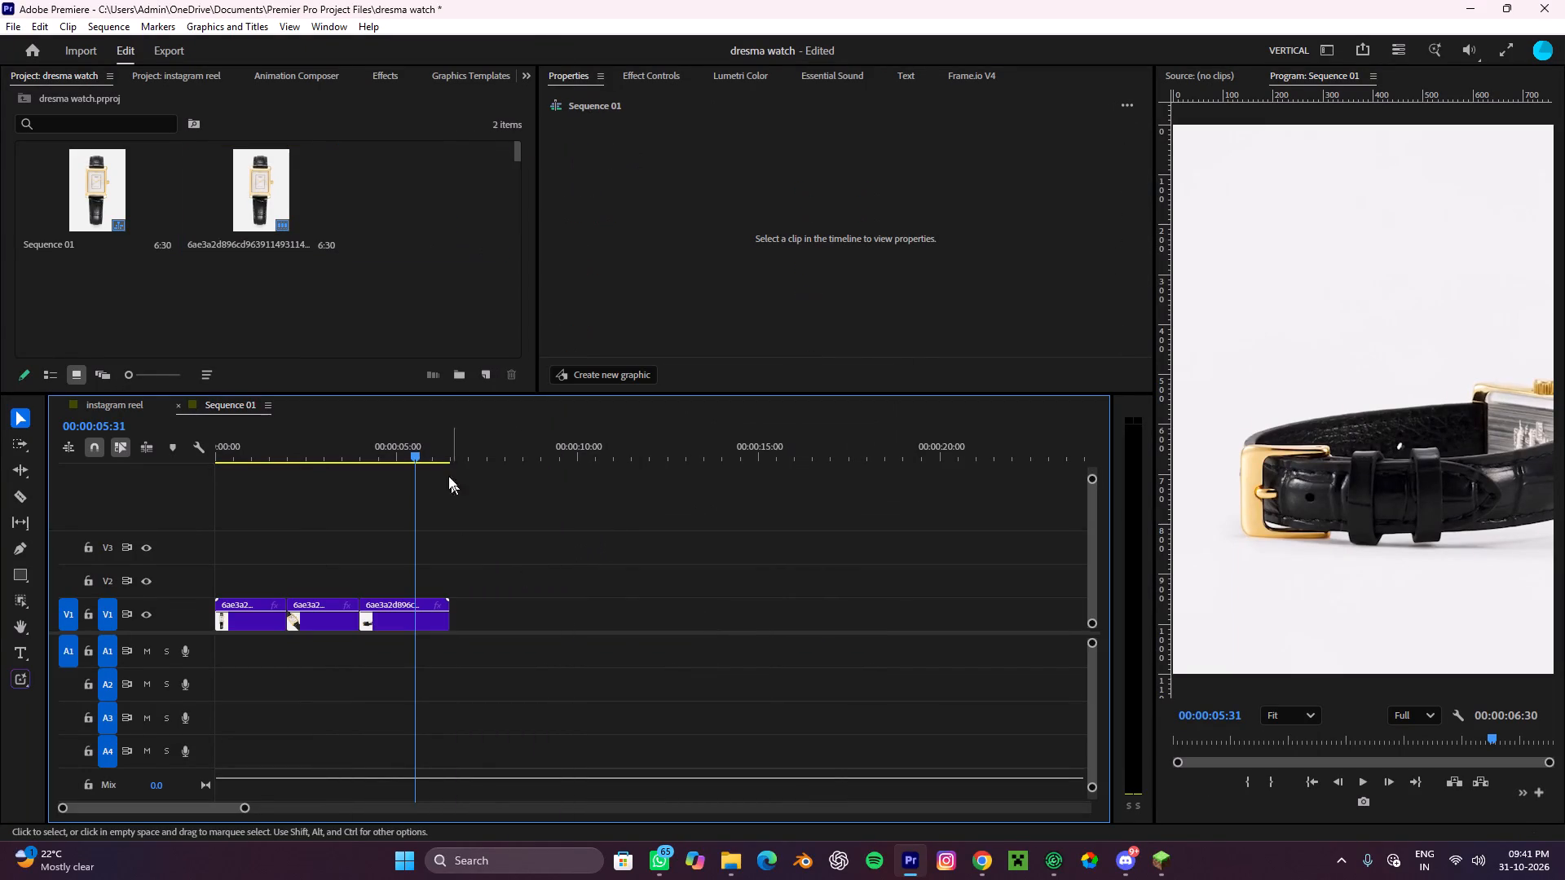
# Play back the cut watch video in Sequence 01 from the start into its third scene.
pyautogui.moveTo(429, 449); pyautogui.dragTo(250, 513)
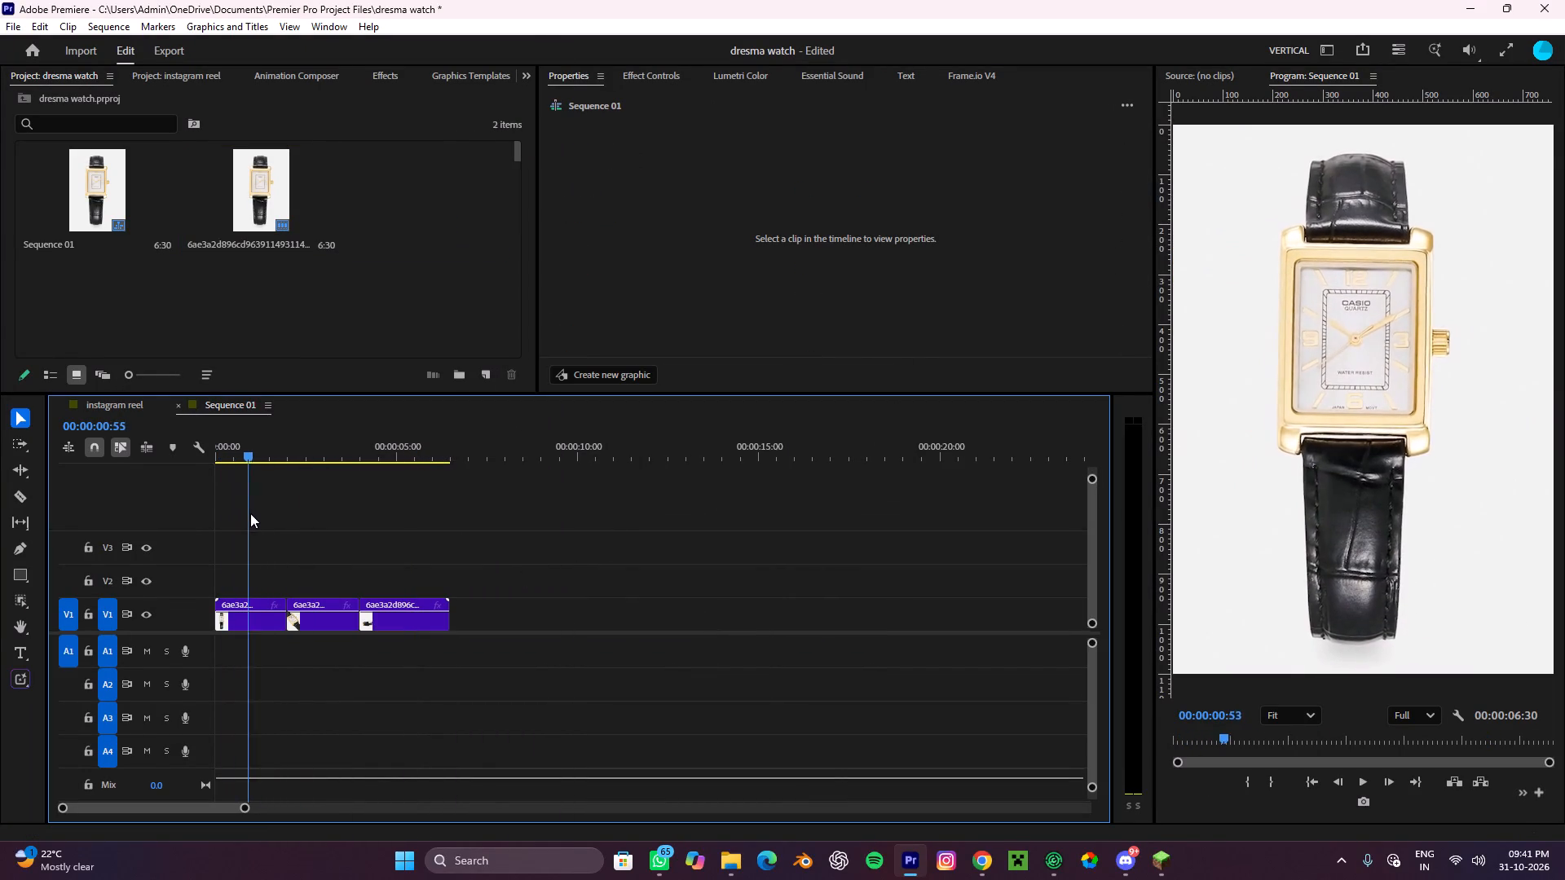
pyautogui.moveTo(250, 513); pyautogui.dragTo(138, 512)
pyautogui.press('space')
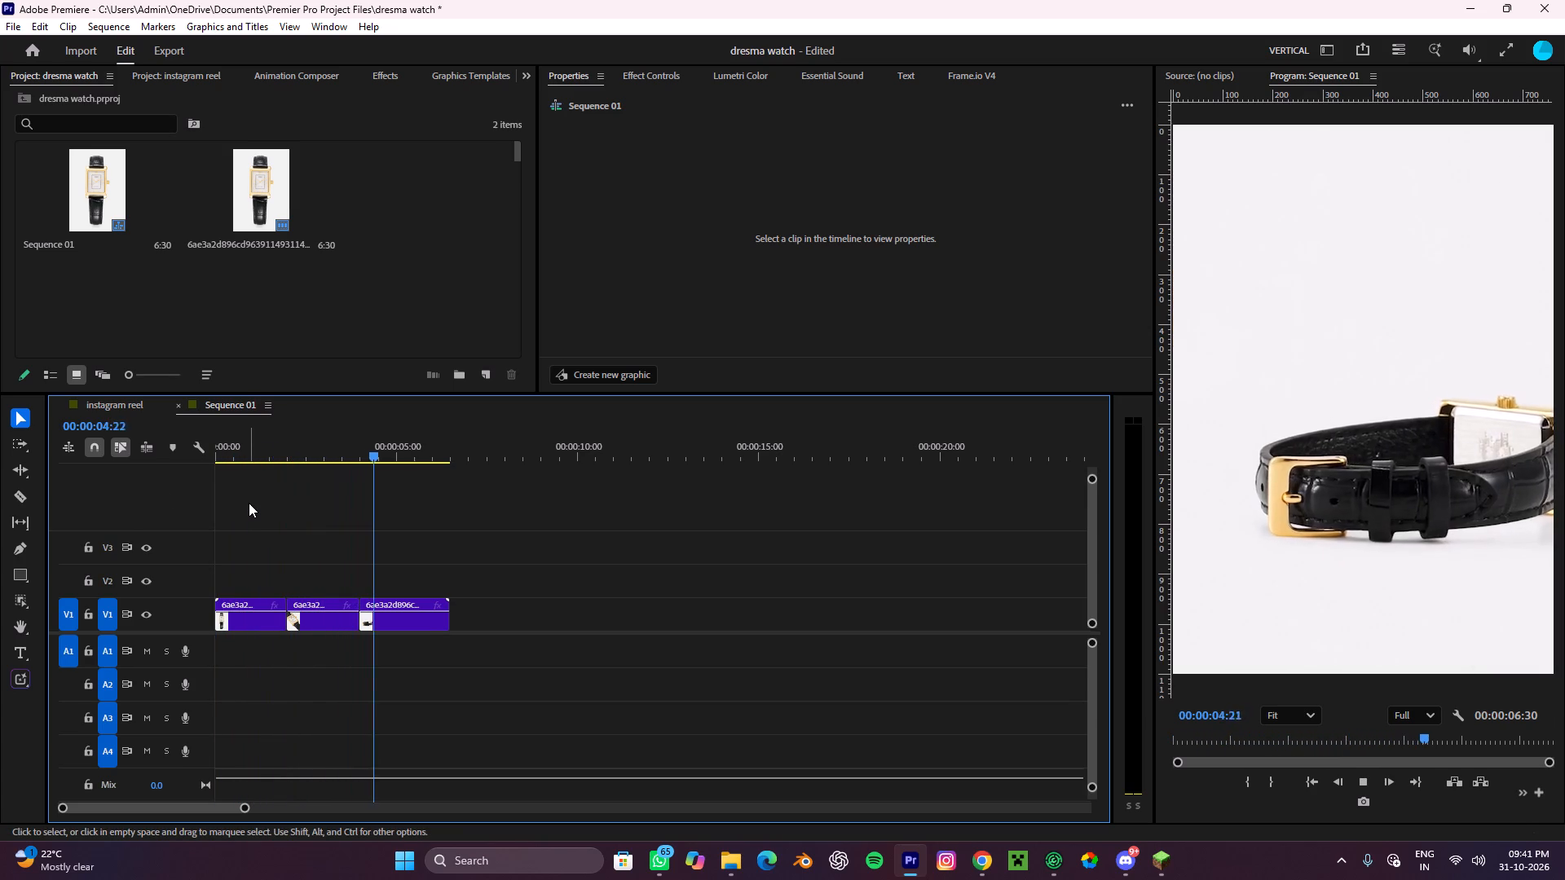
pyautogui.press('space')
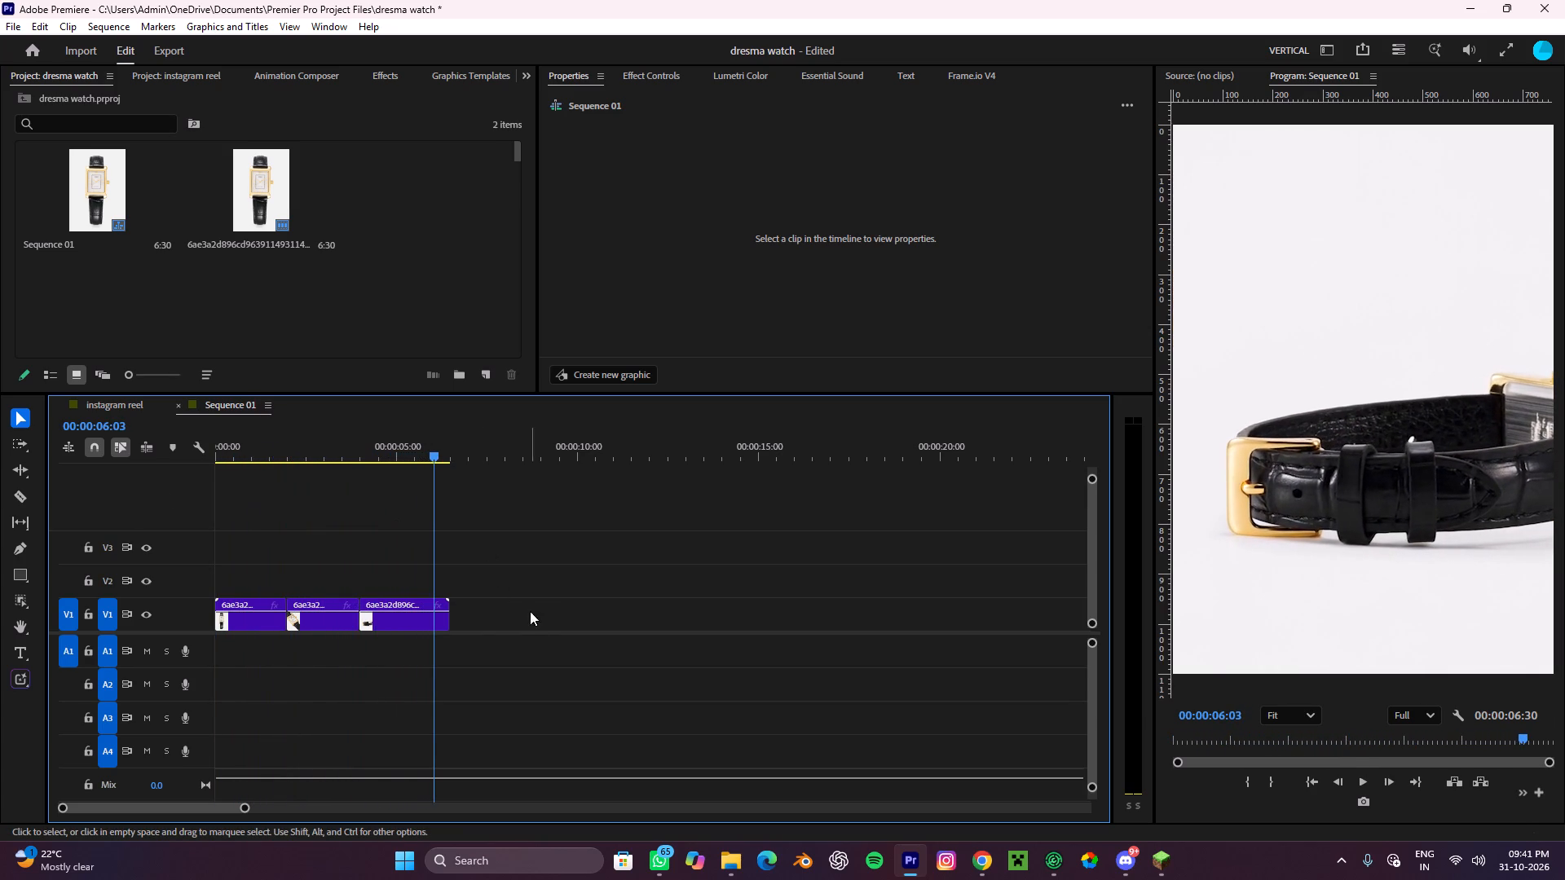
# Search the effects for "warp" and apply Warp Stabilizer to the third watch clip on V1.
pyautogui.click(415, 629)
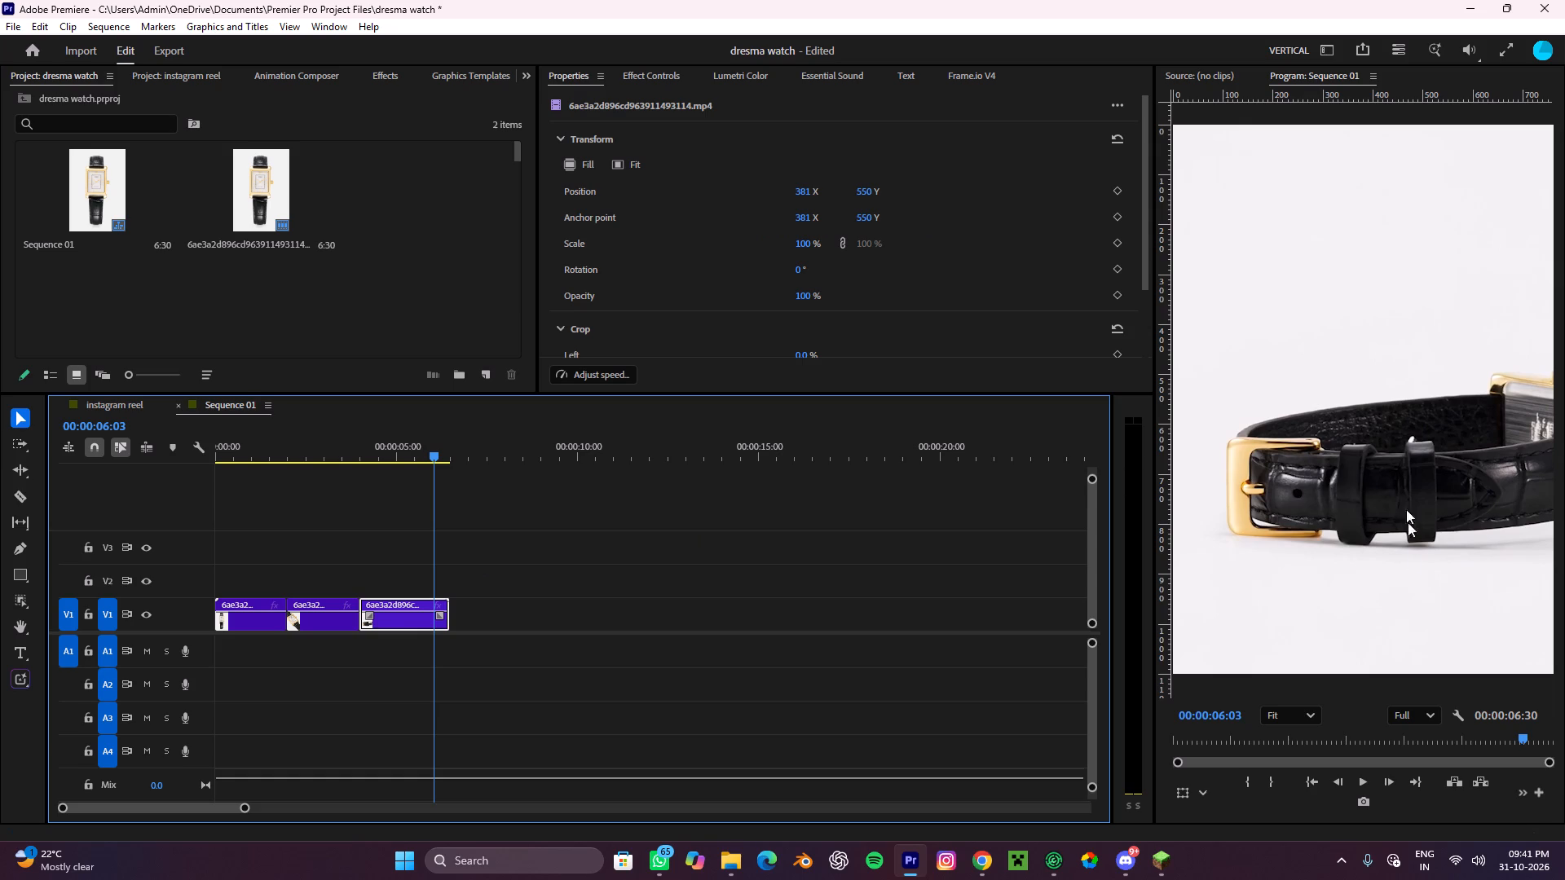
pyautogui.click(683, 579)
pyautogui.click(409, 617)
pyautogui.click(389, 74)
pyautogui.click(91, 110)
pyautogui.click(52, 98)
pyautogui.write('war')
pyautogui.press('p')
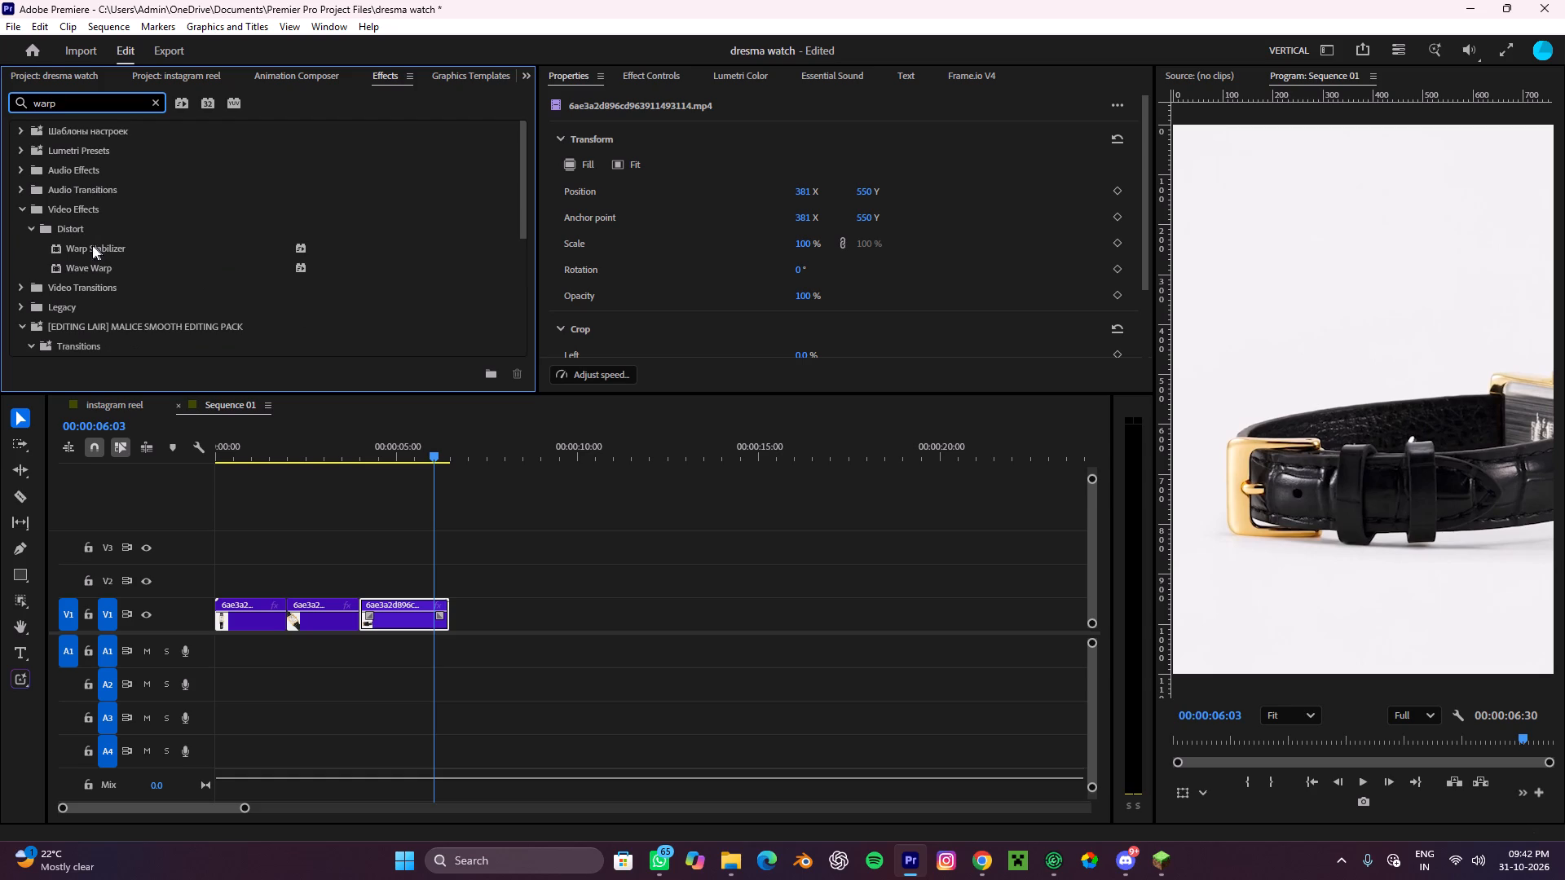
pyautogui.moveTo(88, 239); pyautogui.dragTo(408, 621)
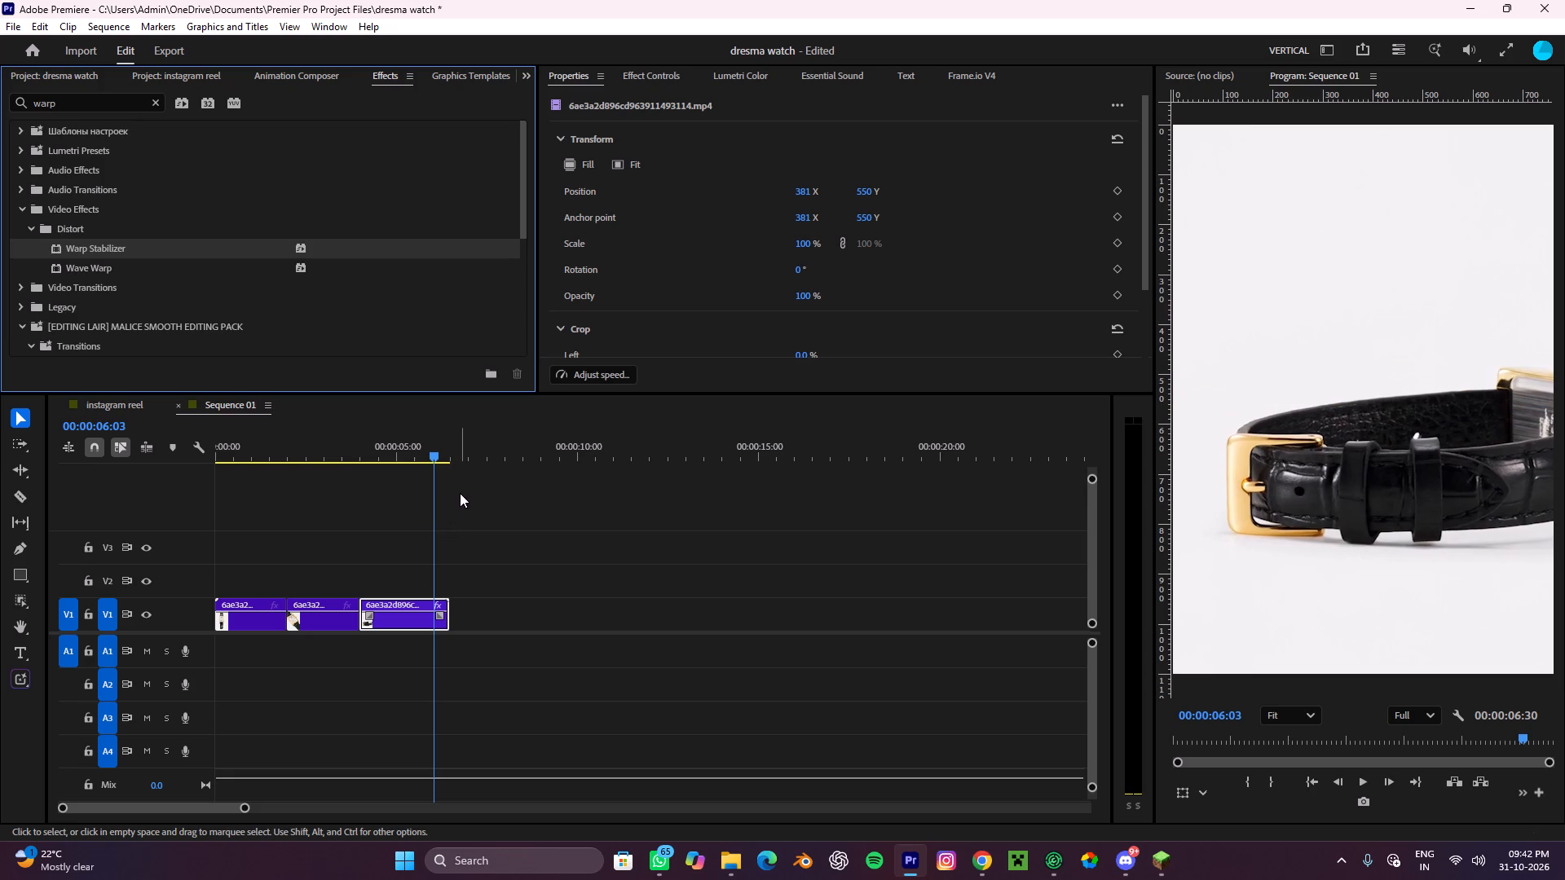
# Play back the third watch clip with Warp Stabilizer applied, and the opening of the sequence.
pyautogui.moveTo(419, 446); pyautogui.dragTo(344, 526)
pyautogui.press('space')
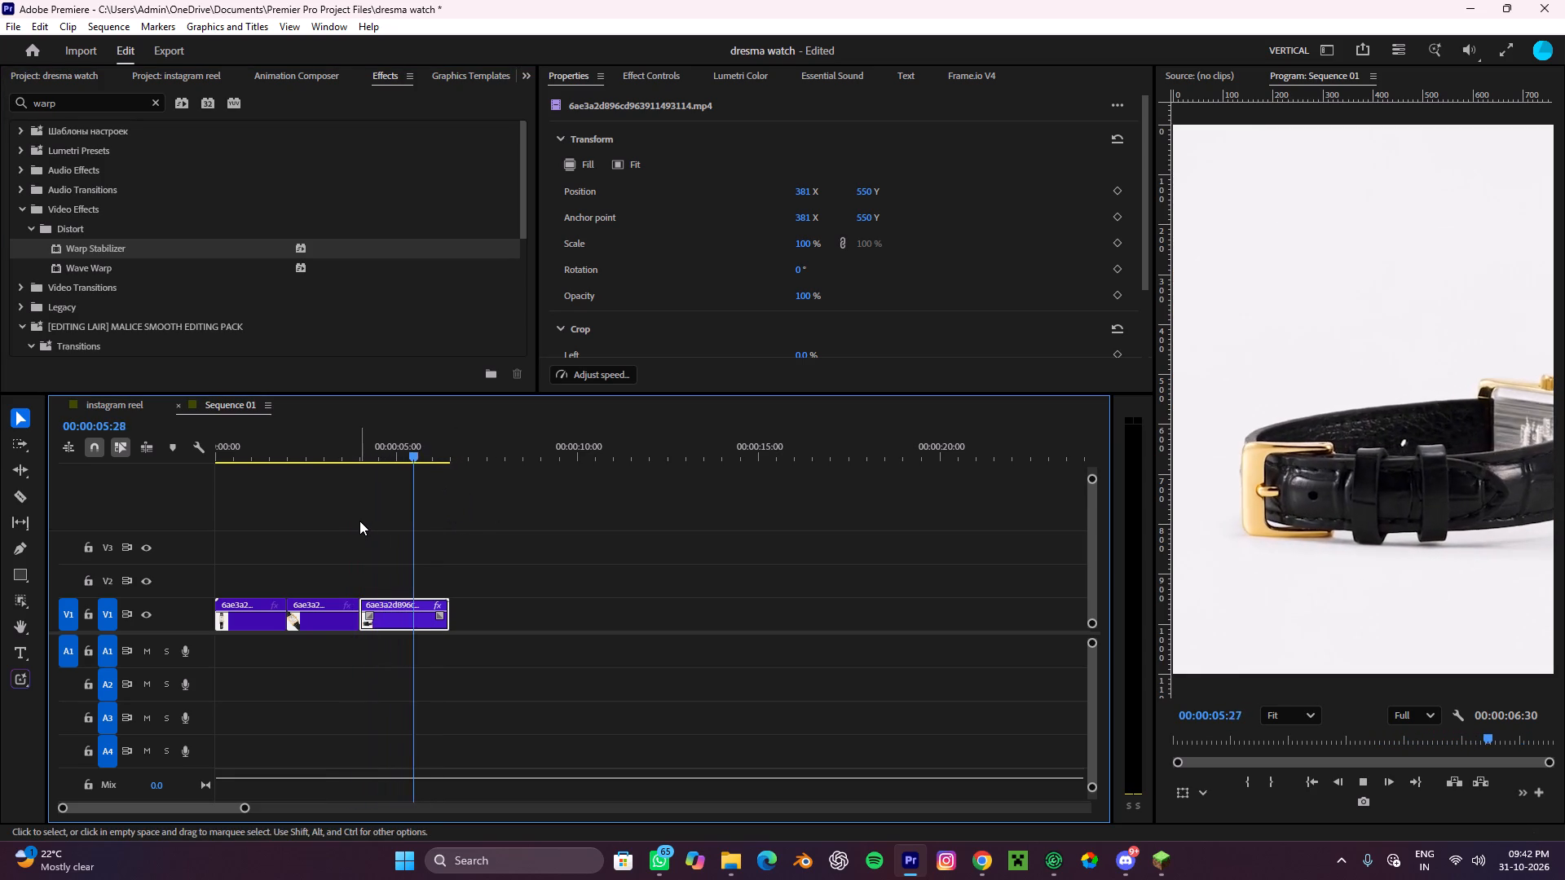
pyautogui.press('space')
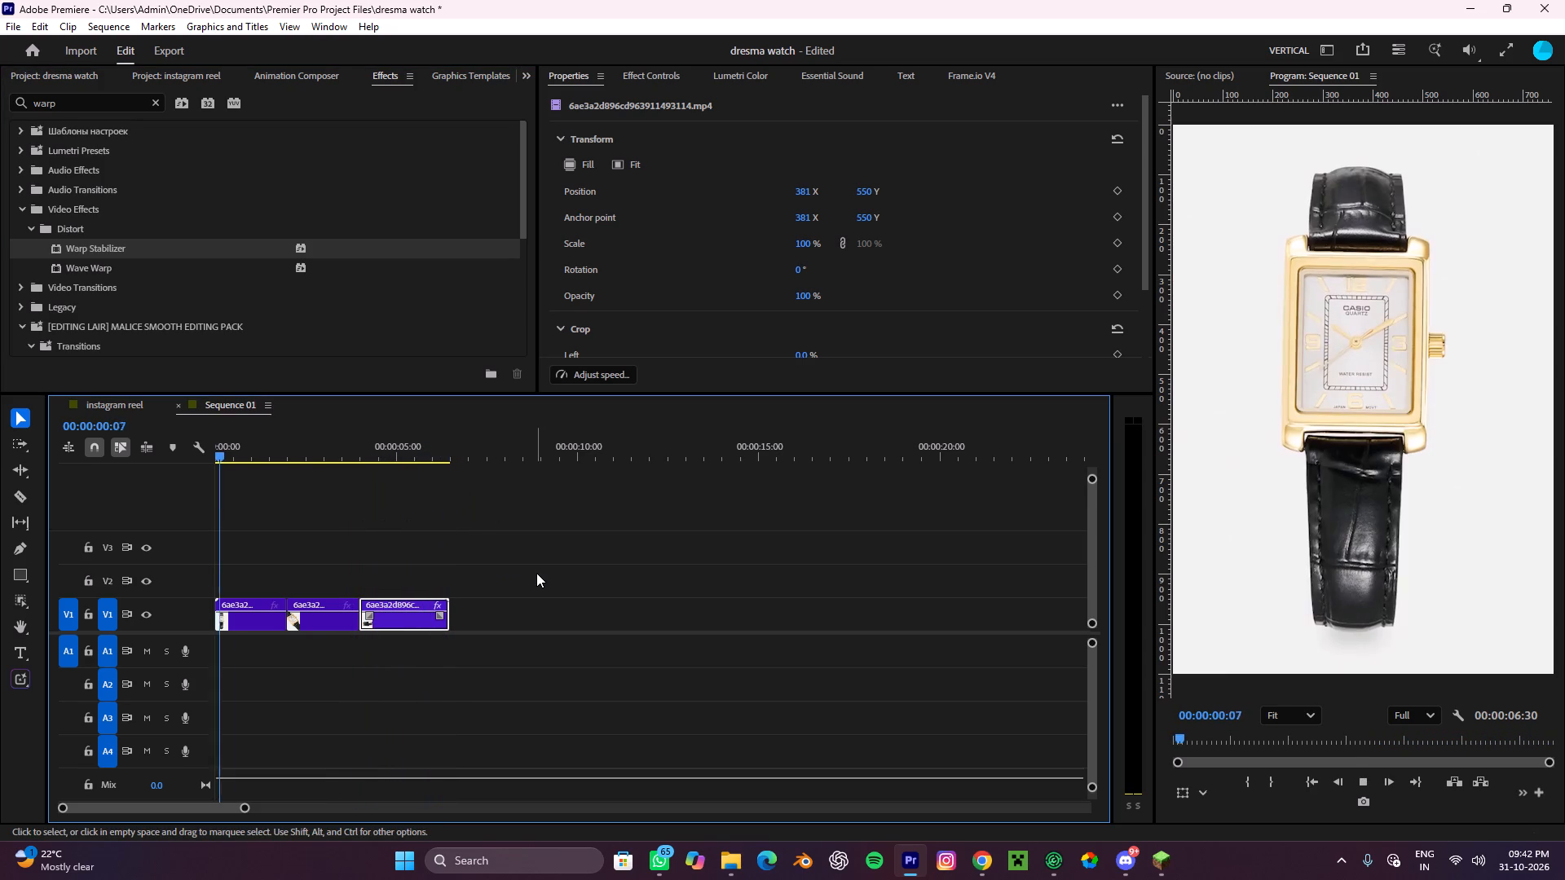
pyautogui.press('space')
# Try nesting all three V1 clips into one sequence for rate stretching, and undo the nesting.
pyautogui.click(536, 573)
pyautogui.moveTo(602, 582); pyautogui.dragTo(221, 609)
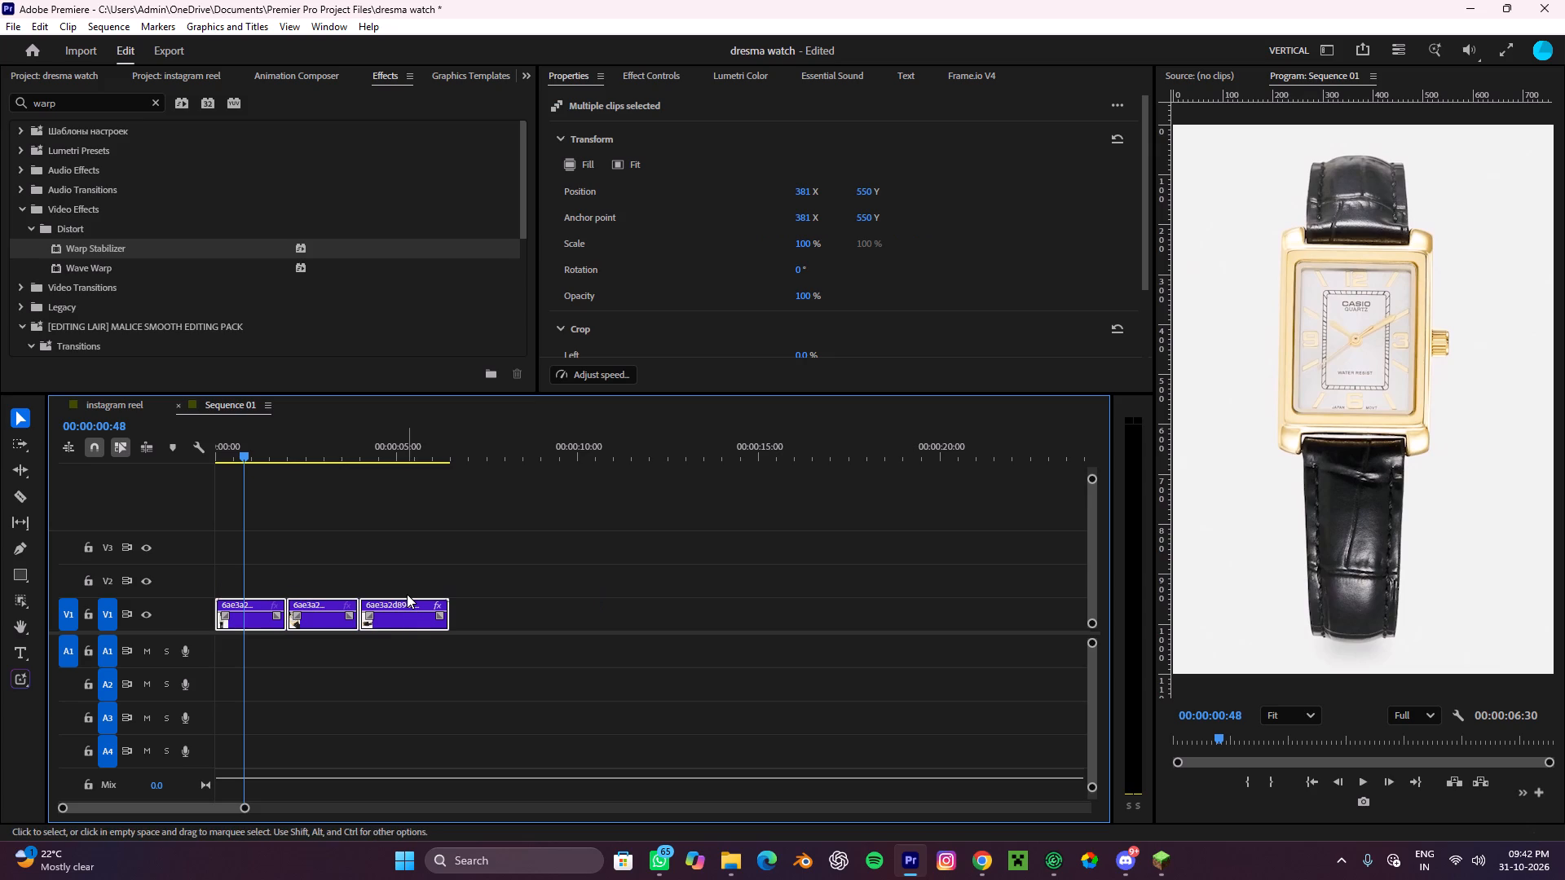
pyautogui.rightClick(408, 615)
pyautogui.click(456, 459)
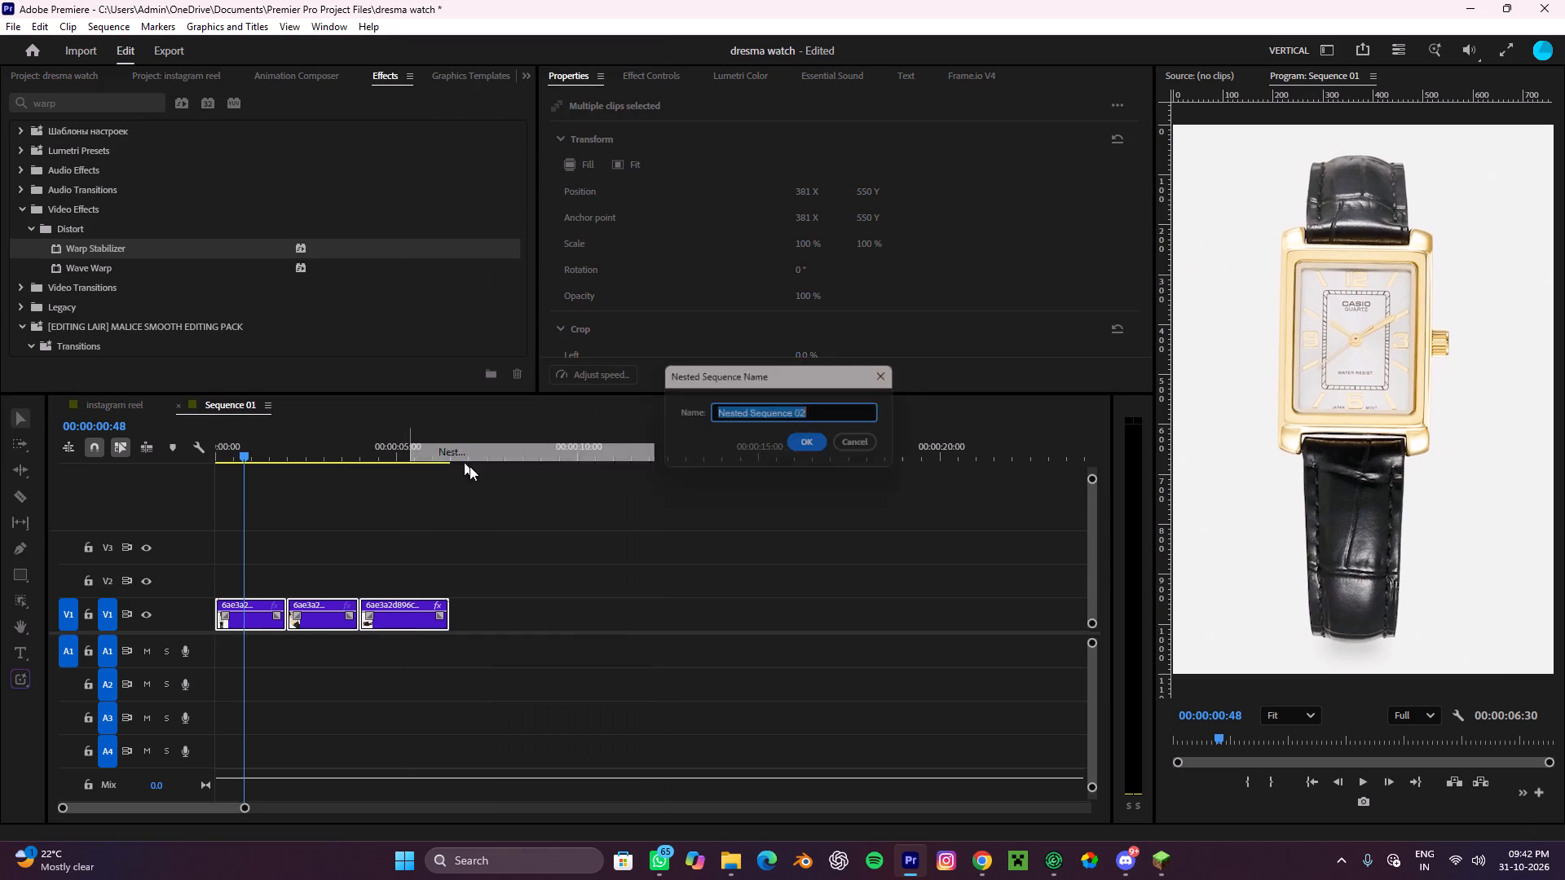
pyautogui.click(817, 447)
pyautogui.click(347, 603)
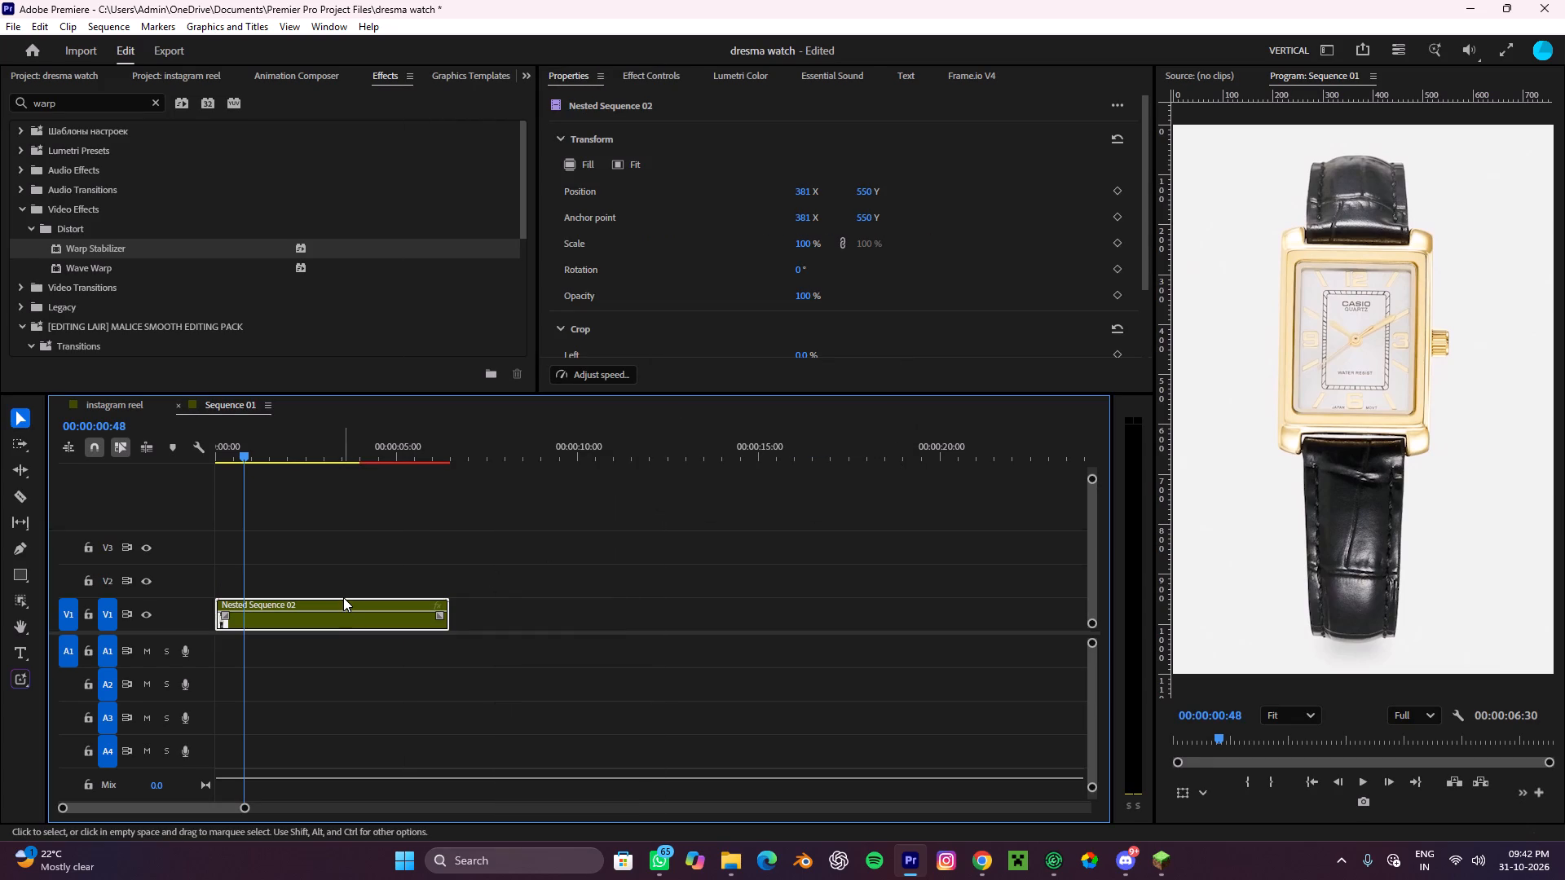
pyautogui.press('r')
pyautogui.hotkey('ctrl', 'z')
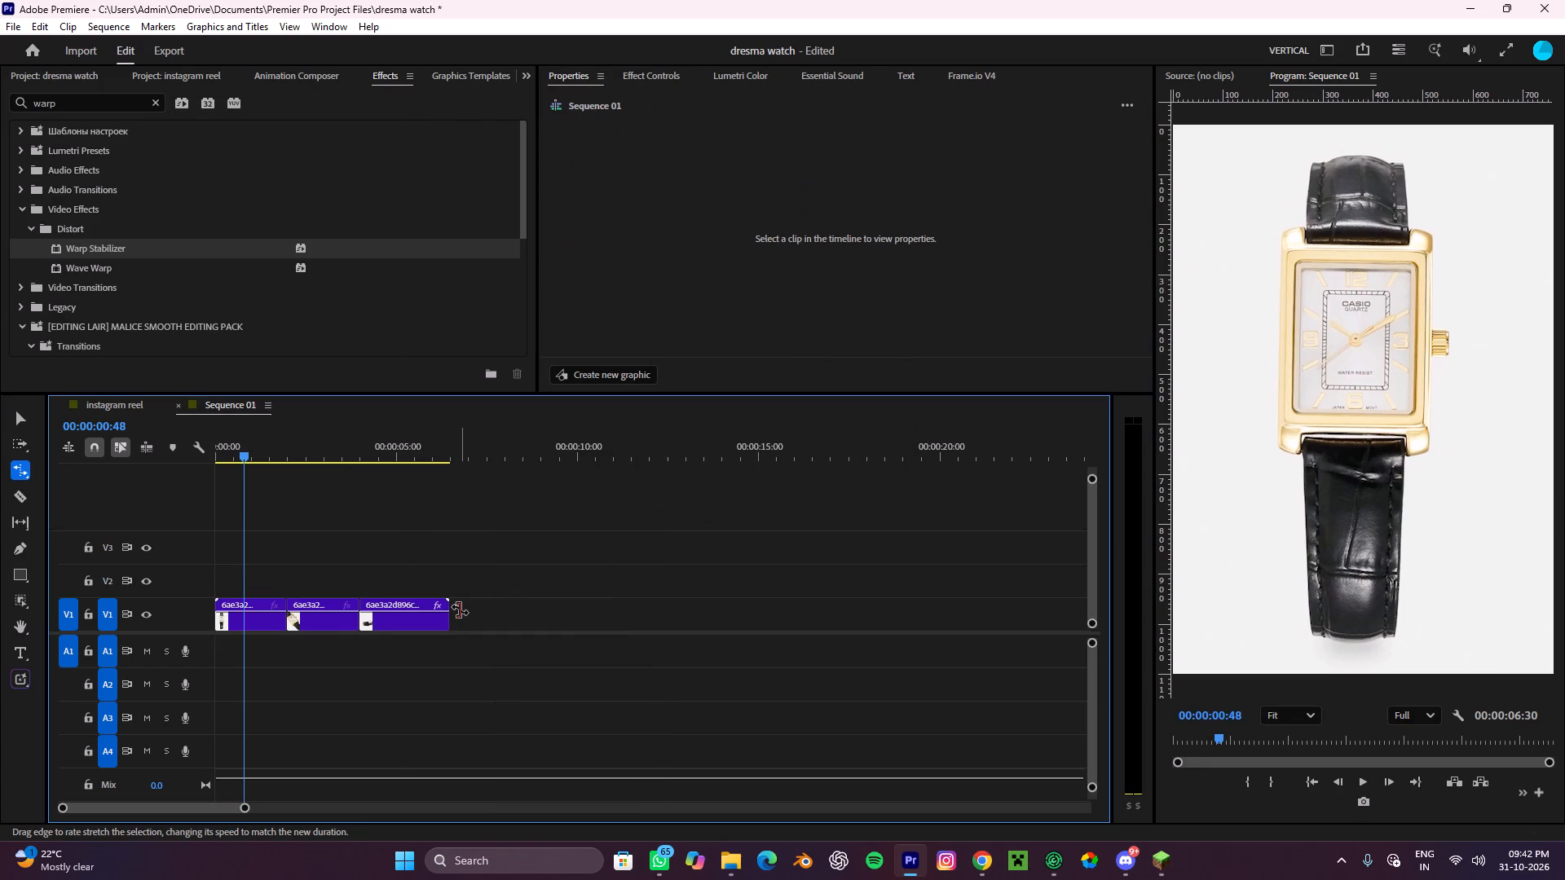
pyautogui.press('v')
# Duplicate the three watch clips on V1 and place the copies directly after the originals.
pyautogui.moveTo(255, 441); pyautogui.dragTo(253, 464)
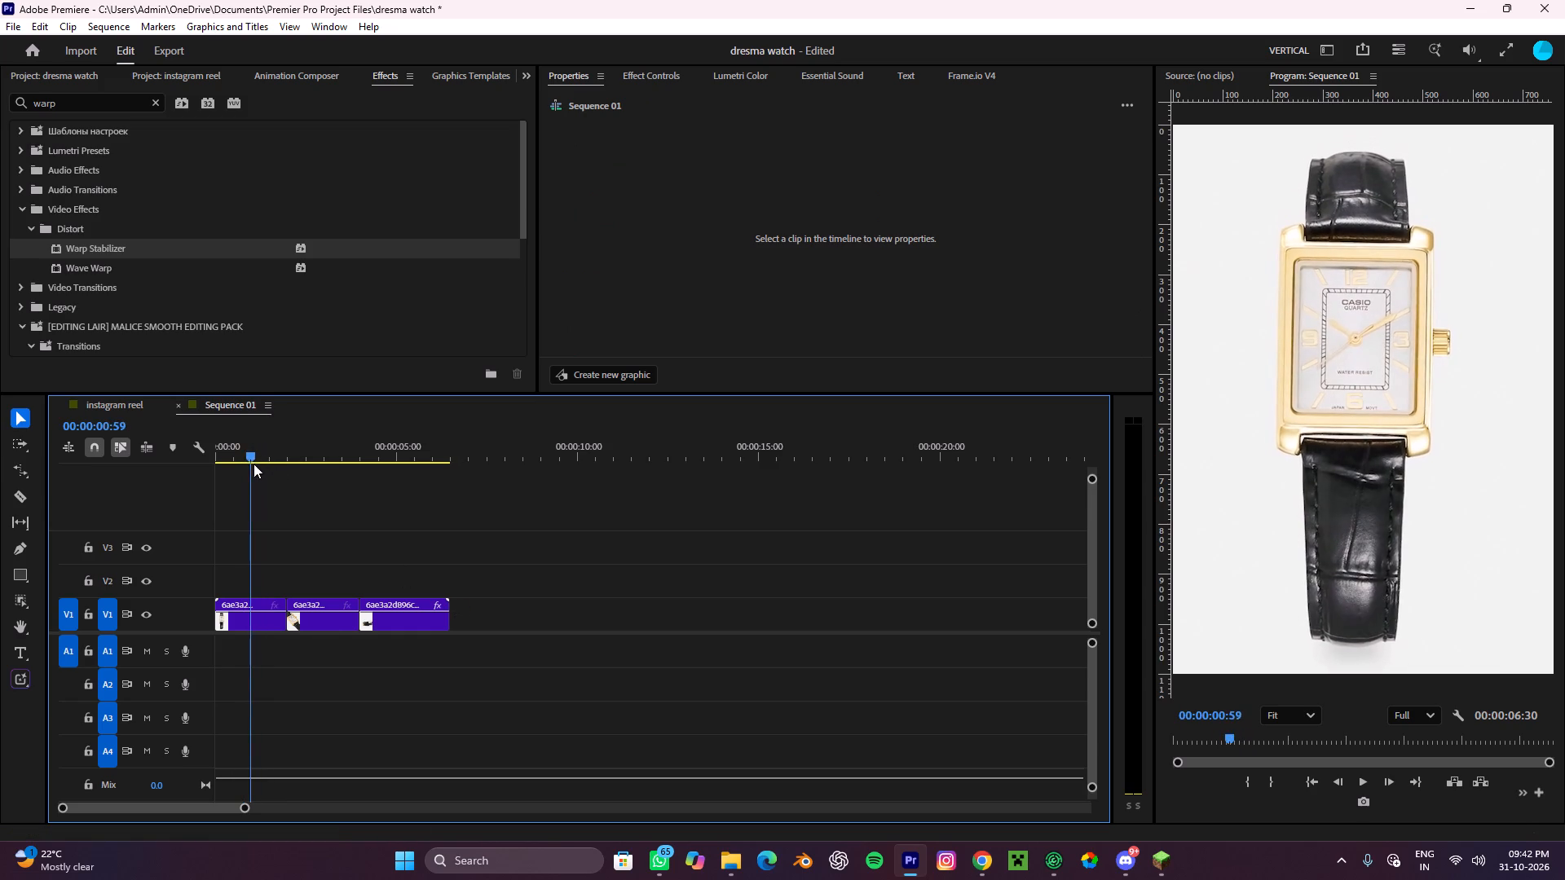
pyautogui.moveTo(253, 464); pyautogui.dragTo(387, 482)
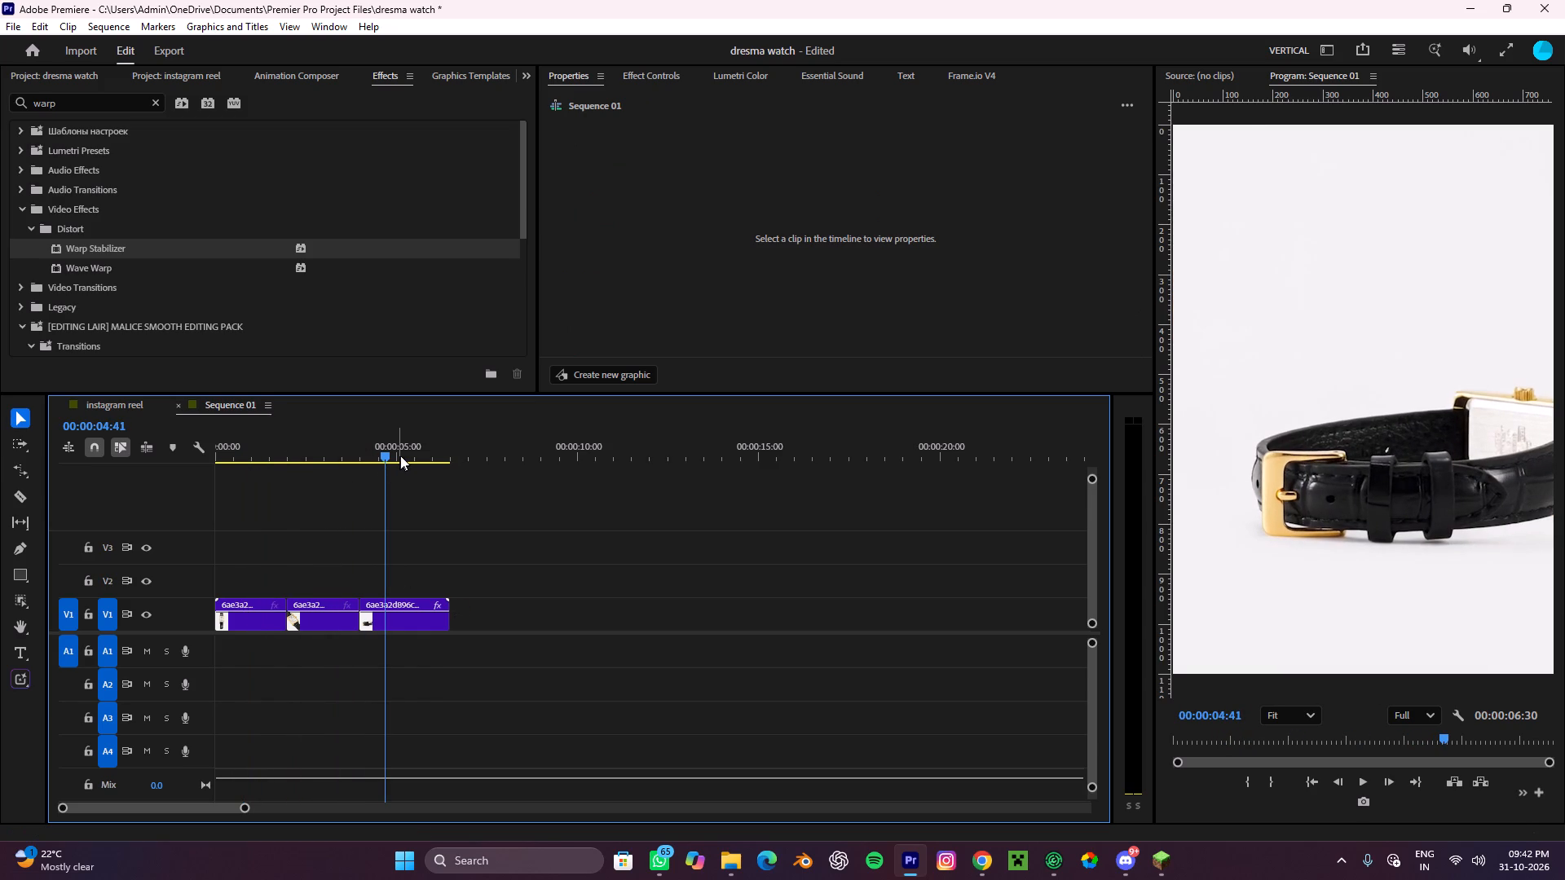
pyautogui.click(404, 599)
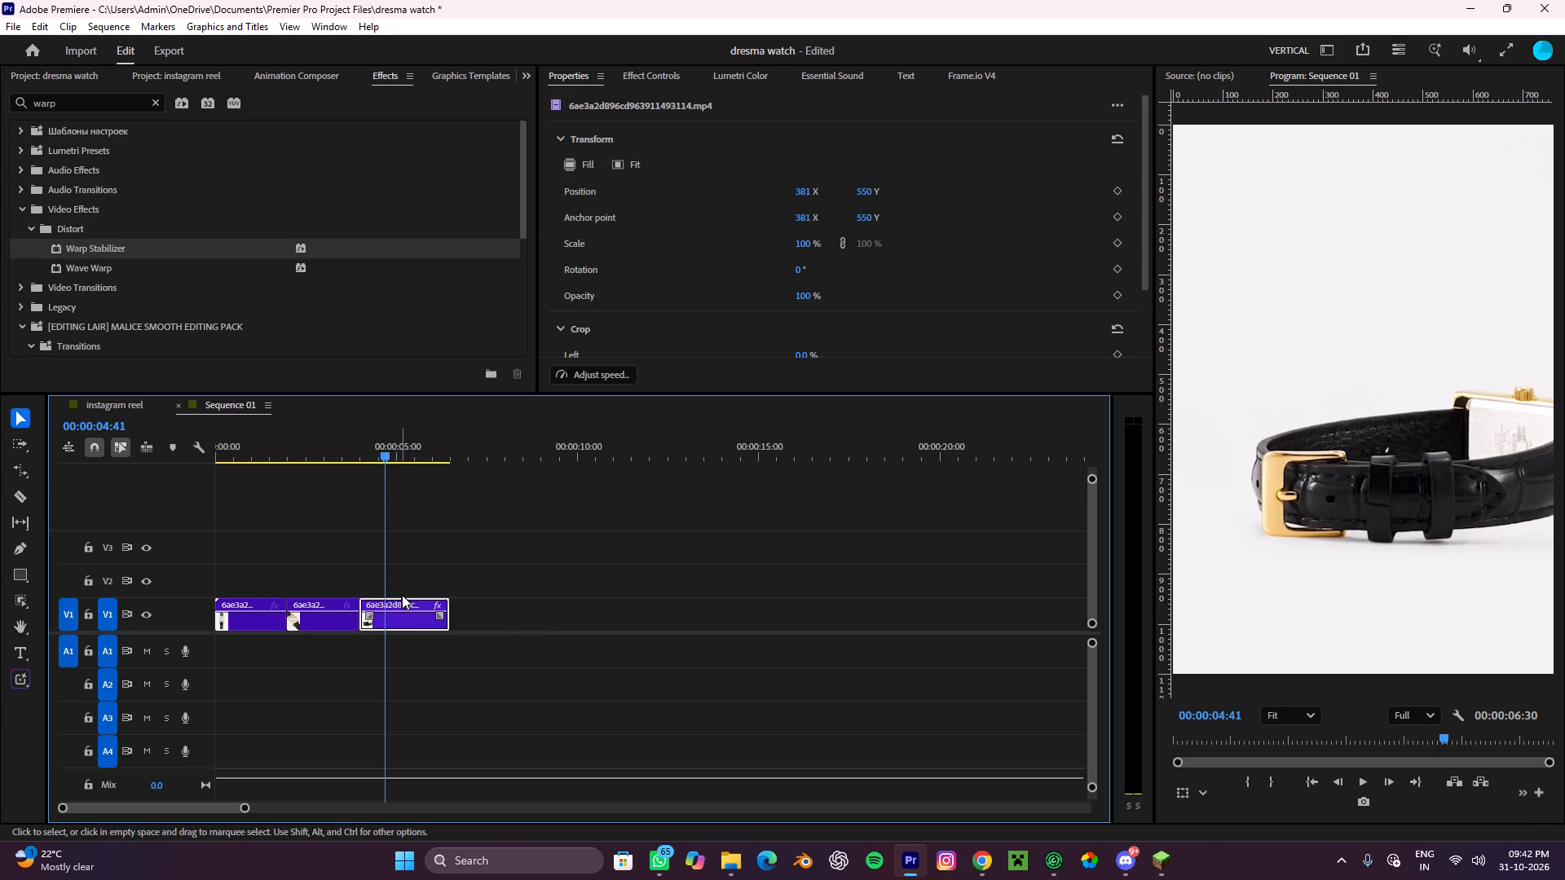
pyautogui.moveTo(509, 564); pyautogui.dragTo(265, 637)
pyautogui.keyDown('alt'); pyautogui.moveTo(330, 602); pyautogui.dragTo(530, 626); pyautogui.keyUp('alt')
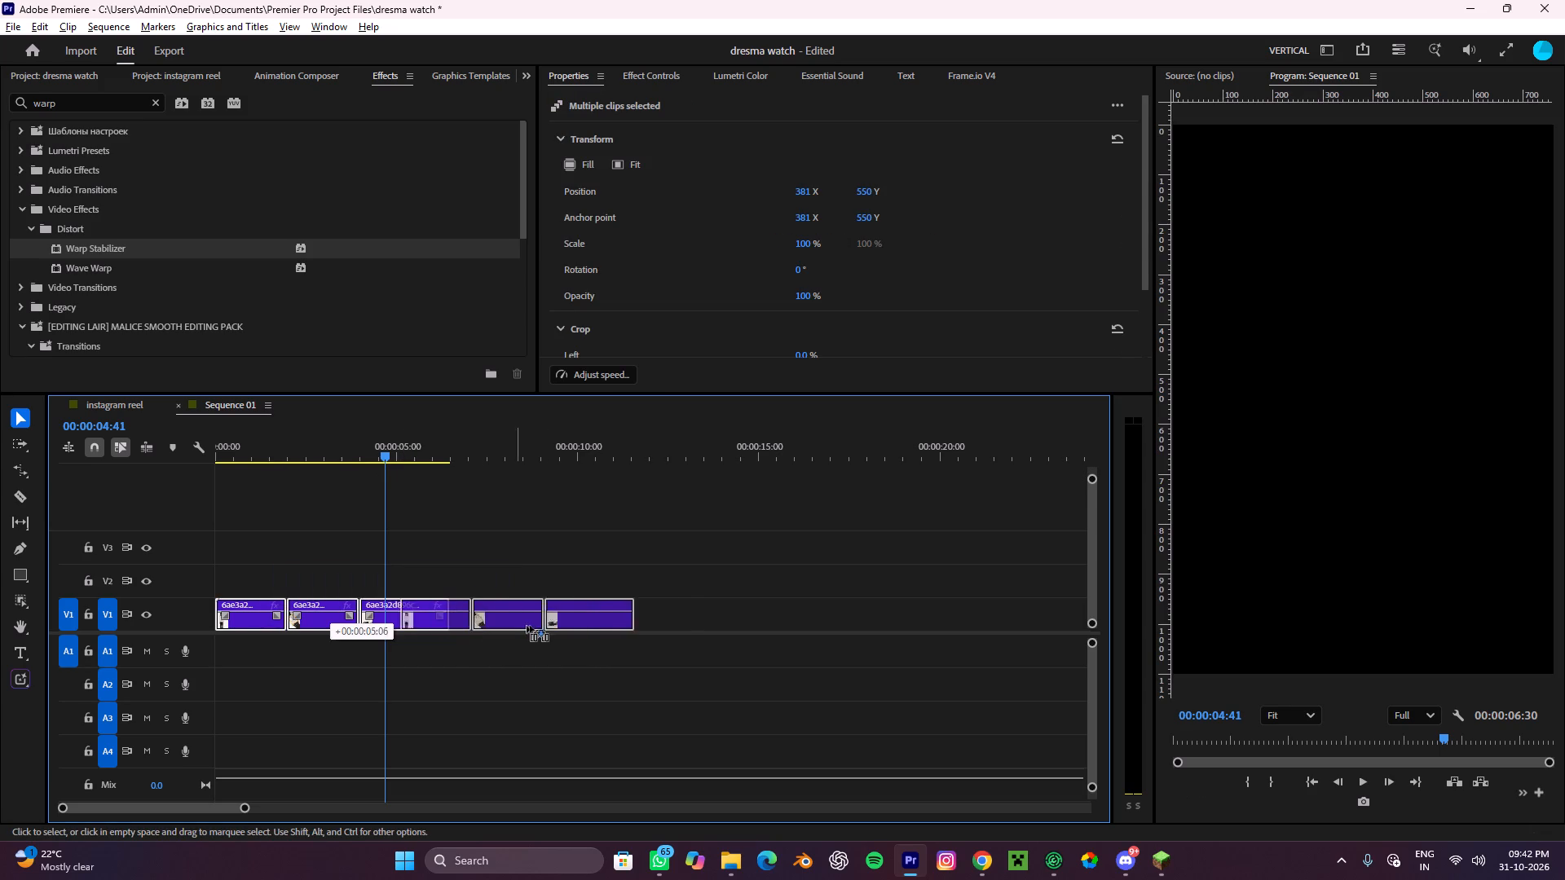
pyautogui.keyDown('alt'); pyautogui.moveTo(530, 626); pyautogui.dragTo(566, 629); pyautogui.keyUp('alt')
pyautogui.click(580, 582)
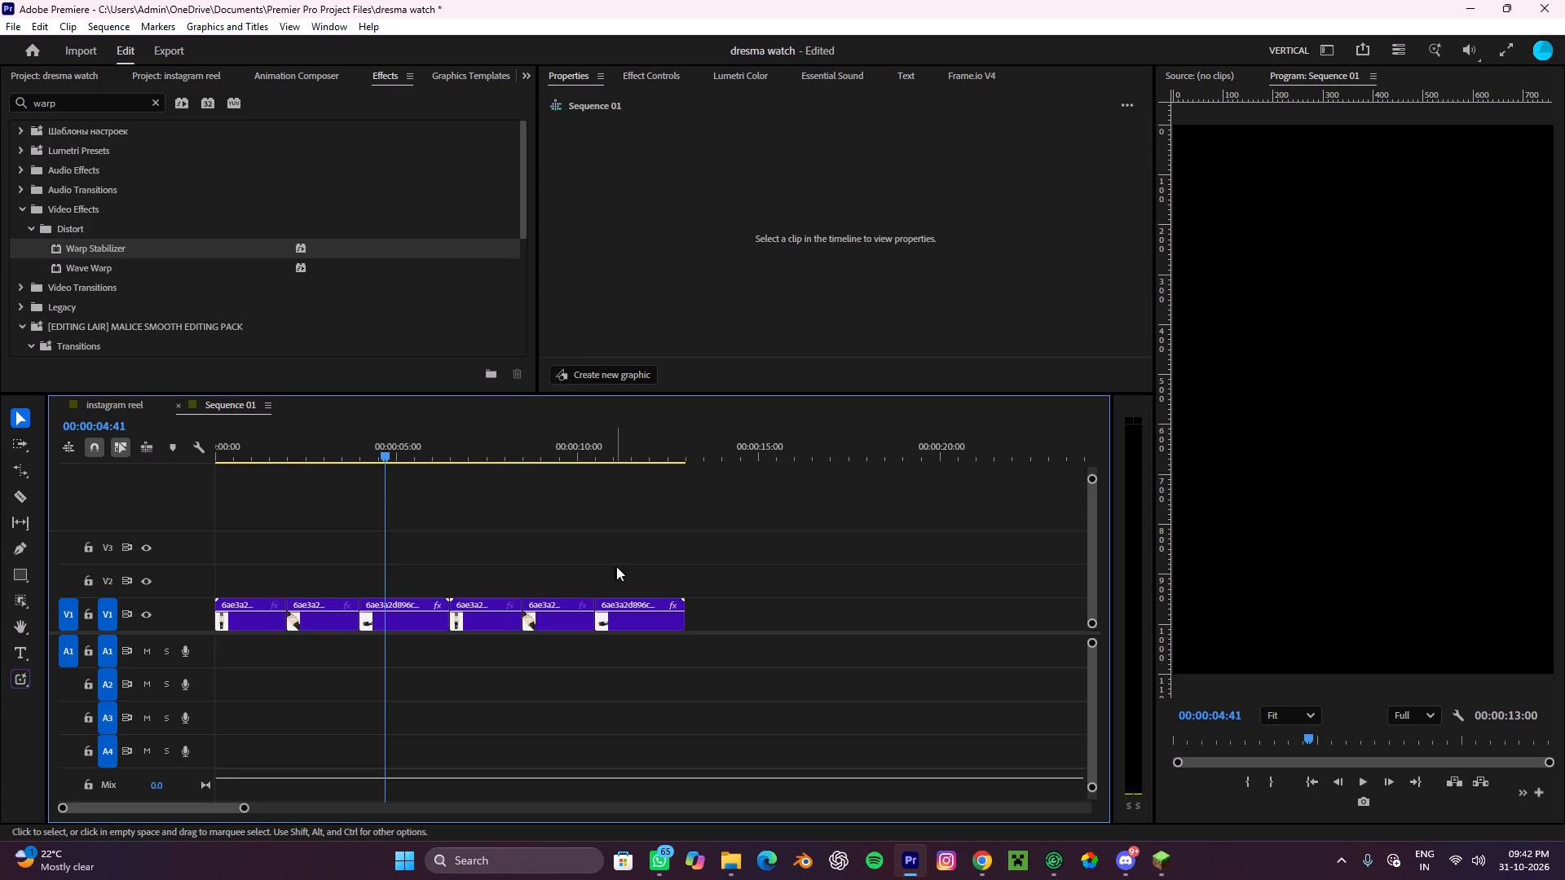
# Move the three copied clips up to V2, aligned with the originals at the start of the sequence.
pyautogui.moveTo(722, 562); pyautogui.dragTo(484, 632)
pyautogui.moveTo(495, 603); pyautogui.dragTo(491, 583)
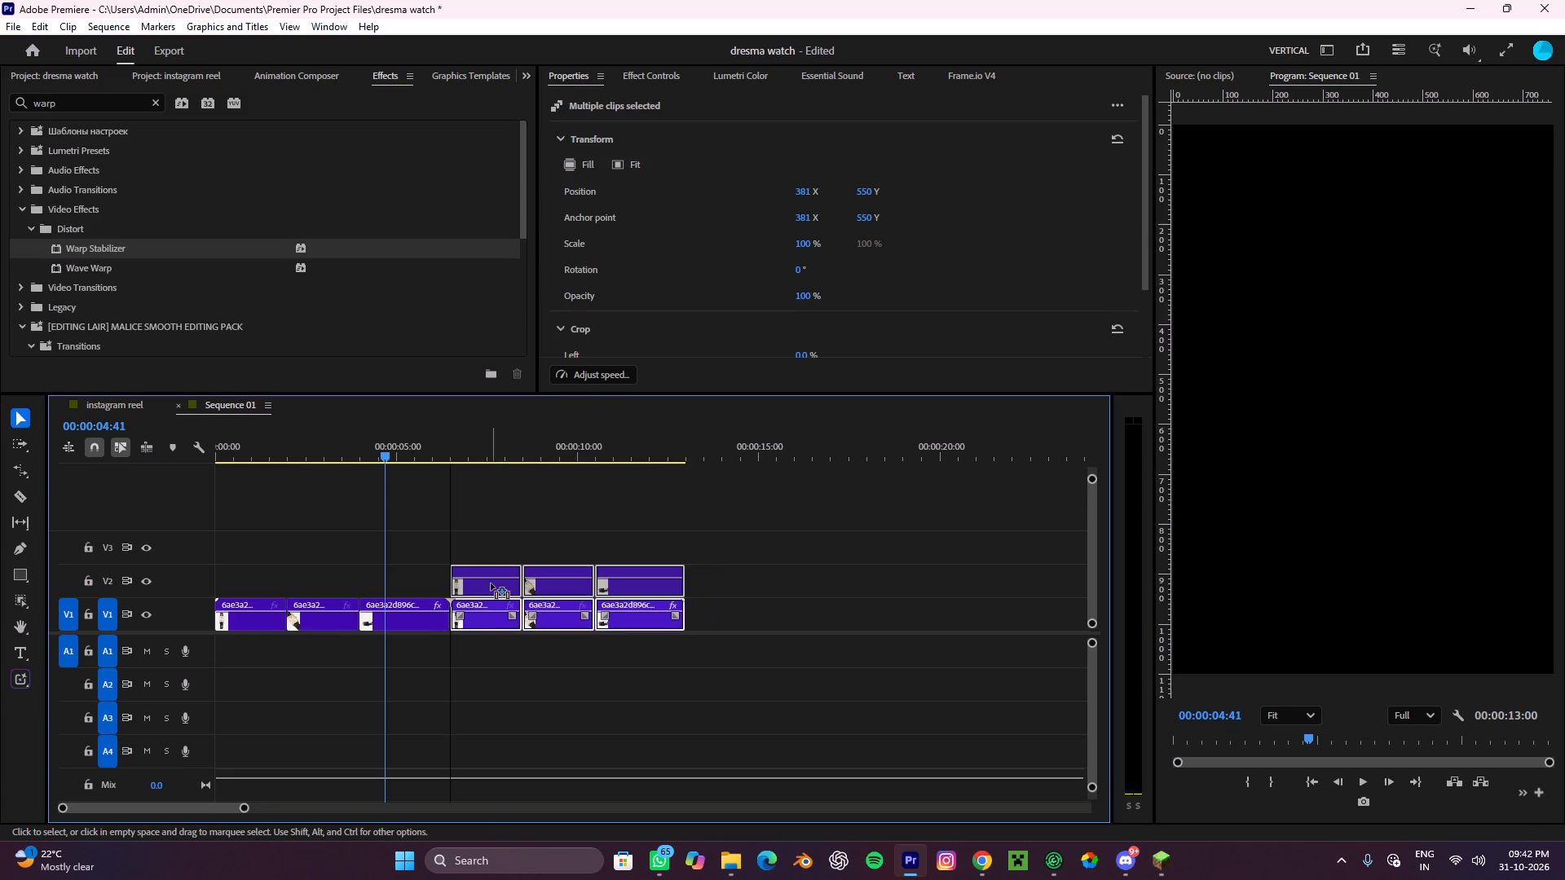
pyautogui.moveTo(491, 583); pyautogui.dragTo(271, 592)
pyautogui.click(656, 541)
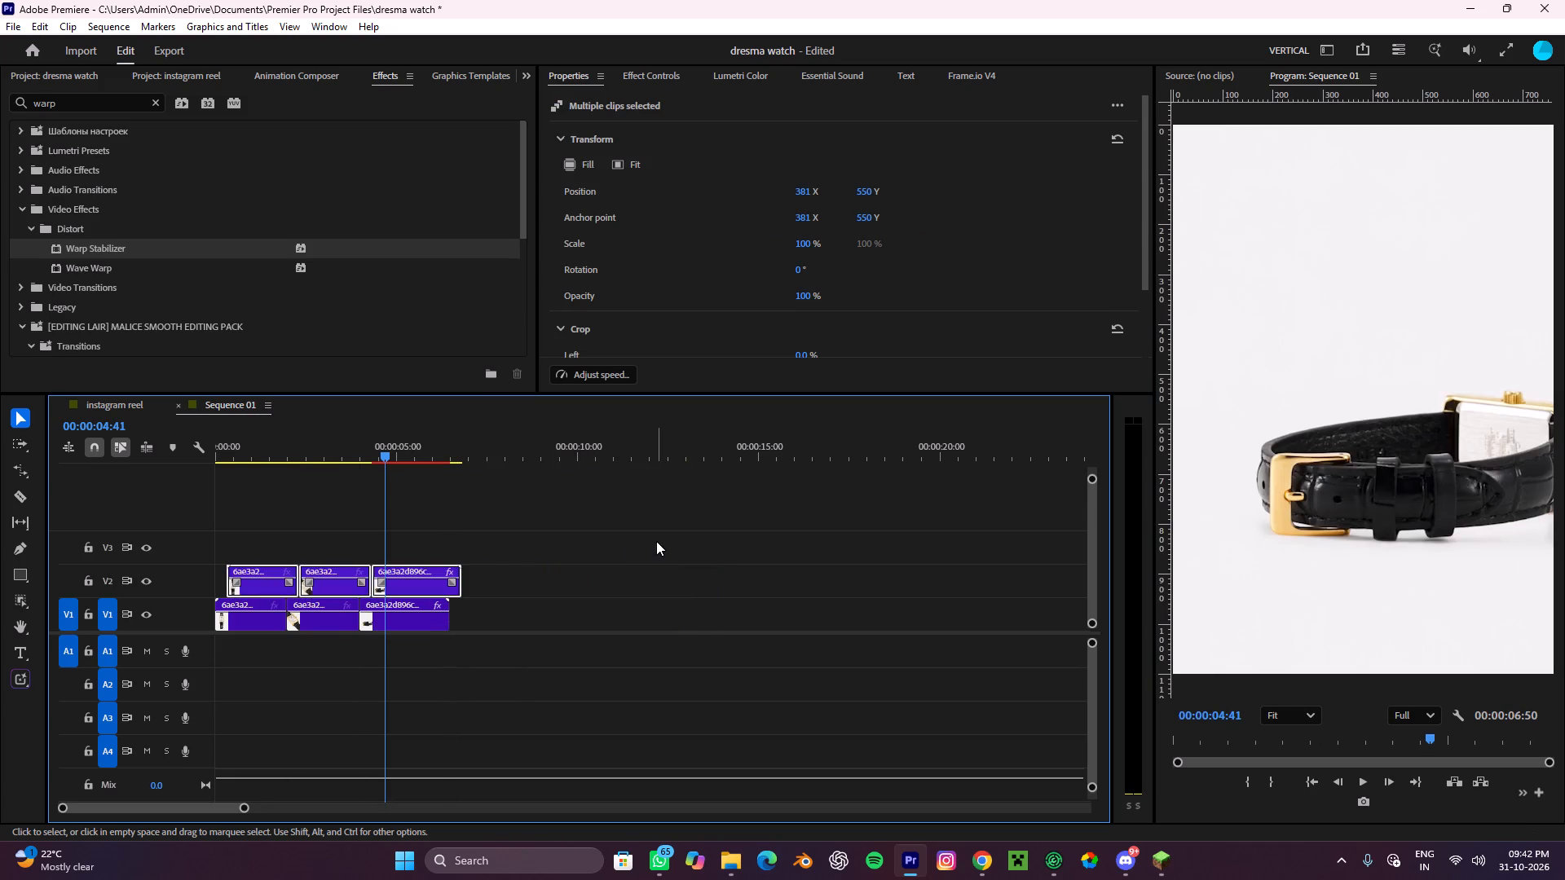
pyautogui.moveTo(527, 543); pyautogui.dragTo(216, 567)
pyautogui.moveTo(262, 566); pyautogui.dragTo(236, 573)
pyautogui.click(549, 557)
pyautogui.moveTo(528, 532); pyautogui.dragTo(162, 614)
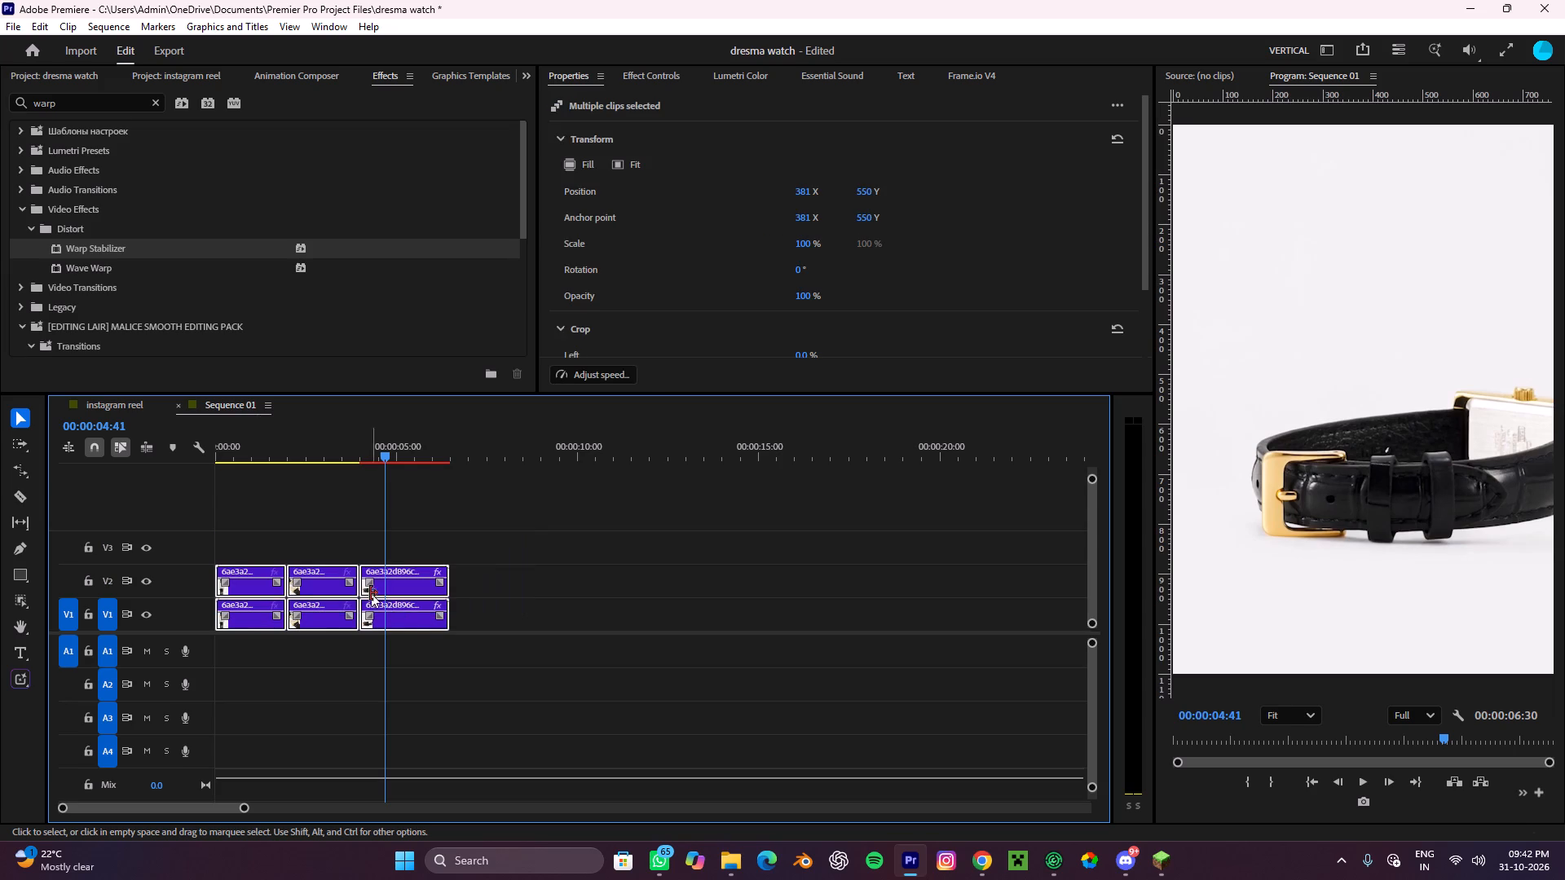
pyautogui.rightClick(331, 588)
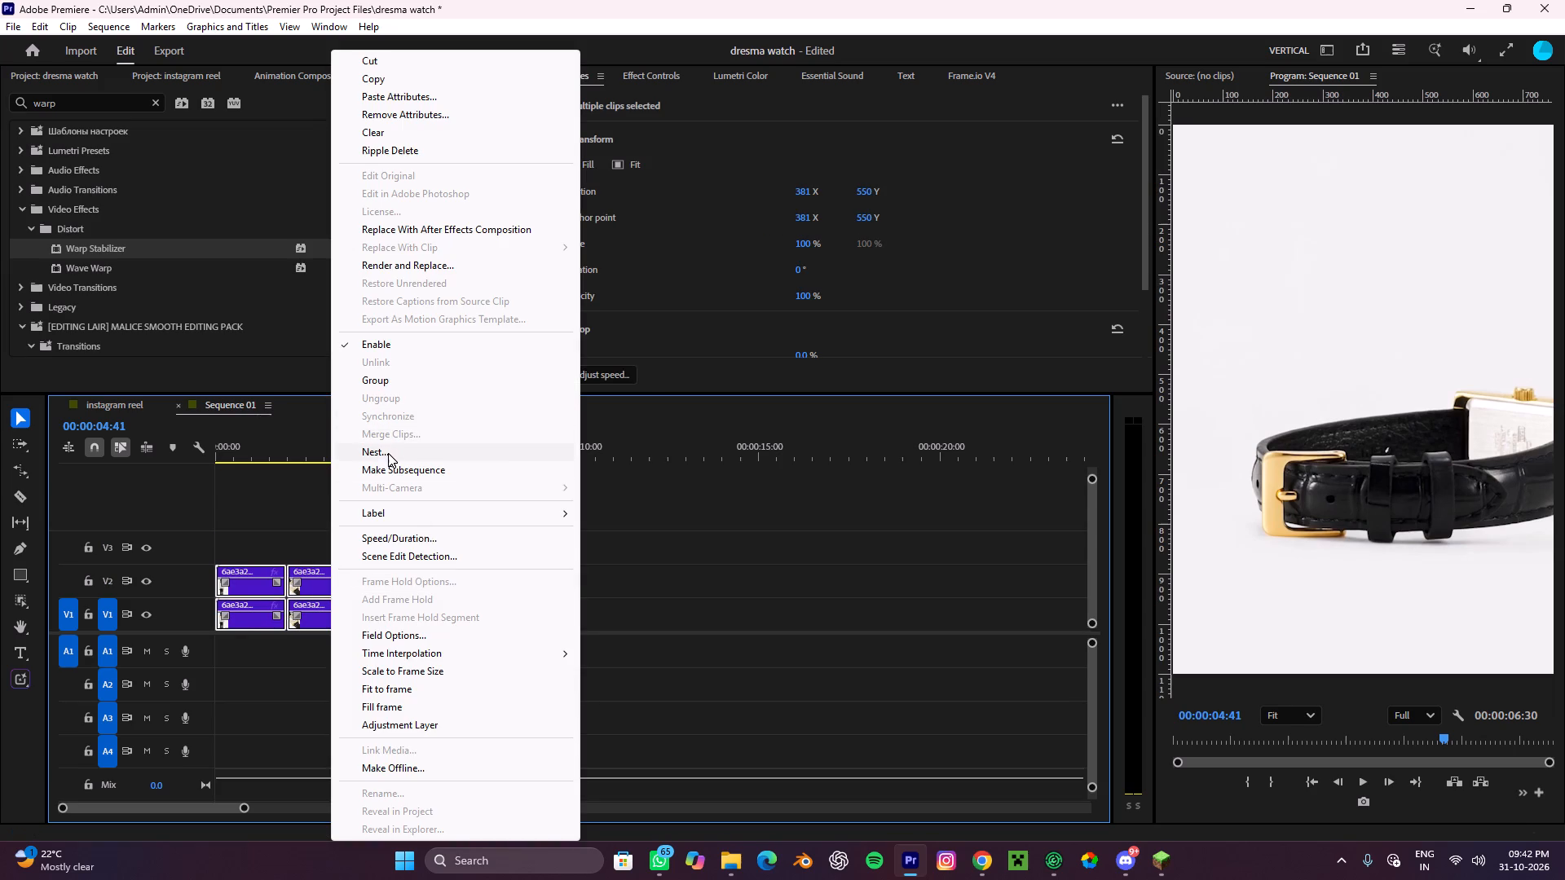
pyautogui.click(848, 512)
# Nest the three copied clips on V2 into one sequence, keeping the default name.
pyautogui.moveTo(699, 539); pyautogui.dragTo(206, 580)
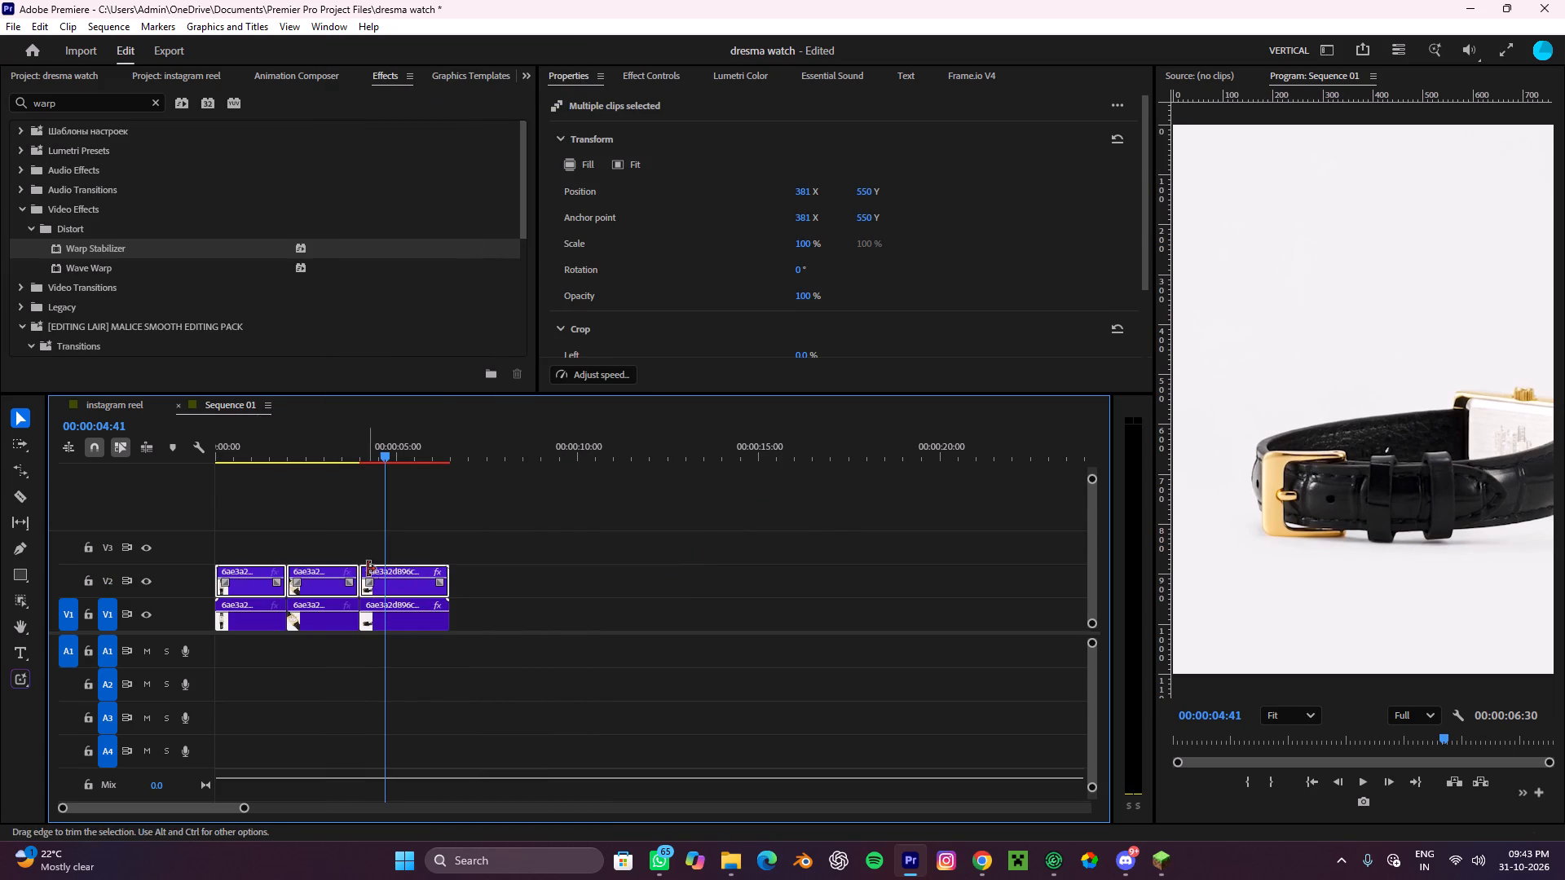
pyautogui.rightClick(331, 567)
pyautogui.click(381, 444)
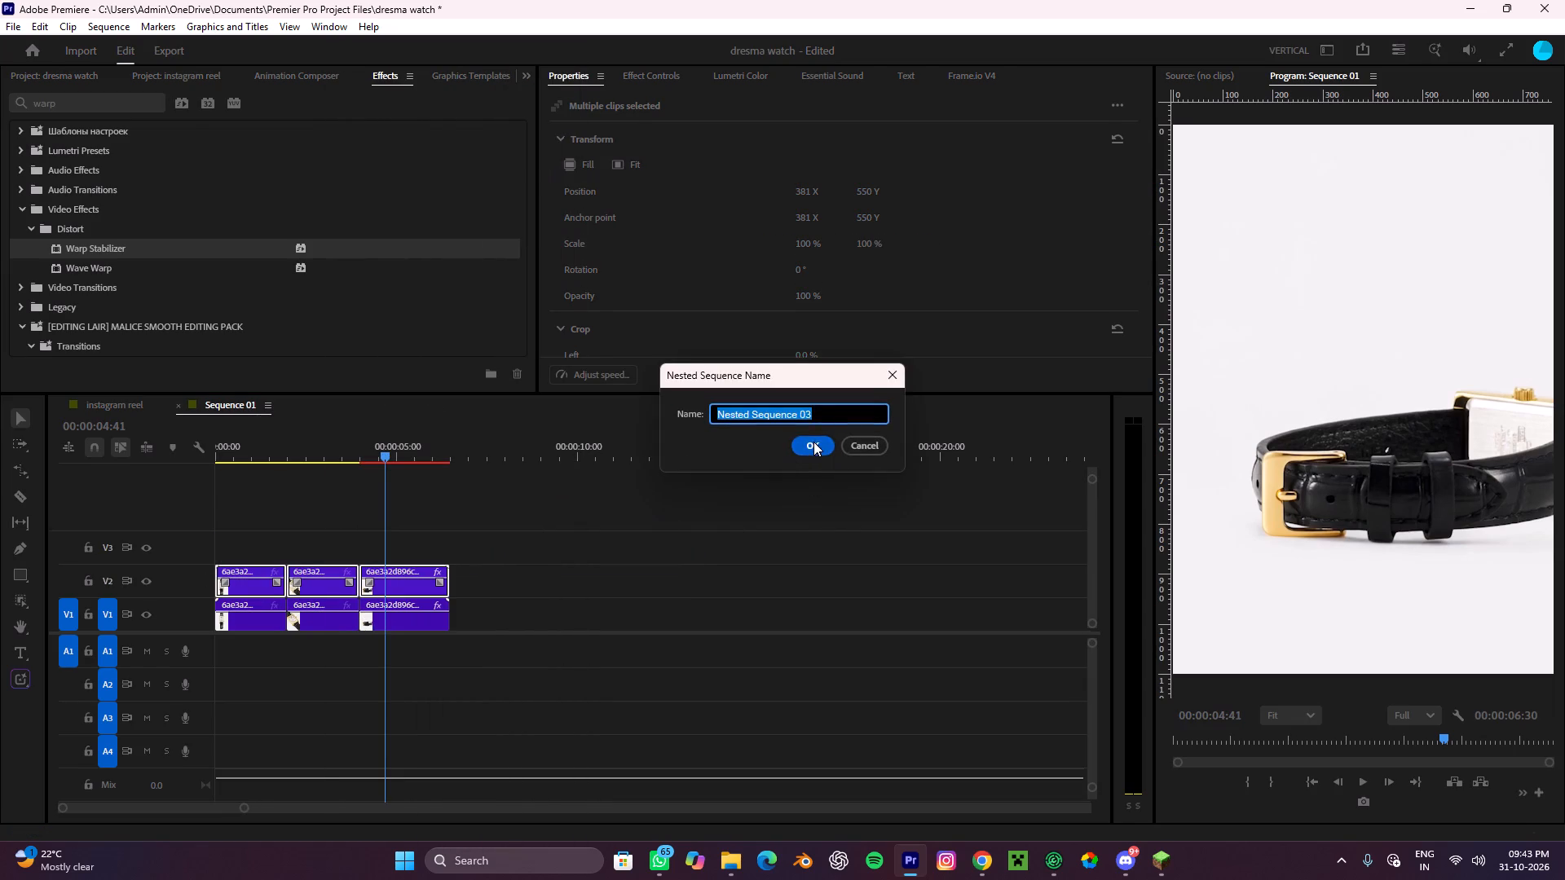
pyautogui.click(813, 442)
# Play back the opening of Sequence 01 with the nested clip on V2.
pyautogui.moveTo(391, 444); pyautogui.dragTo(0, 447)
pyautogui.press('space')
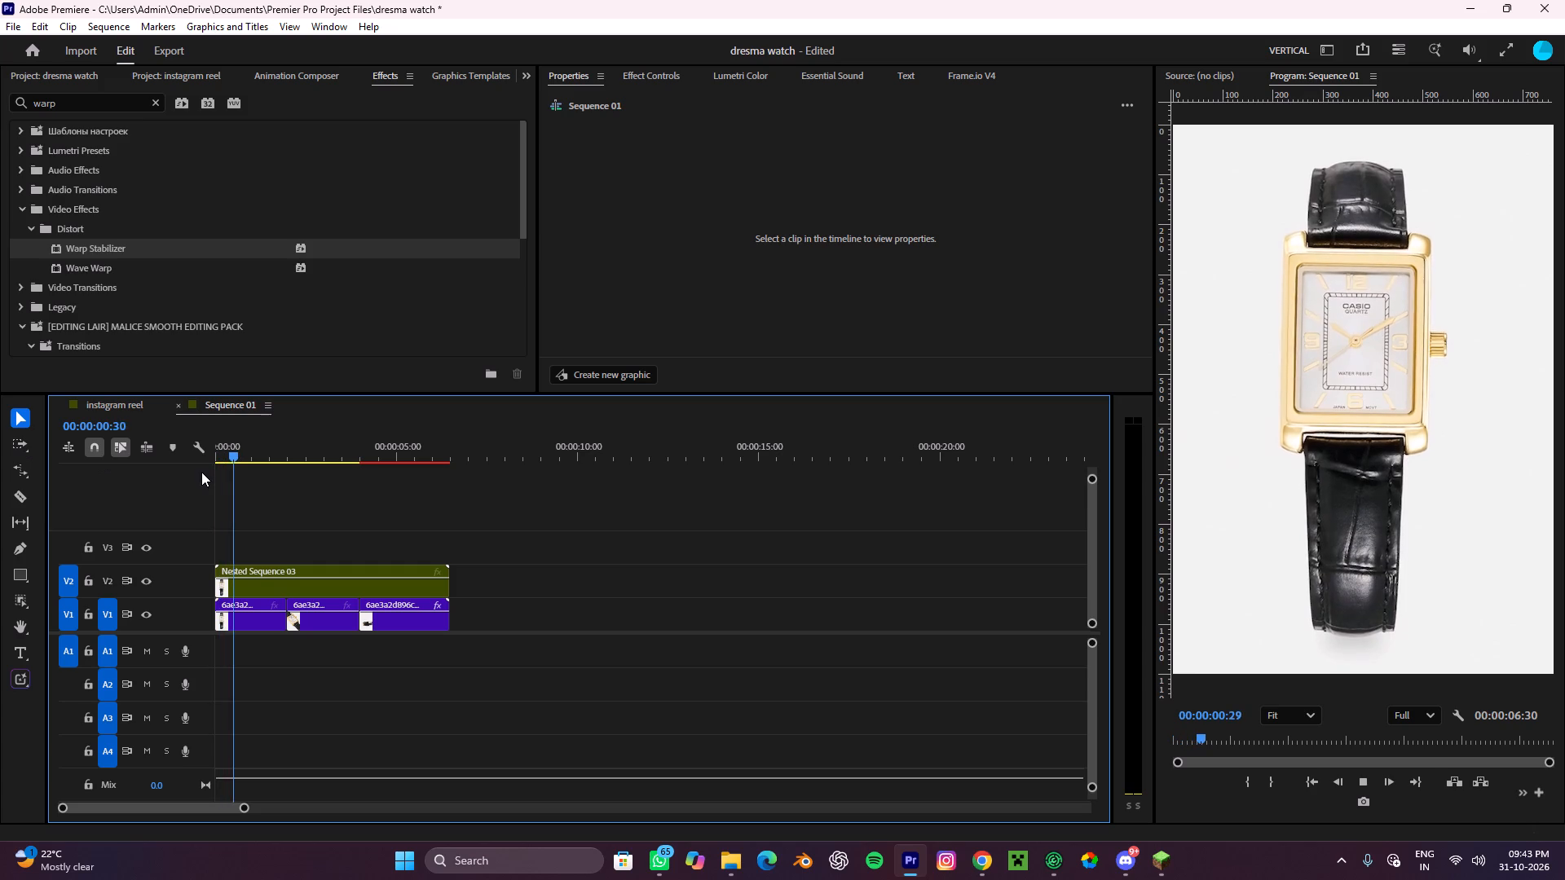
pyautogui.press('space')
# Rate-stretch the nested clip on V2 to slow it to 70.78%, lasting about 9:11.
pyautogui.click(401, 565)
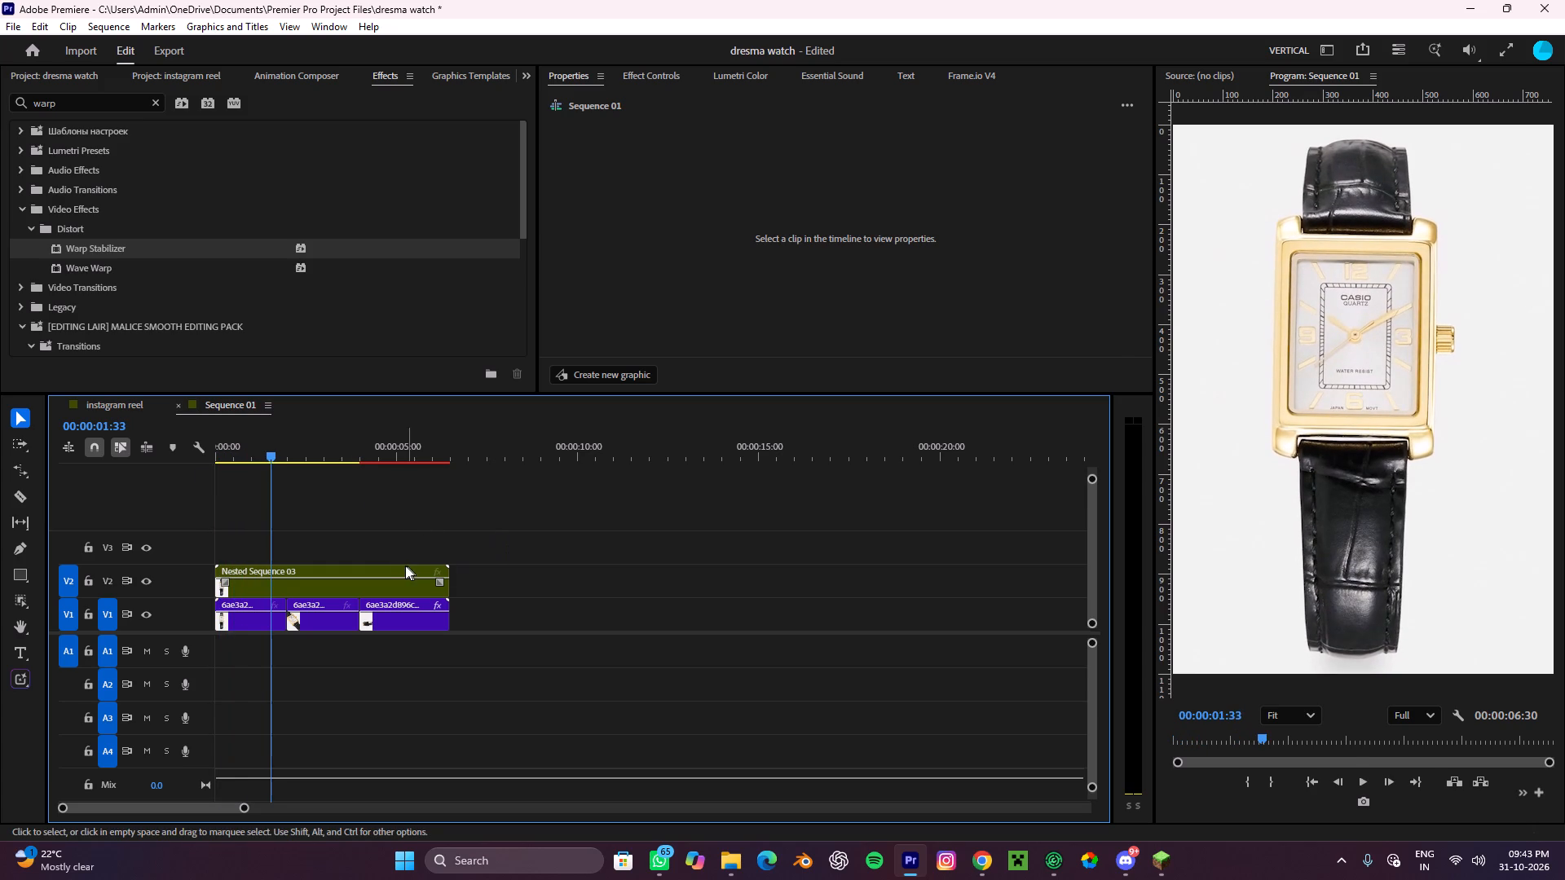
pyautogui.press('r')
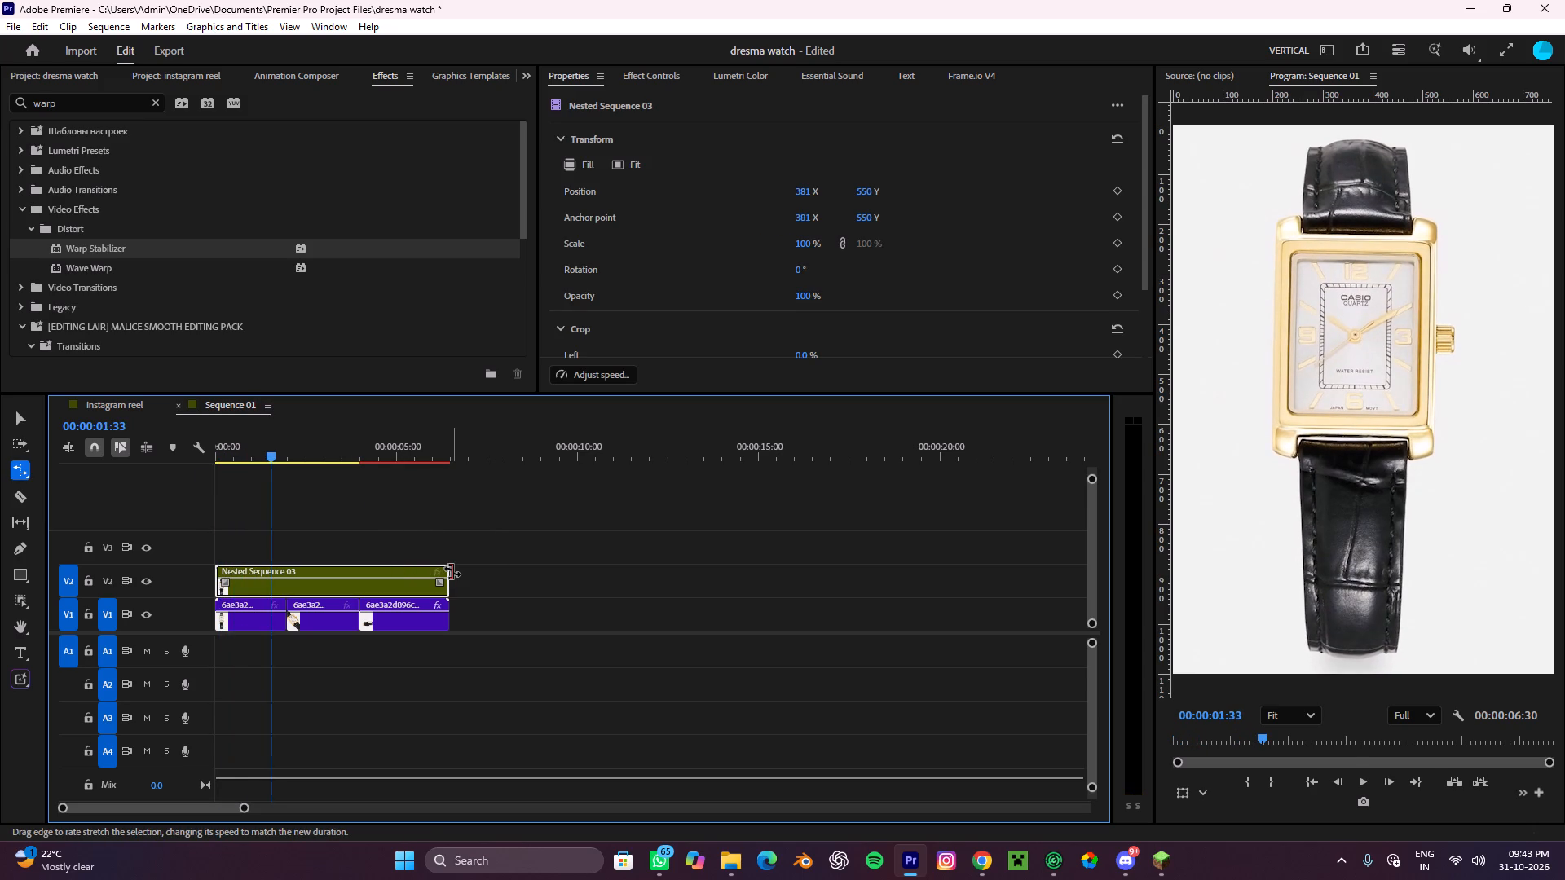
pyautogui.moveTo(449, 574); pyautogui.dragTo(609, 581)
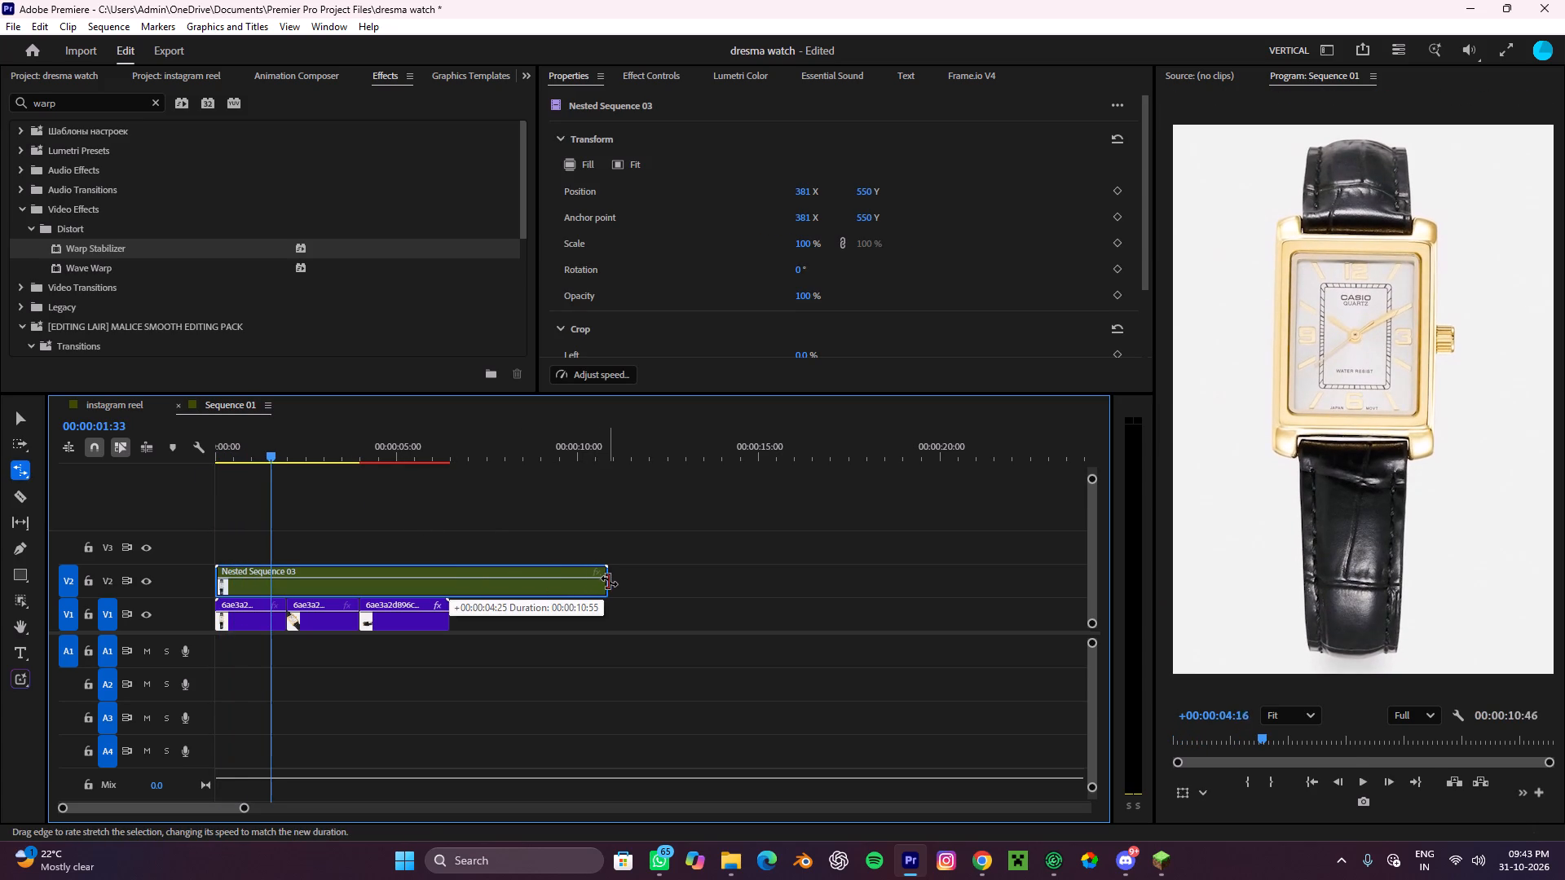
pyautogui.moveTo(609, 581); pyautogui.dragTo(572, 601)
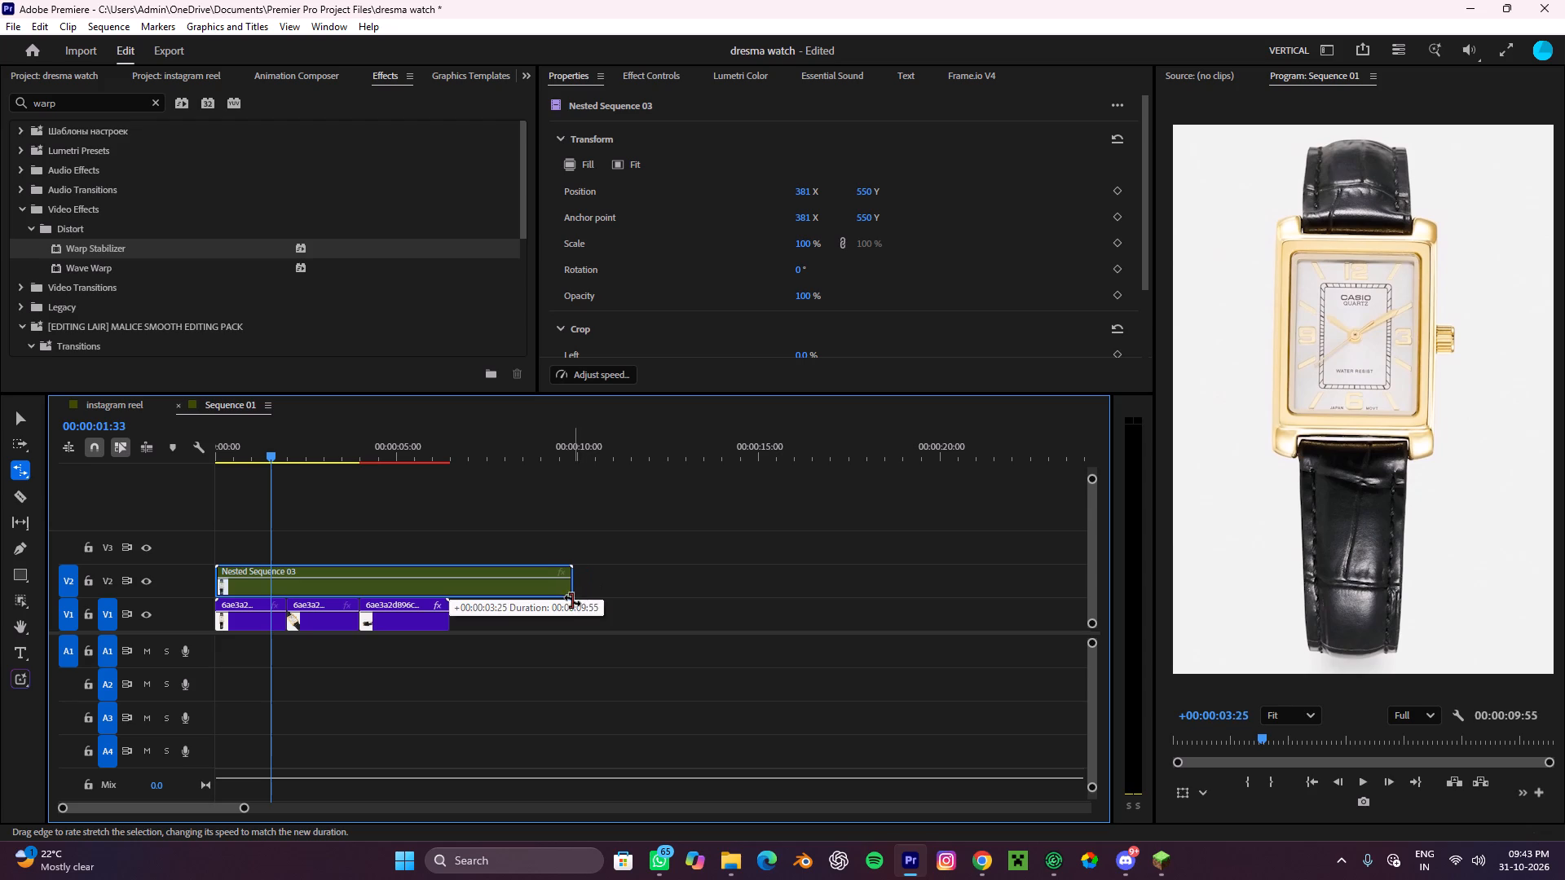
pyautogui.moveTo(572, 601); pyautogui.dragTo(558, 628)
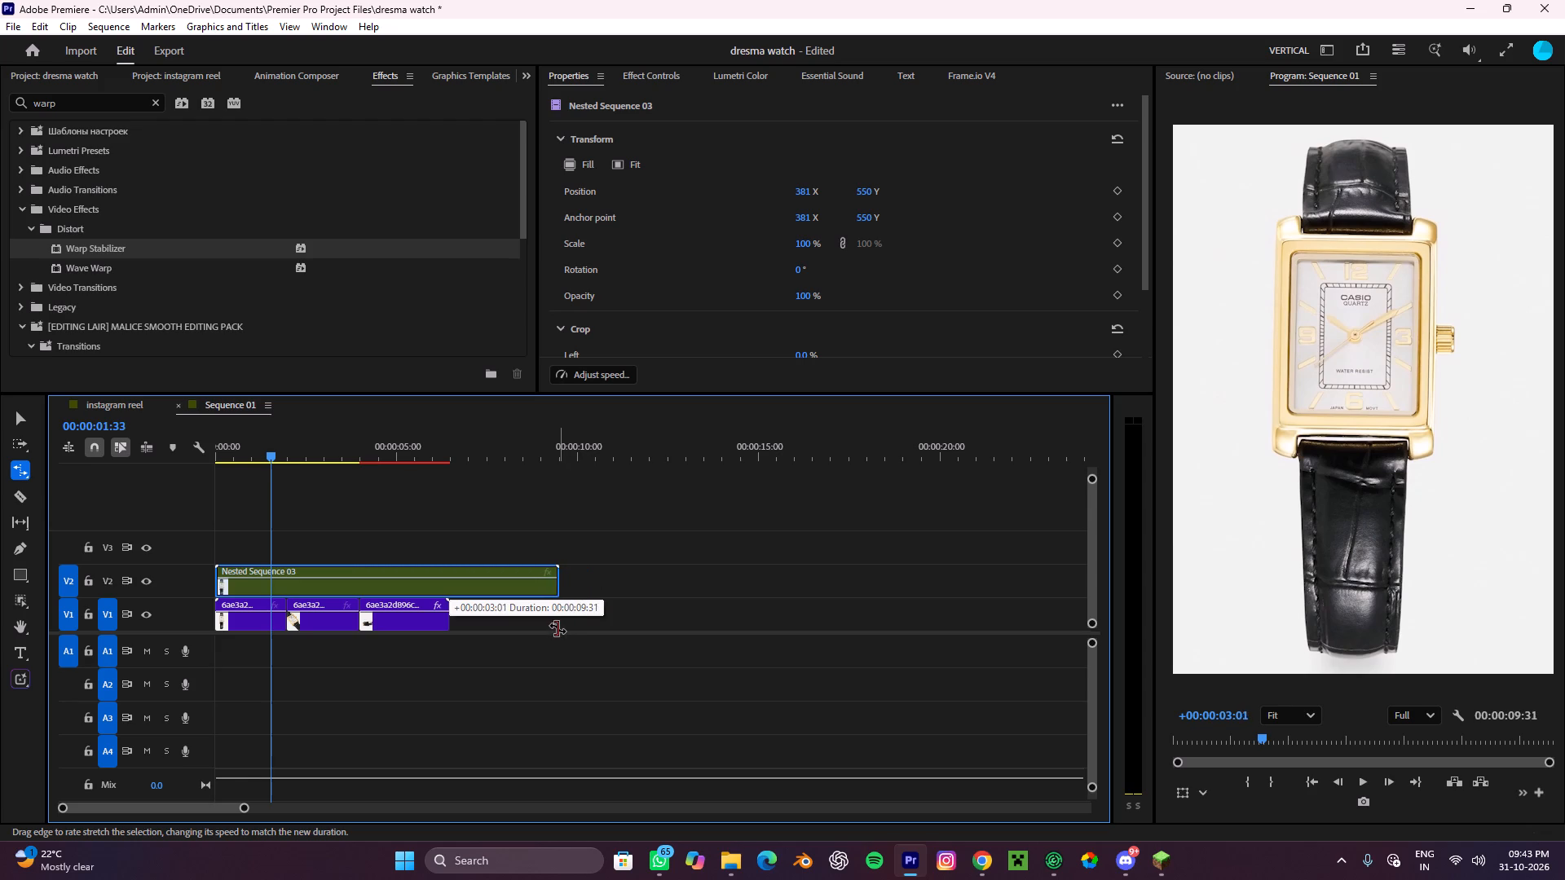
pyautogui.moveTo(558, 628); pyautogui.dragTo(546, 650)
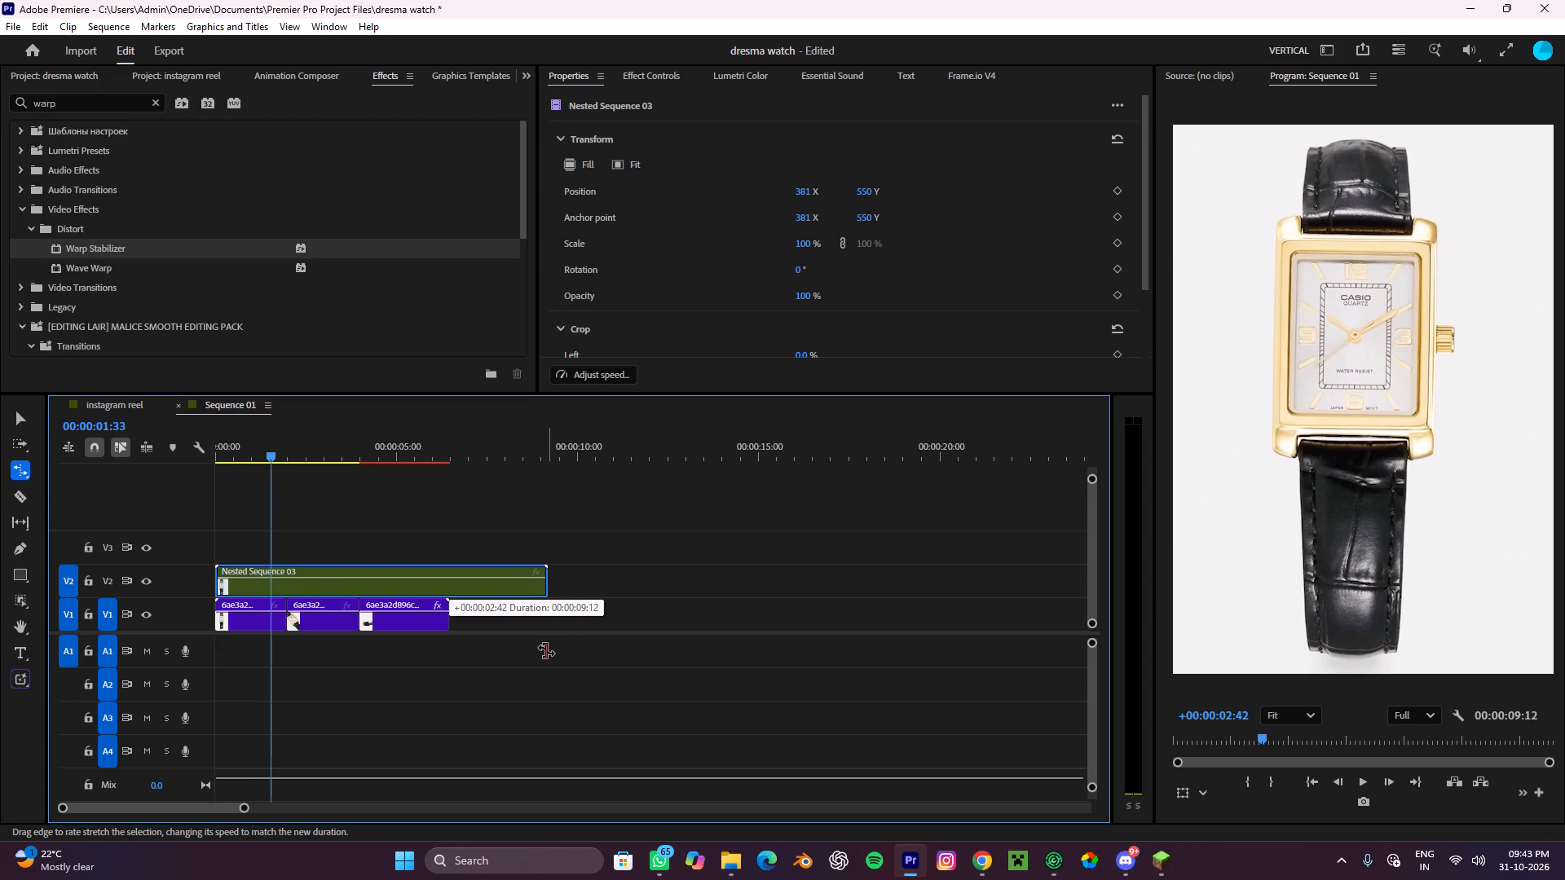
pyautogui.moveTo(546, 650); pyautogui.dragTo(546, 649)
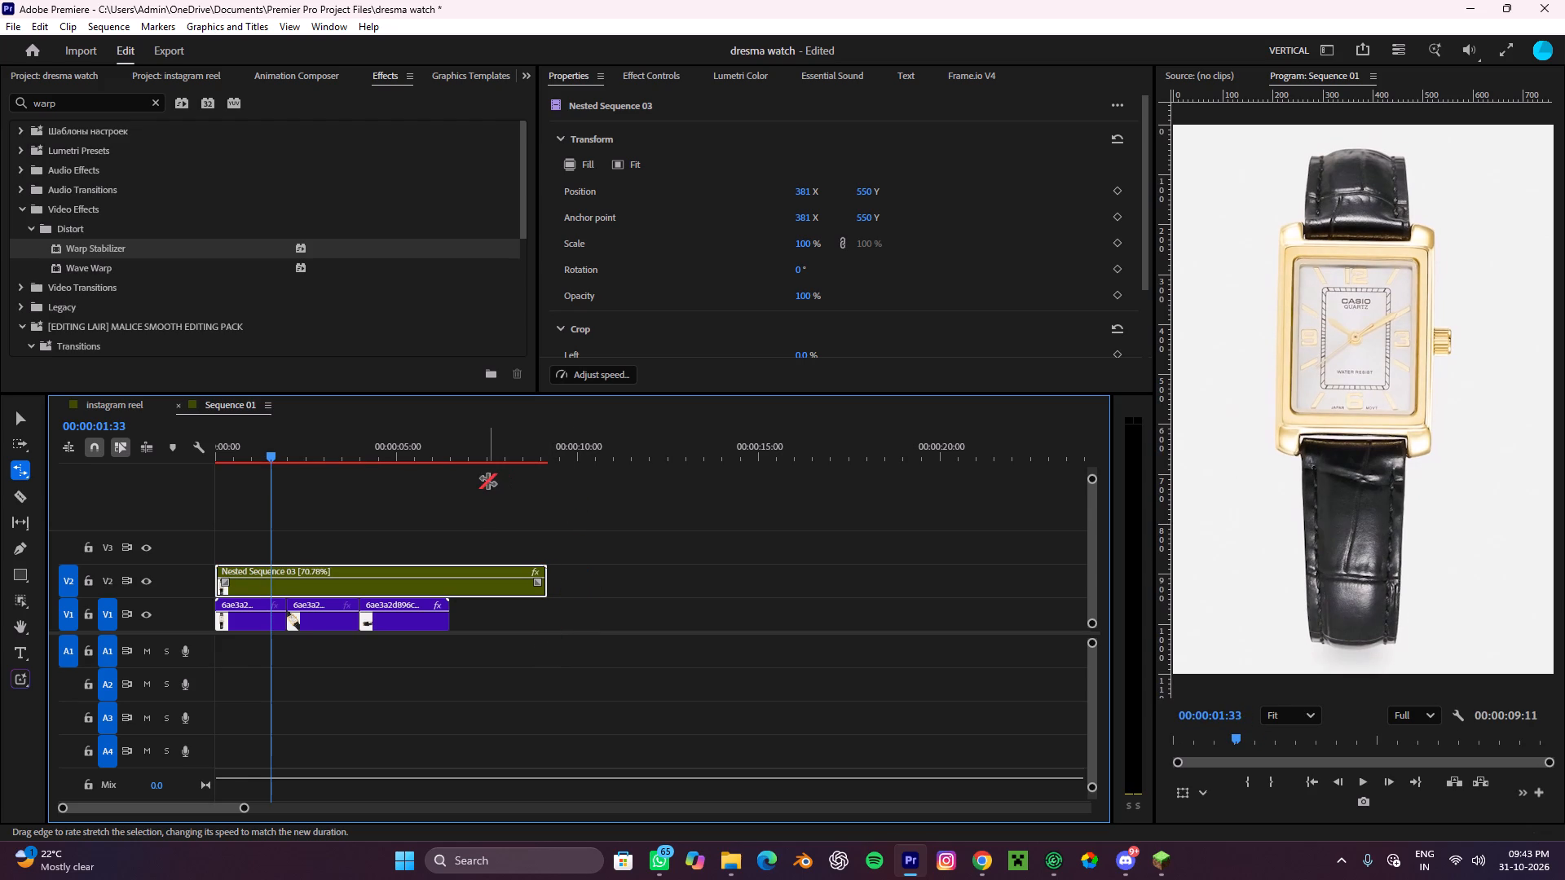
pyautogui.press('v')
# Play back the slowed nested clip from the start through its watch scenes to check the new speed.
pyautogui.press('space')
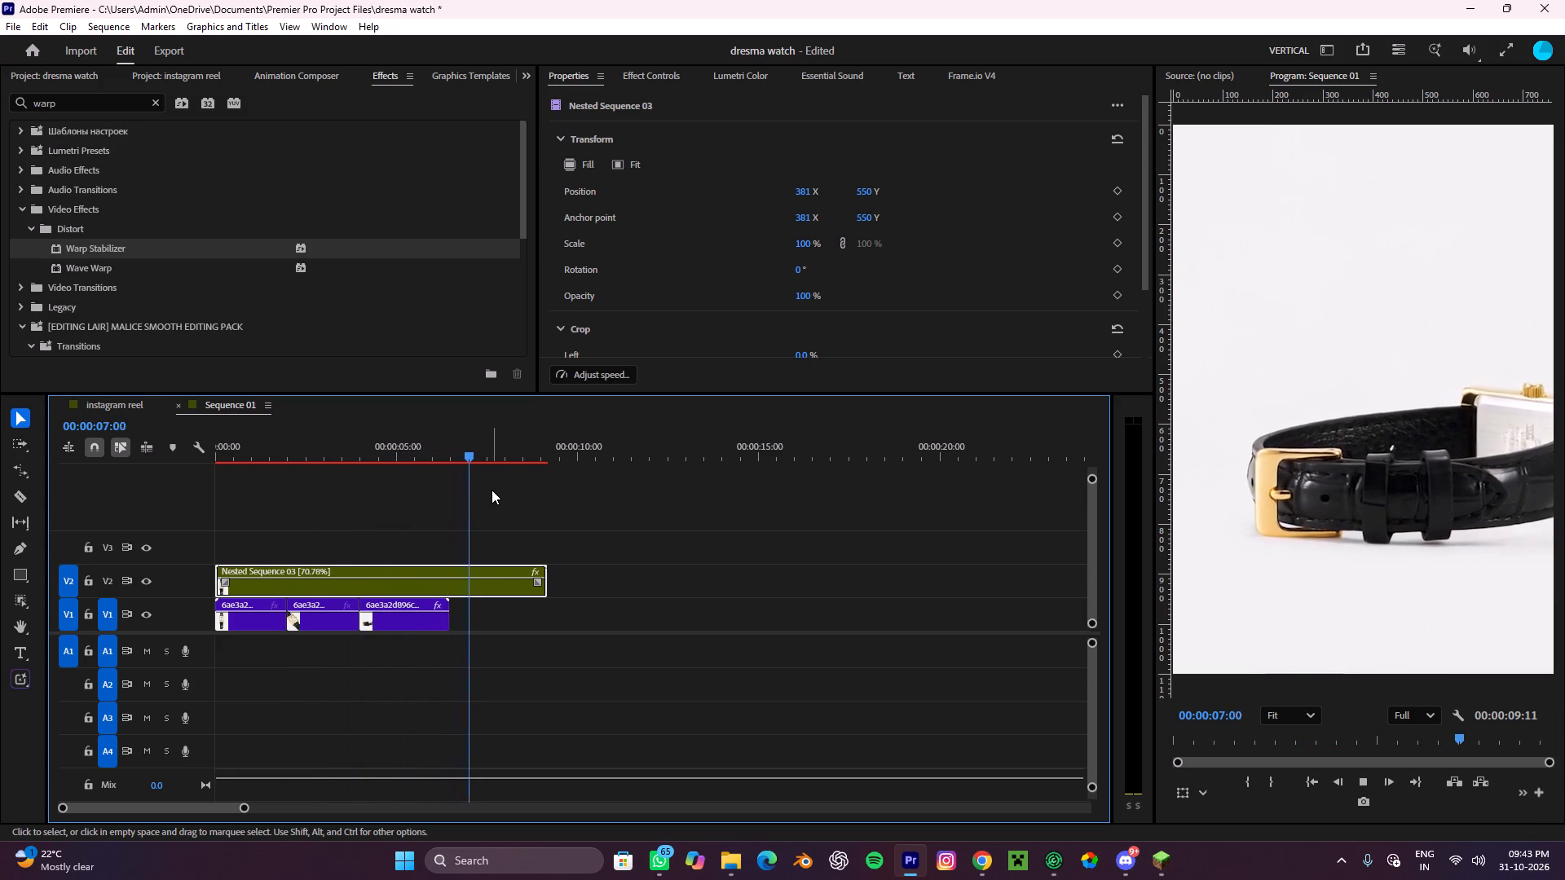
pyautogui.moveTo(531, 453); pyautogui.dragTo(99, 460)
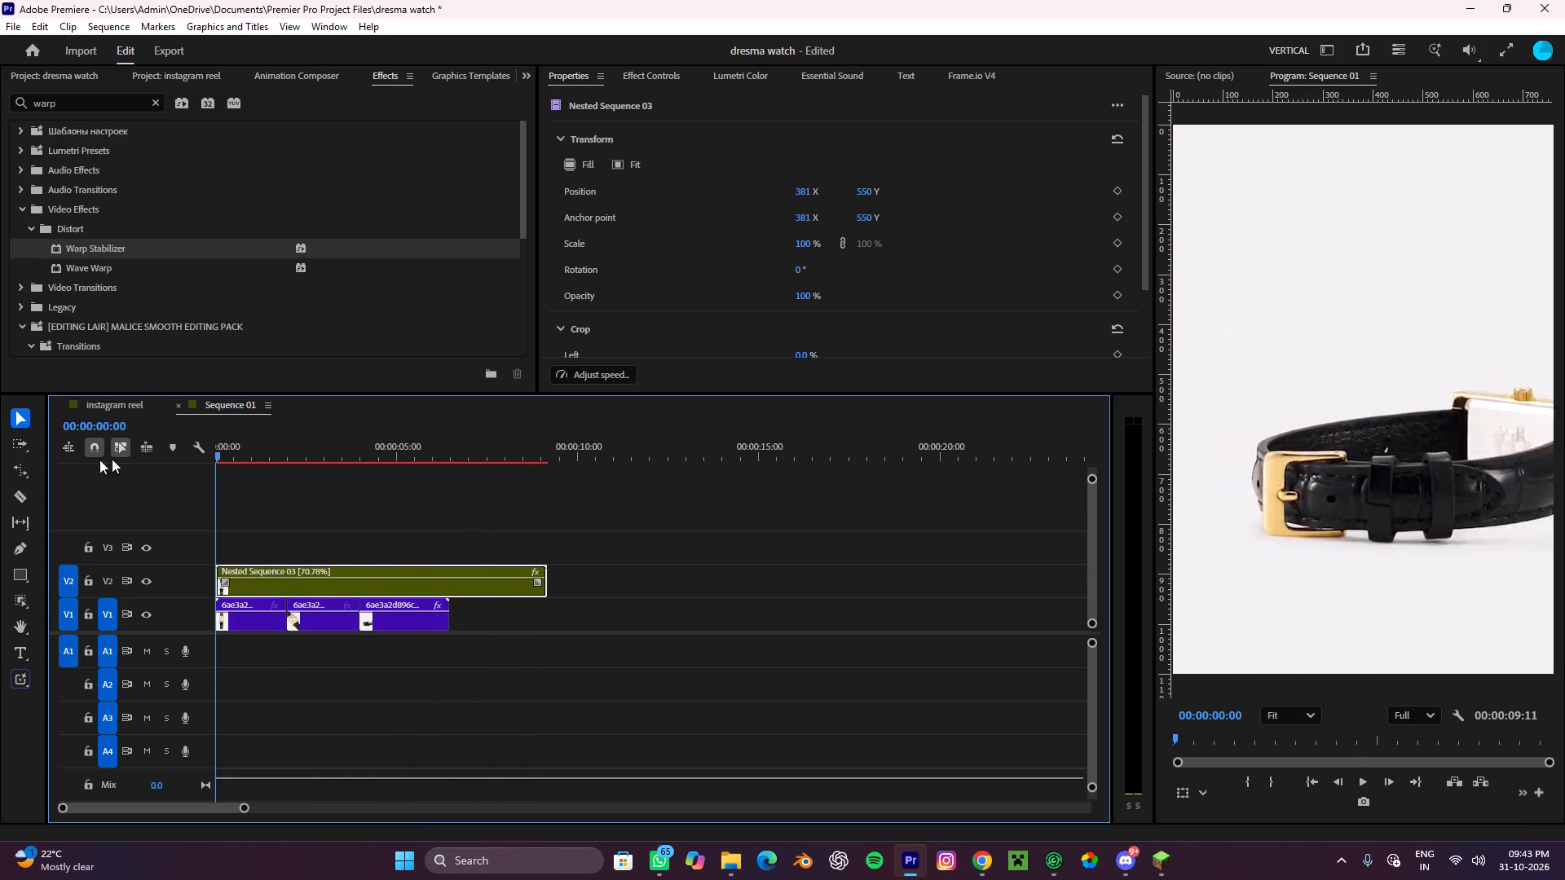
pyautogui.moveTo(99, 460); pyautogui.dragTo(0, 441)
pyautogui.press('space')
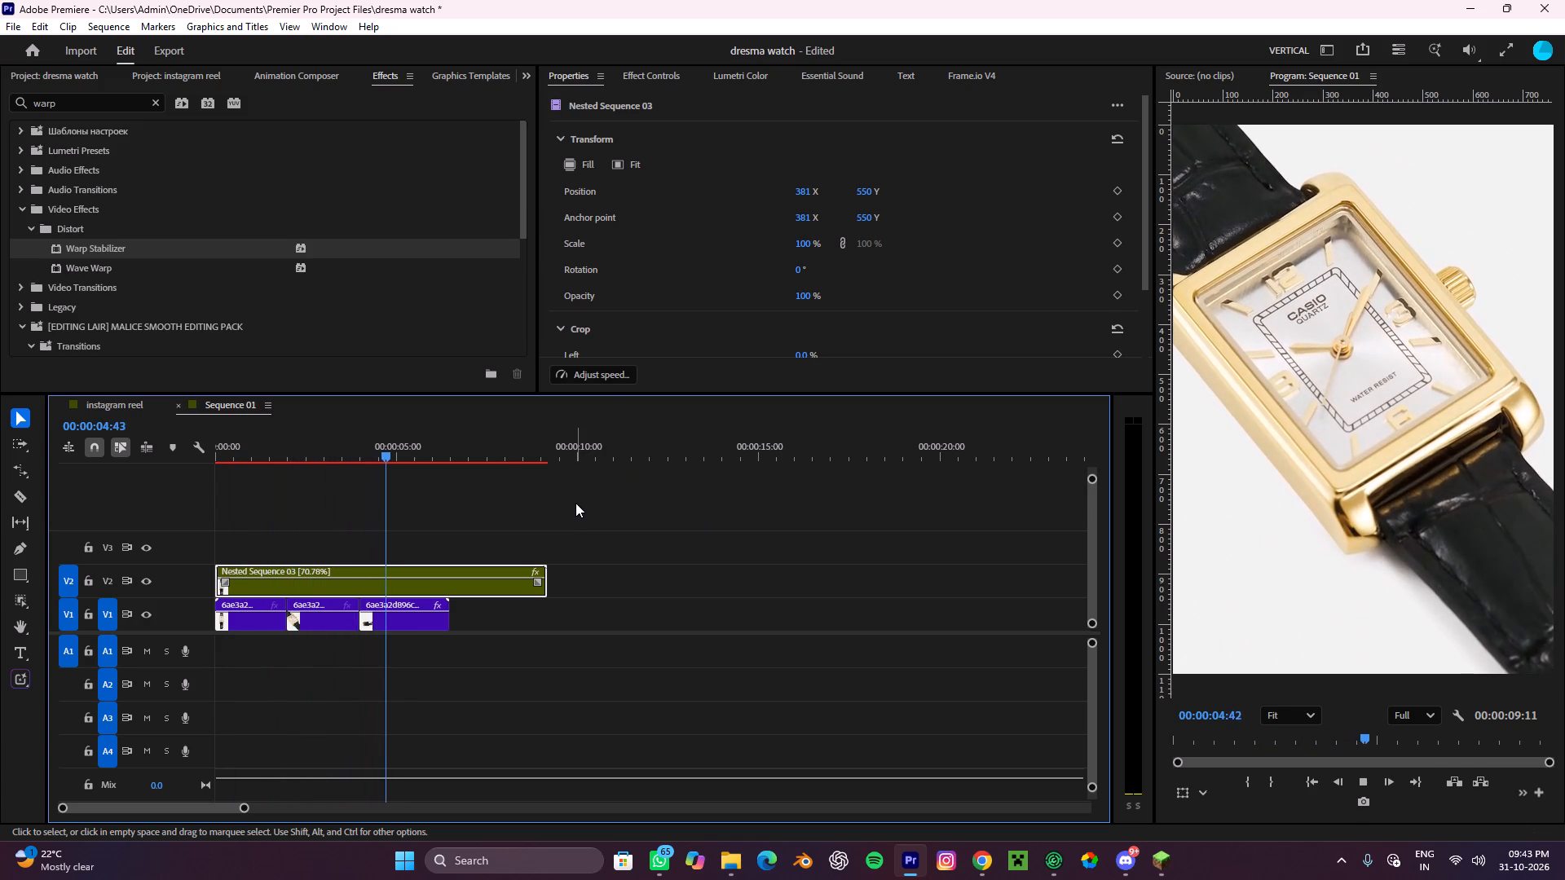
pyautogui.press('space')
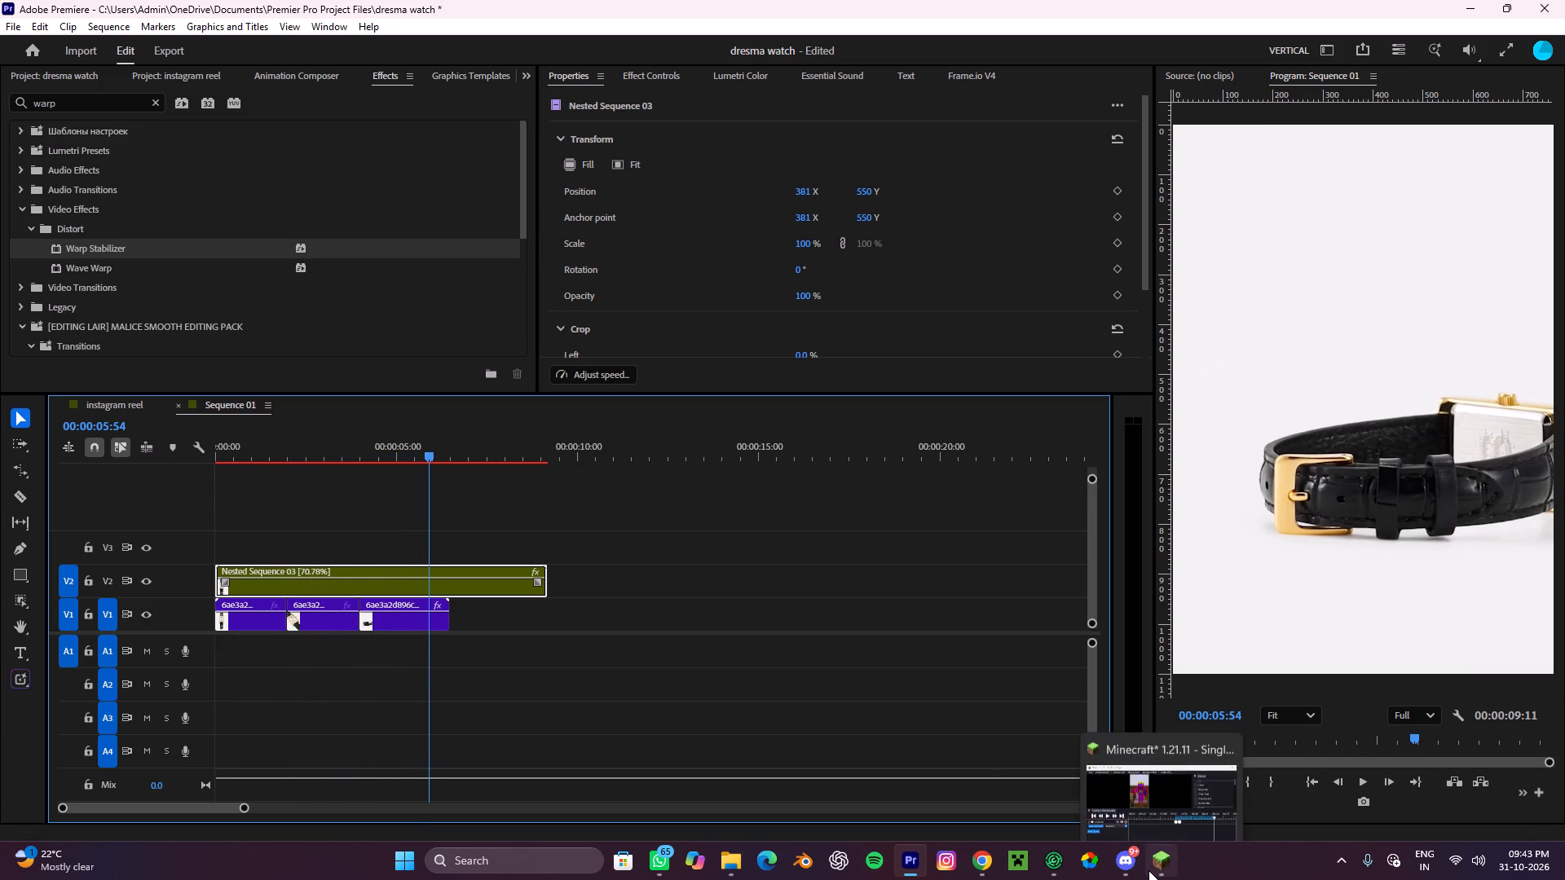
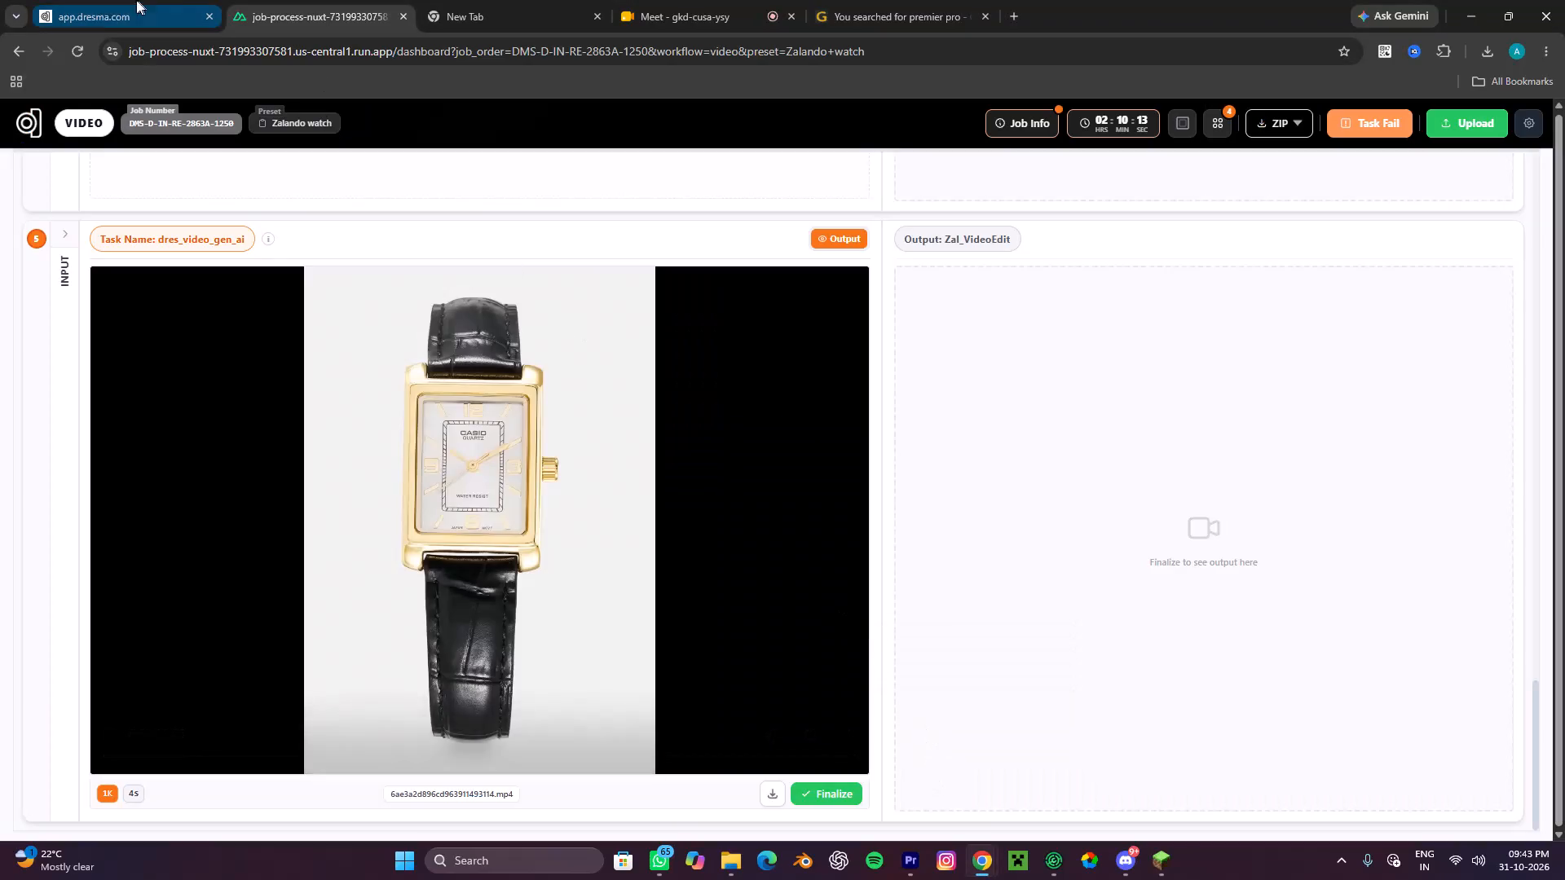
# Compare the assigned Zalando watch job's project name with the file names of earlier exports in the minecraft shorts folder.
pyautogui.click(86, 0)
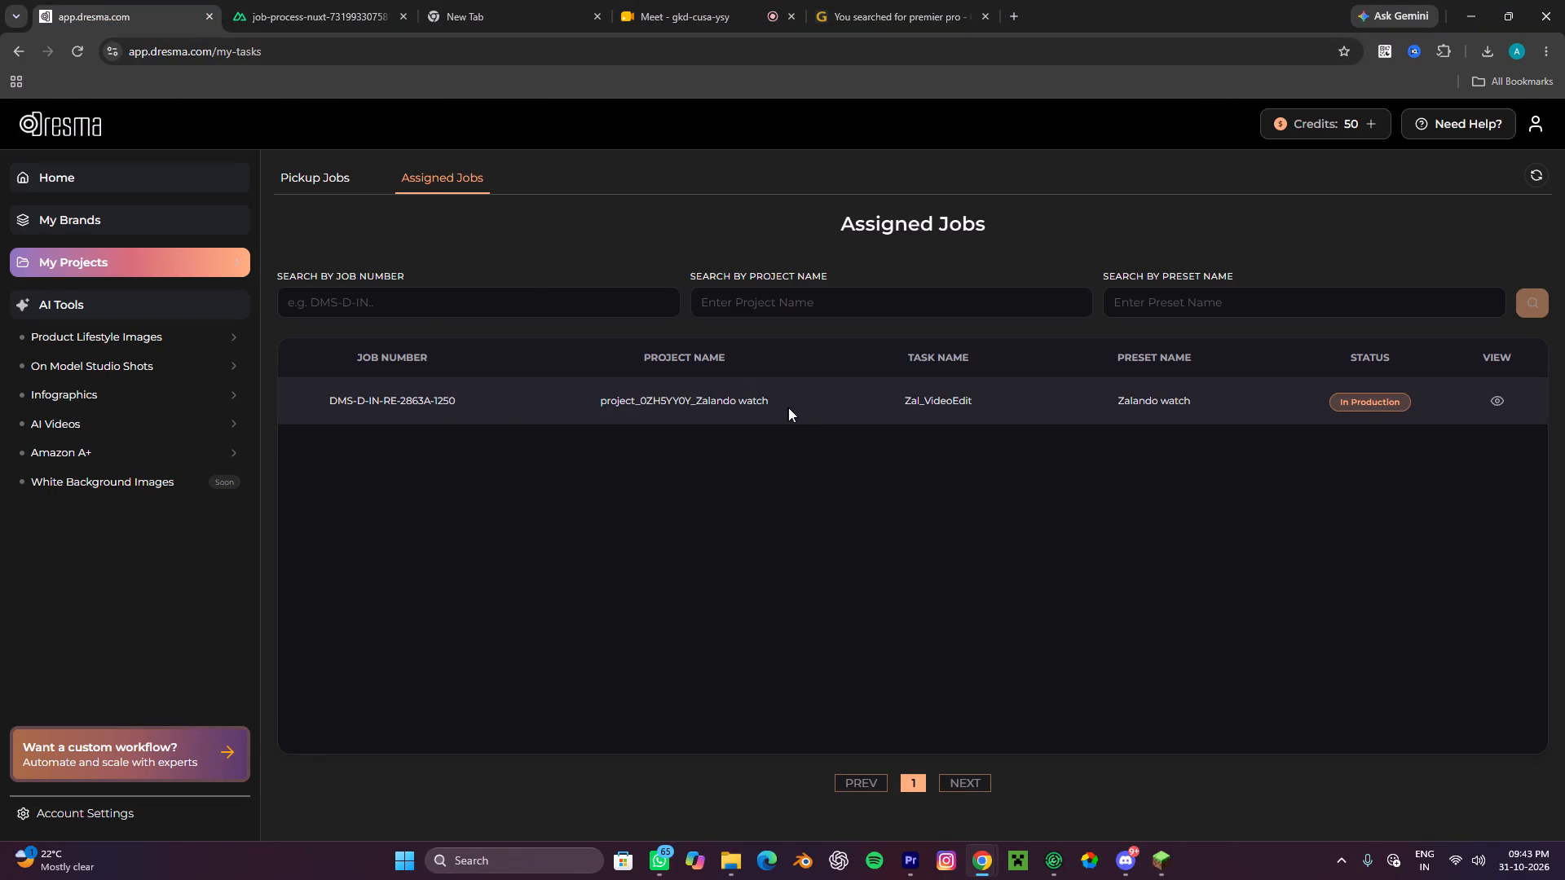
pyautogui.moveTo(782, 404); pyautogui.dragTo(611, 416)
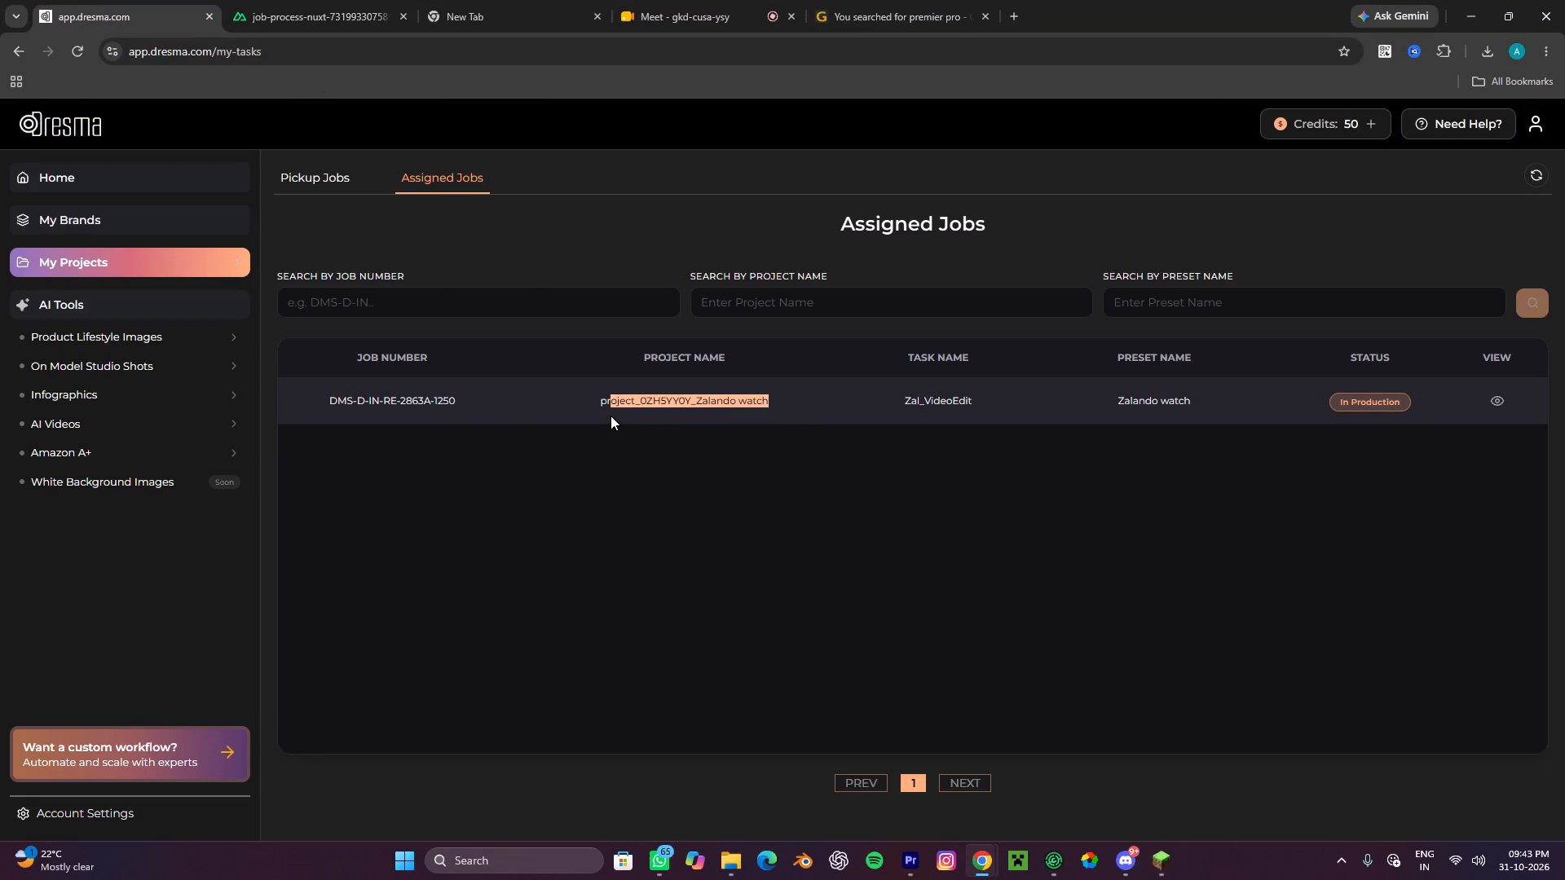
pyautogui.moveTo(611, 416); pyautogui.dragTo(605, 416)
pyautogui.click(667, 469)
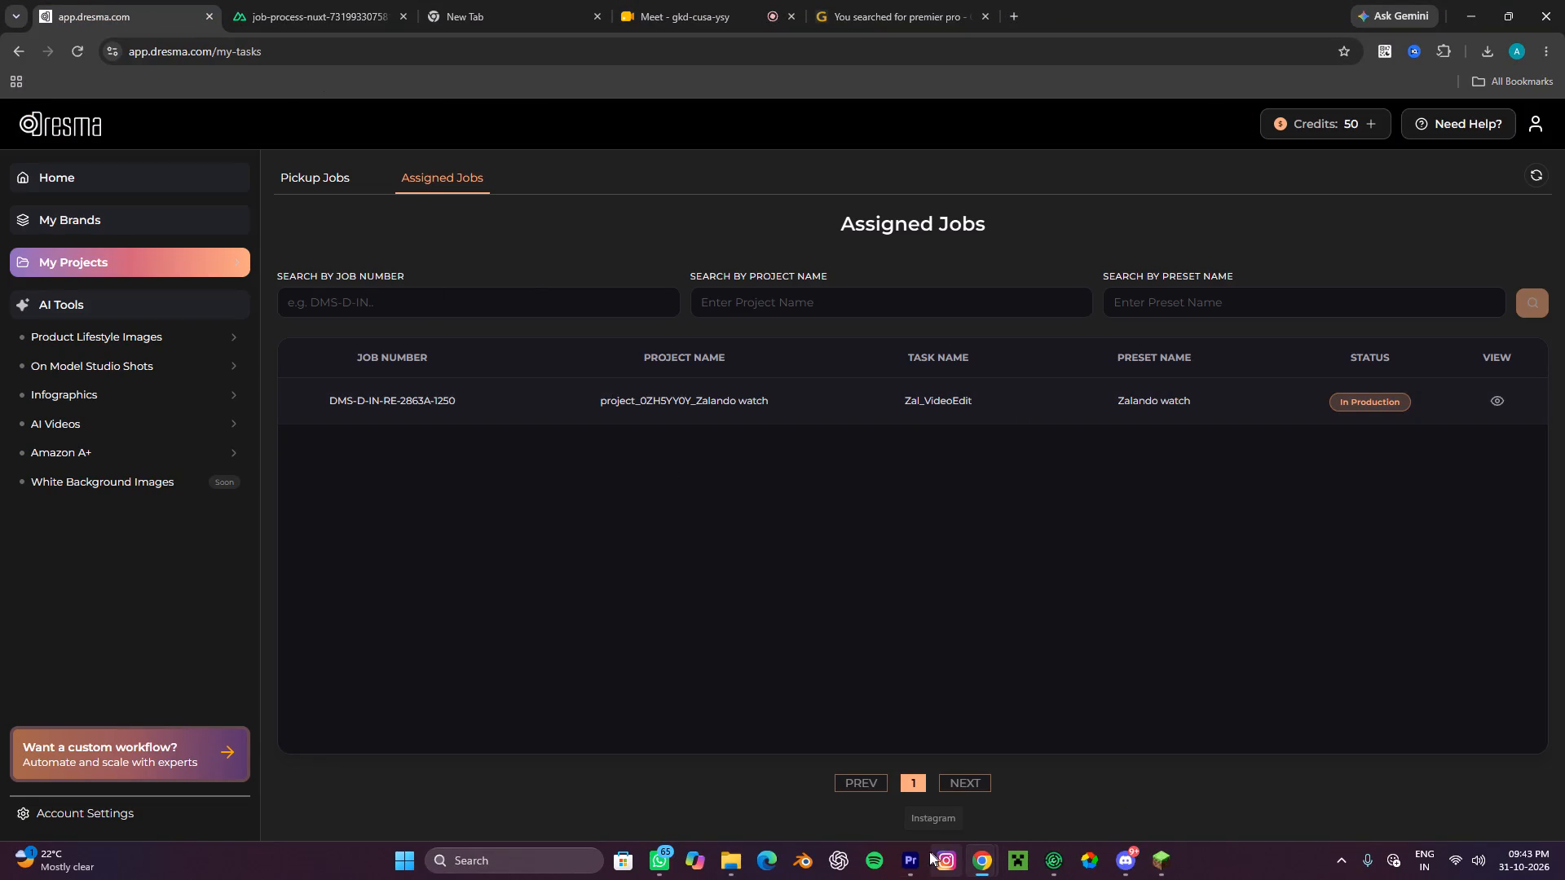
pyautogui.click(739, 856)
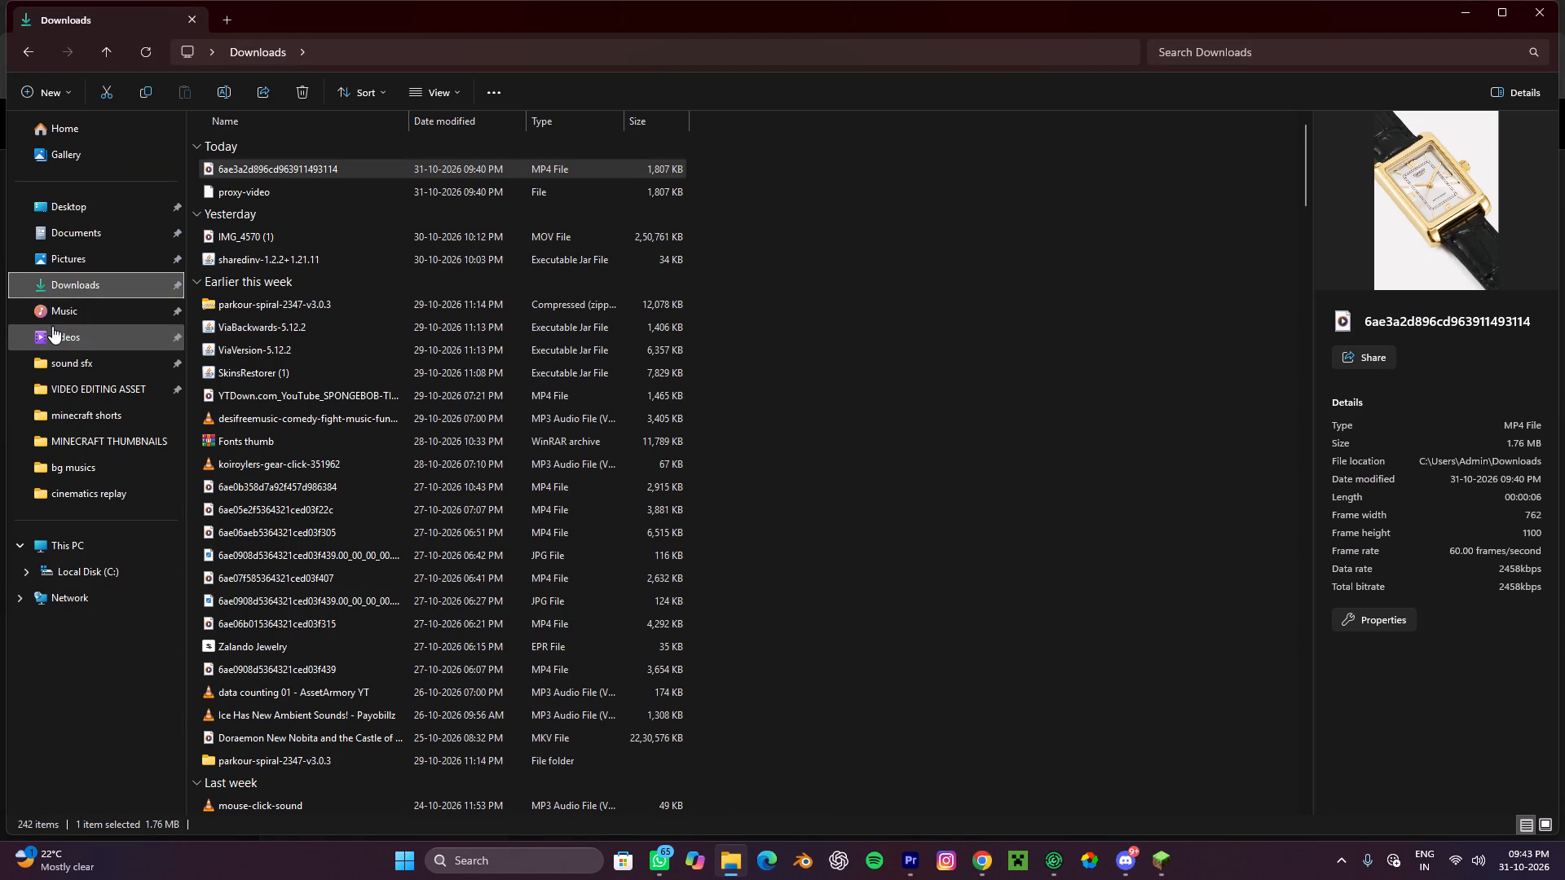
pyautogui.click(52, 327)
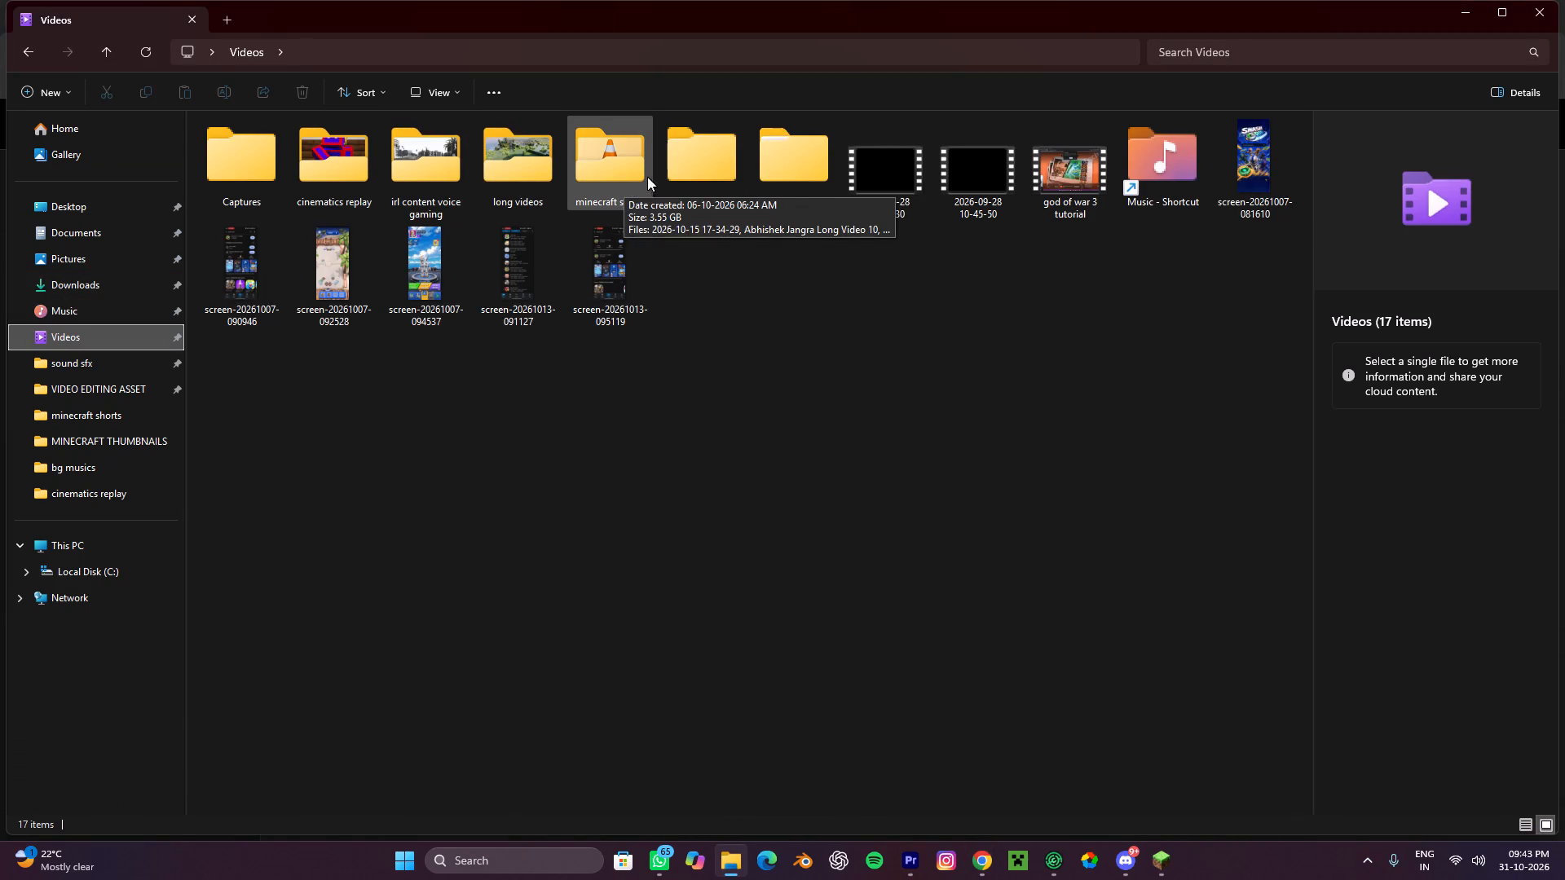
pyautogui.doubleClick(631, 161)
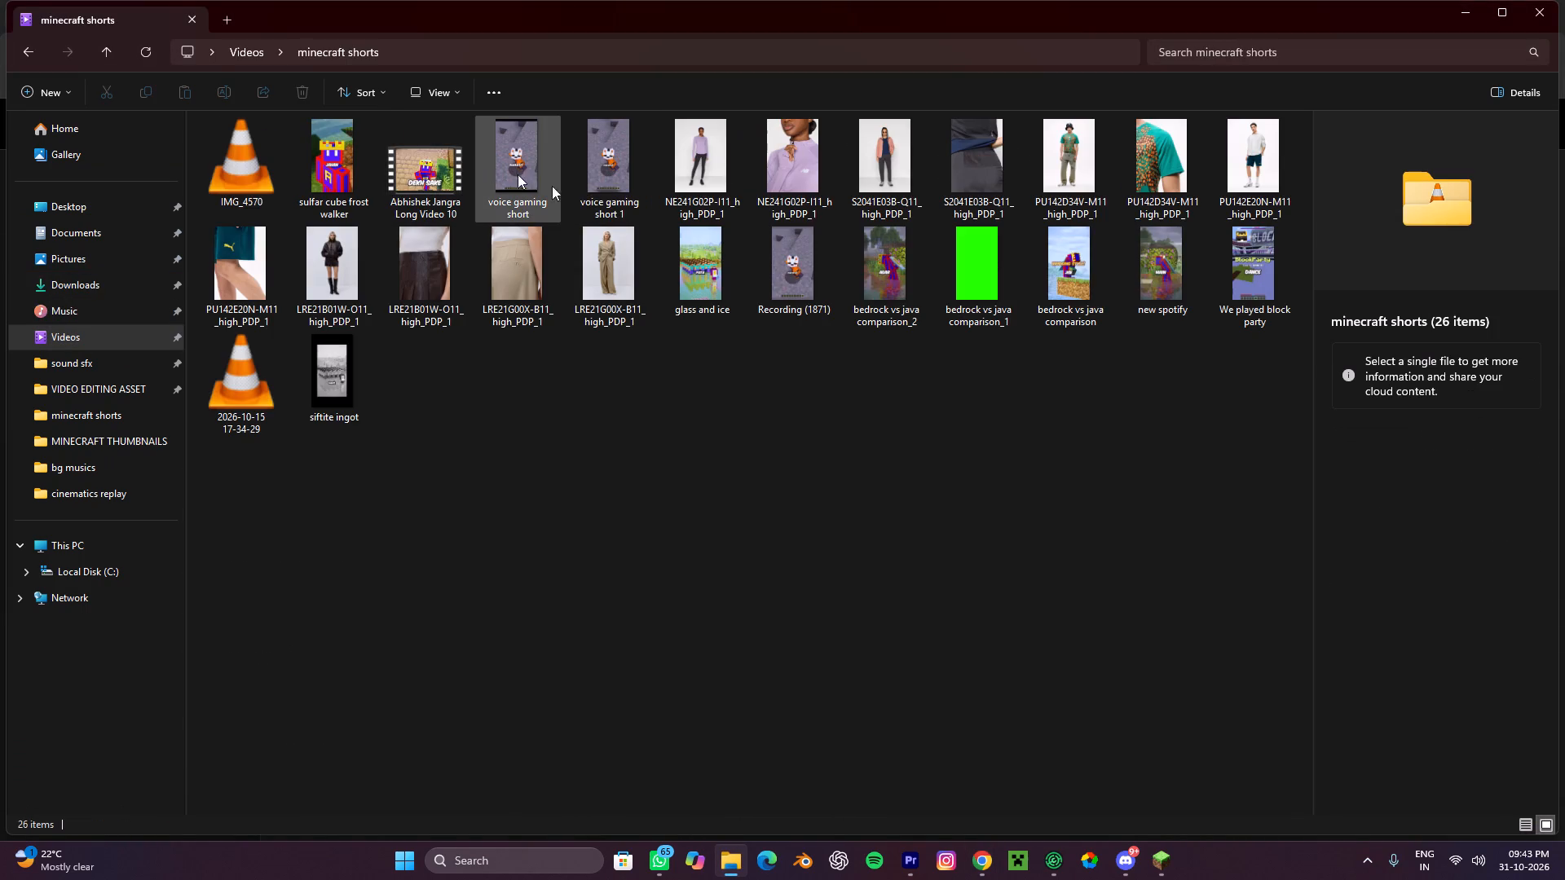
pyautogui.click(767, 163)
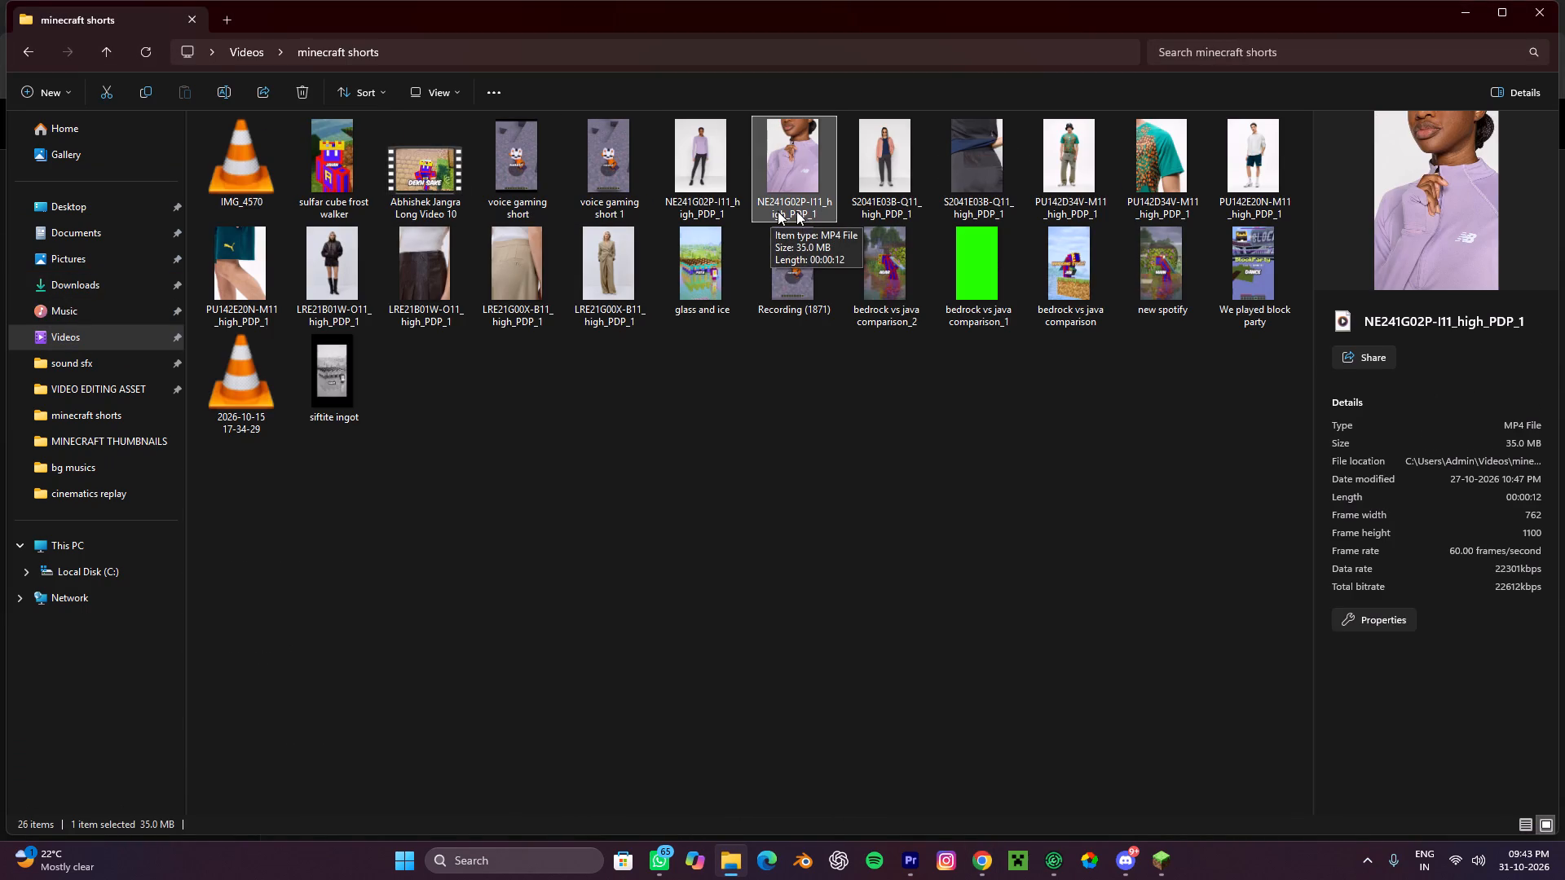
pyautogui.click(788, 441)
pyautogui.click(785, 196)
pyautogui.click(798, 482)
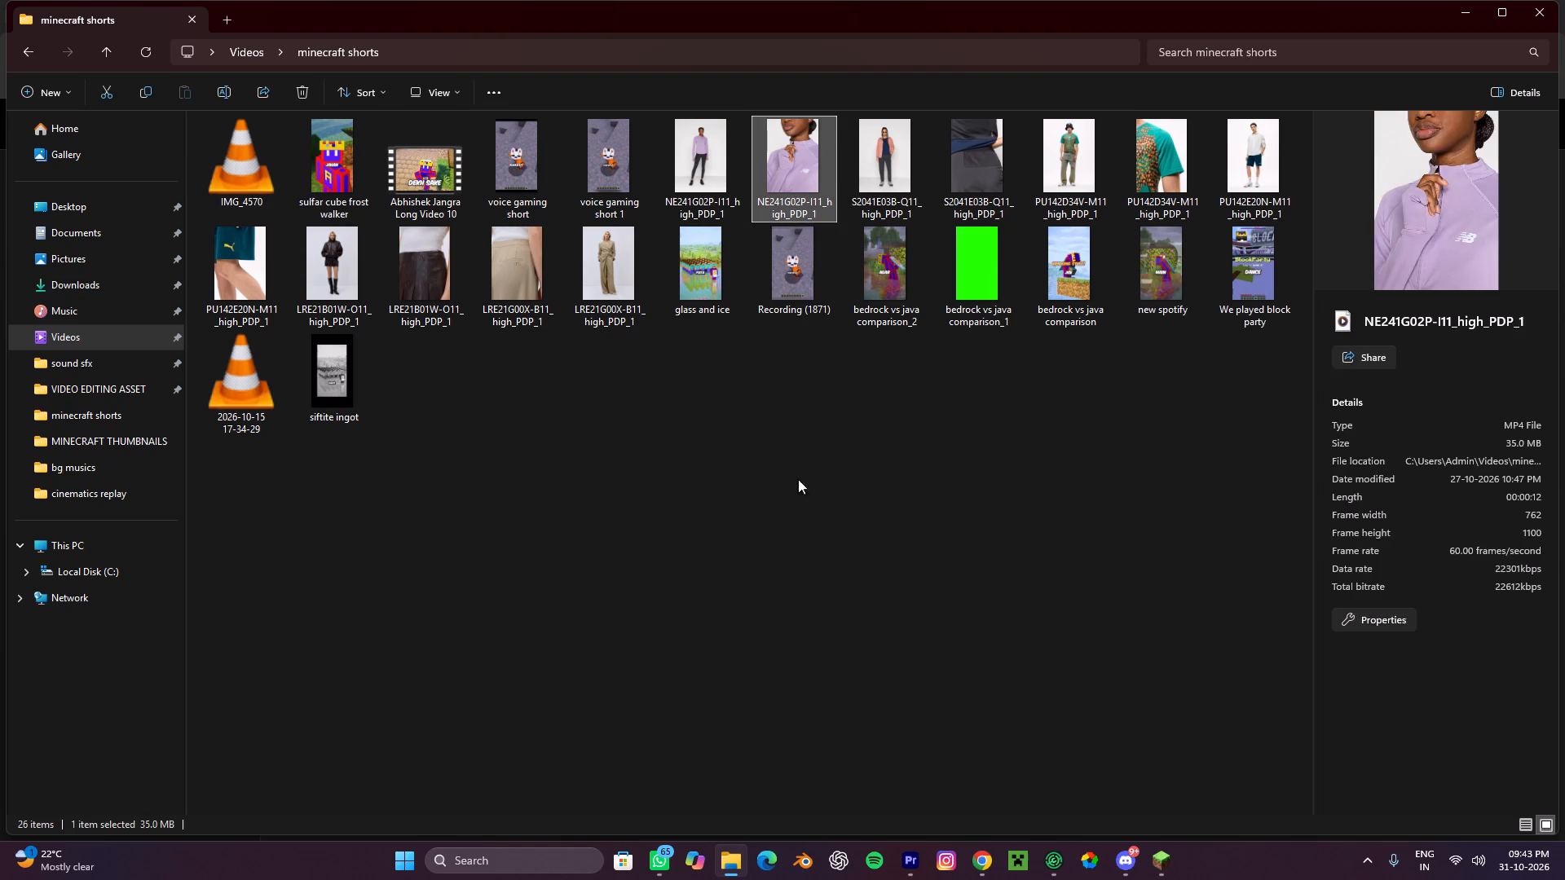
pyautogui.click(809, 169)
pyautogui.click(848, 506)
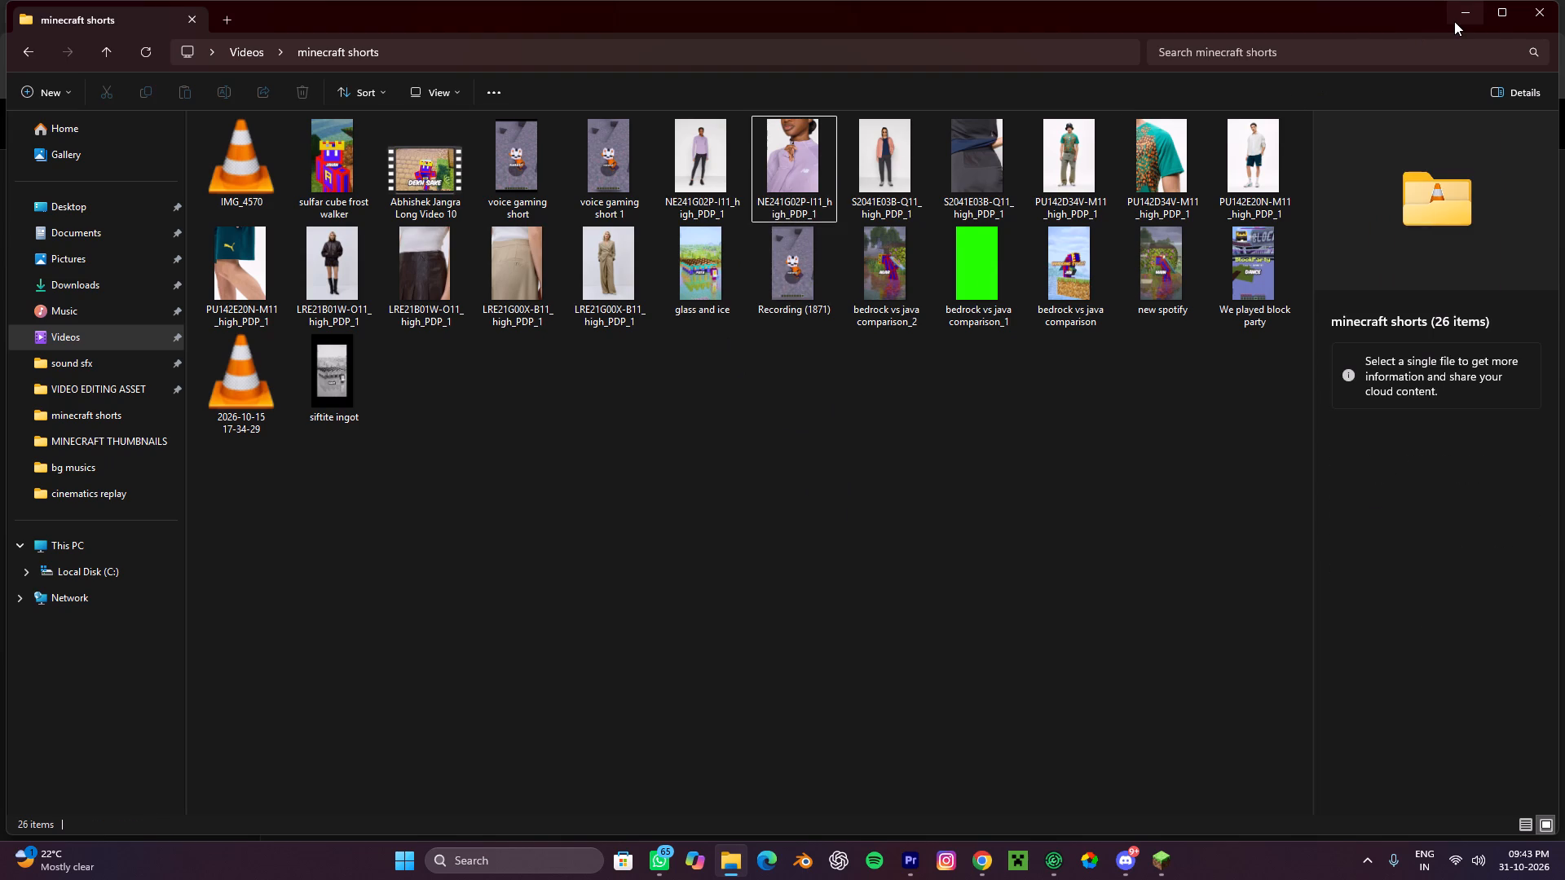
pyautogui.click(1454, 21)
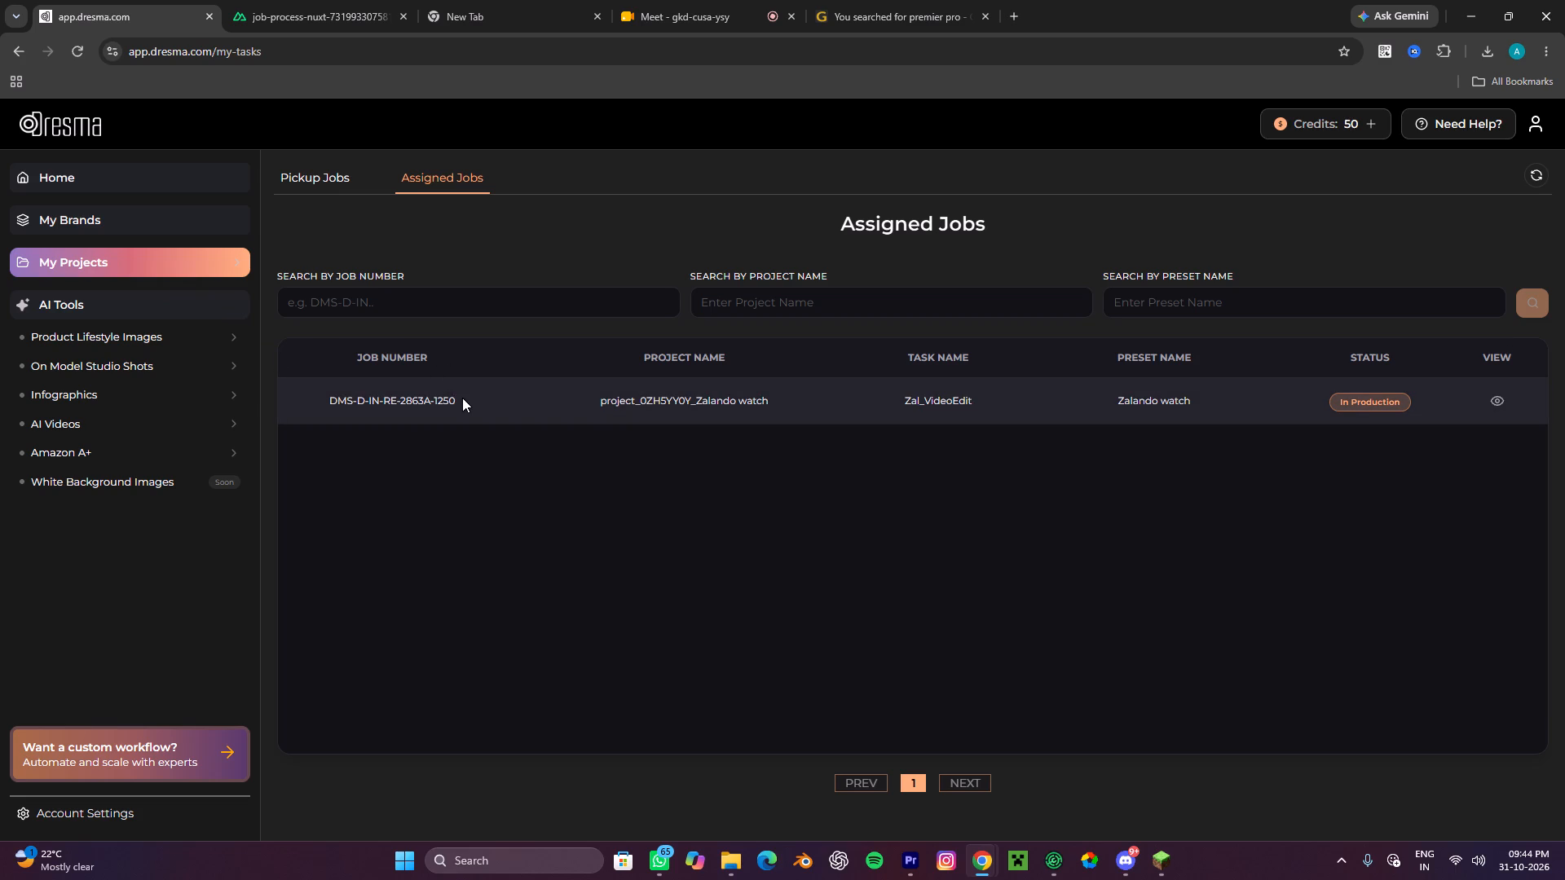
# Check the assigned job's number and project name, then open the job's upload window and examine the scene 5 file name.
pyautogui.moveTo(464, 398); pyautogui.dragTo(277, 386)
pyautogui.click(492, 409)
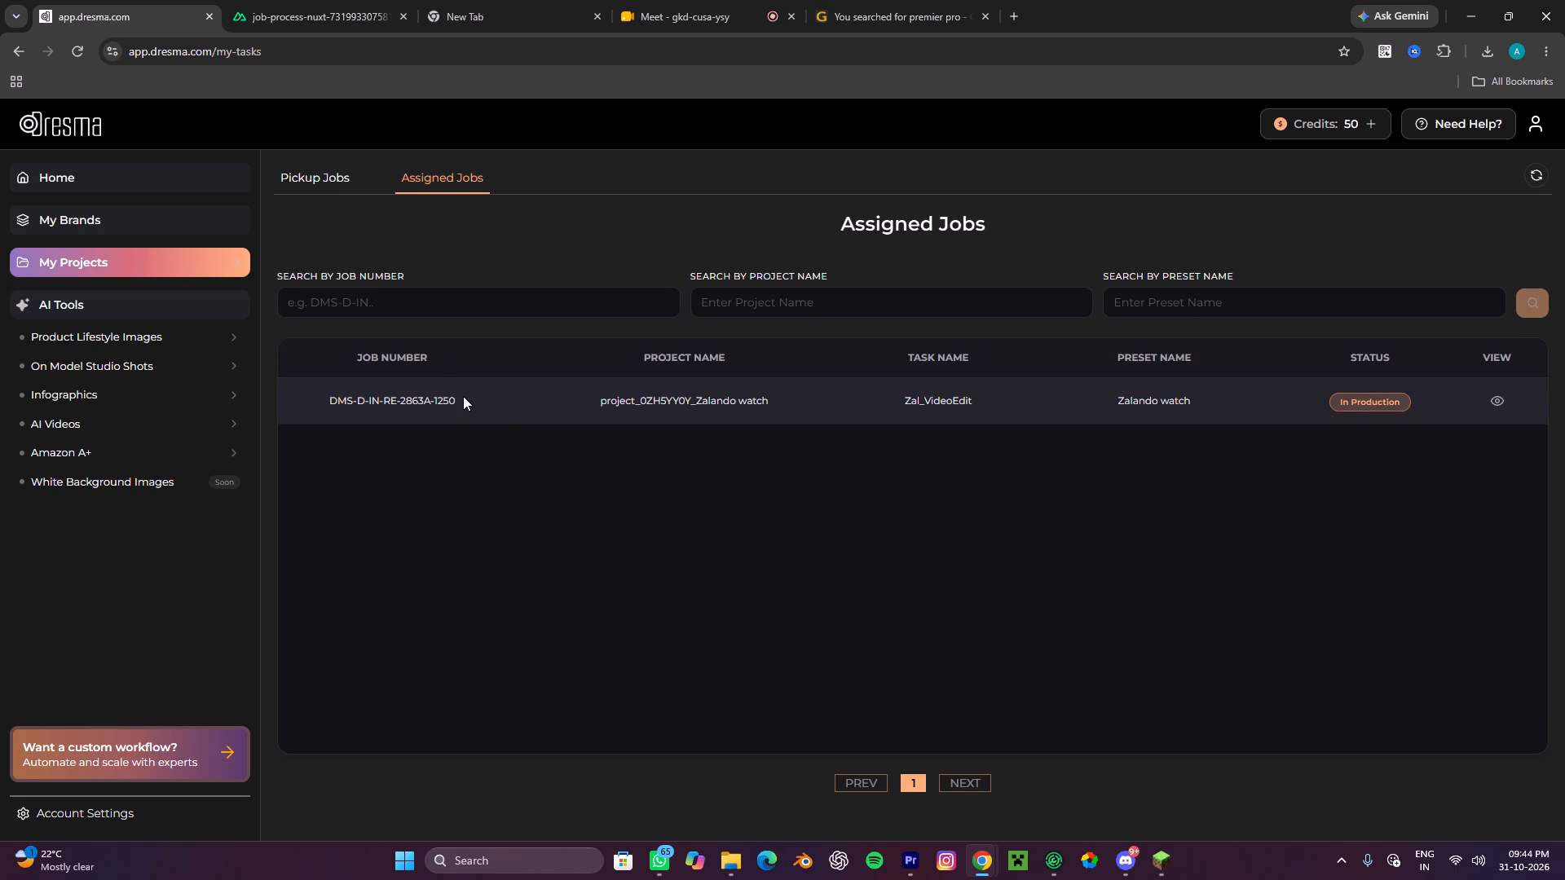
pyautogui.click(463, 396)
pyautogui.moveTo(479, 403); pyautogui.dragTo(356, 389)
pyautogui.click(664, 398)
pyautogui.moveTo(781, 403); pyautogui.dragTo(590, 406)
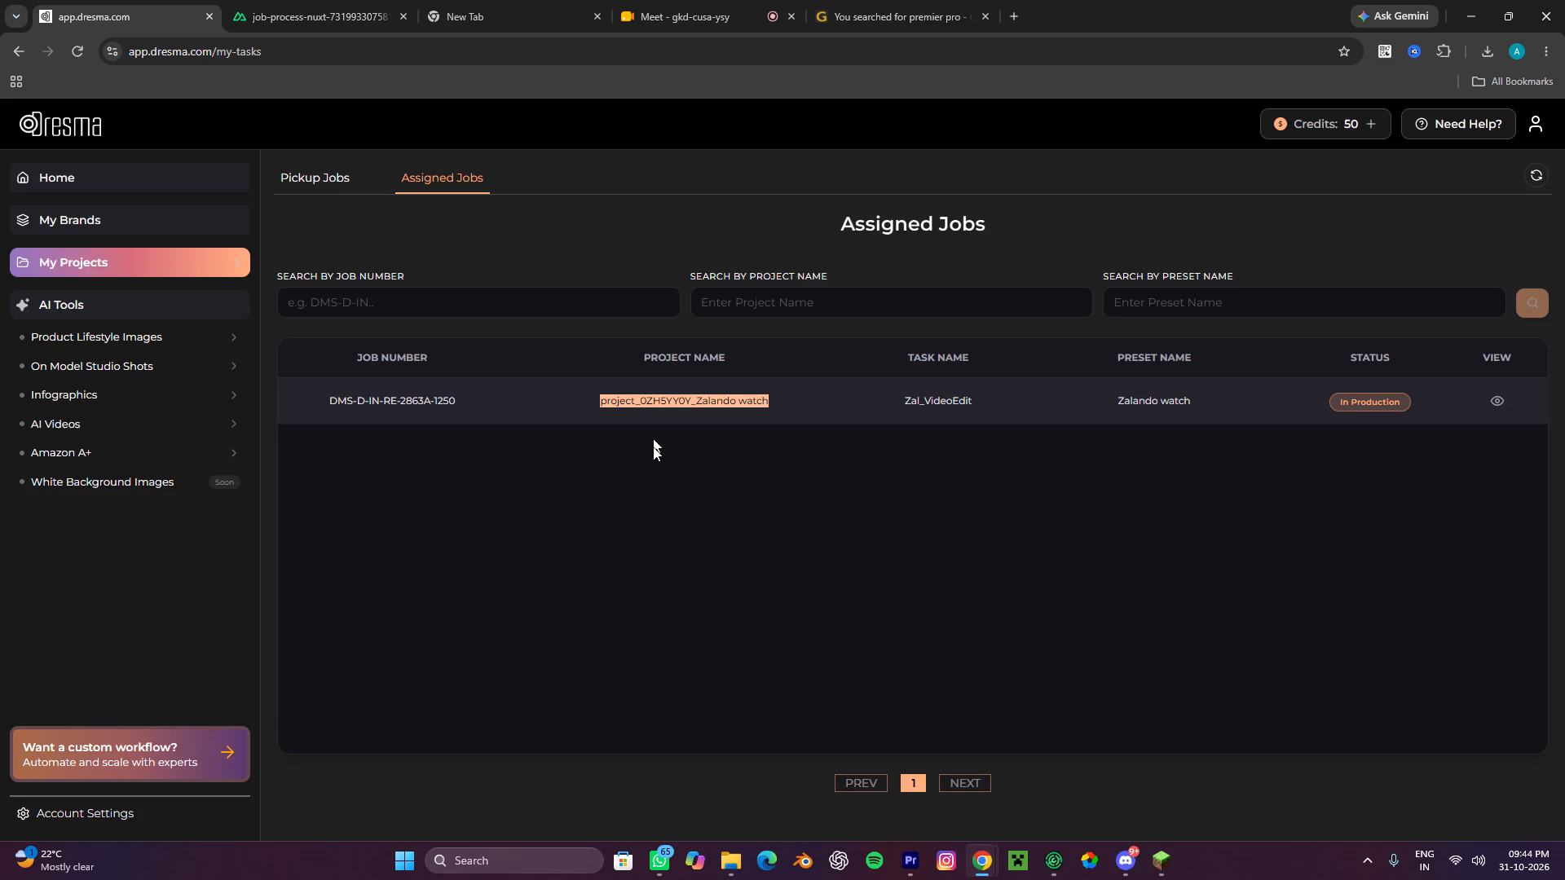
pyautogui.click(646, 539)
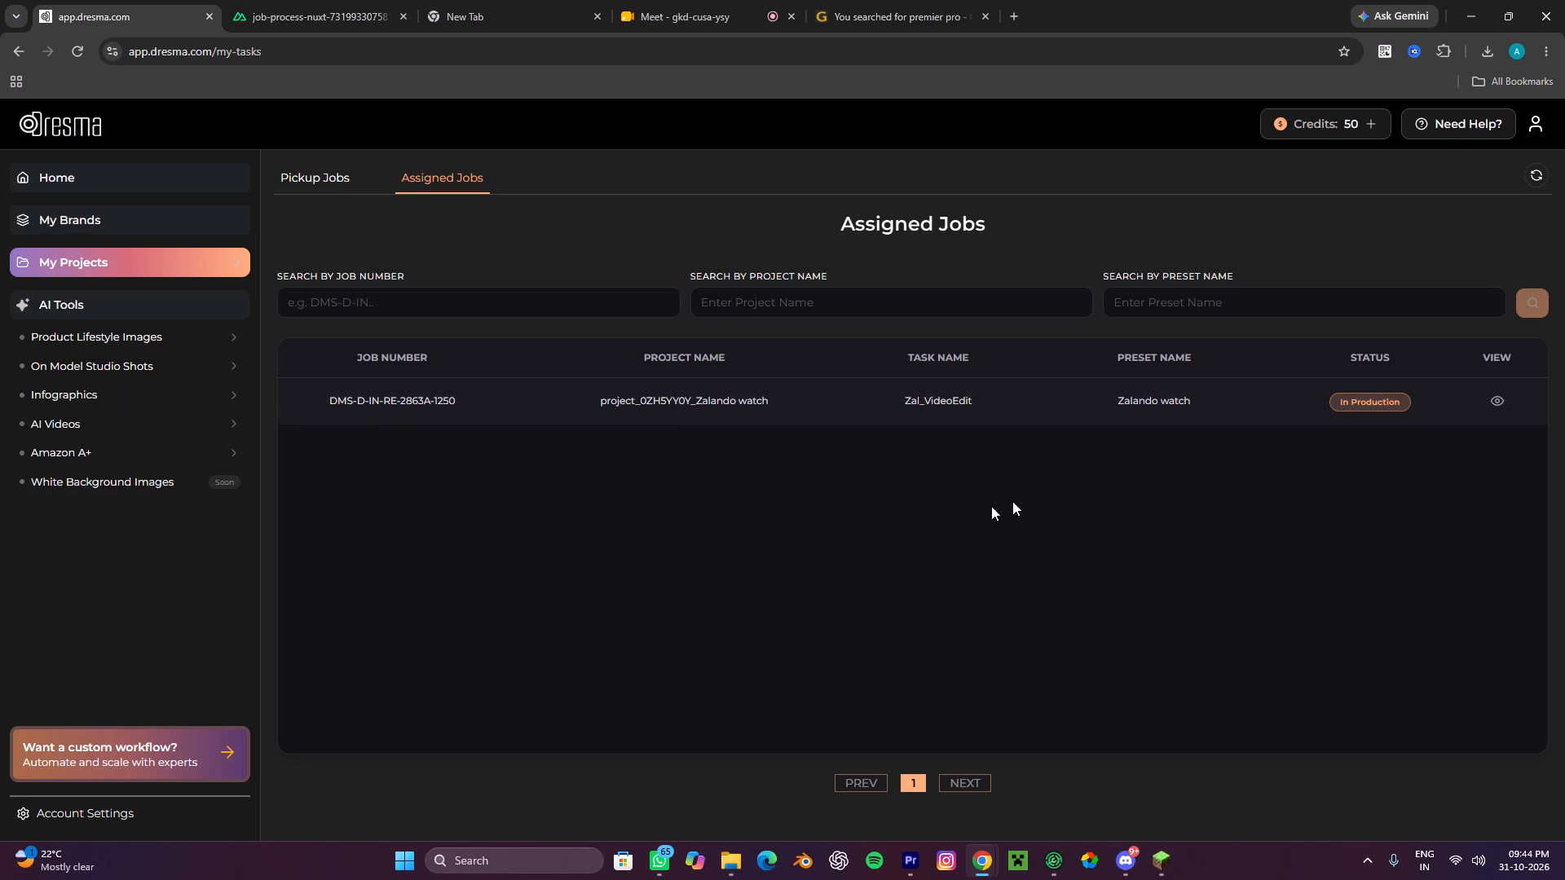
pyautogui.click(1505, 395)
pyautogui.click(1498, 404)
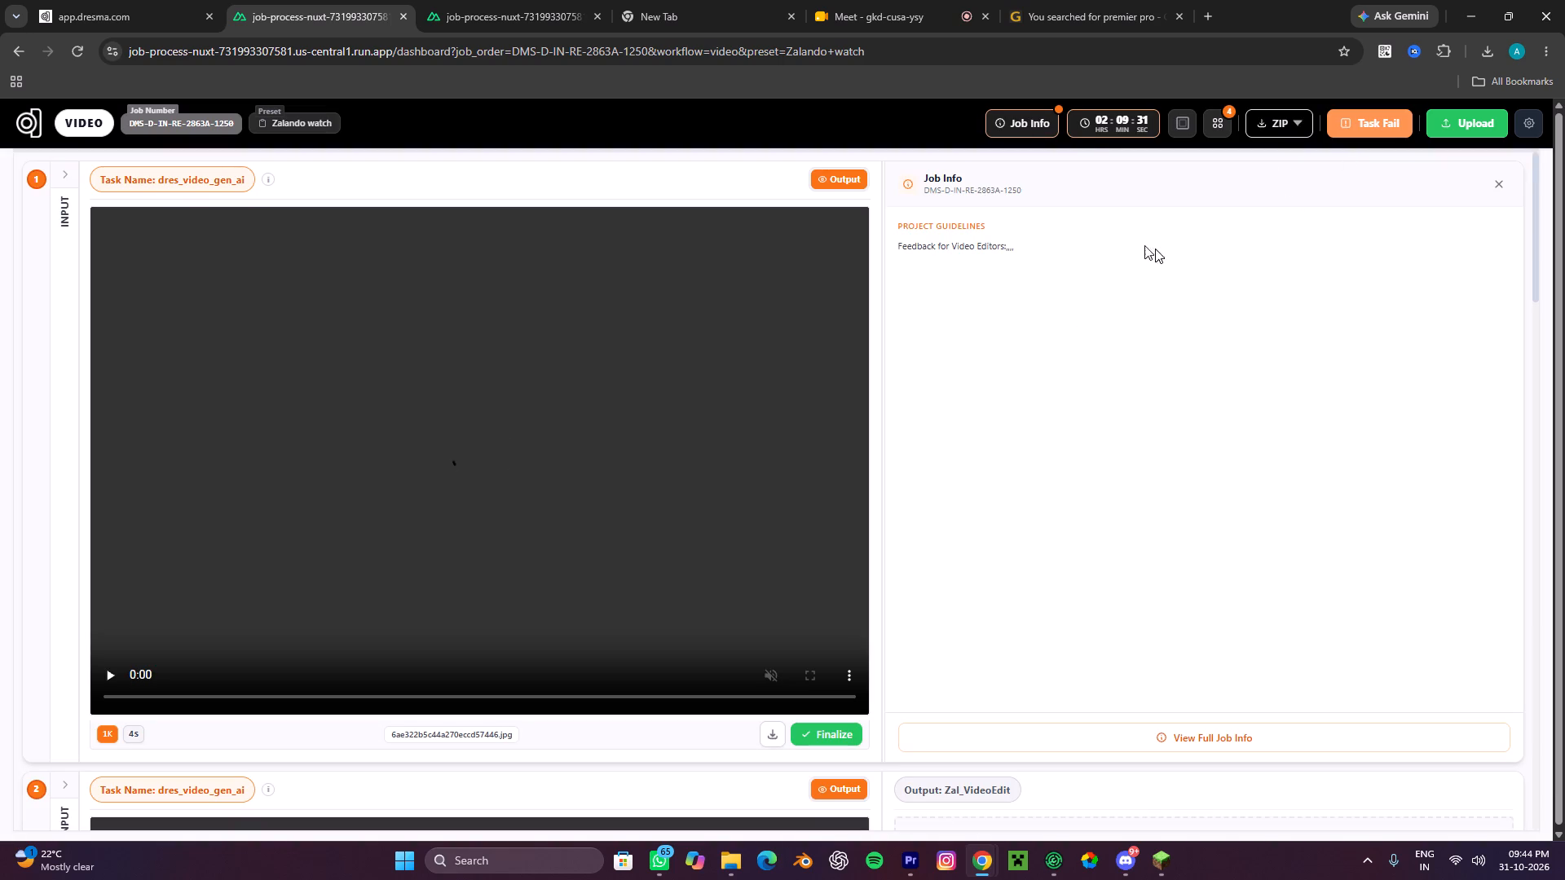
pyautogui.click(1479, 122)
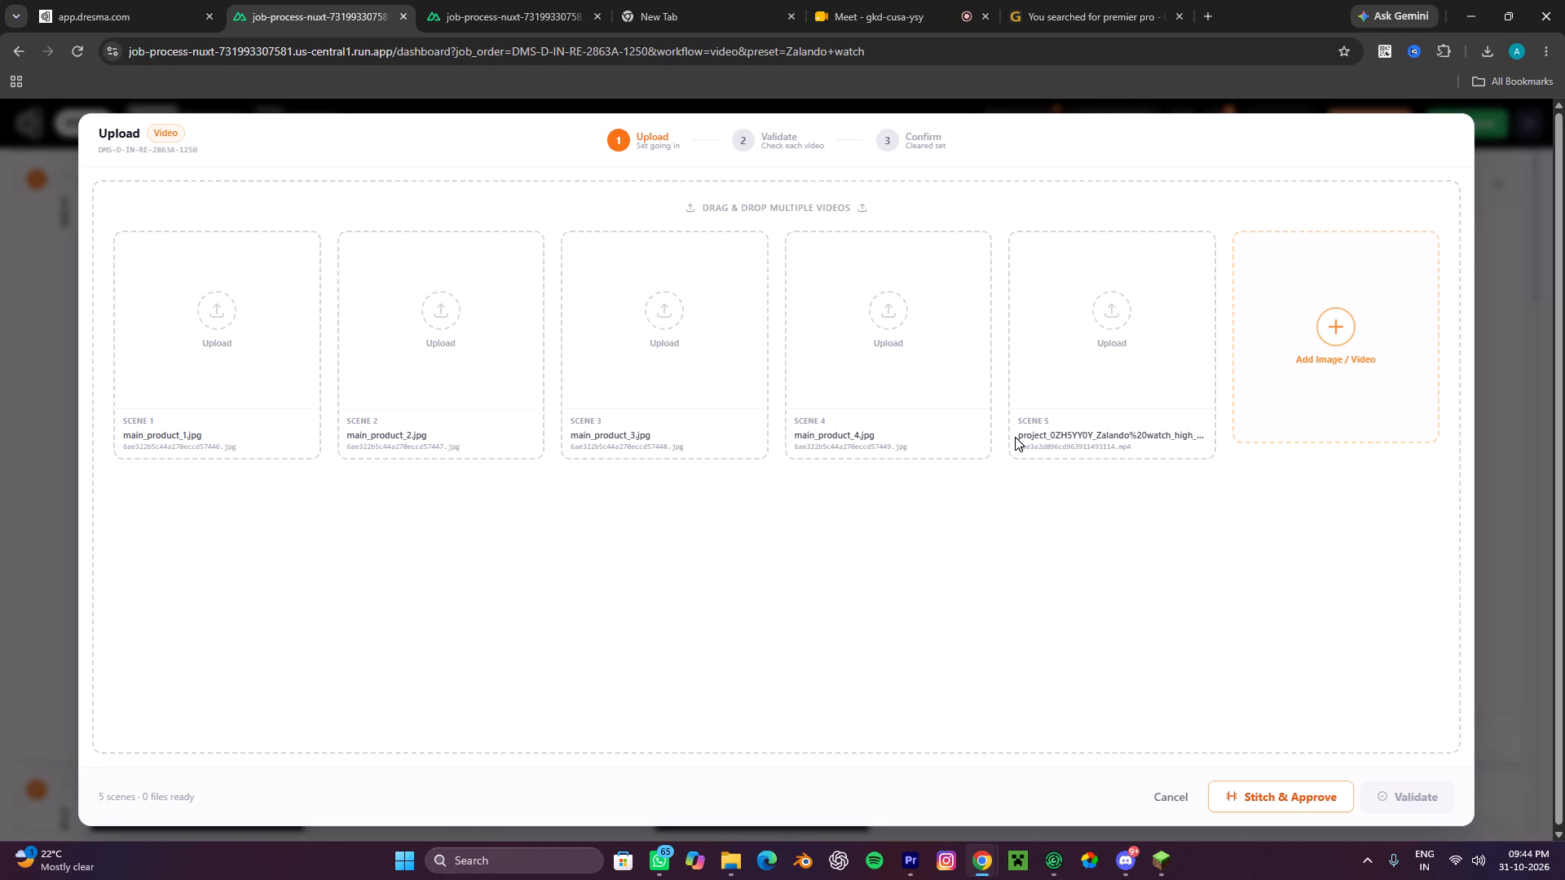
pyautogui.moveTo(1015, 437); pyautogui.dragTo(1113, 446)
pyautogui.click(1141, 577)
pyautogui.click(4, 42)
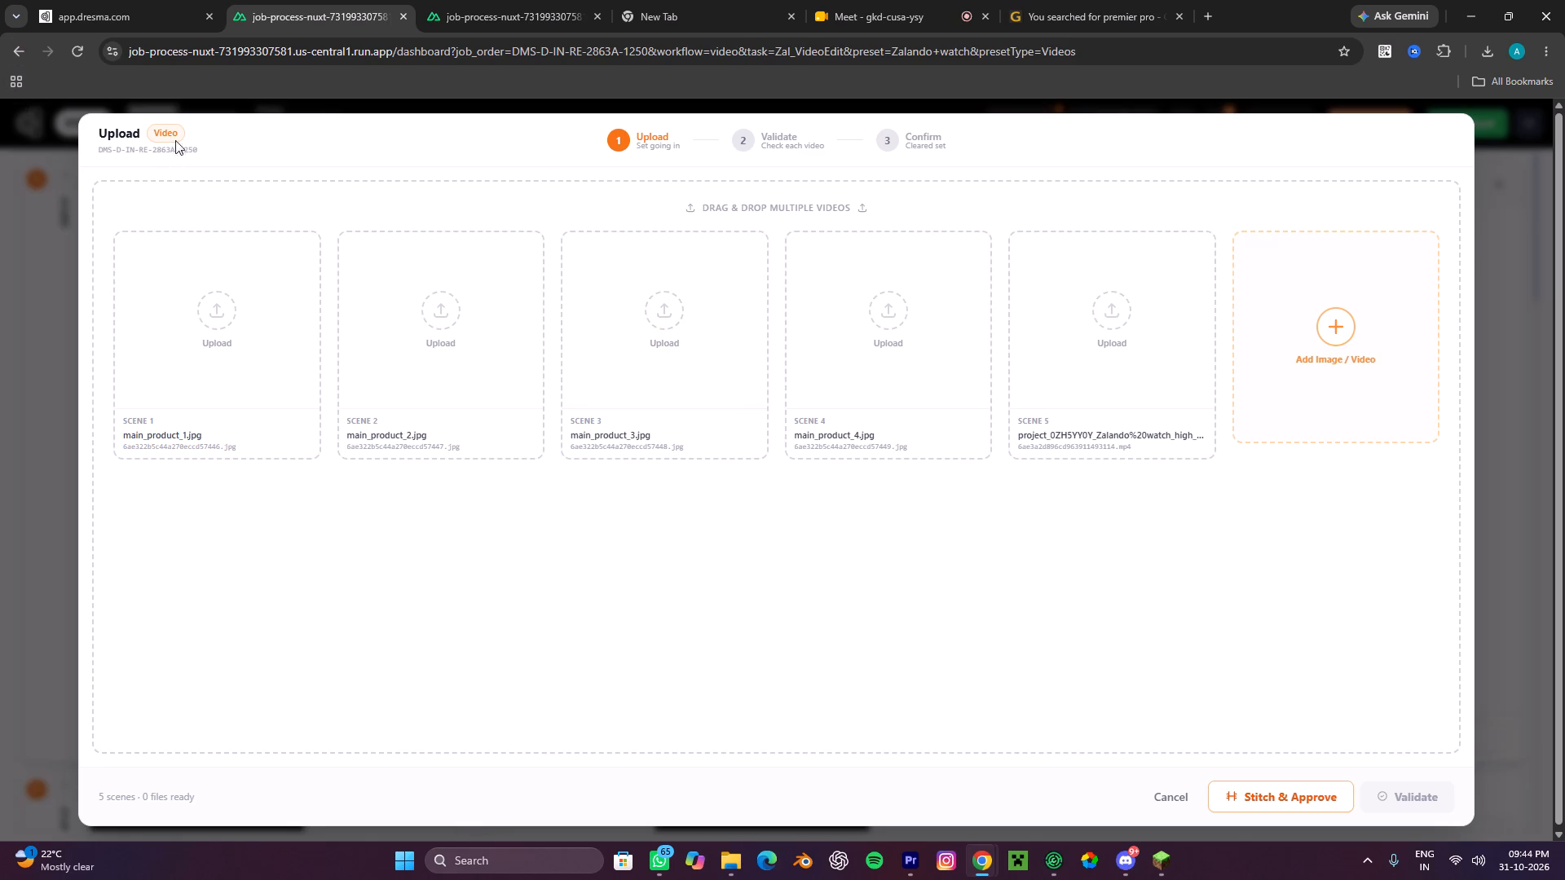
# Return to the original job page and copy the job number DMS-D-IN-RE-2863A-1250 from its header.
pyautogui.click(126, 18)
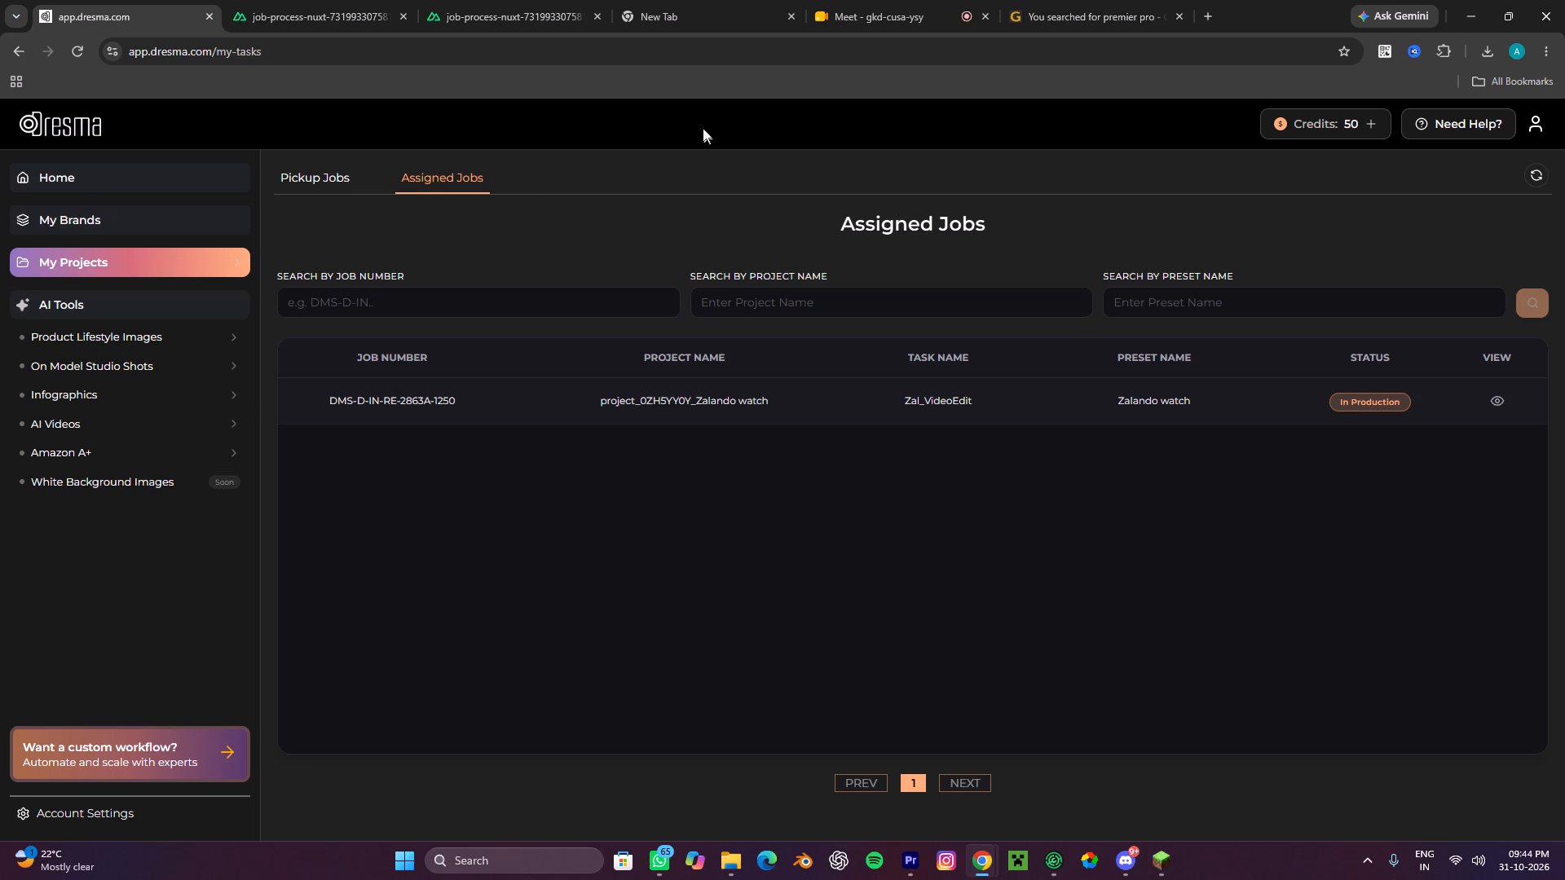
pyautogui.click(499, 11)
pyautogui.click(302, 4)
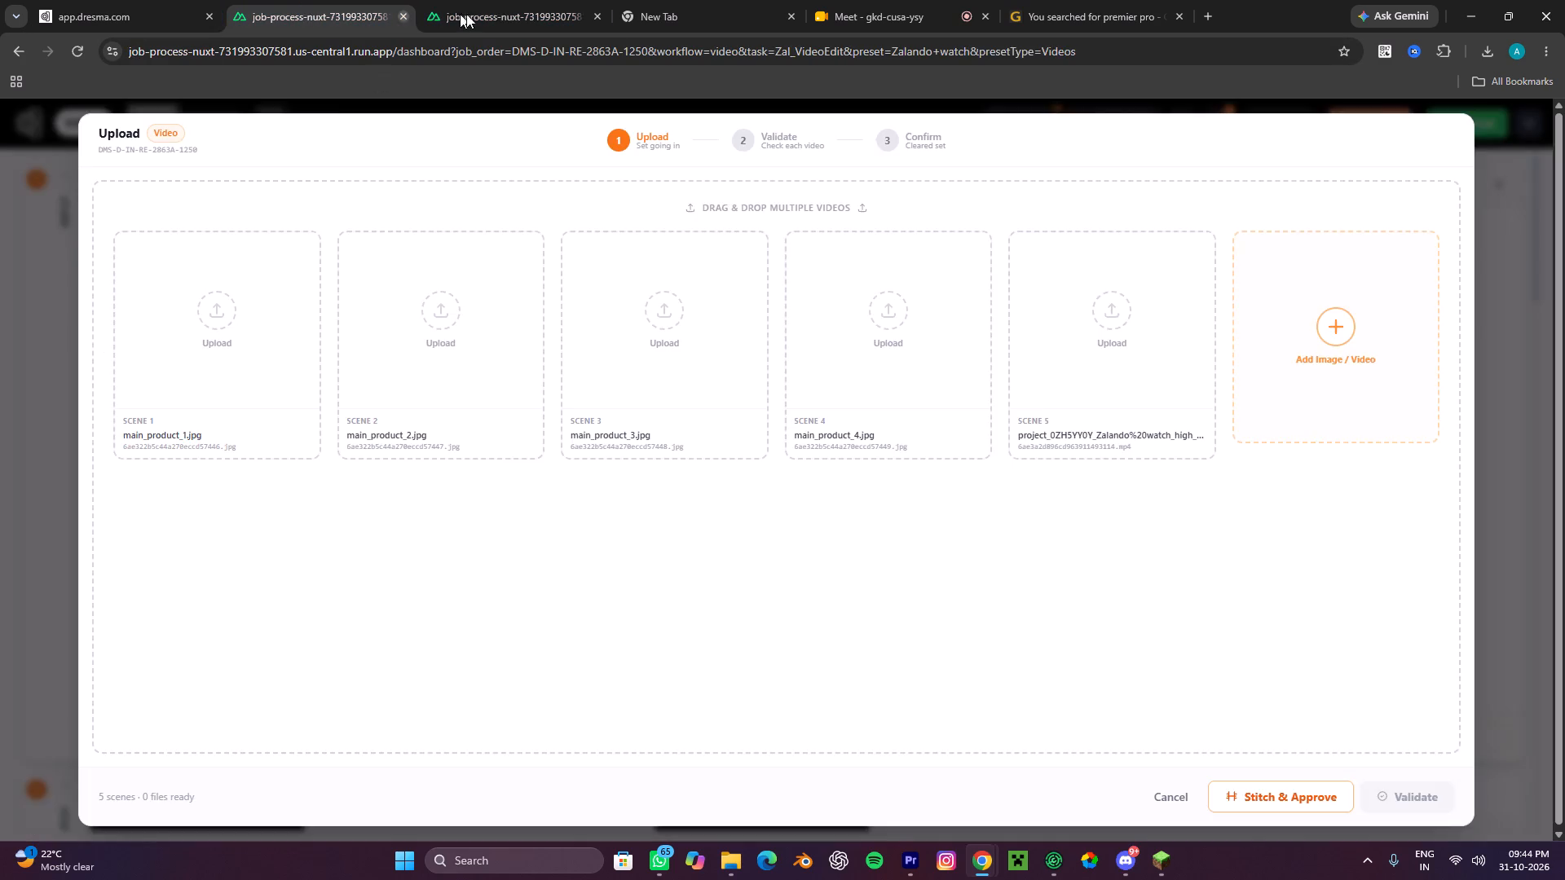
pyautogui.click(491, 0)
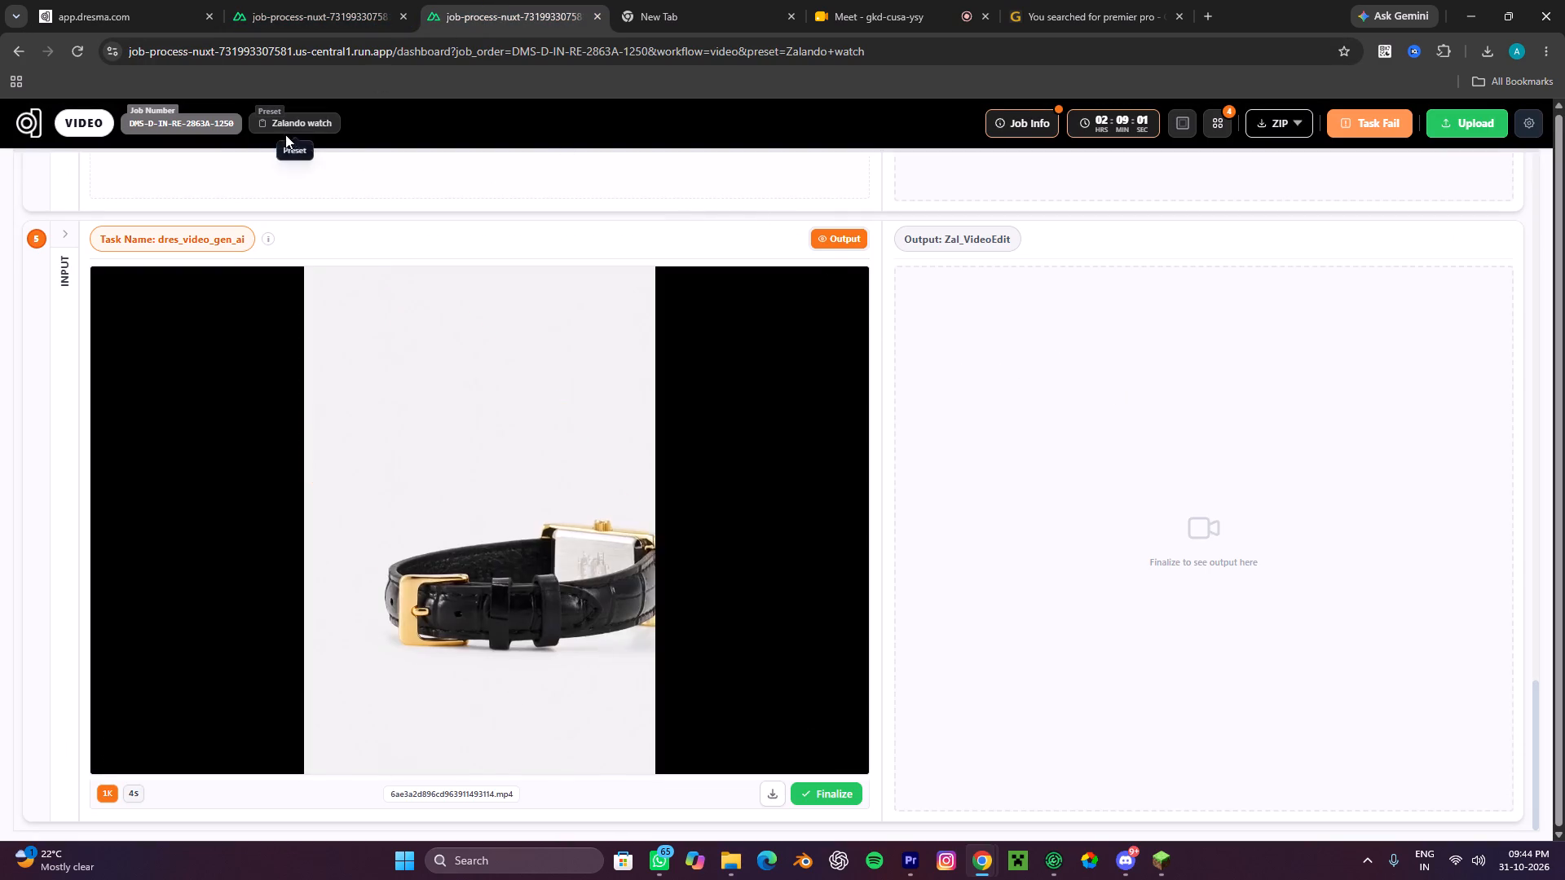
pyautogui.click(128, 118)
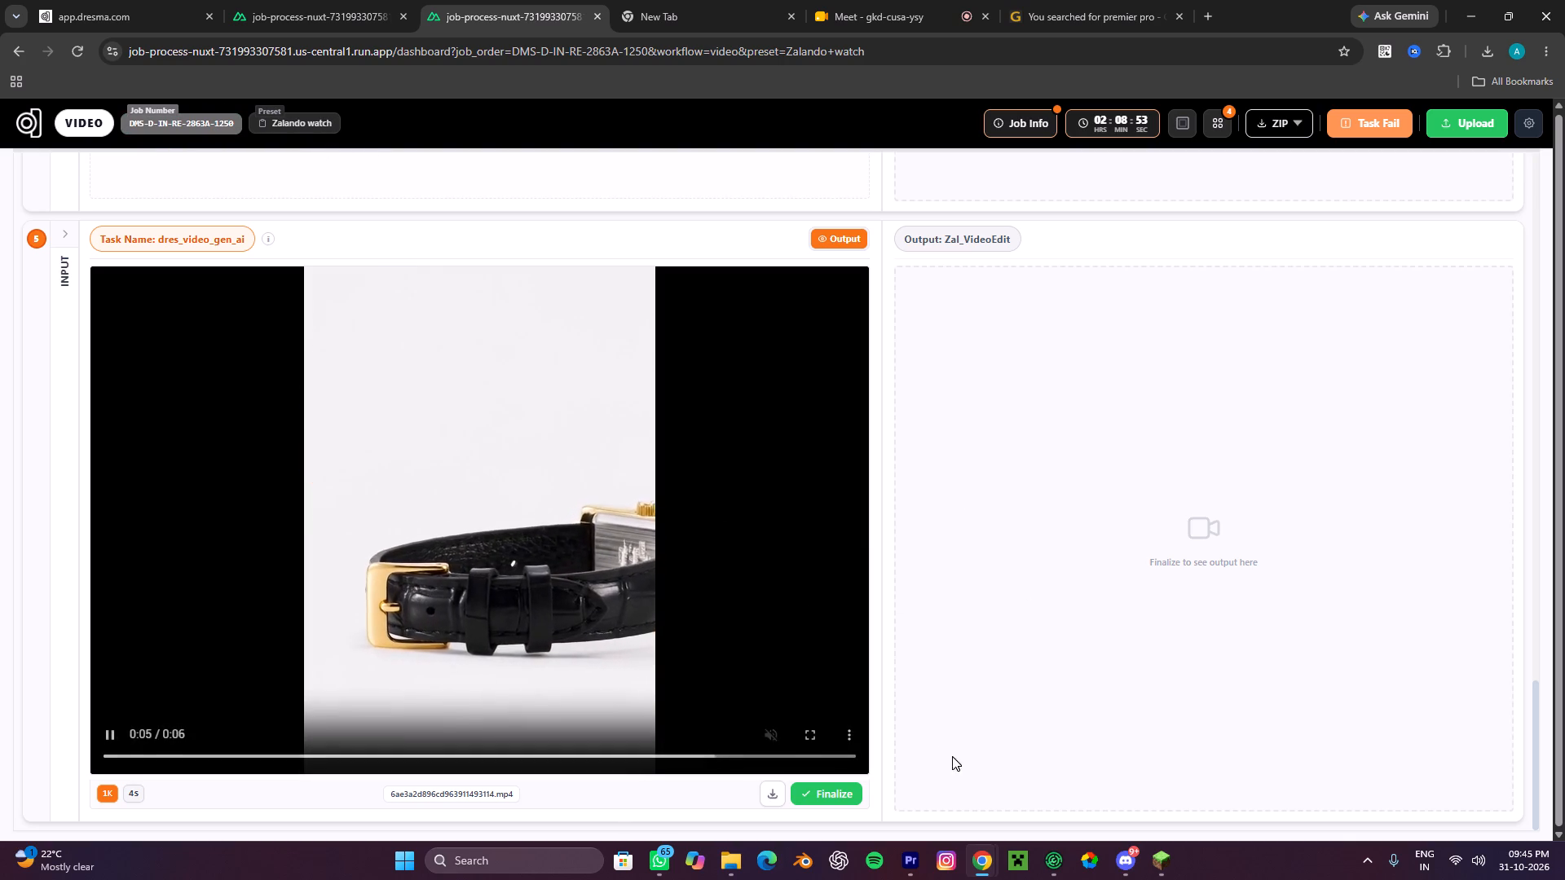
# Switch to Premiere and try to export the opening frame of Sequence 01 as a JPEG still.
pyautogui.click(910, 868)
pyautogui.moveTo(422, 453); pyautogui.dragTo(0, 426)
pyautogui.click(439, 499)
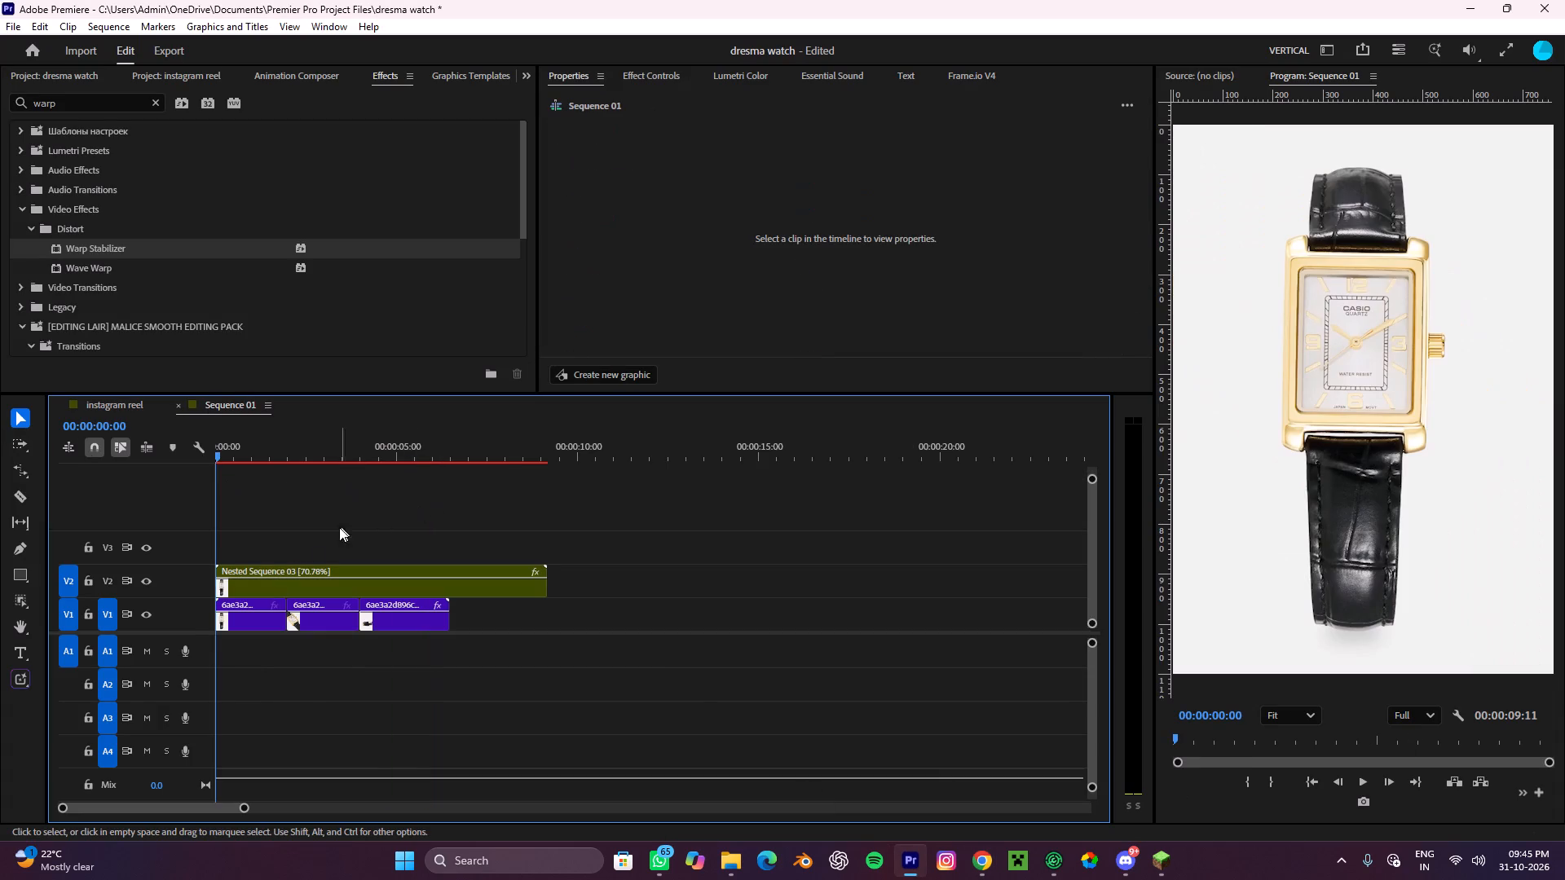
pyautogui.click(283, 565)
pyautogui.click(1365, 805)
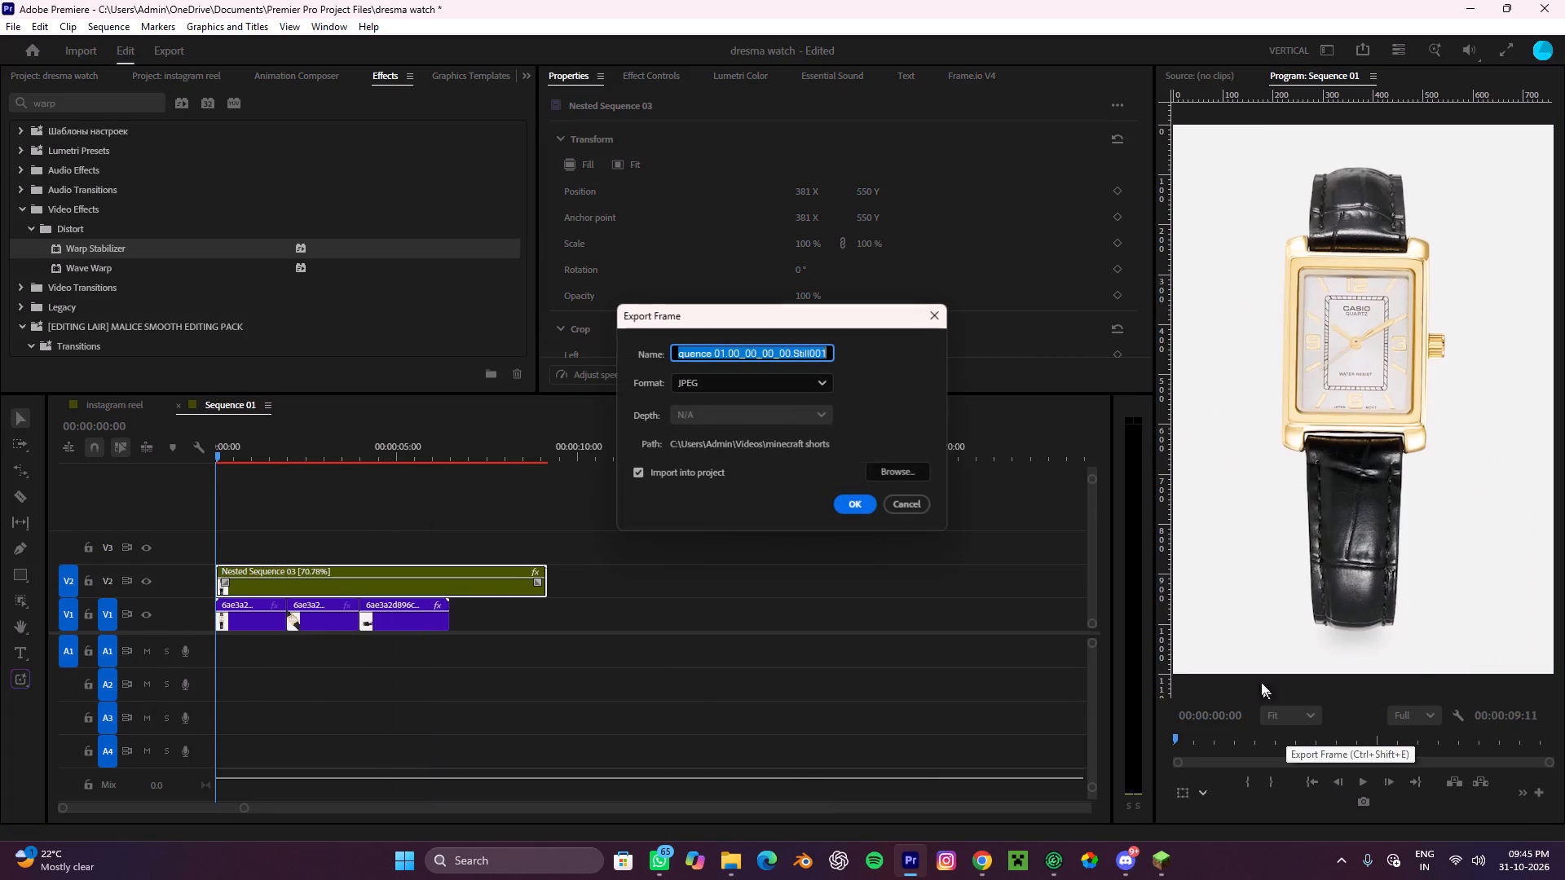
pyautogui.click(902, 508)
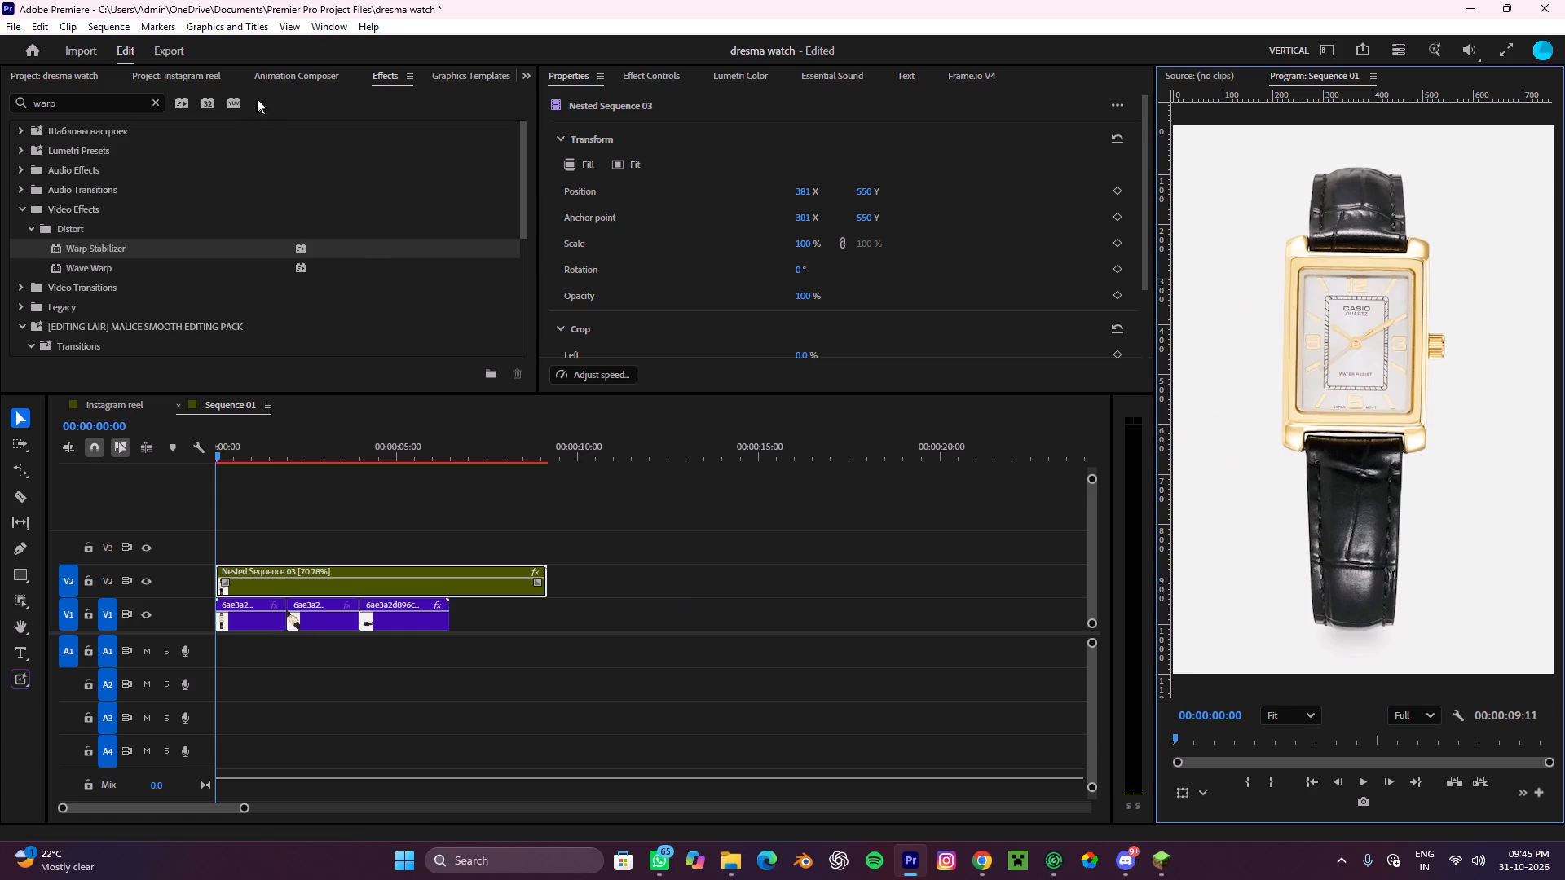
# Export Sequence 01 with a chosen preset as an MP4 named DMS-D-IN-RE-2863A-1250 in minecraft shorts, continuing despite the incomplete effect analysis.
pyautogui.click(179, 55)
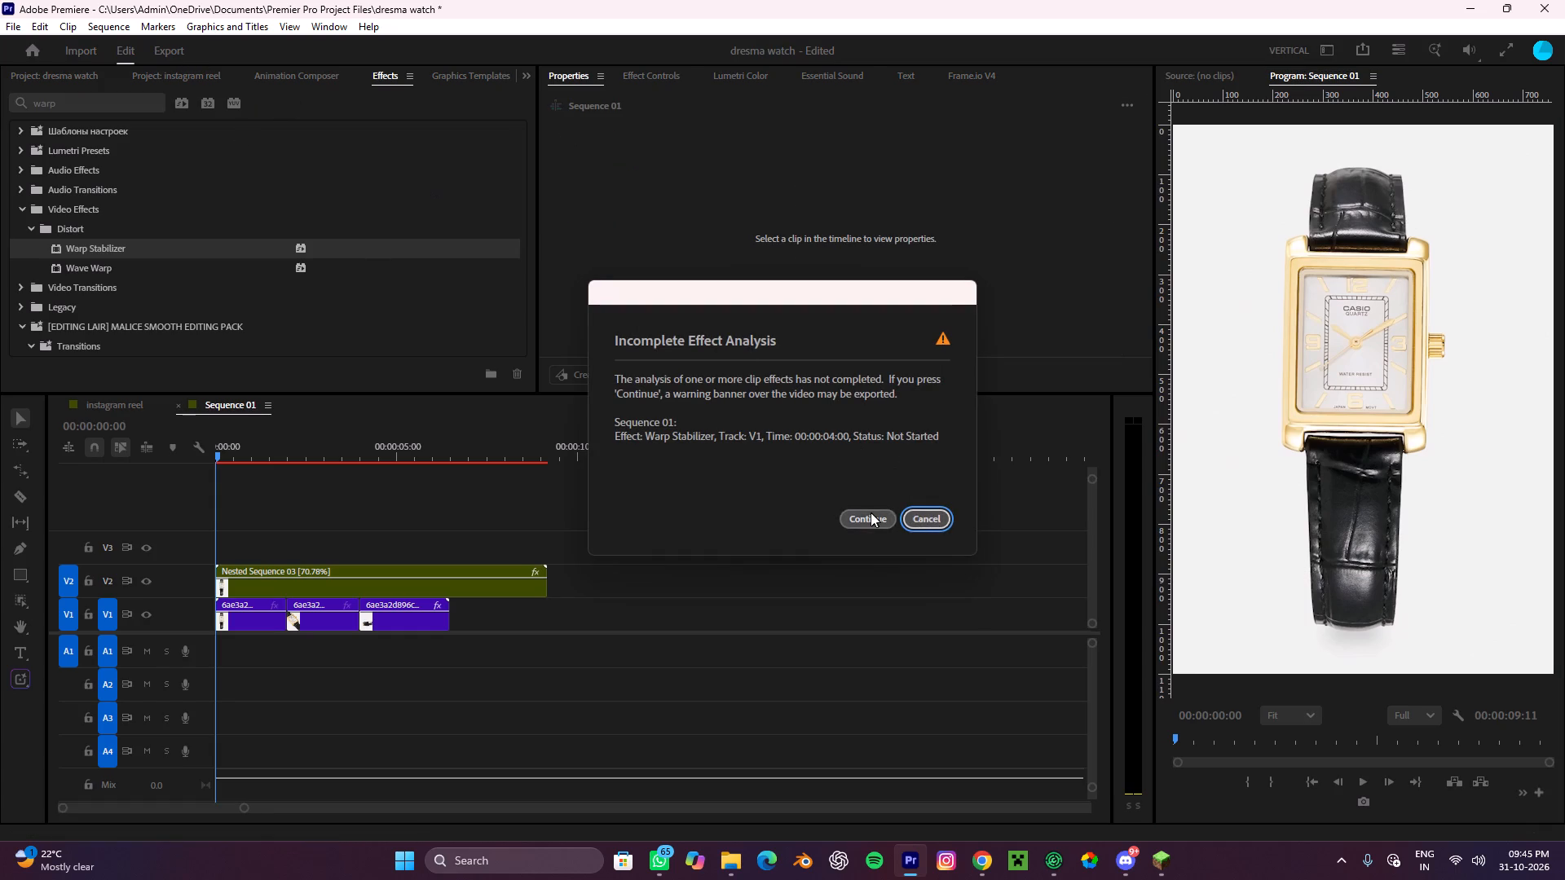
pyautogui.click(869, 513)
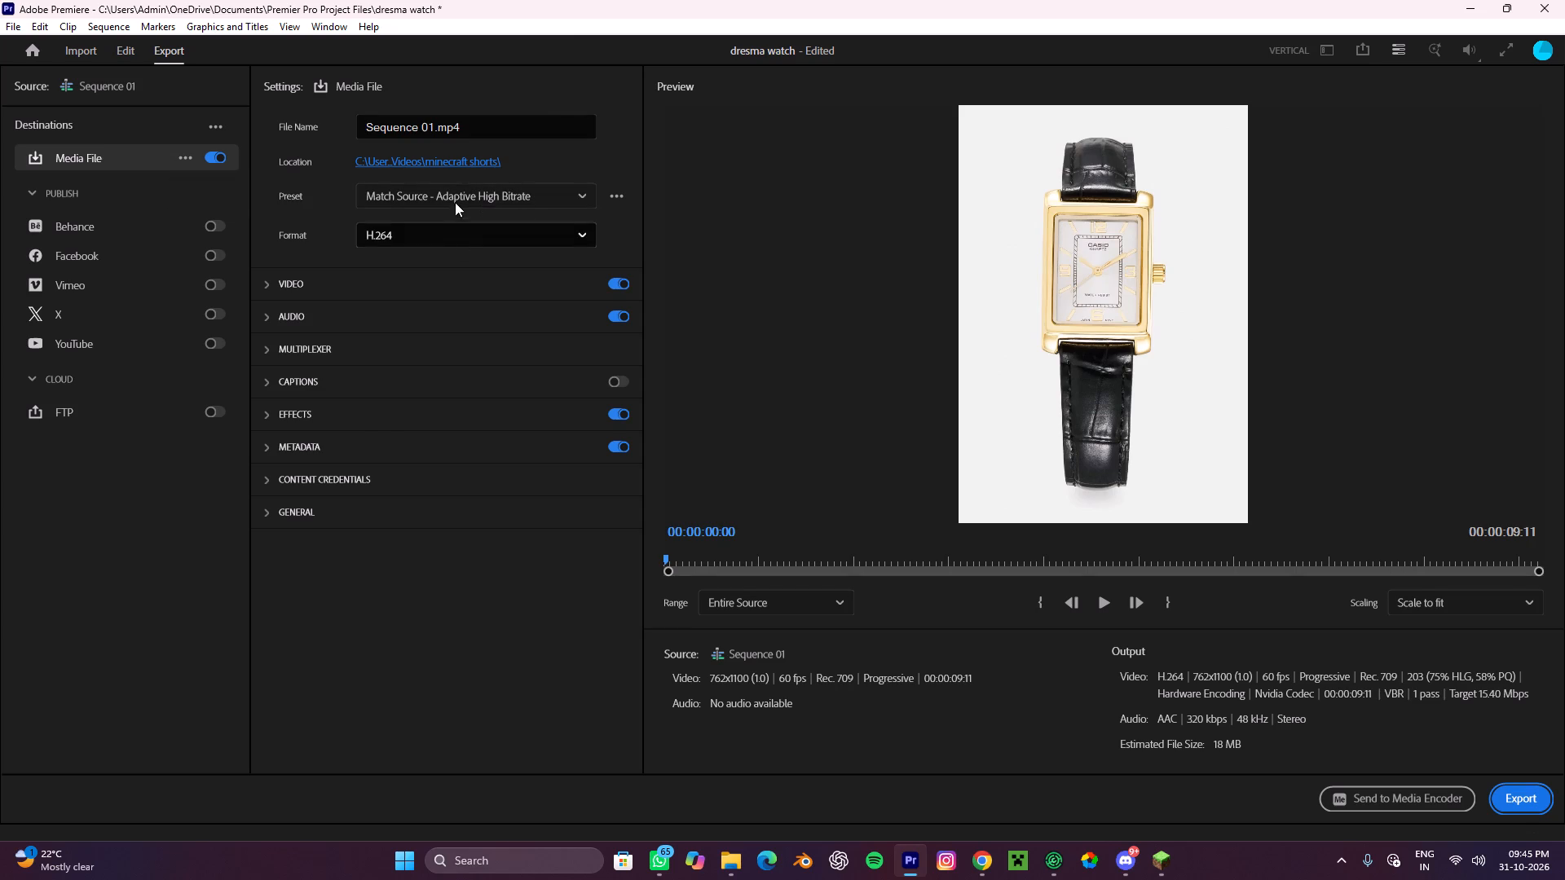
pyautogui.click(455, 201)
pyautogui.scroll(-3, 483, 370)
pyautogui.click(424, 550)
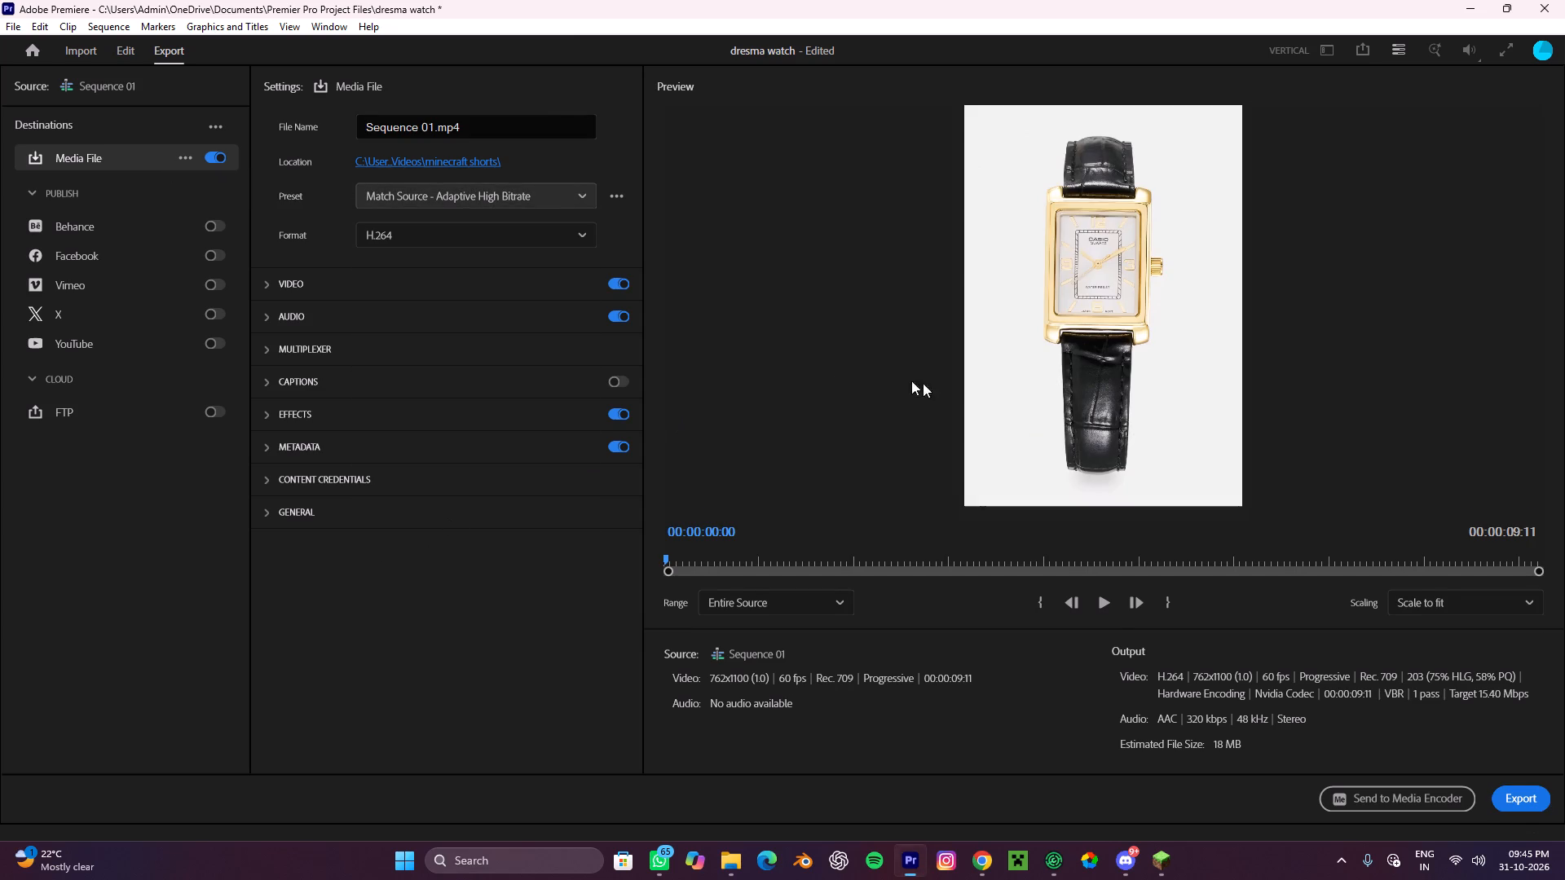
# Export Sequence 01 as an H.264 MP4 named Sequence 01 in minecraft shorts, using the Match Source - Adaptive High Bitrate preset.
pyautogui.click(1498, 795)
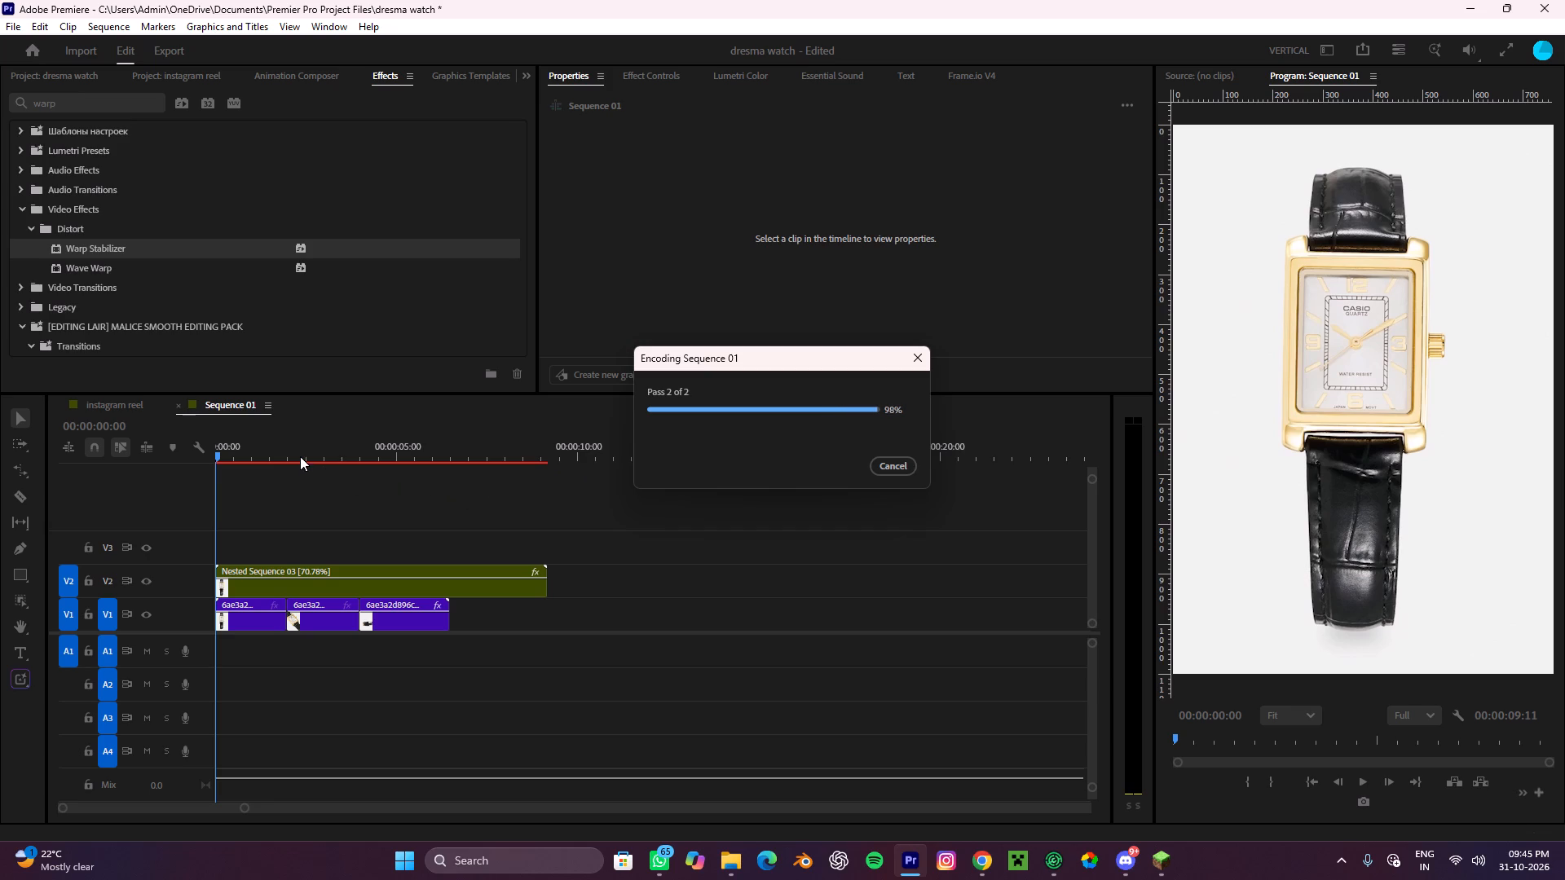
pyautogui.moveTo(271, 431); pyautogui.dragTo(120, 478)
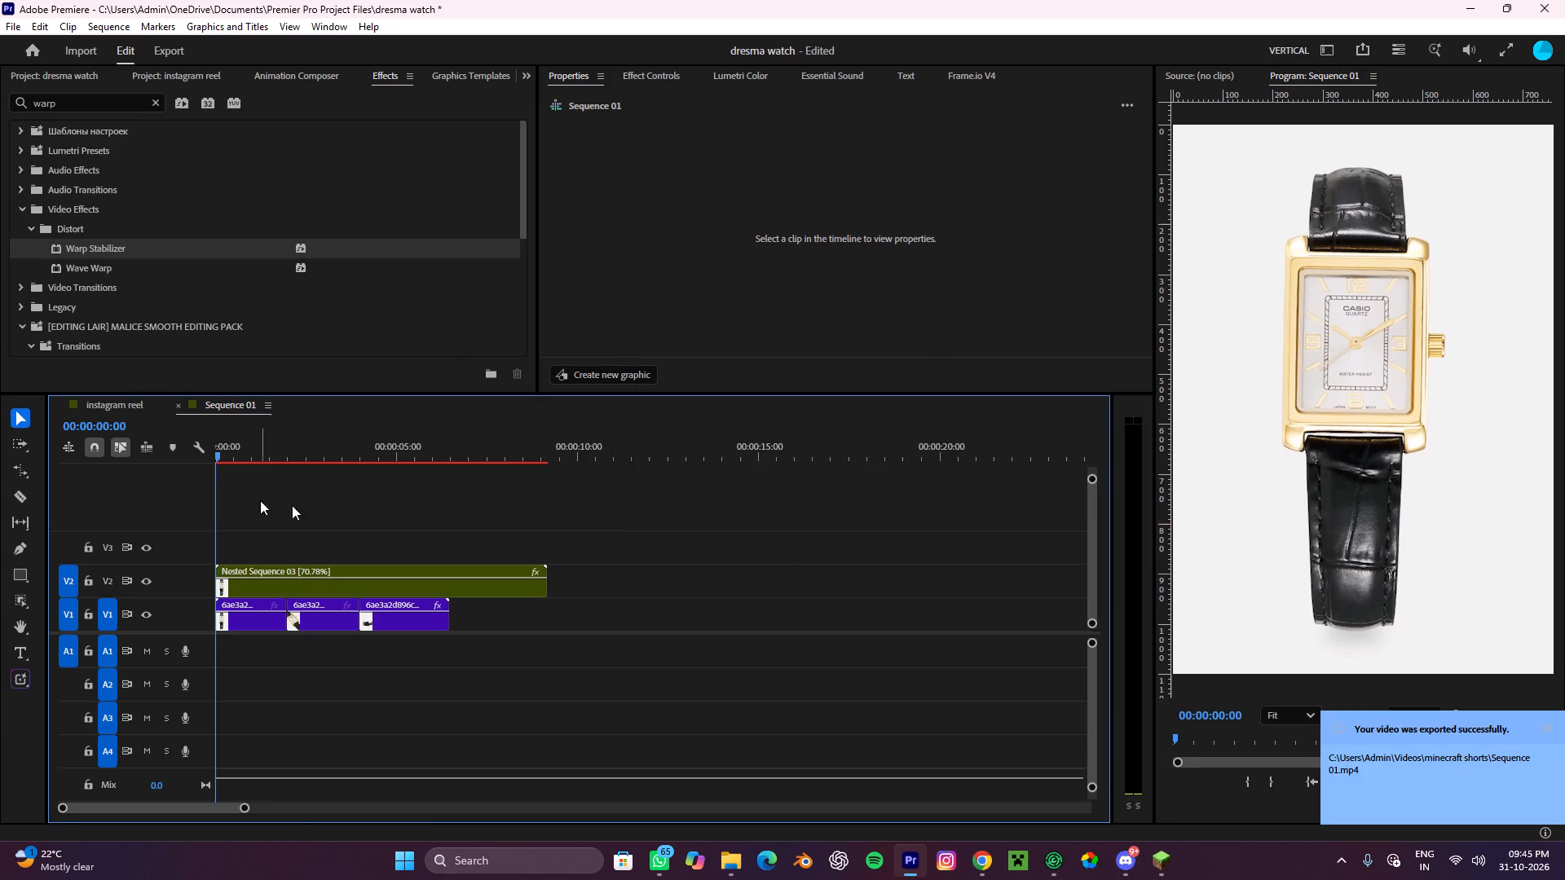
pyautogui.click(1554, 736)
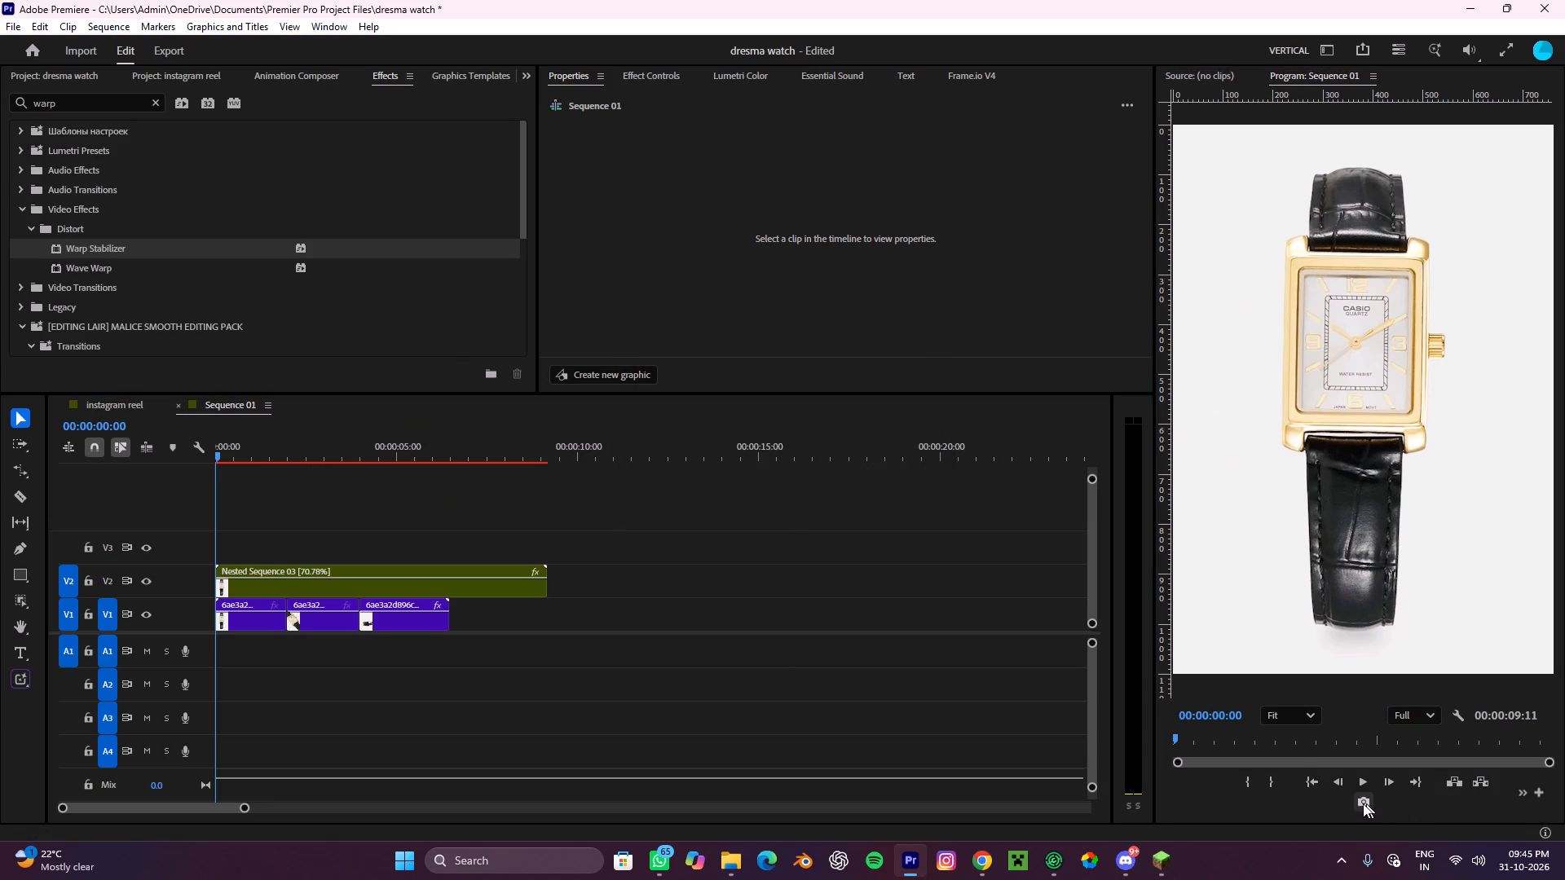
# Export the opening frame of Sequence 01 as a JPEG named DMS-D-IN-RE-2863A-1250 in the minecraft shorts folder.
pyautogui.click(1361, 803)
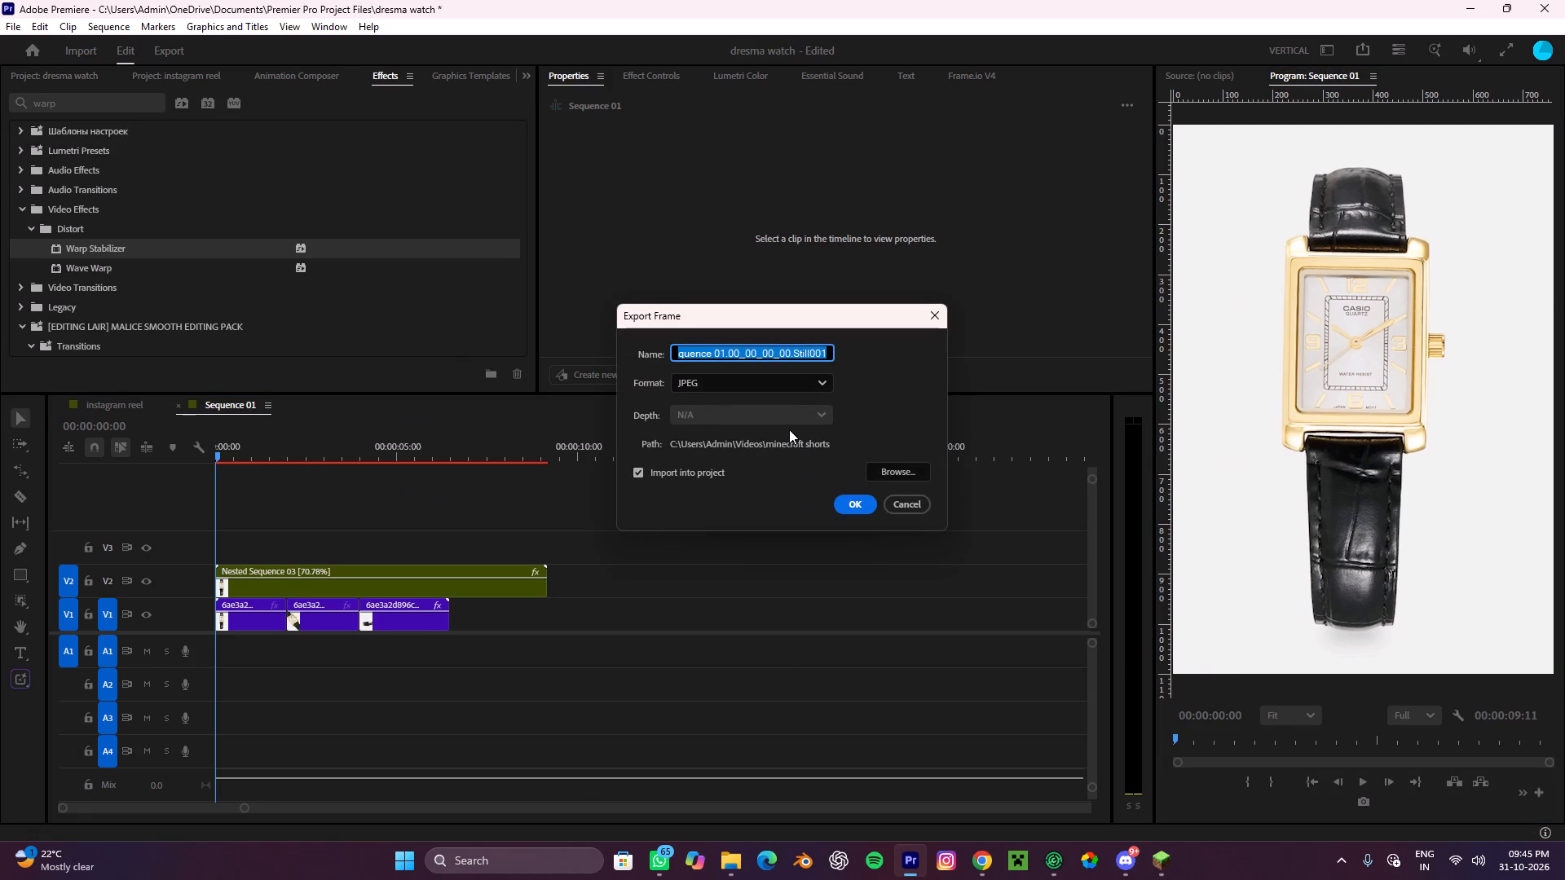
pyautogui.hotkey('ctrl', 'v')
pyautogui.click(853, 505)
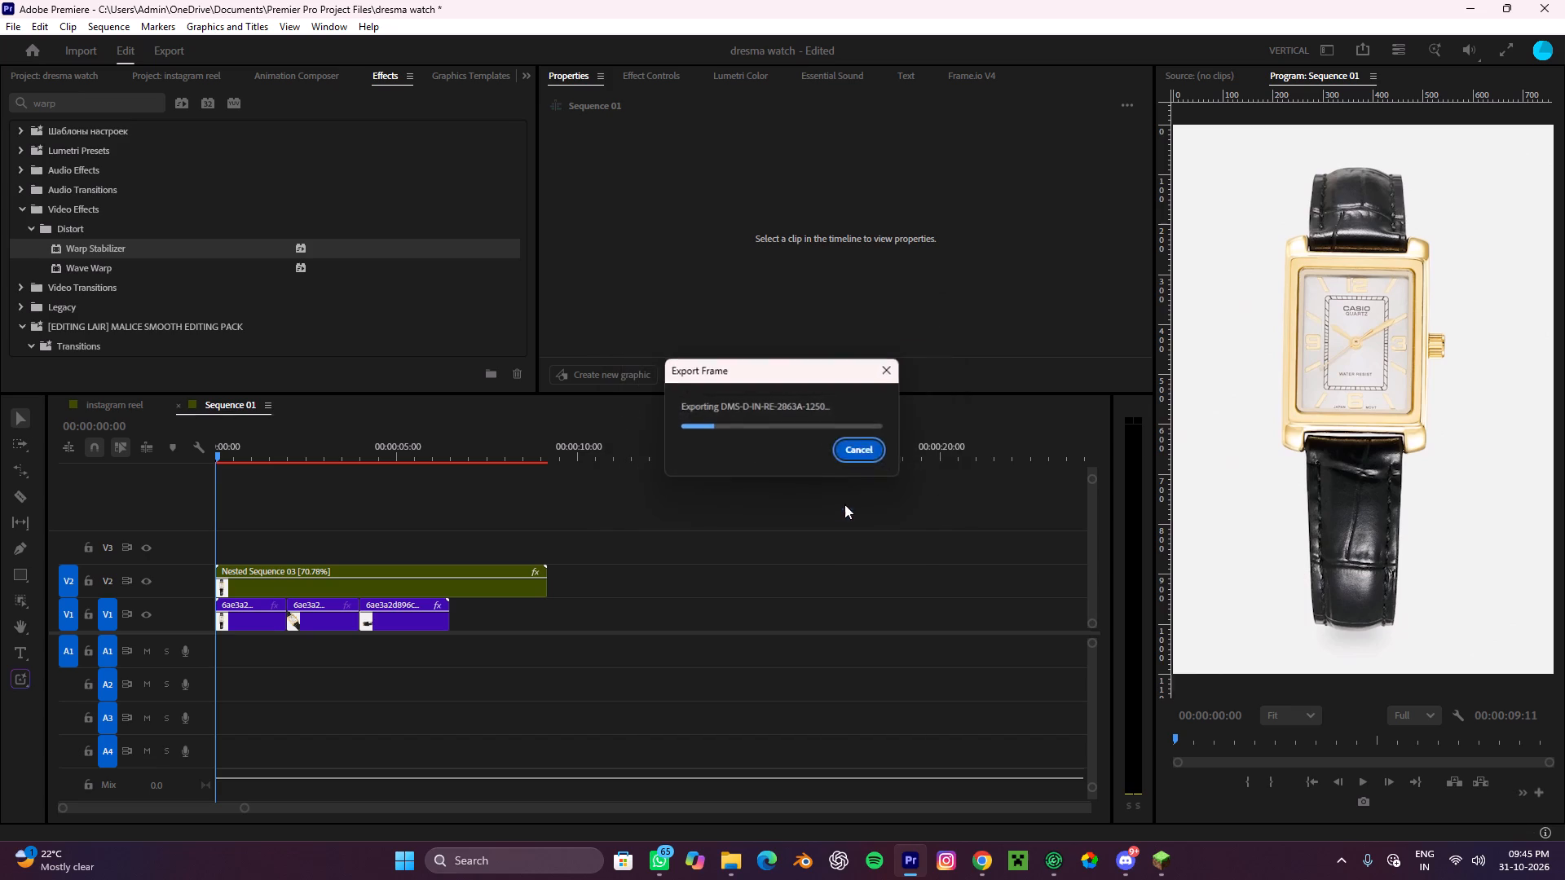
# Switch to File Explorer and rename the exported Sequence 01 video in minecraft shorts as DMS-D-IN-RE-2863A-1250.
pyautogui.click(722, 862)
pyautogui.click(268, 170)
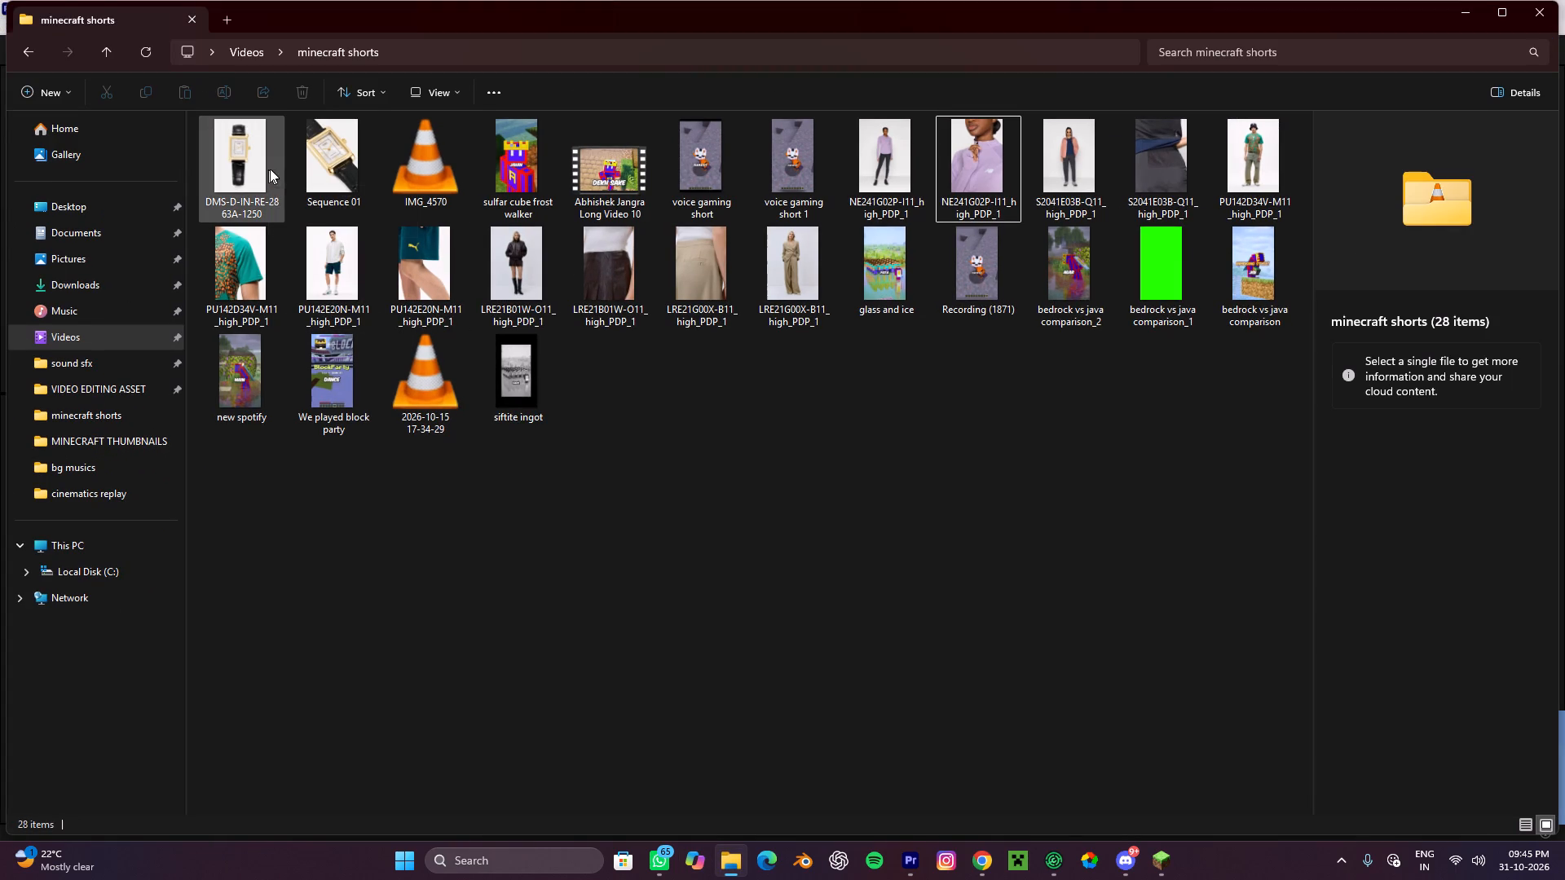
pyautogui.click(334, 160)
pyautogui.rightClick(334, 160)
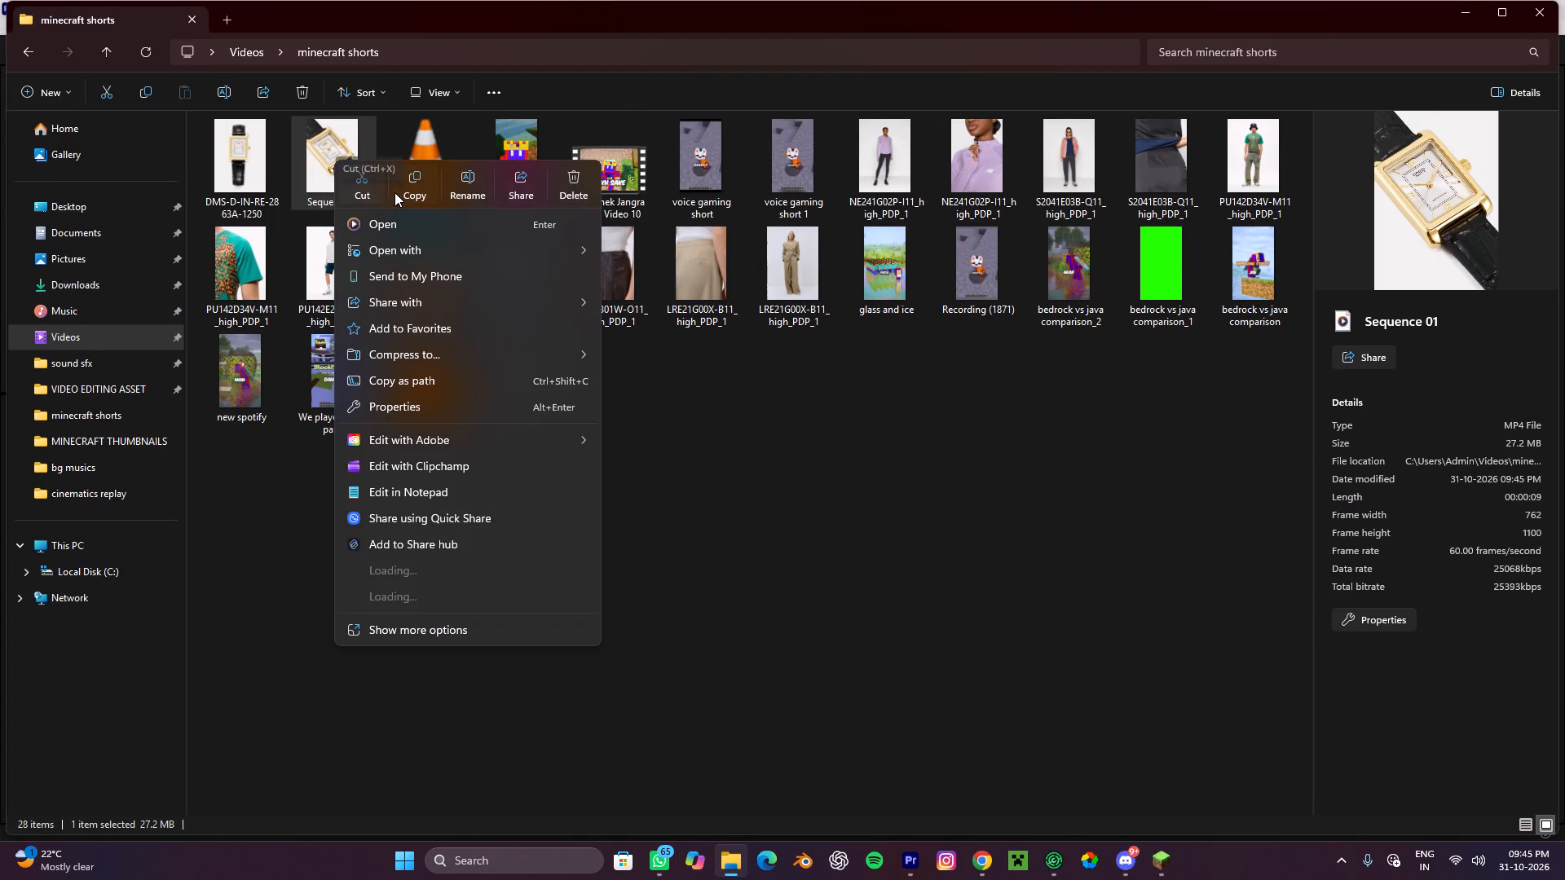
pyautogui.click(465, 184)
pyautogui.hotkey('ctrl', 'v')
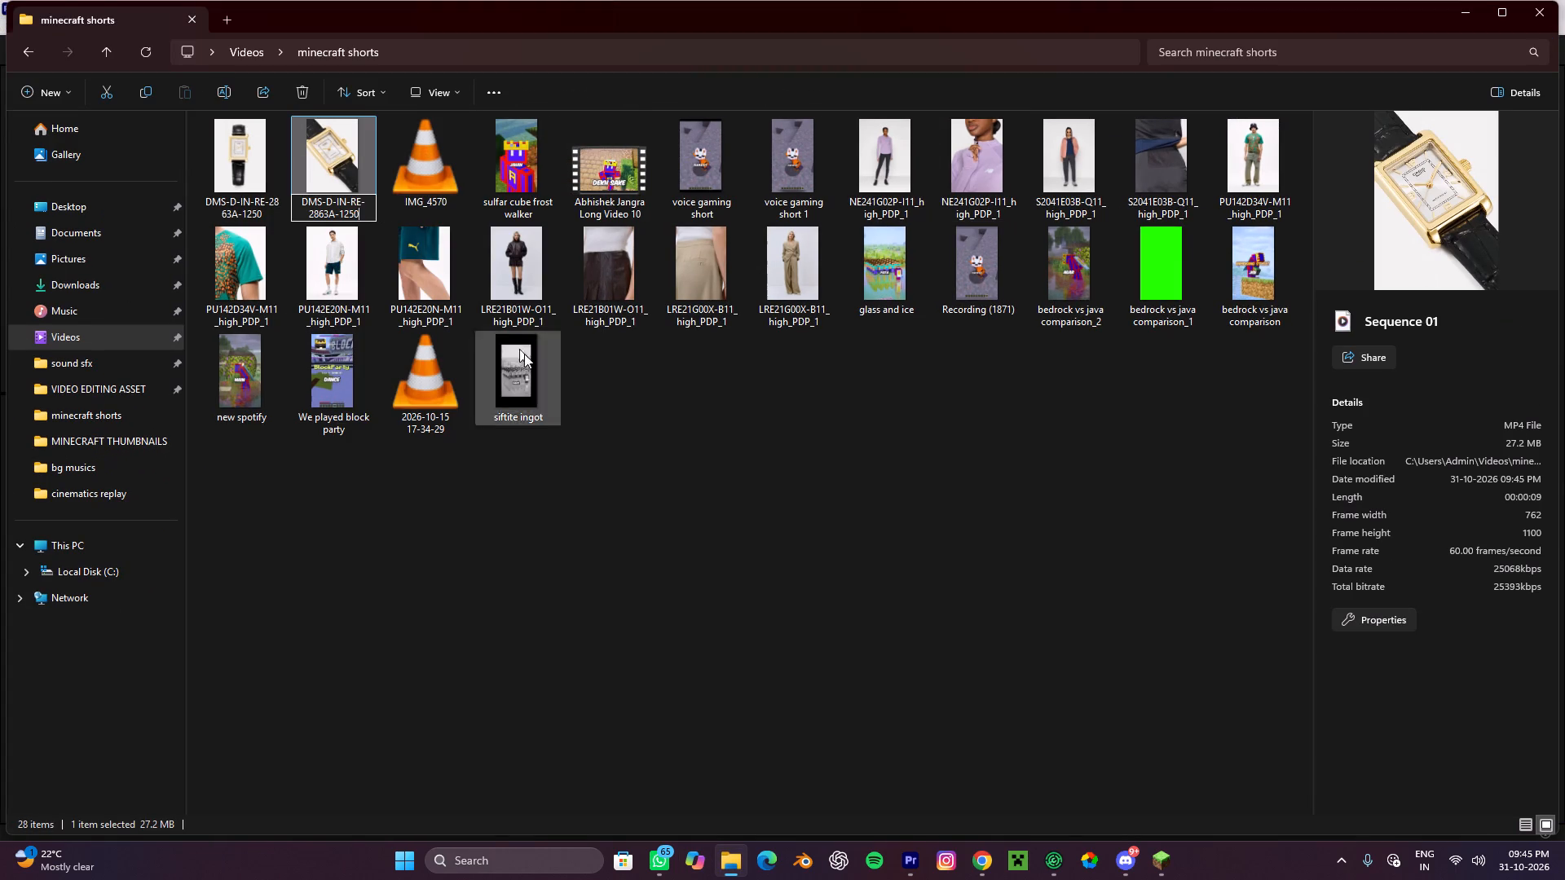
pyautogui.click(694, 499)
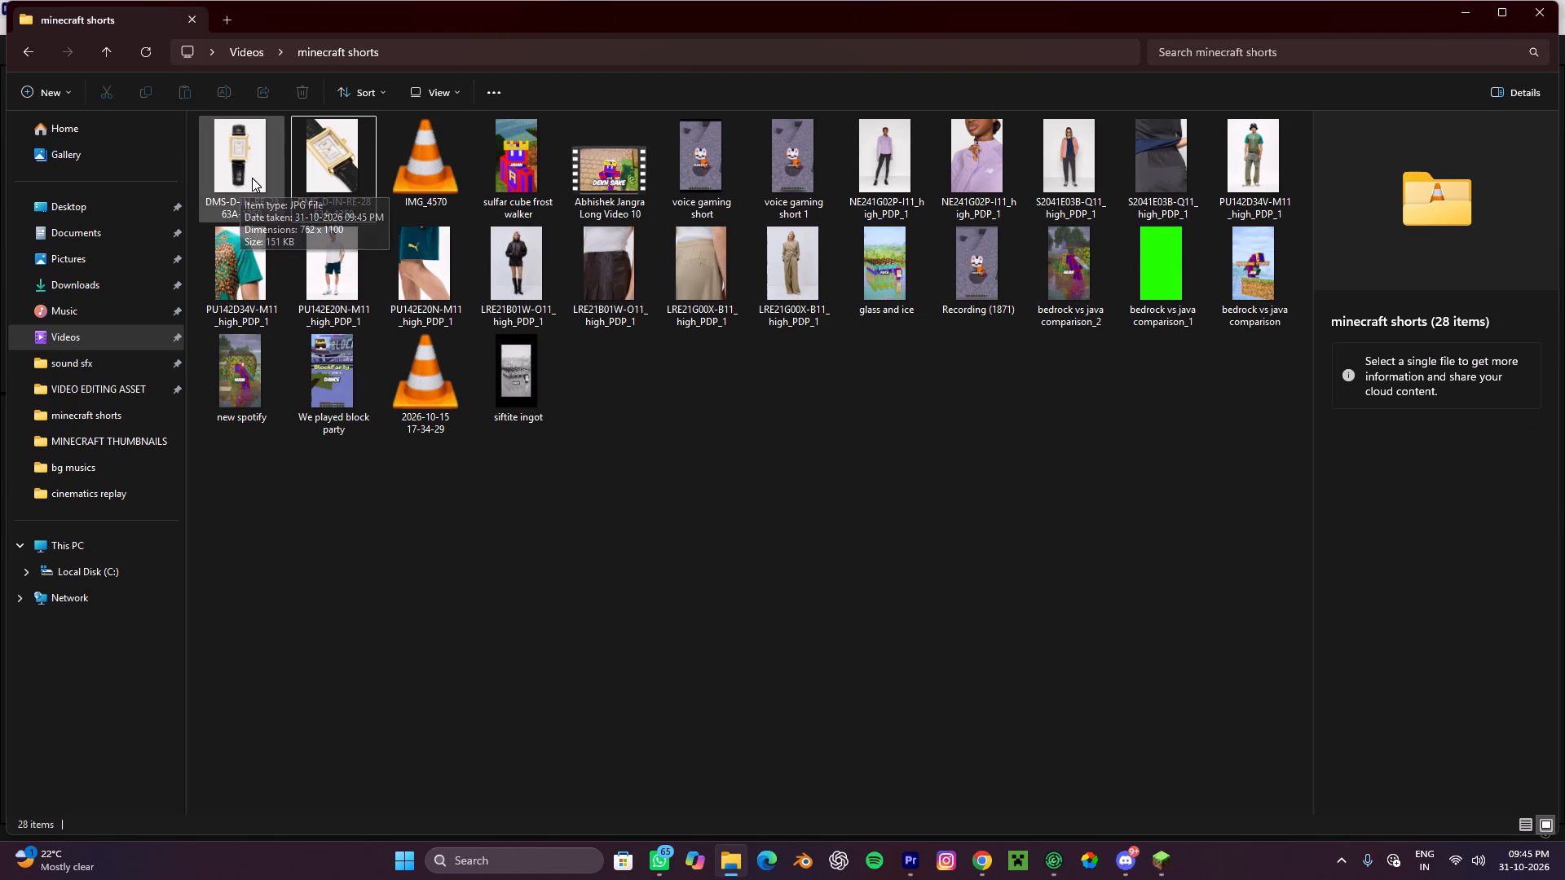
# Select the DMS-D-IN-RE-2863A-1250 still and video together, and switch to that job's page in Chrome.
pyautogui.keyDown('ctrl'); pyautogui.click(252, 178); pyautogui.keyUp('ctrl')
pyautogui.keyDown('ctrl'); pyautogui.click(312, 161); pyautogui.keyUp('ctrl')
pyautogui.moveTo(302, 162); pyautogui.dragTo(790, 535)
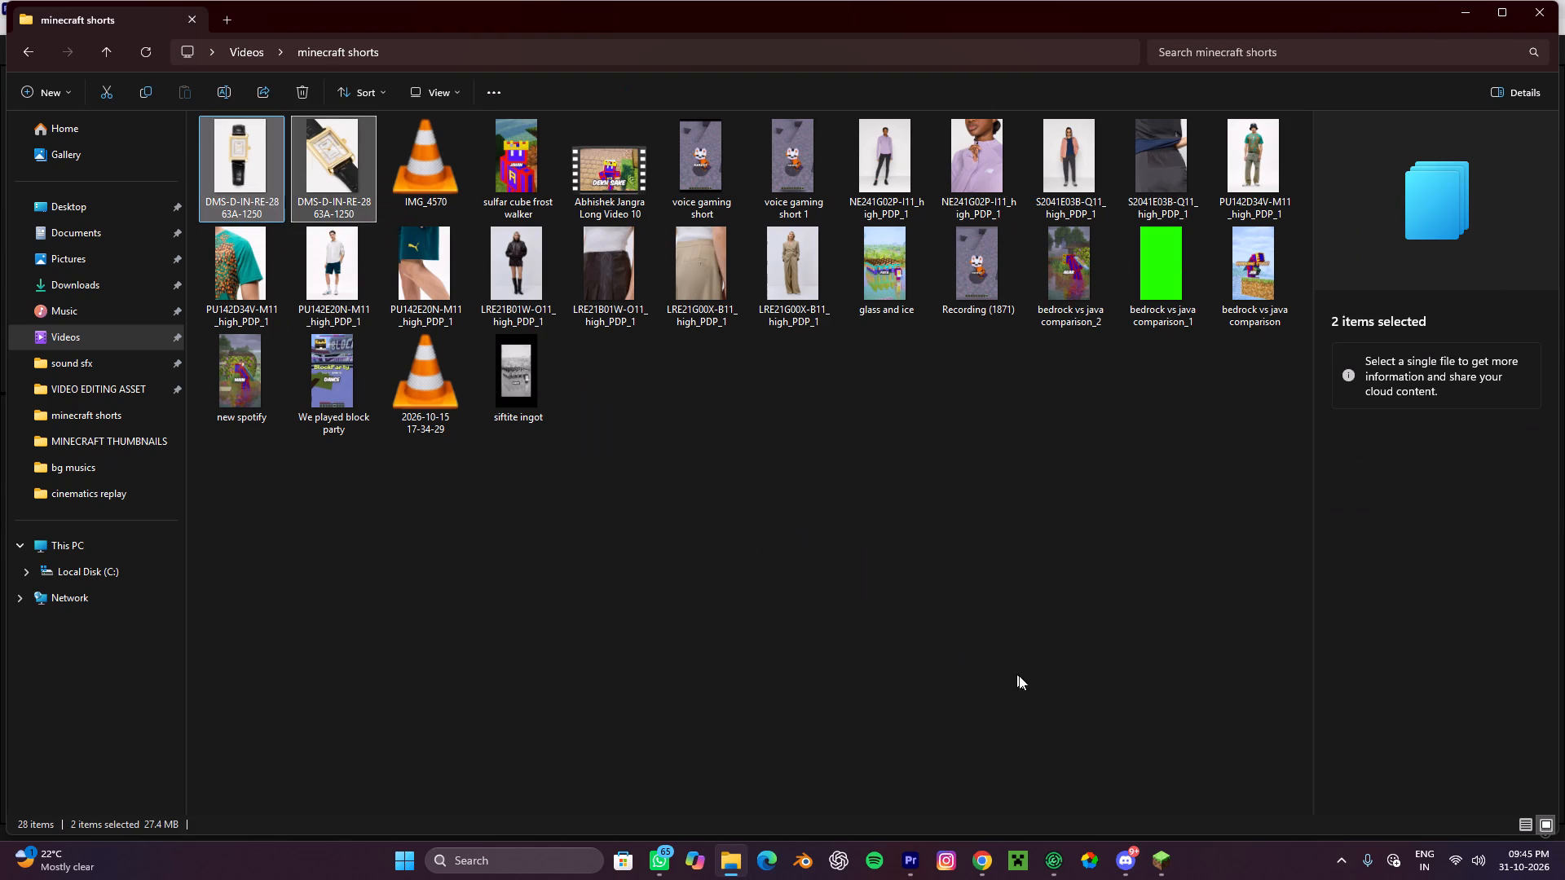
pyautogui.click(996, 869)
pyautogui.click(904, 797)
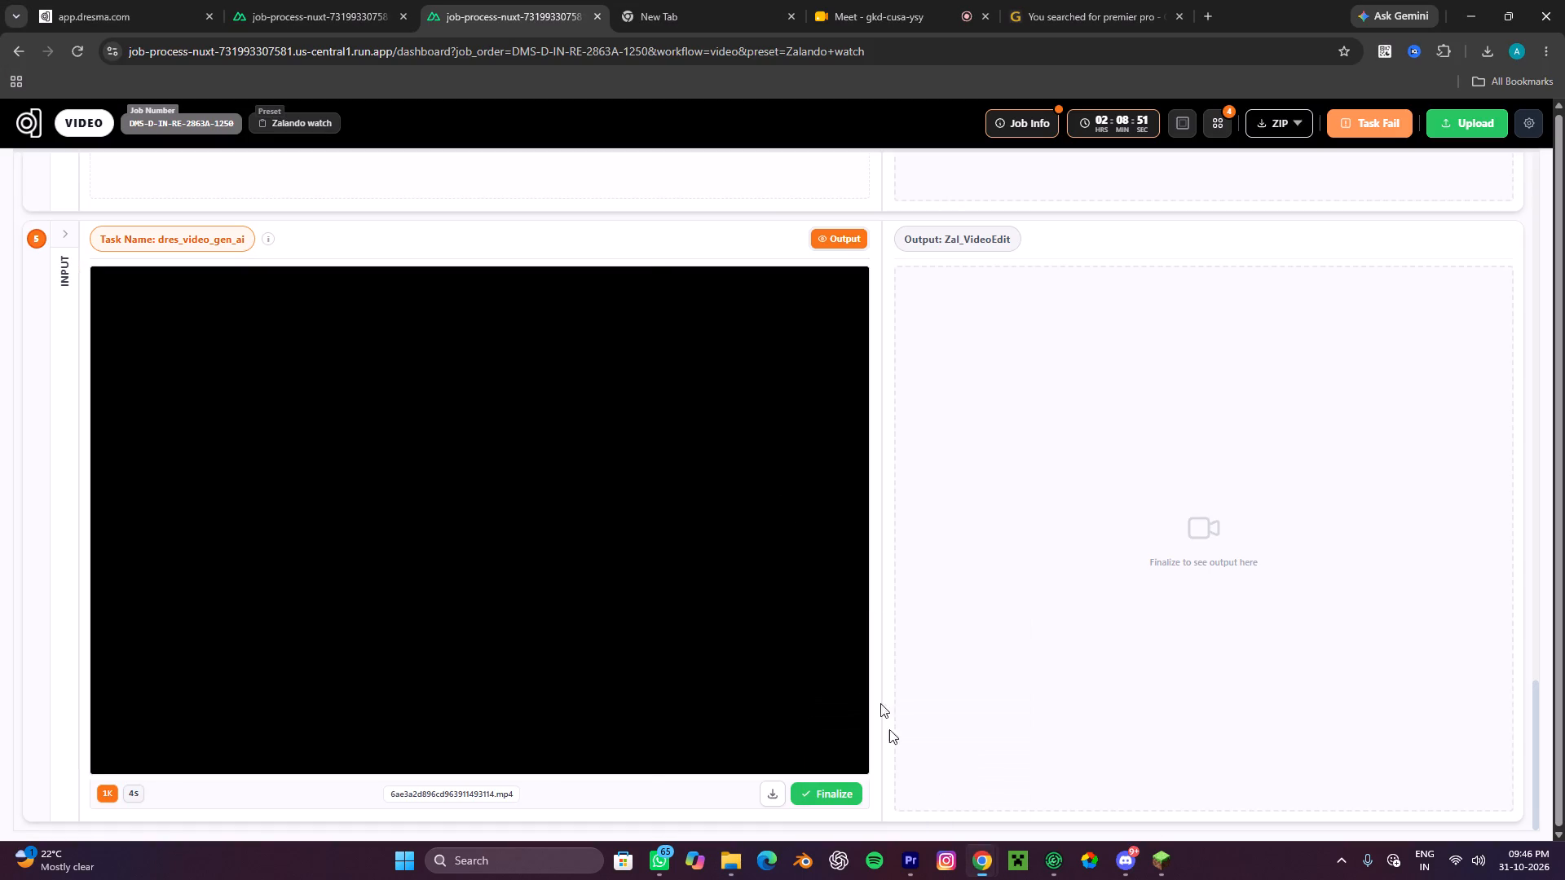
# Add the JPG and MP4 files named DMS-D-IN-RE-2863A-1250 from minecraft shorts to the Dresma job's upload as extra files.
pyautogui.click(1464, 131)
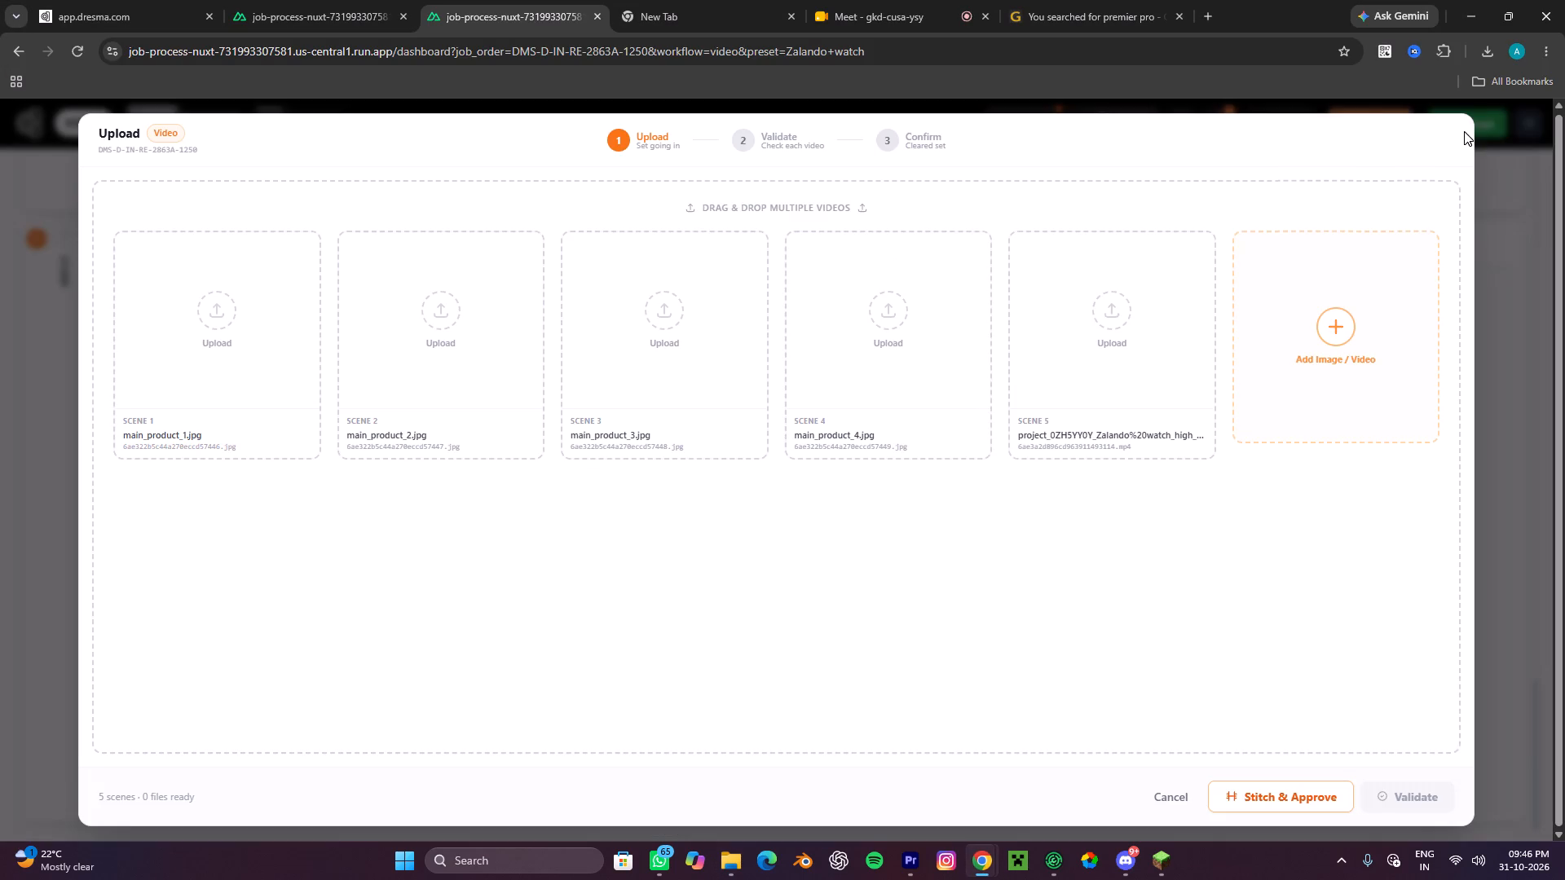
pyautogui.click(725, 864)
pyautogui.moveTo(316, 165); pyautogui.dragTo(1015, 760)
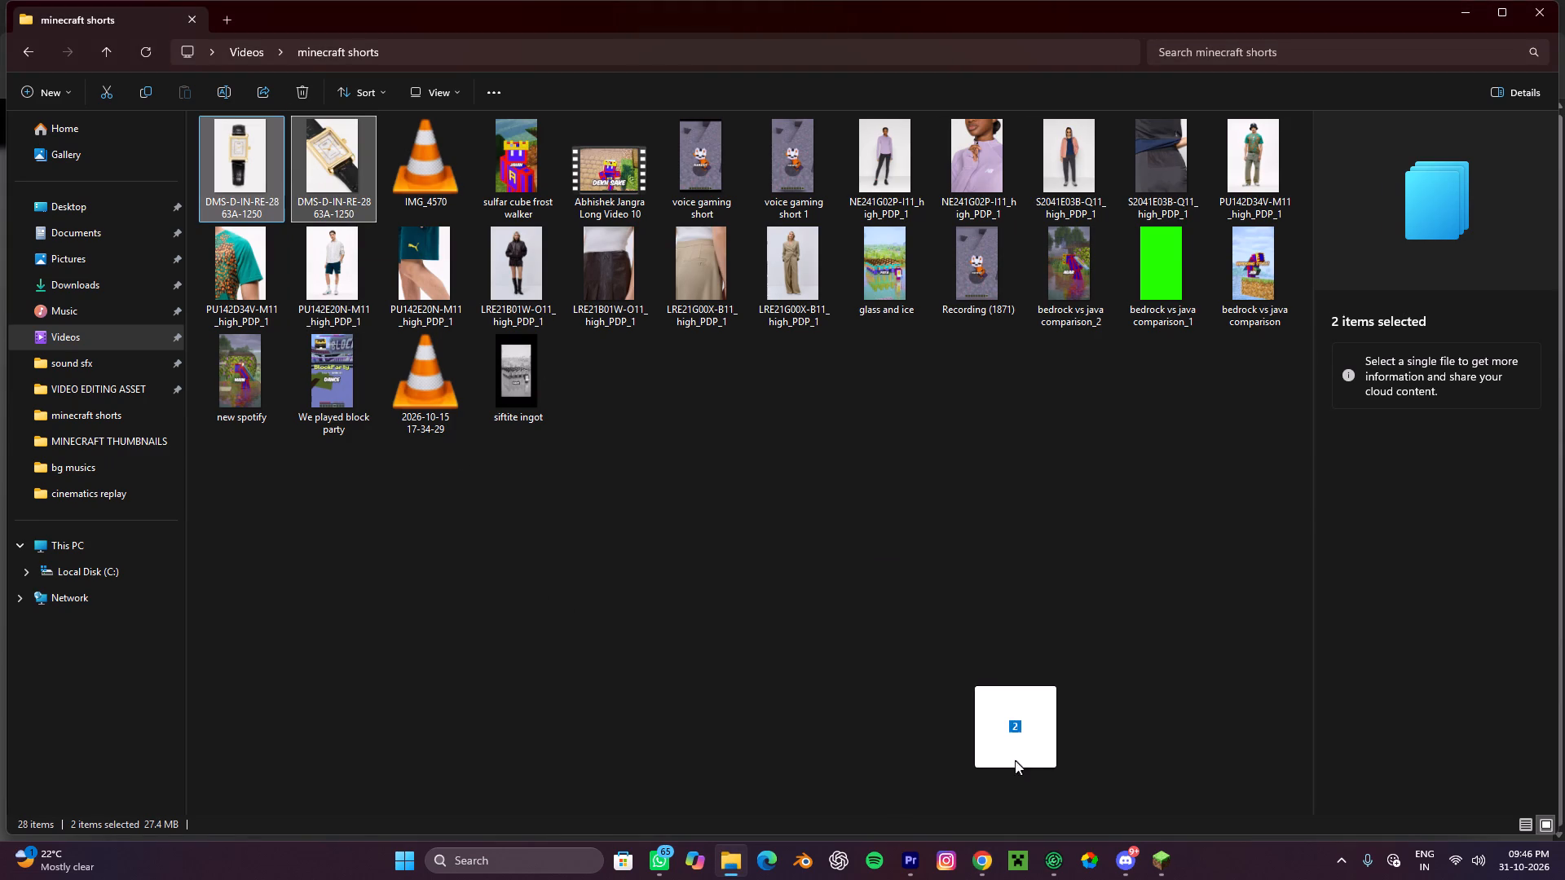
pyautogui.moveTo(1015, 760); pyautogui.dragTo(978, 864)
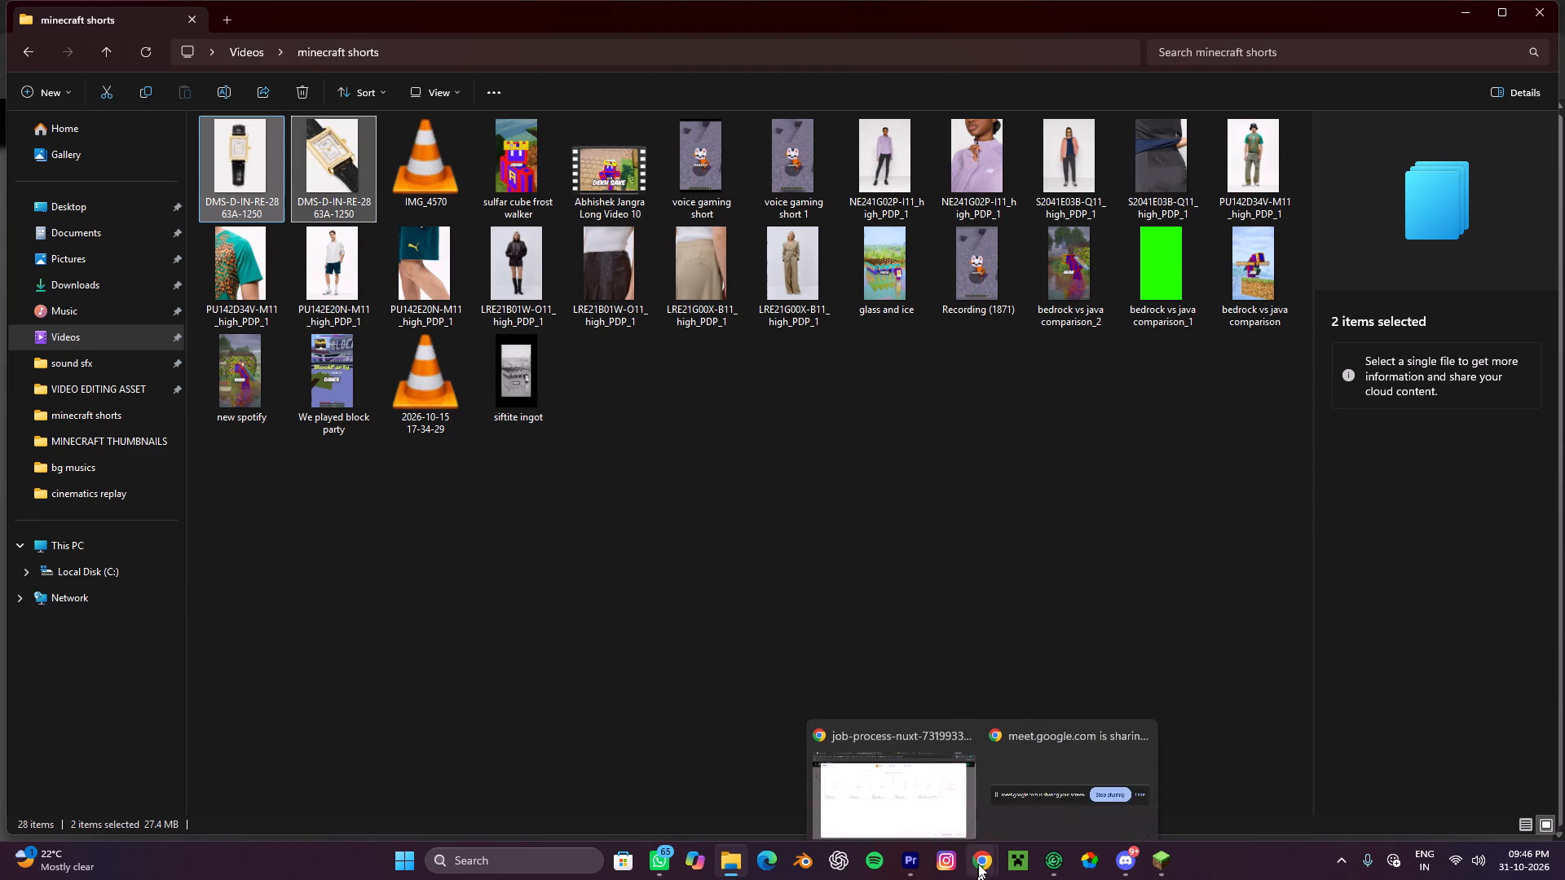
pyautogui.moveTo(978, 864); pyautogui.dragTo(863, 785)
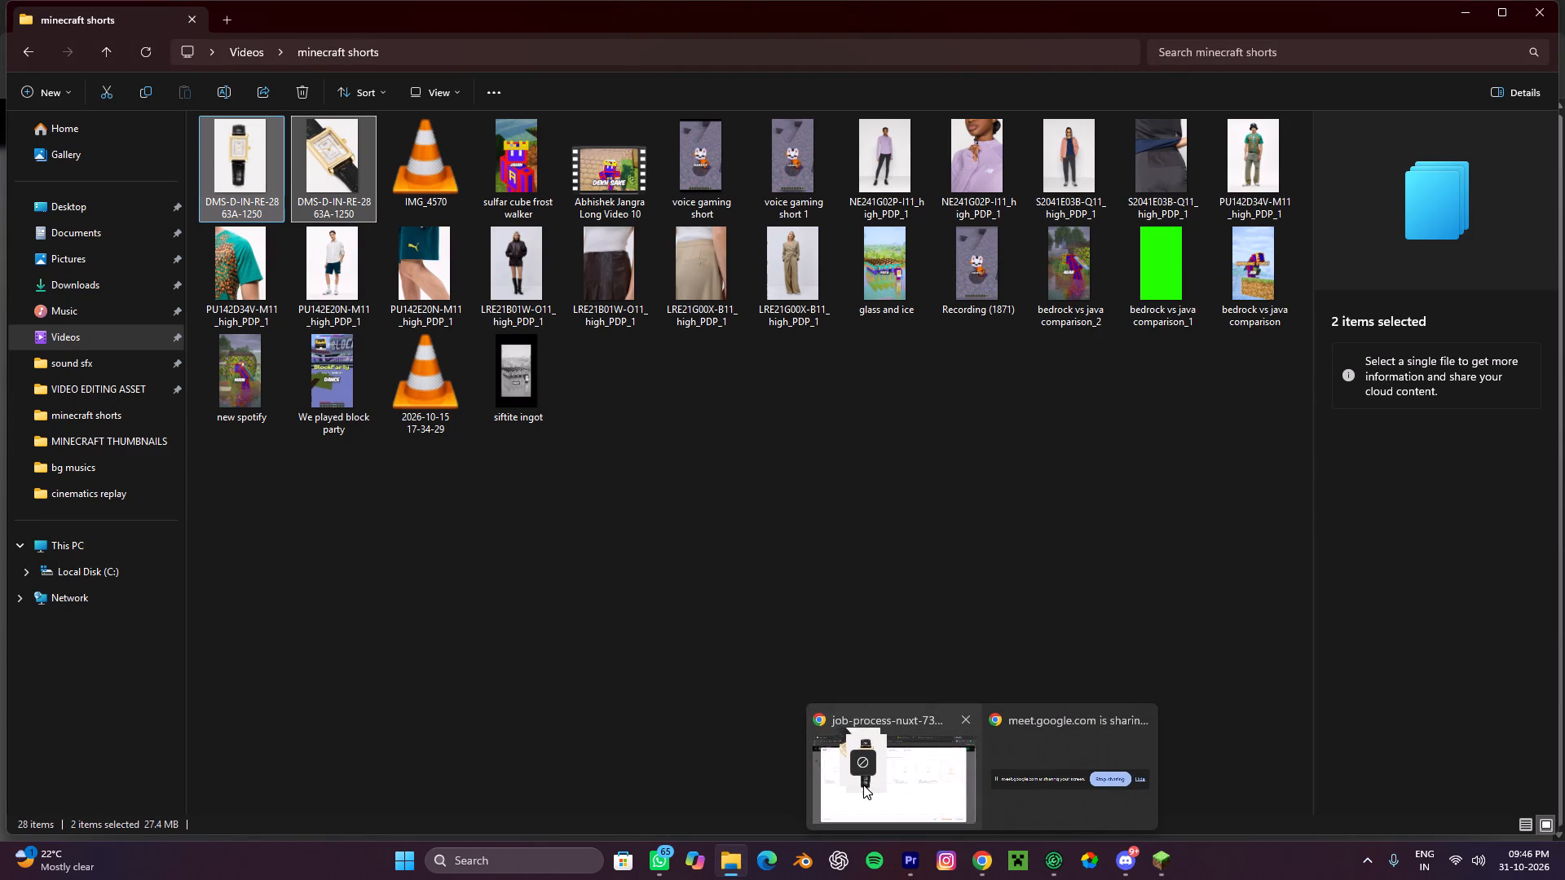
pyautogui.moveTo(863, 785); pyautogui.dragTo(1005, 612)
pyautogui.moveTo(245, 166); pyautogui.dragTo(982, 833)
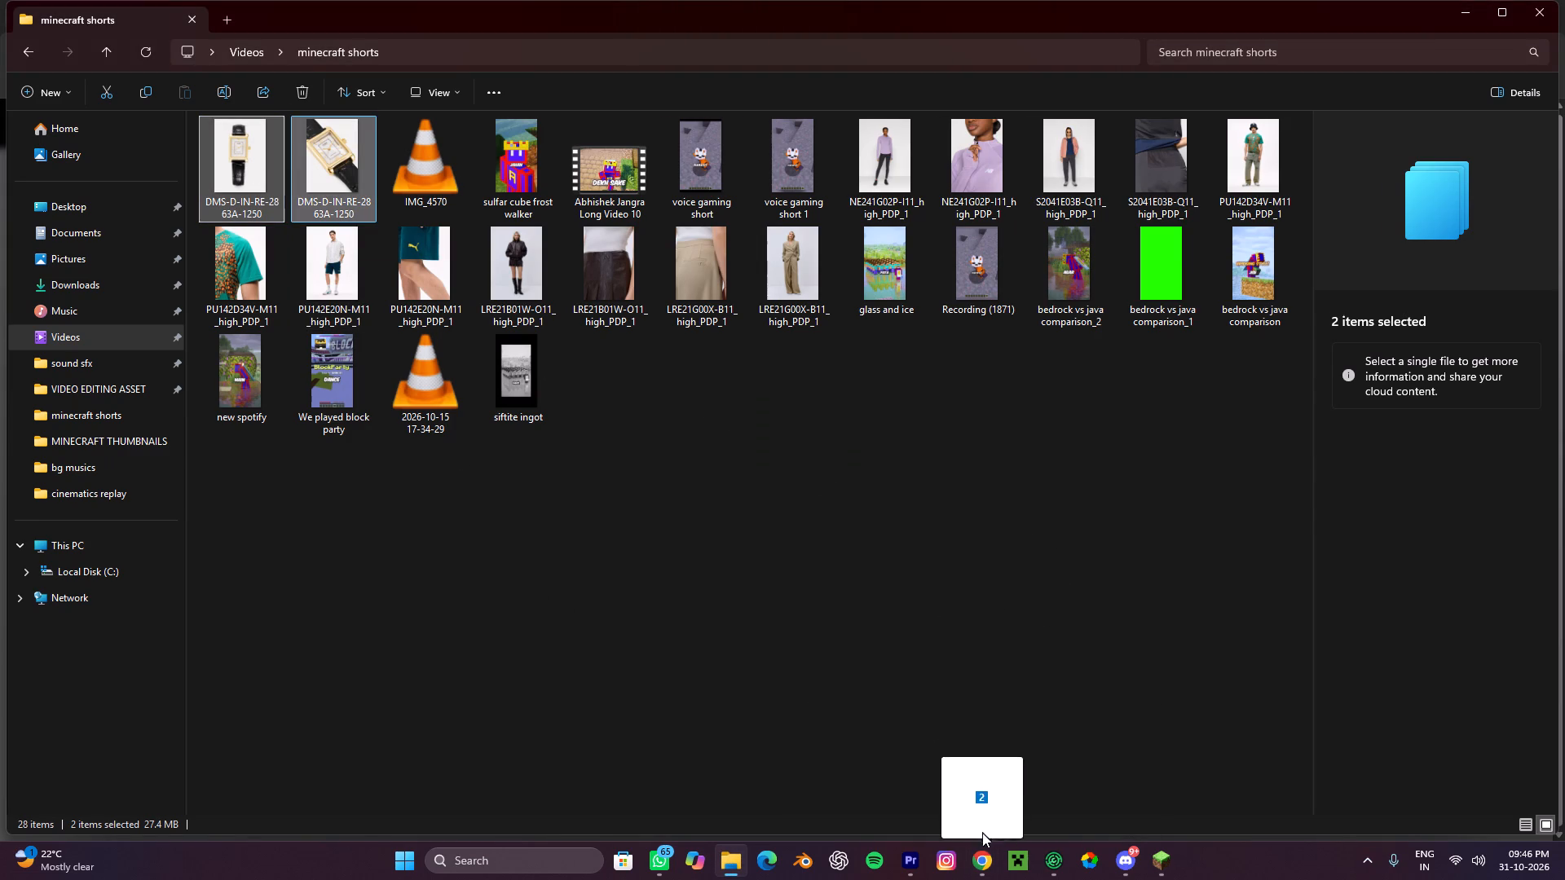
pyautogui.moveTo(982, 833); pyautogui.dragTo(1093, 504)
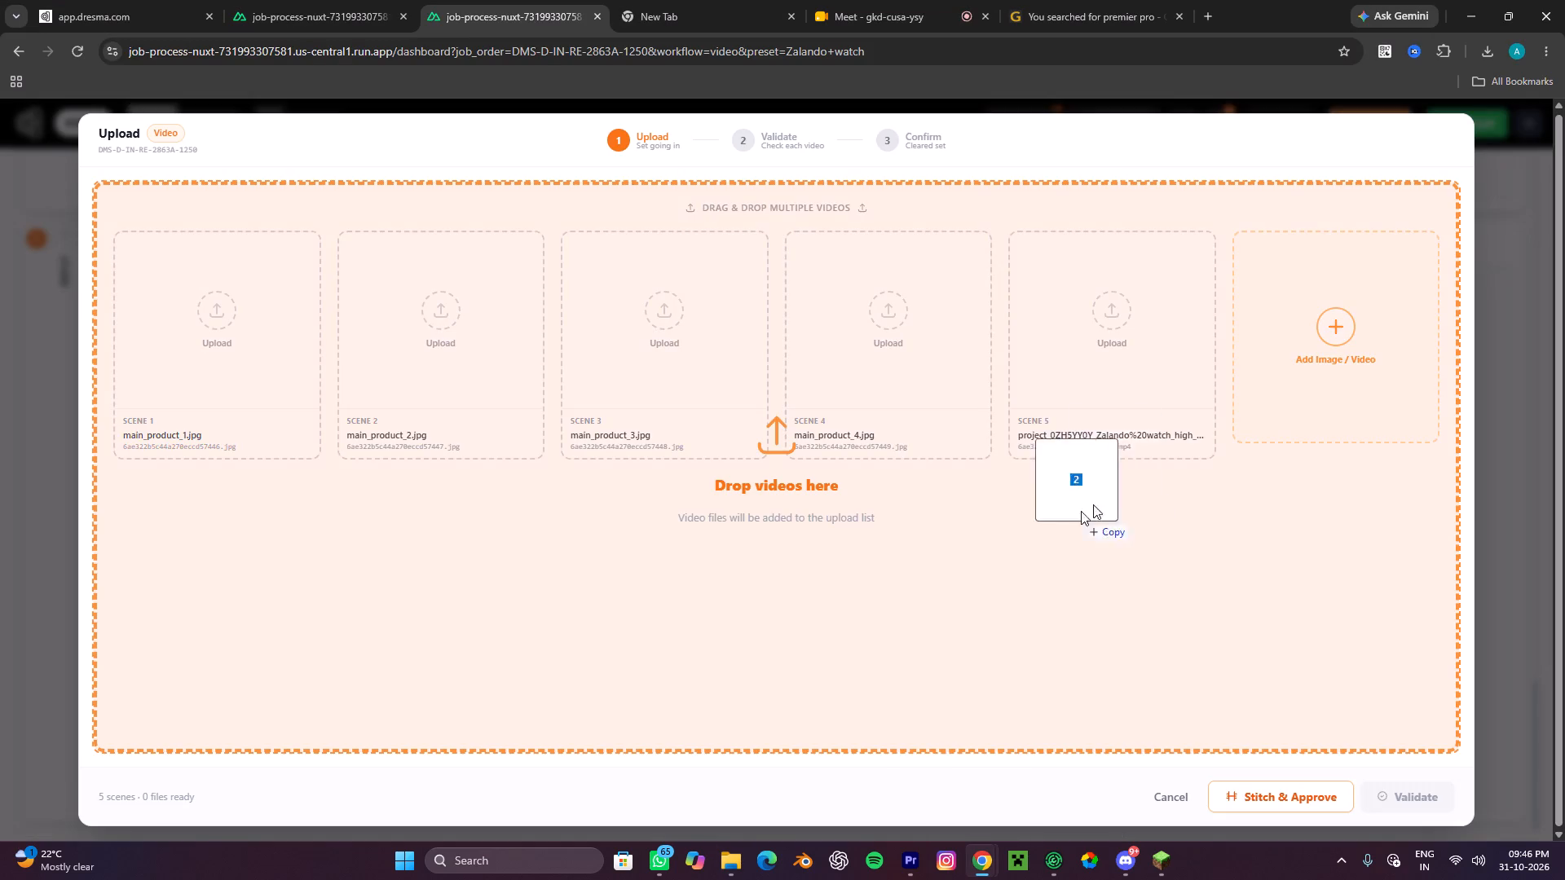
pyautogui.moveTo(1093, 504); pyautogui.dragTo(1098, 408)
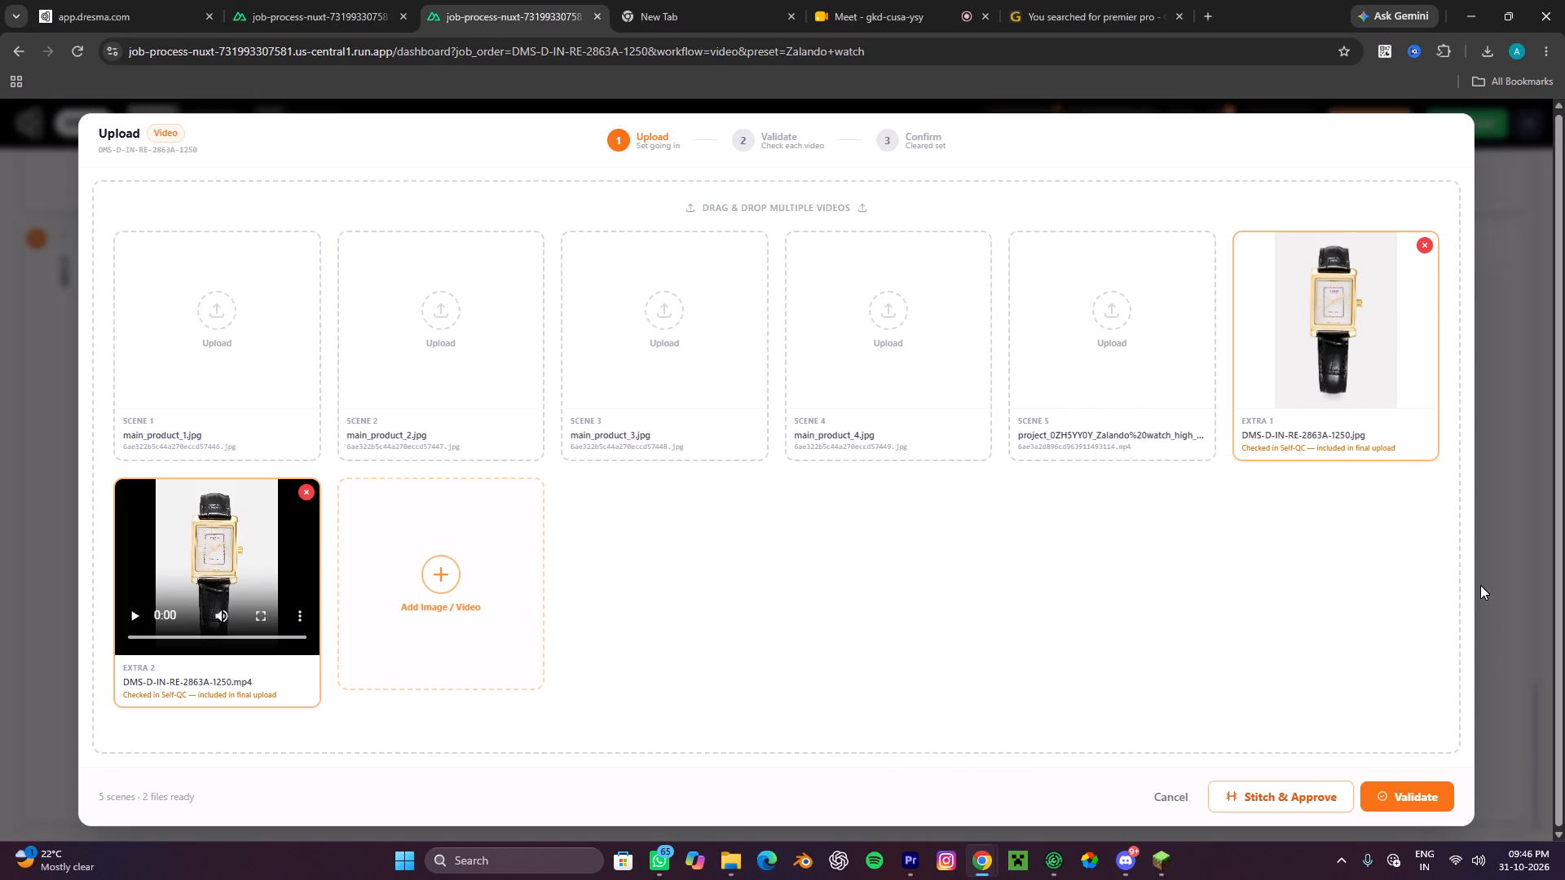
# Validate the job's two extra files, review the Extra 1 image, and confirm and upload the set.
pyautogui.click(1392, 794)
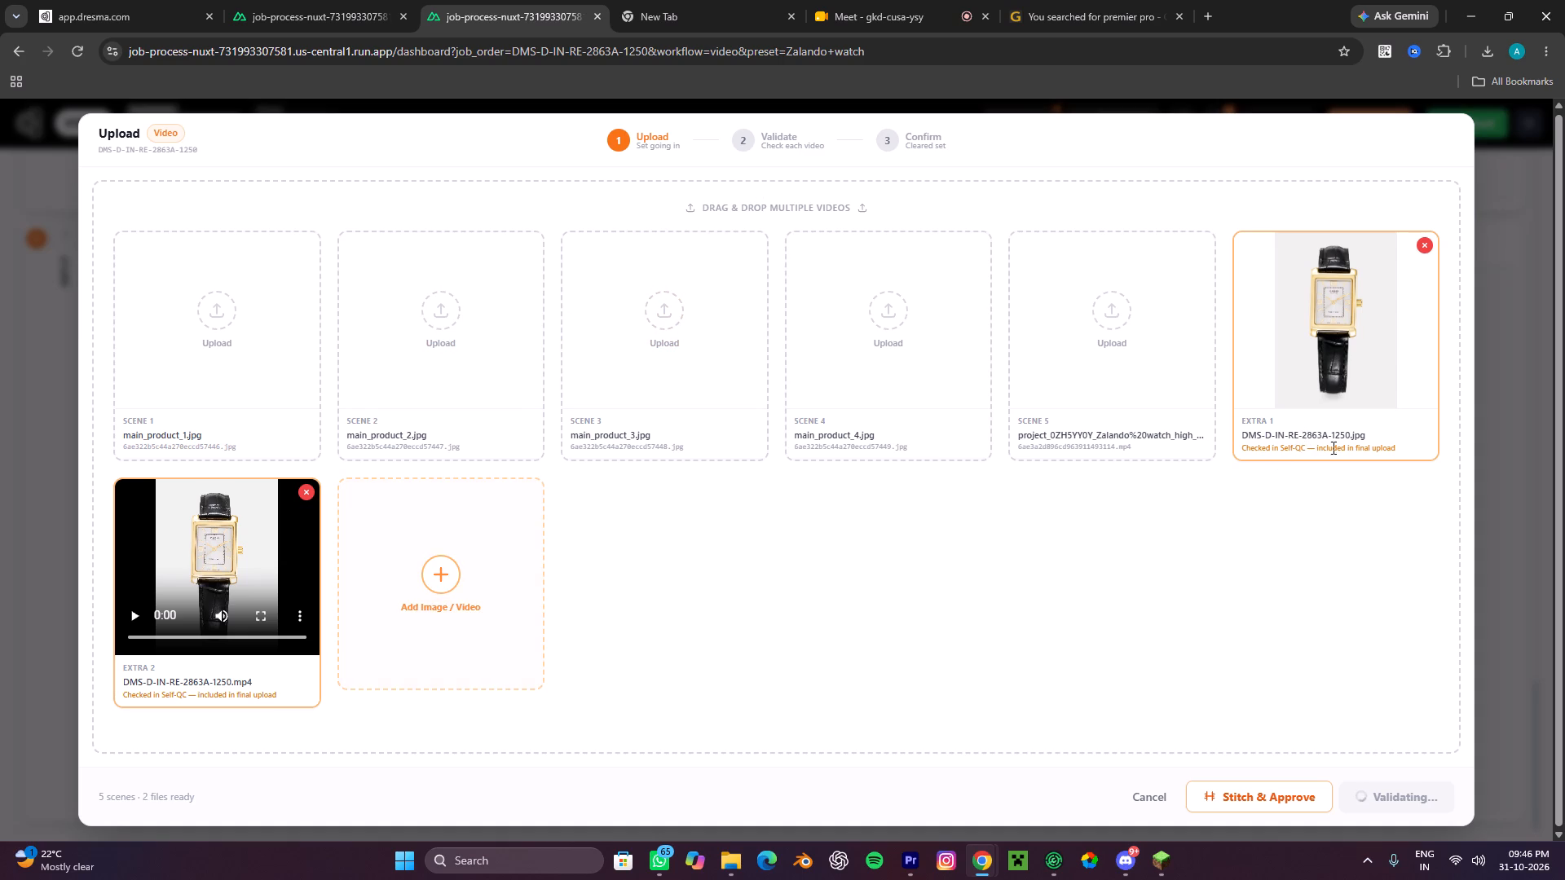
pyautogui.moveTo(1245, 437); pyautogui.dragTo(1342, 437)
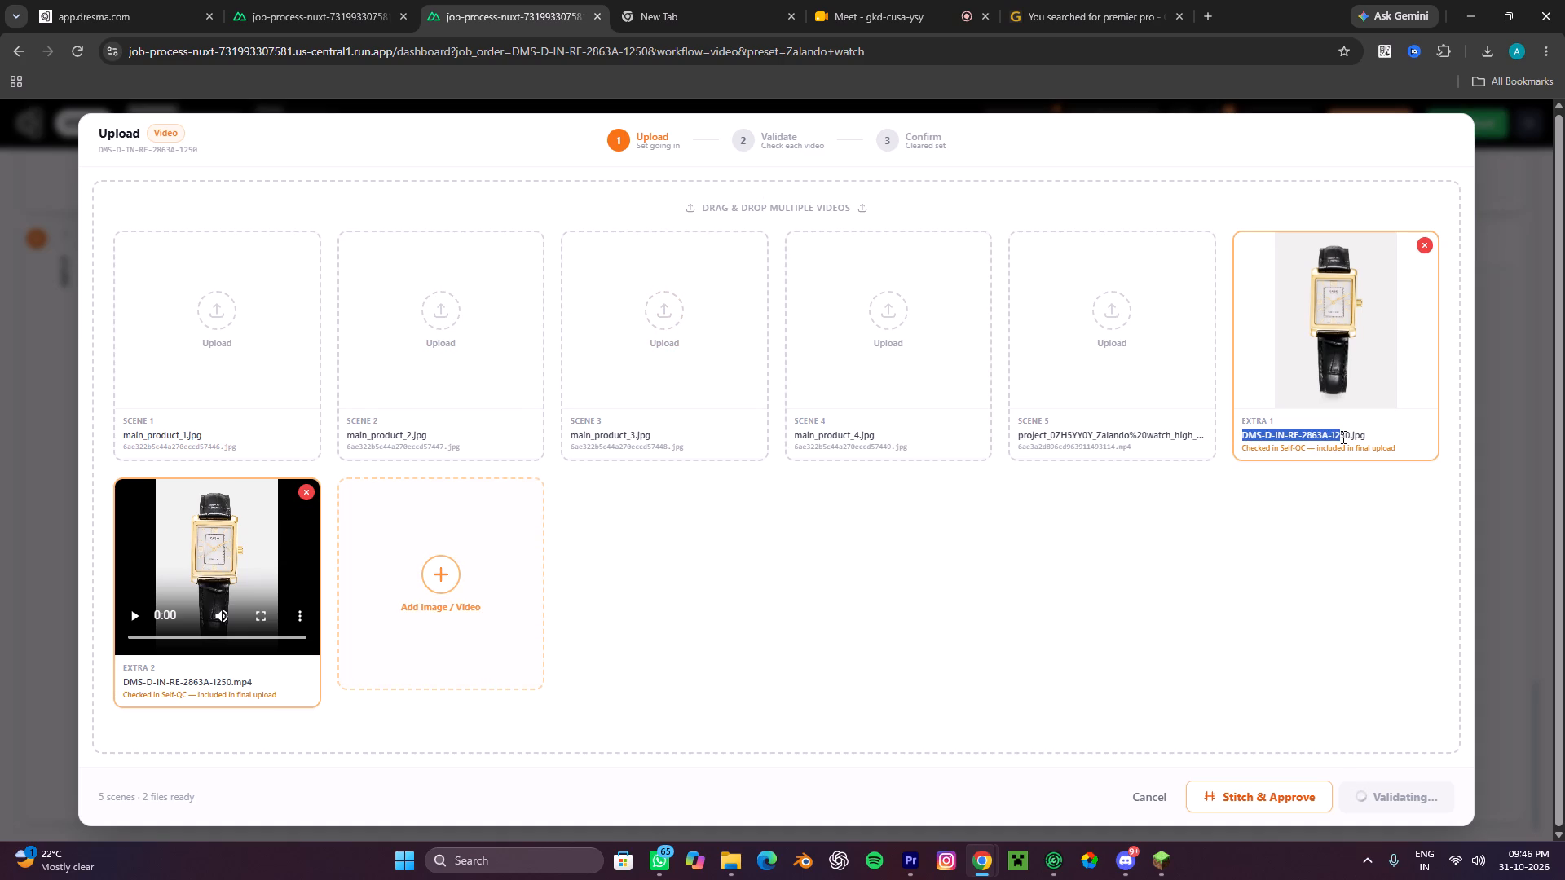
pyautogui.moveTo(1342, 437); pyautogui.dragTo(1349, 437)
pyautogui.click(1265, 587)
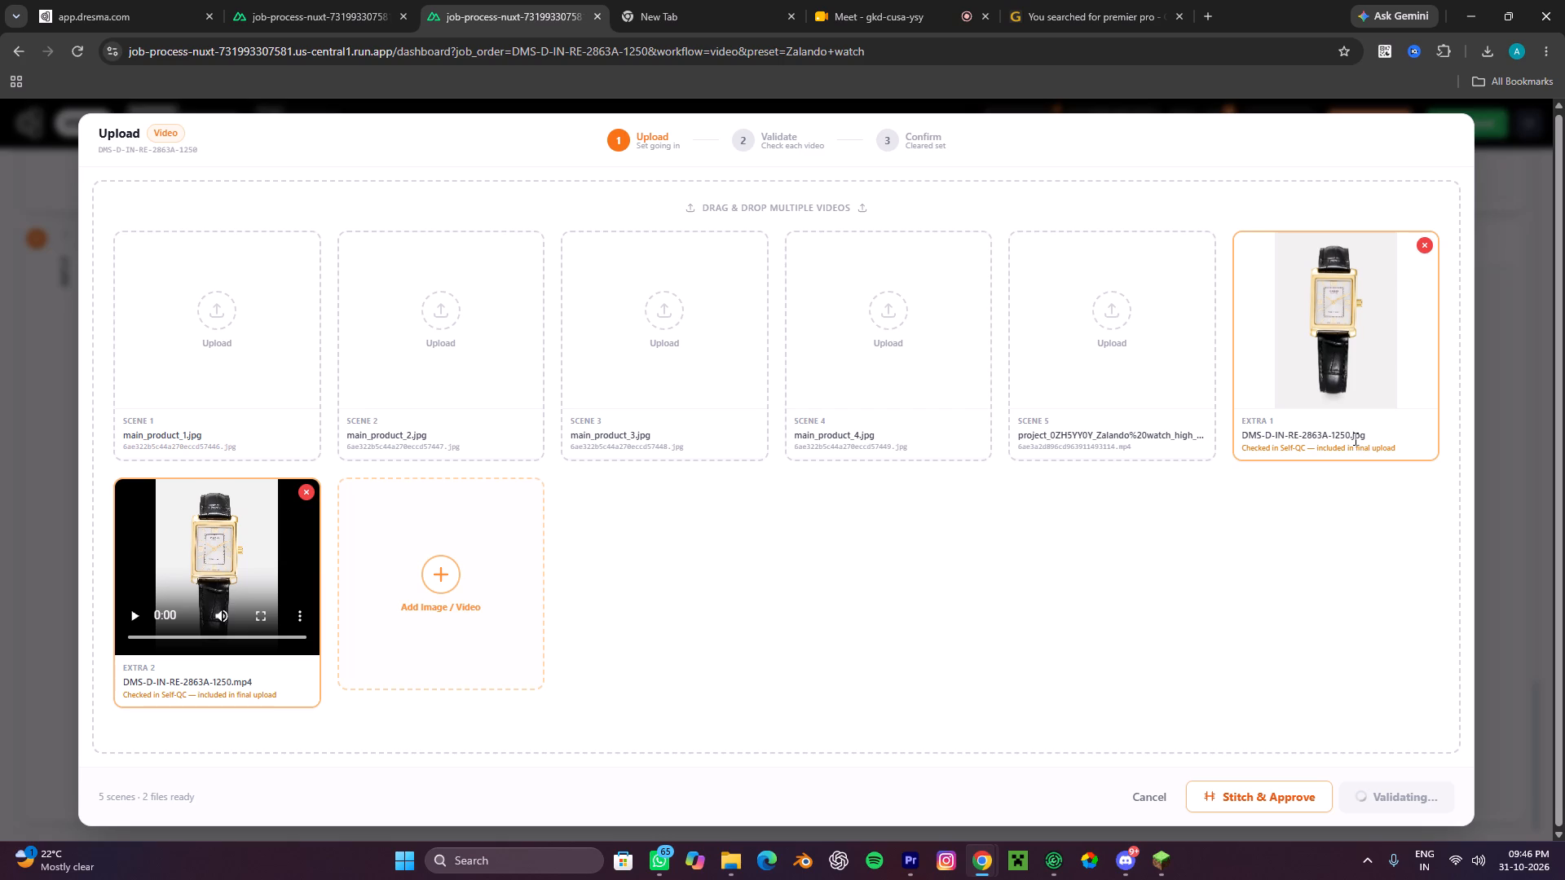
pyautogui.moveTo(1347, 433); pyautogui.dragTo(1272, 434)
pyautogui.click(1286, 467)
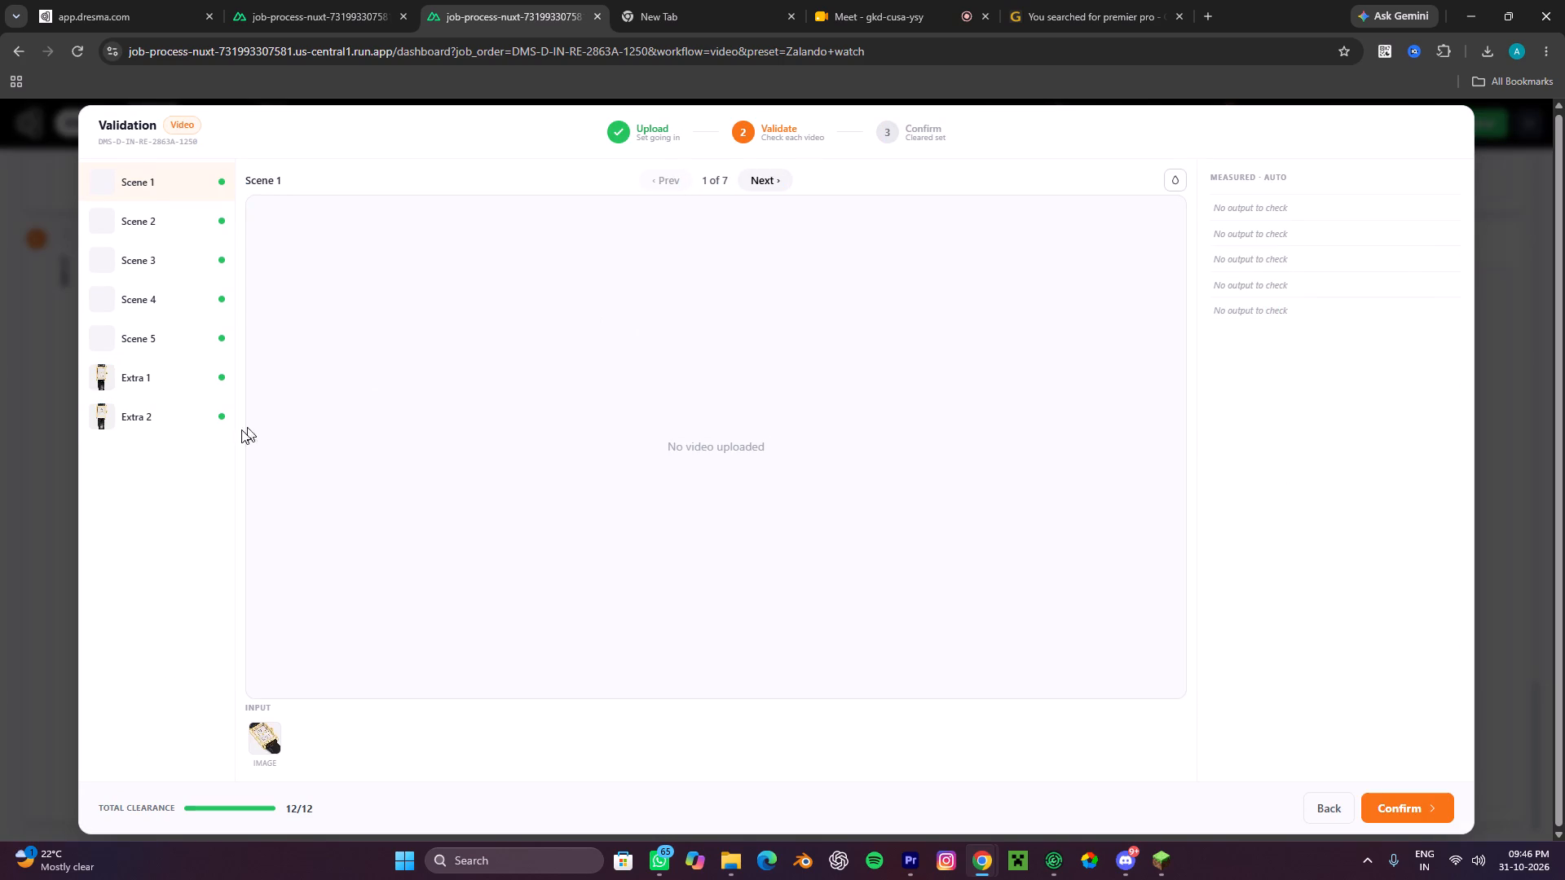
pyautogui.click(148, 367)
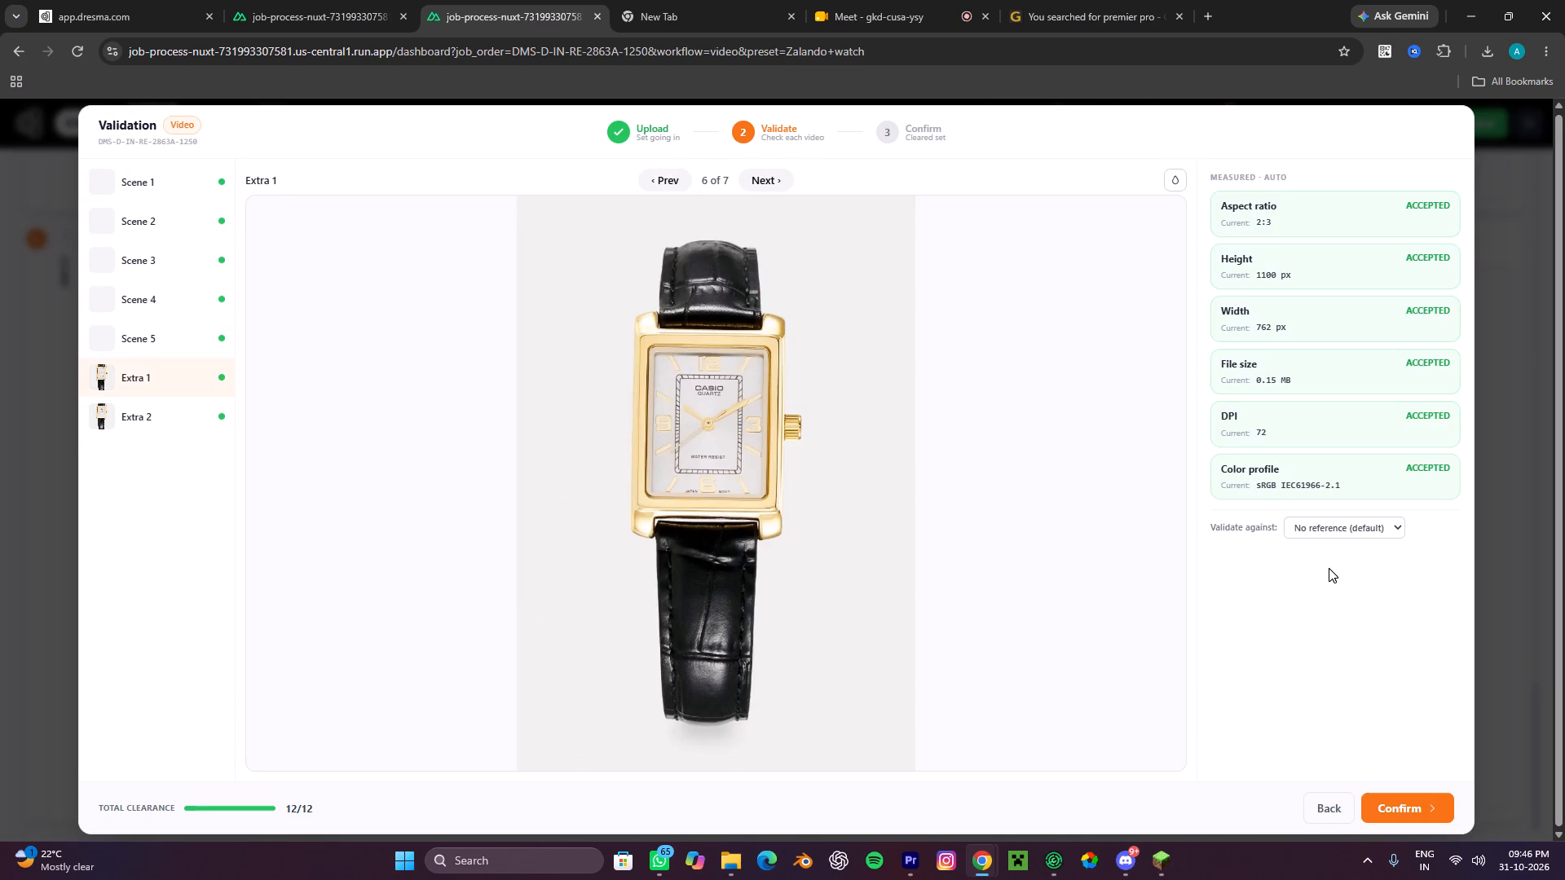
pyautogui.click(1400, 803)
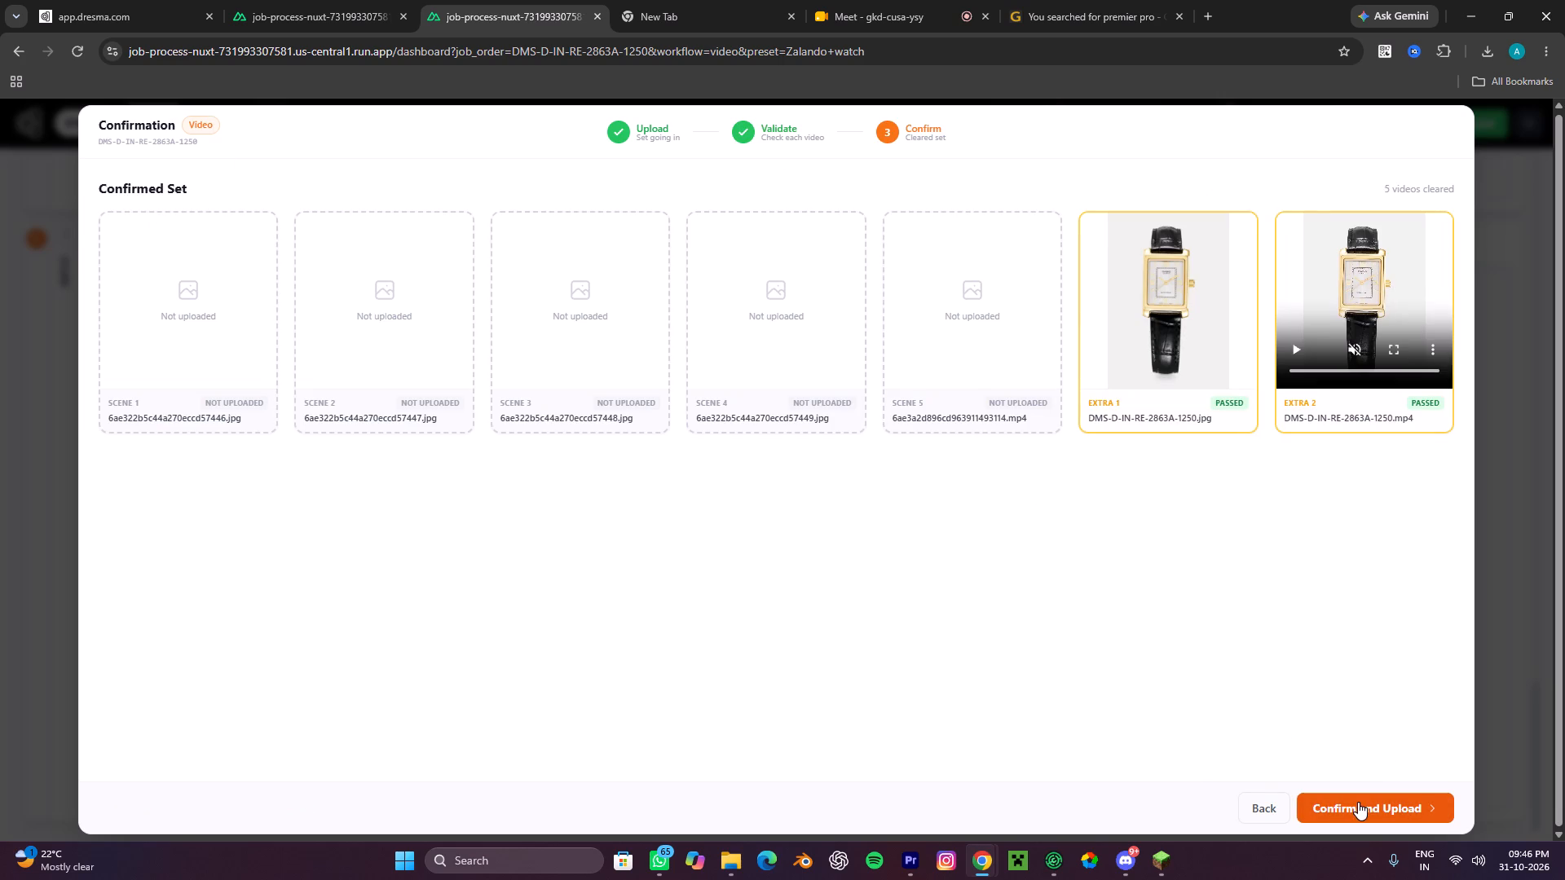
pyautogui.click(1358, 802)
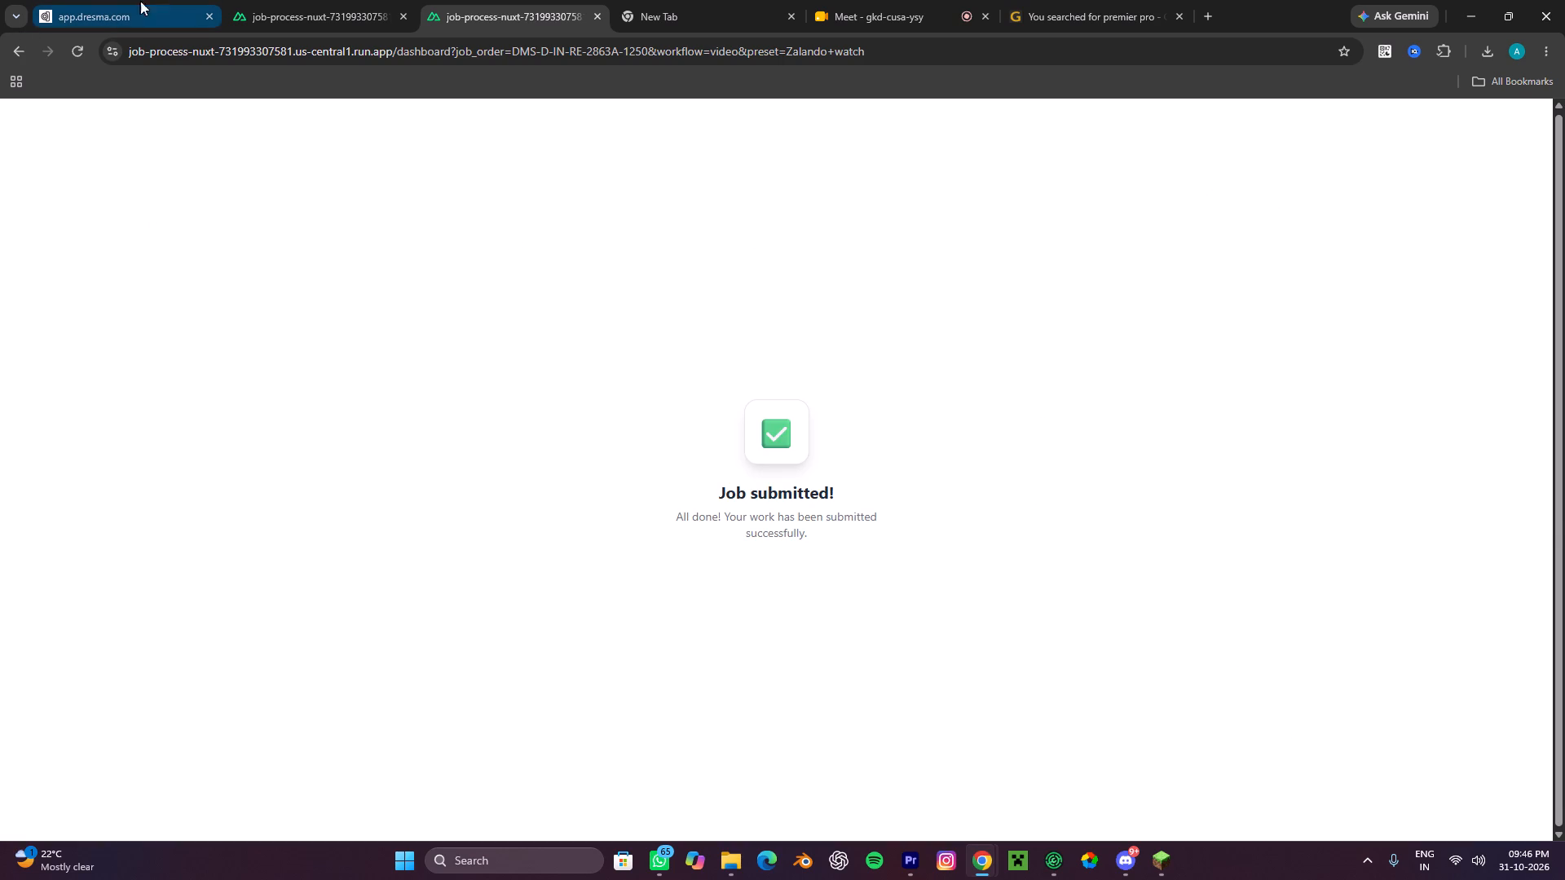
# Return to the Dresma Assigned Jobs page and close both pages of the submitted job.
pyautogui.click(168, 0)
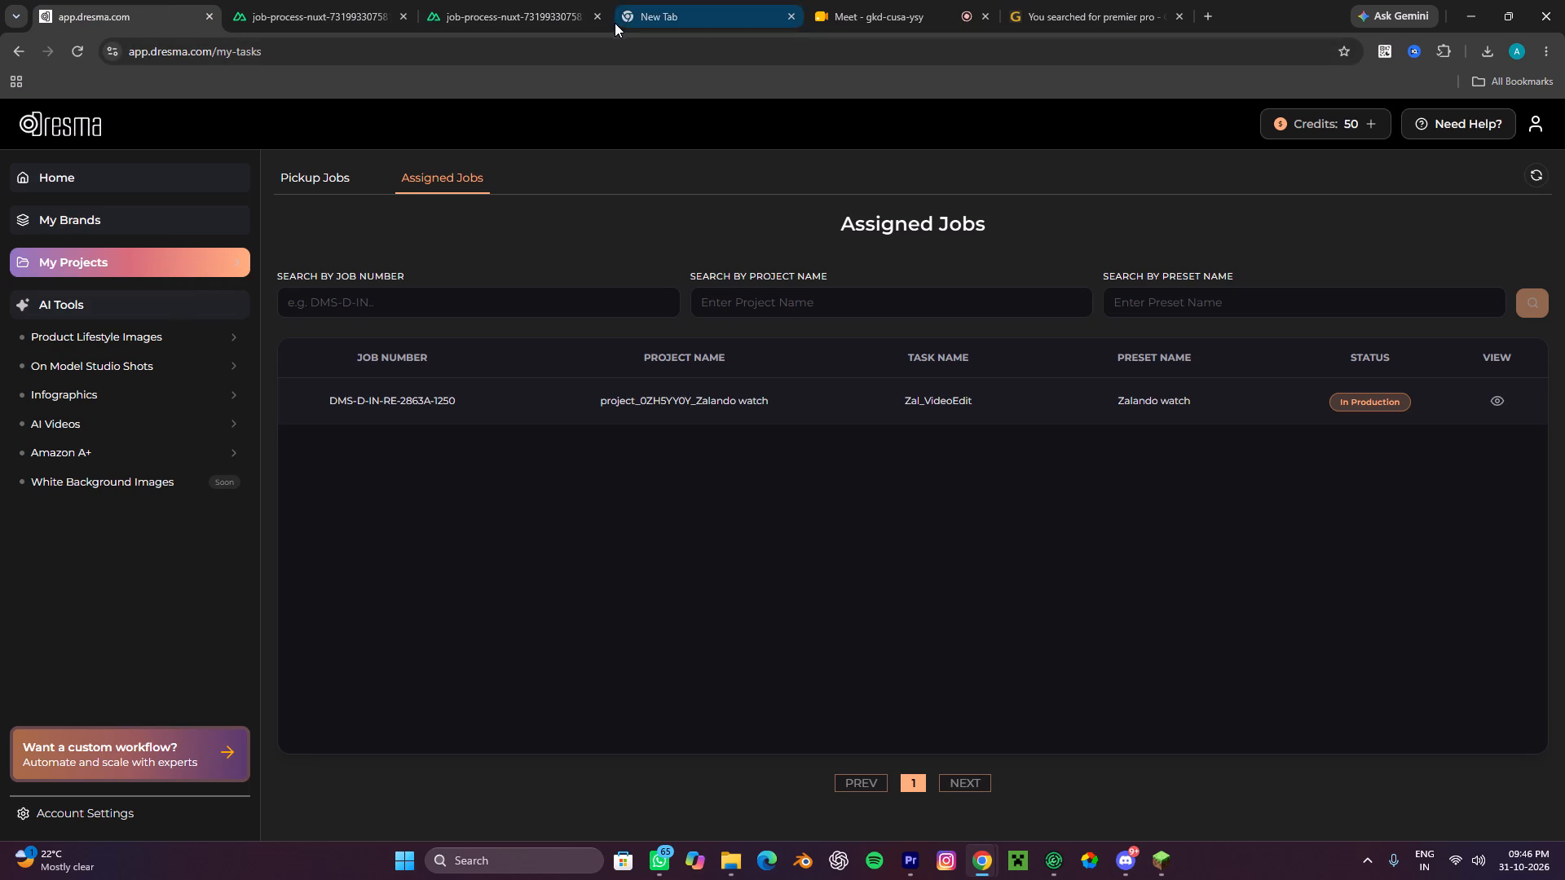
pyautogui.click(598, 12)
pyautogui.click(403, 11)
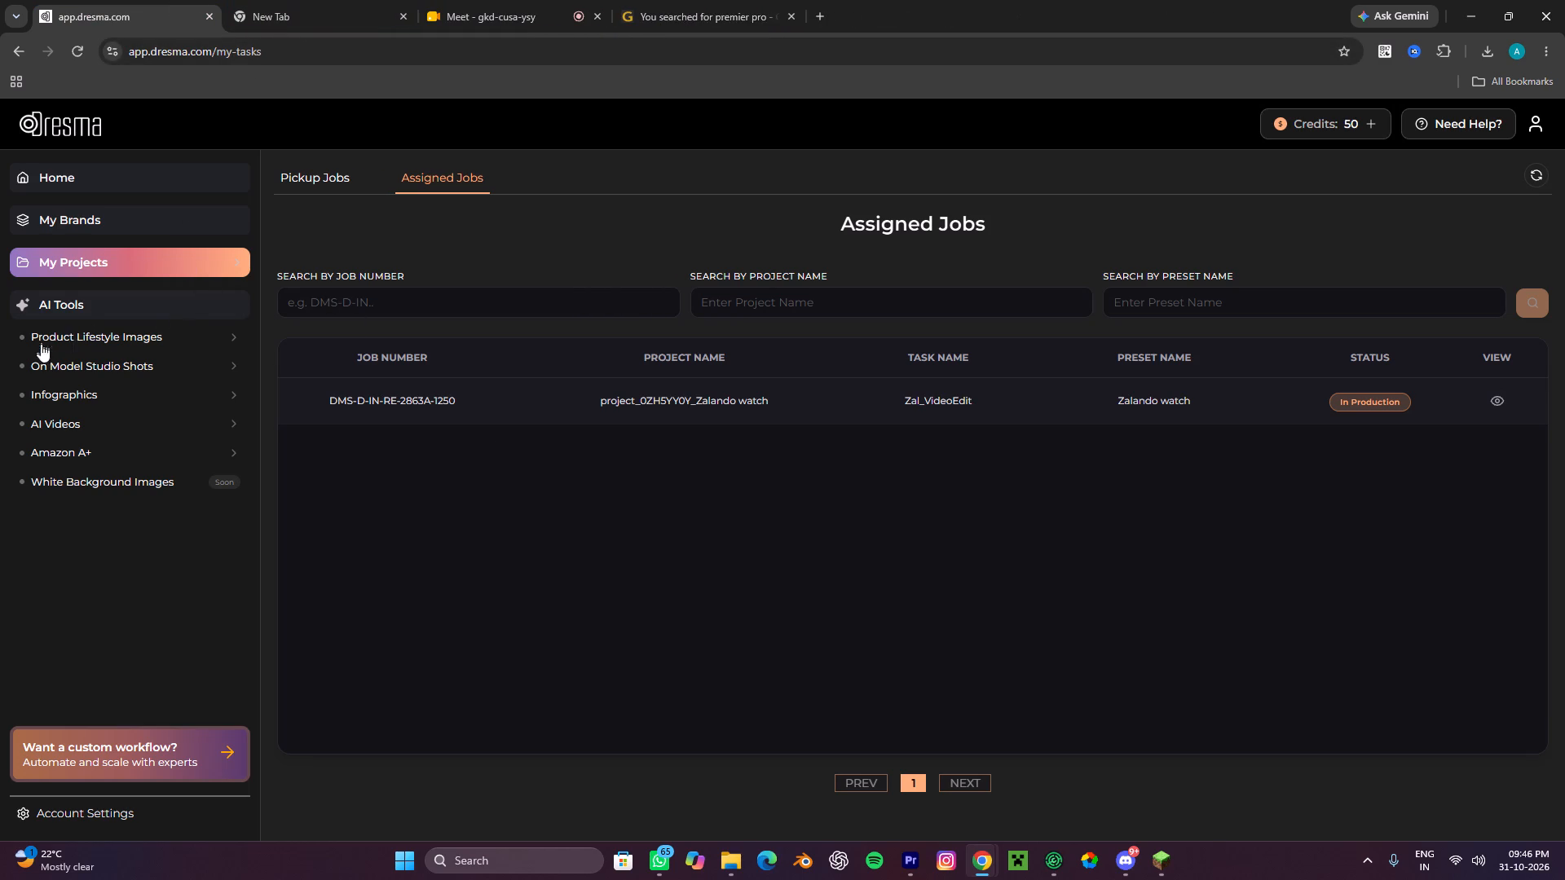
# Reload My Tasks and pick up job DMS-D-DE-ZA-24F53-9023, a Zalando Watch Video, from the available jobs.
pyautogui.click(82, 257)
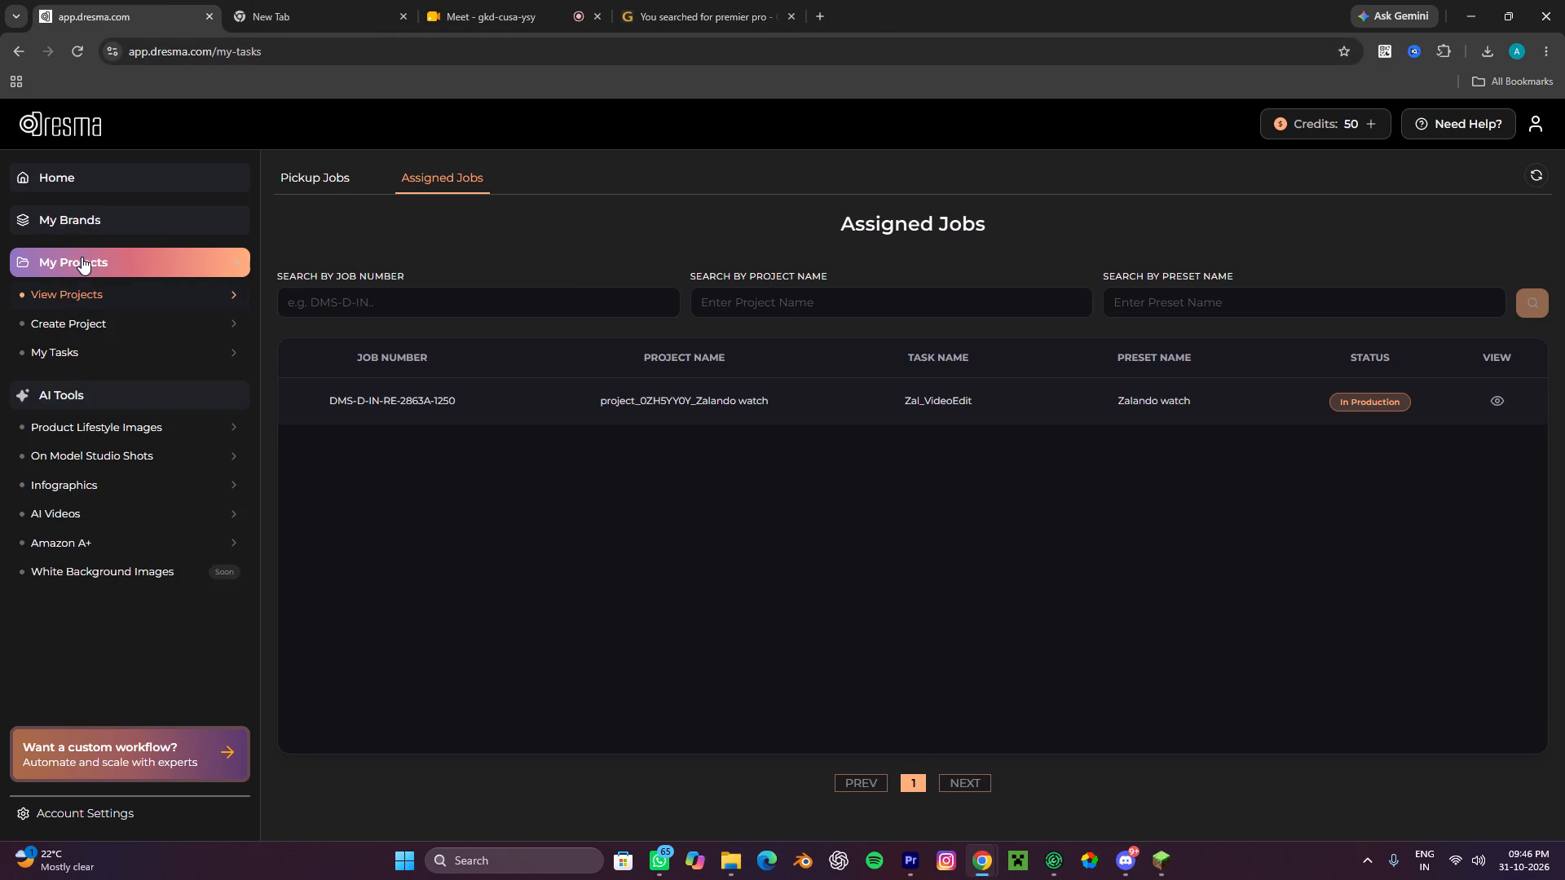
pyautogui.click(80, 341)
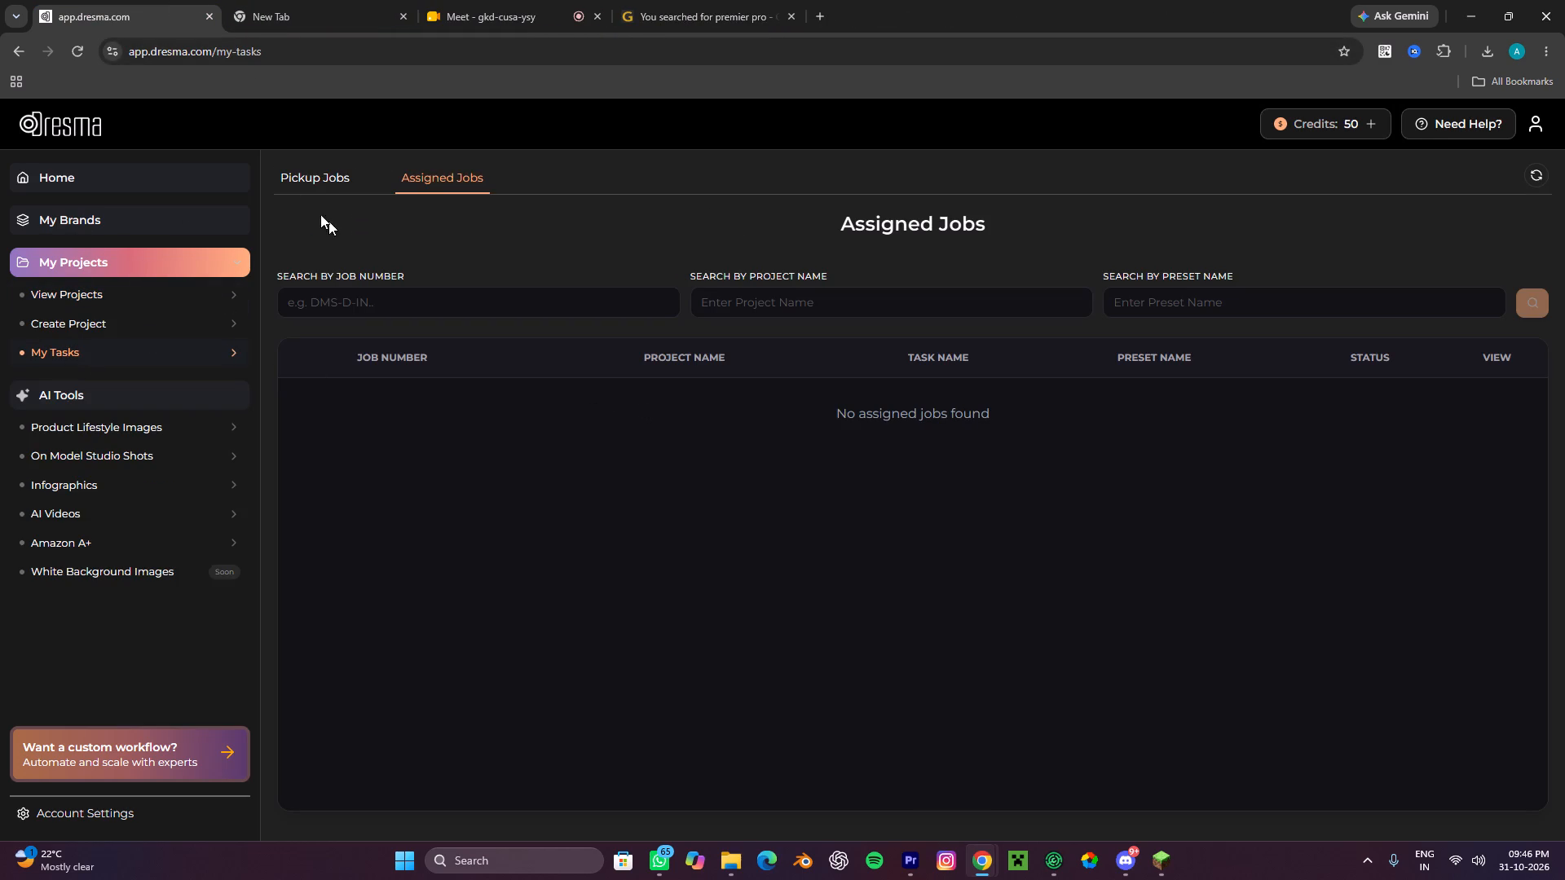
pyautogui.click(317, 182)
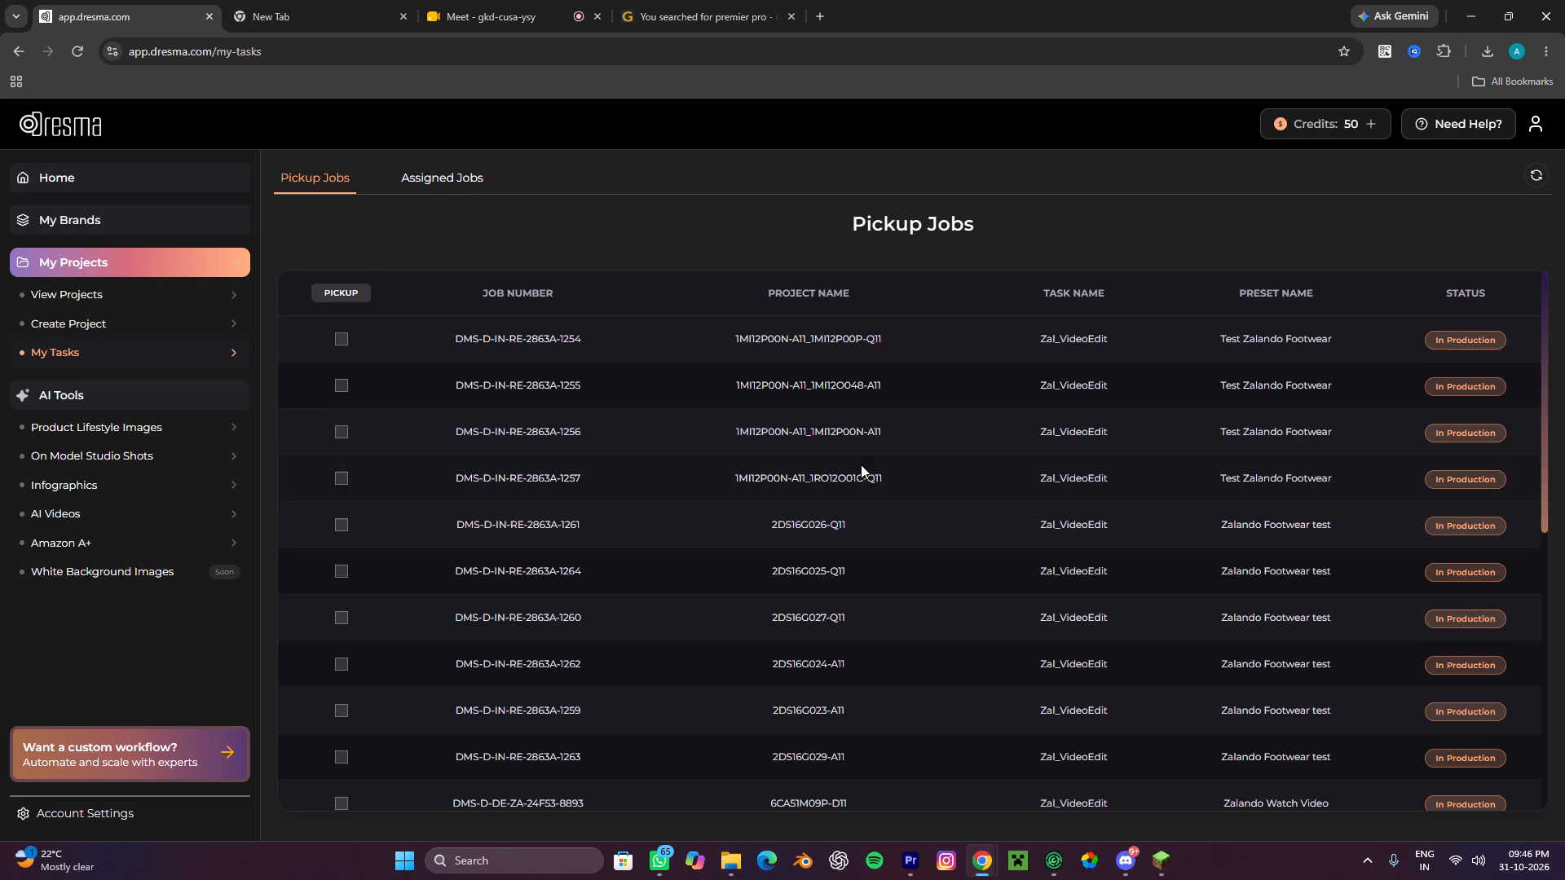
pyautogui.scroll(-8, 1296, 655)
pyautogui.scroll(-4, 1184, 702)
pyautogui.scroll(4, 1171, 688)
pyautogui.scroll(-3, 1166, 680)
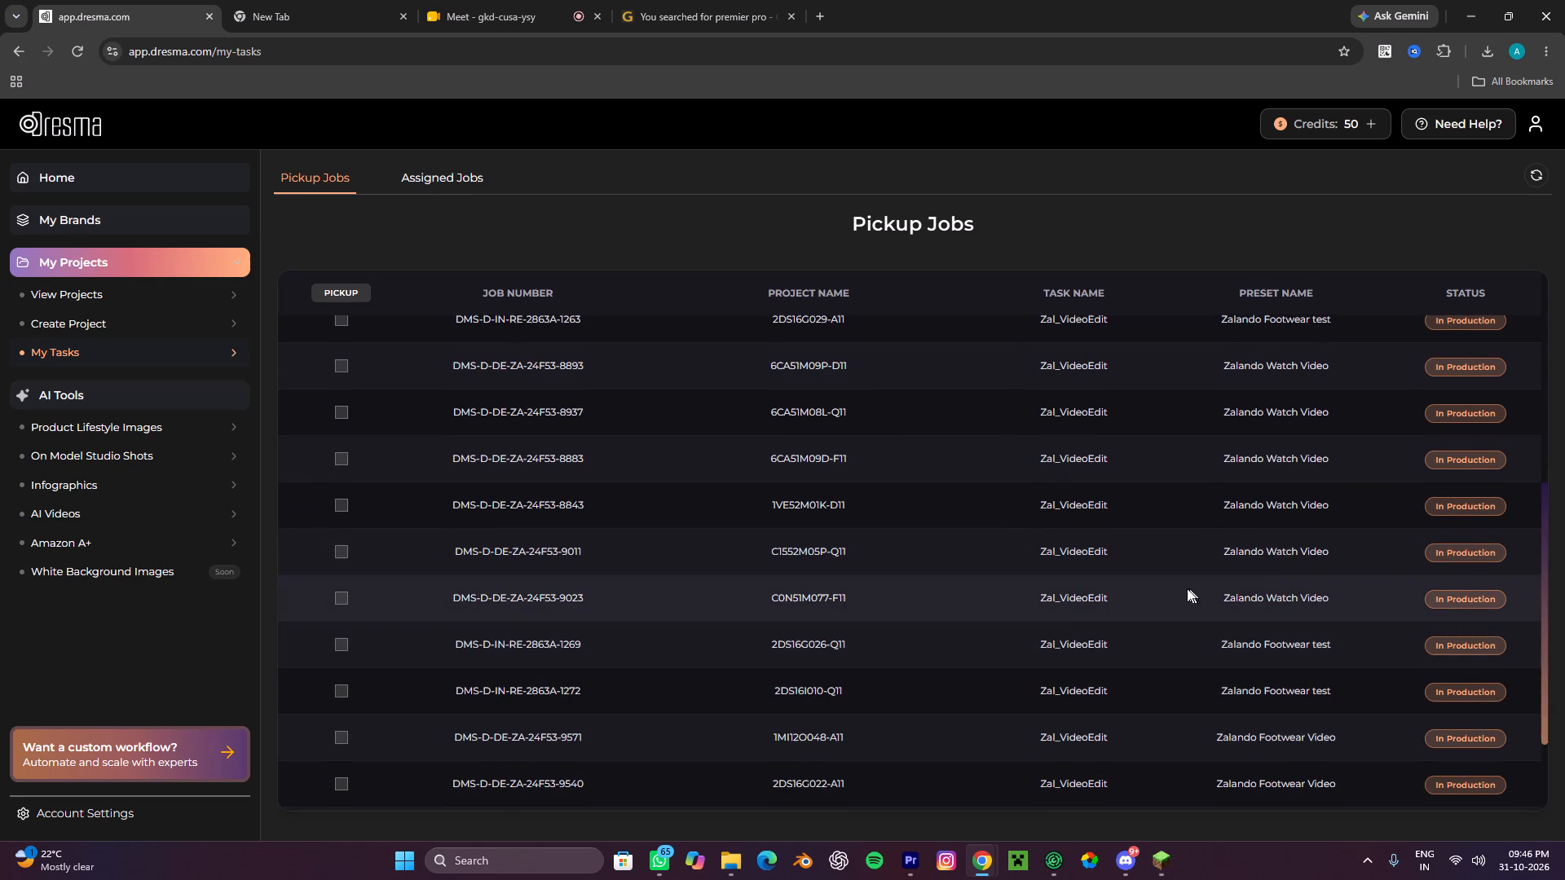
pyautogui.click(1075, 587)
pyautogui.click(334, 596)
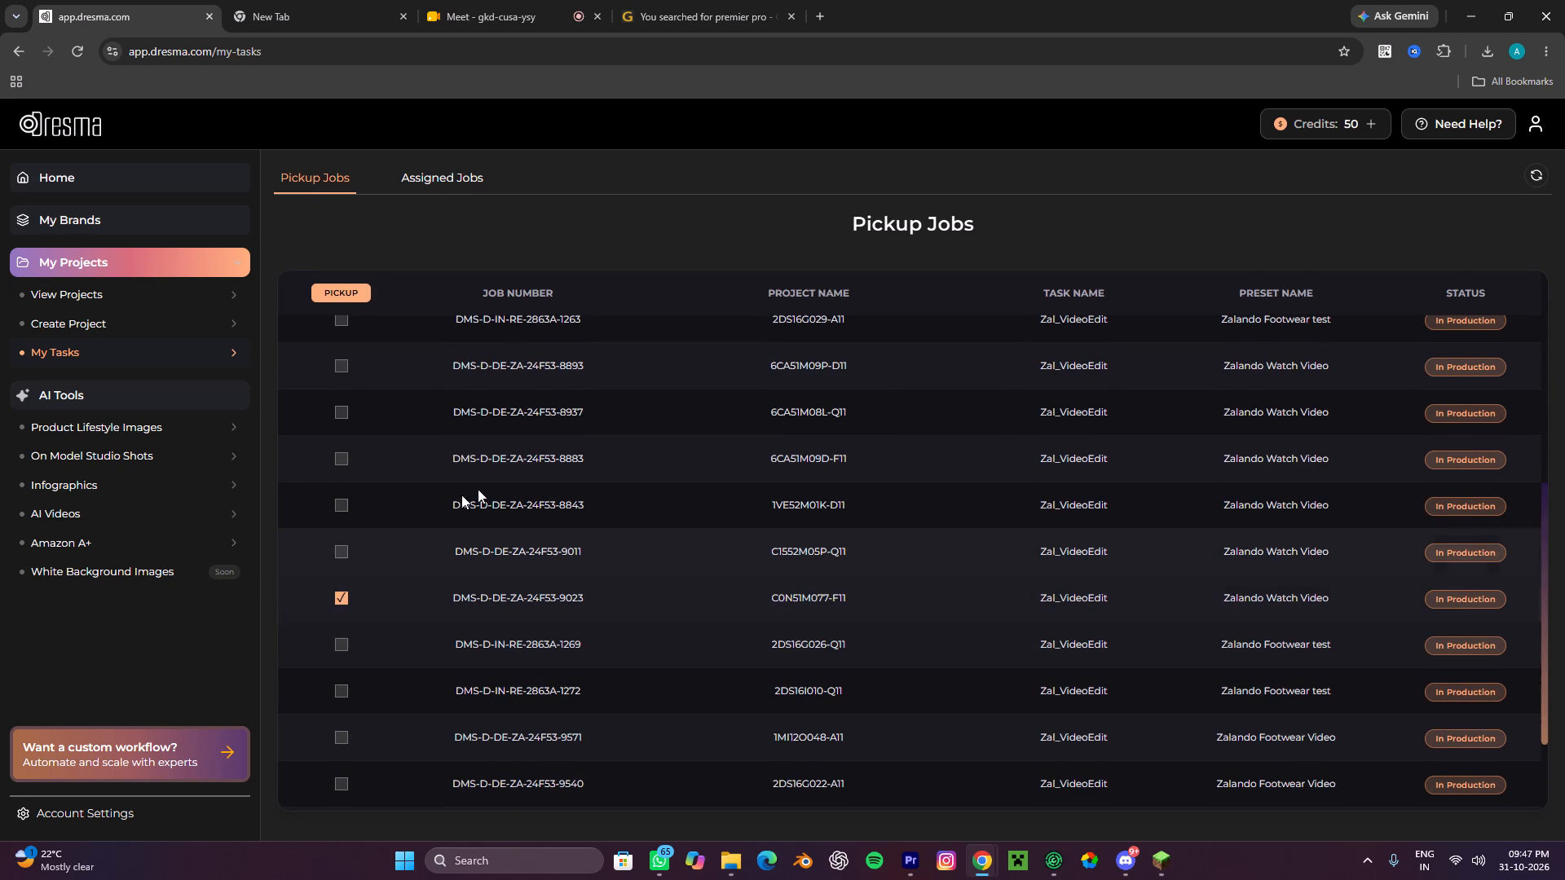
pyautogui.click(342, 290)
pyautogui.click(835, 545)
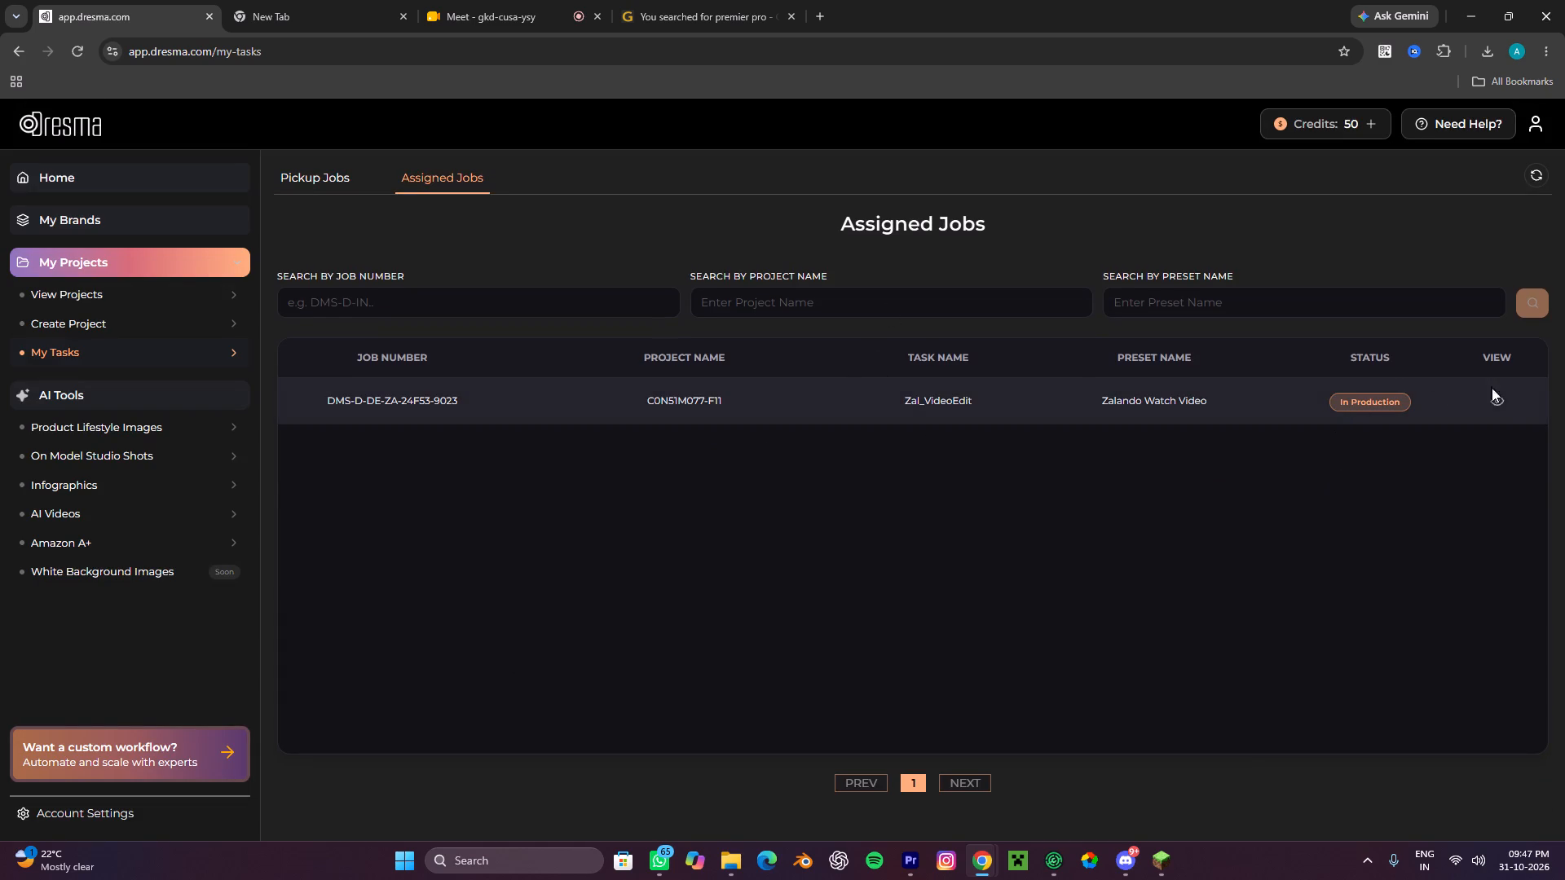
# Open the assigned job DMS-D-DE-ZA-24F53-9023 and download the generated watch video from its second scene.
pyautogui.click(1505, 403)
pyautogui.click(1495, 400)
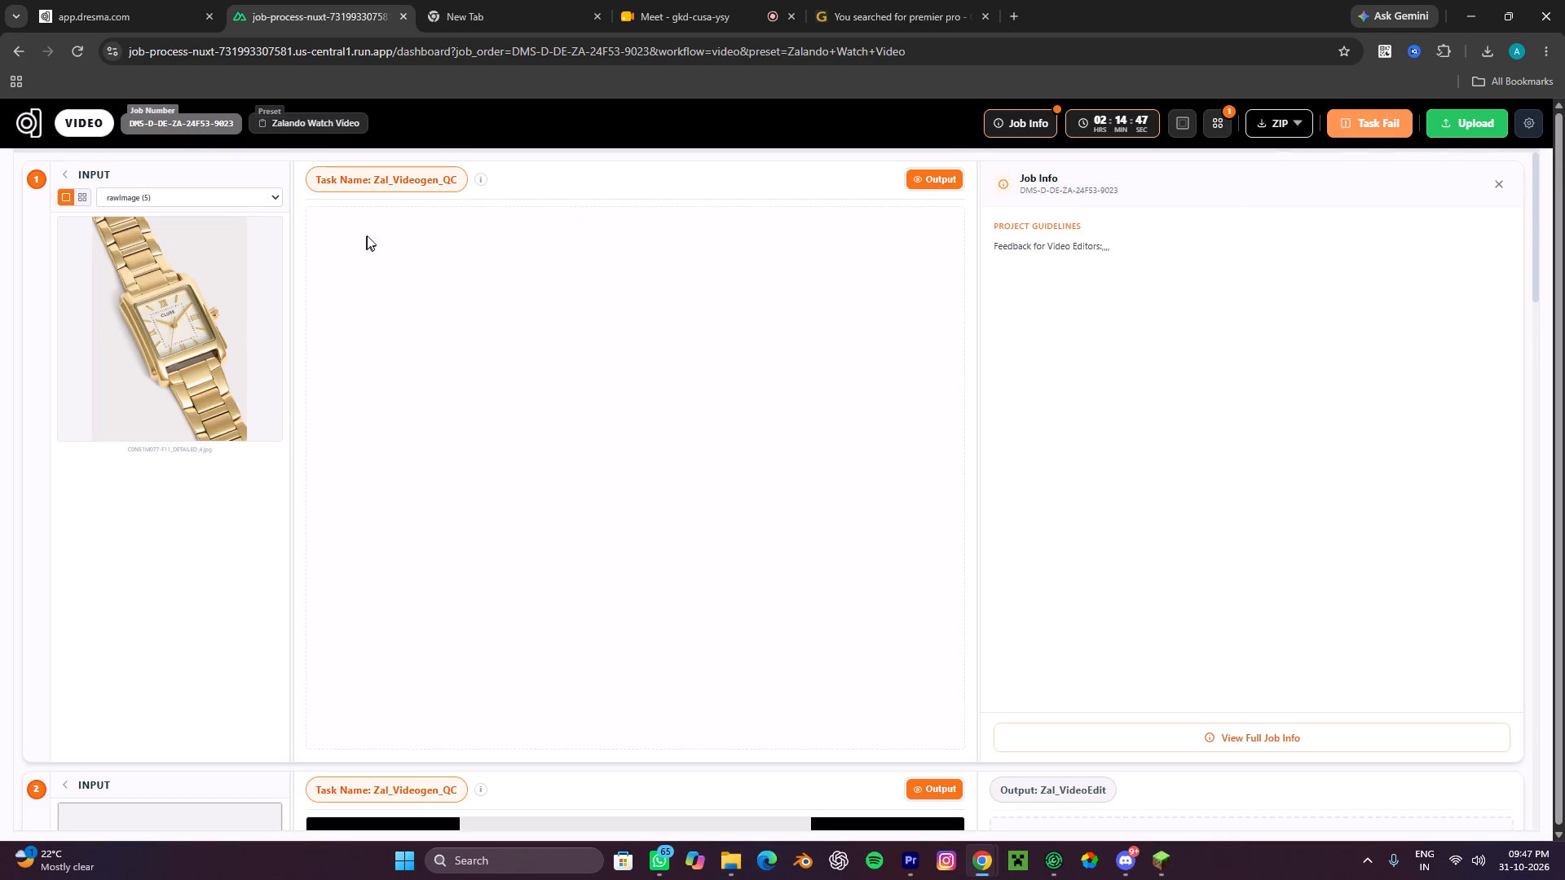
pyautogui.scroll(-8, 641, 515)
pyautogui.scroll(2, 624, 536)
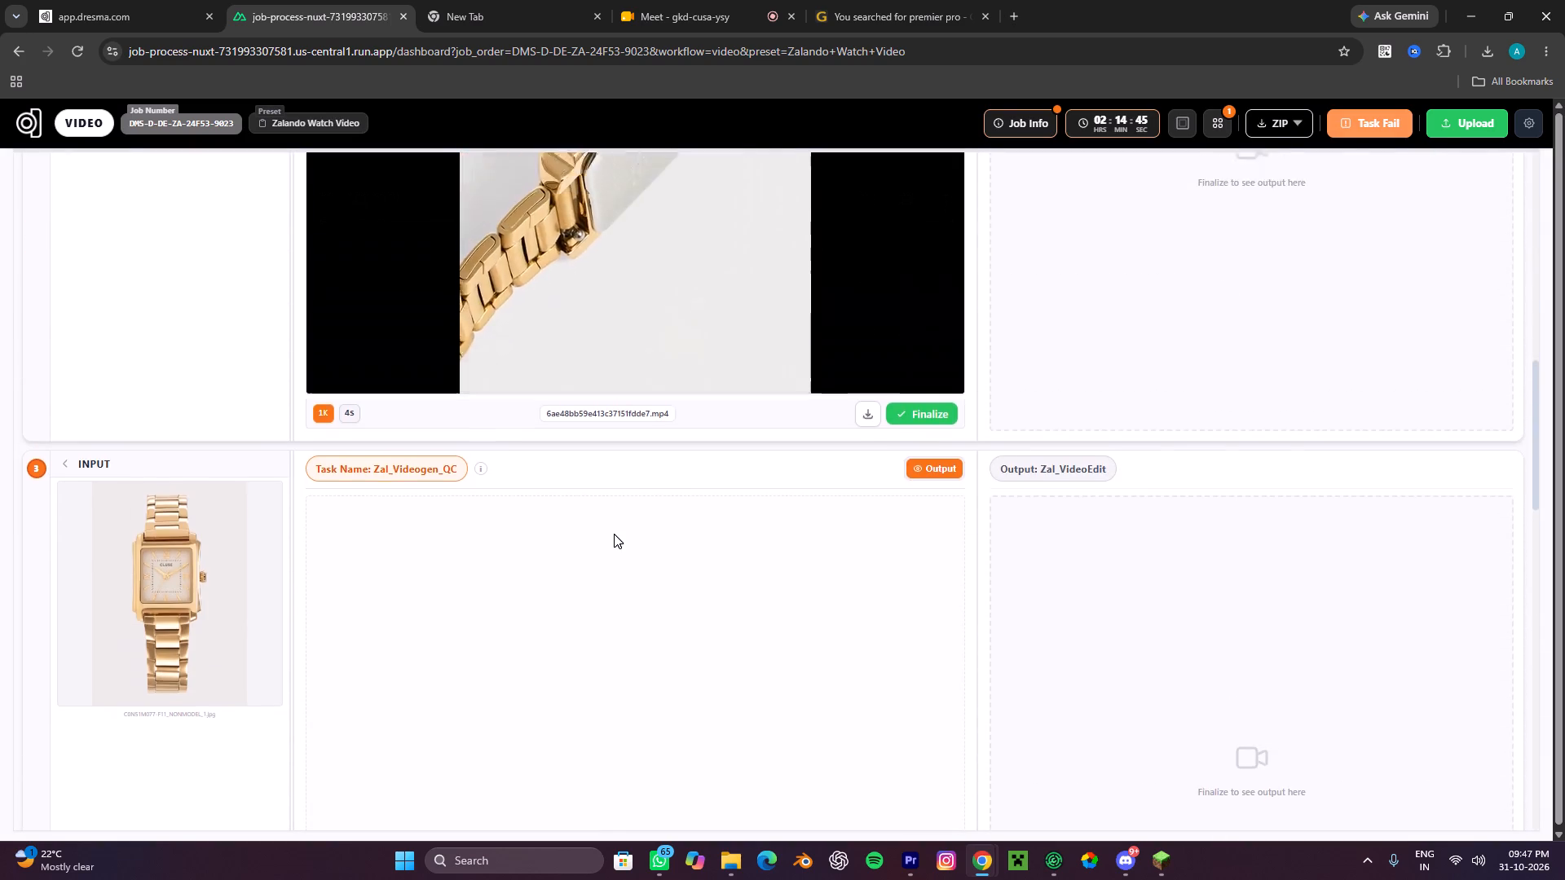
pyautogui.scroll(2, 614, 534)
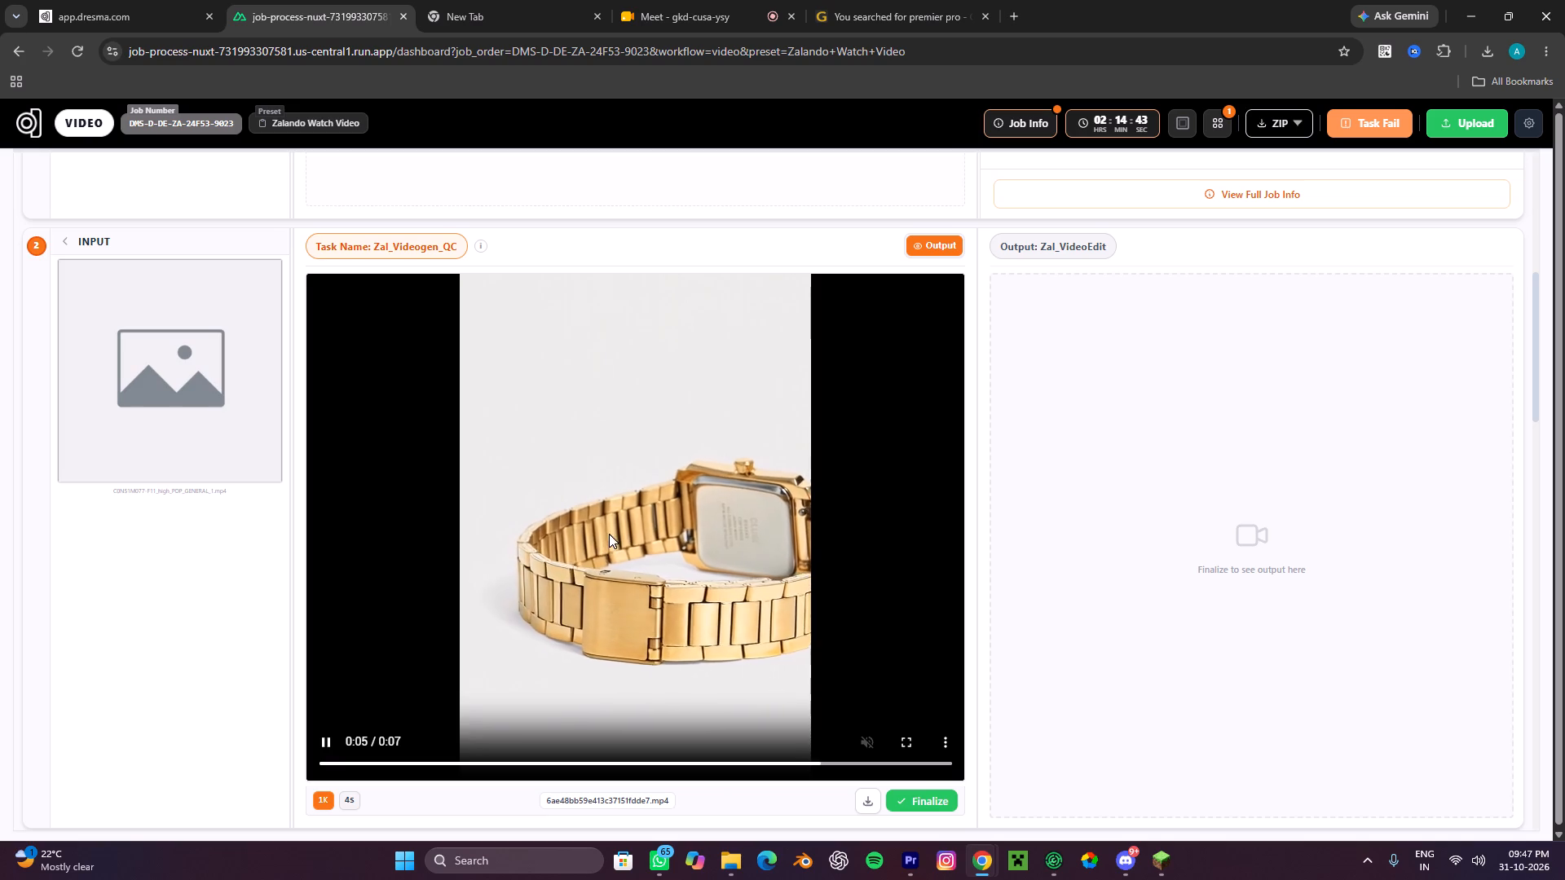
pyautogui.scroll(-1, 611, 525)
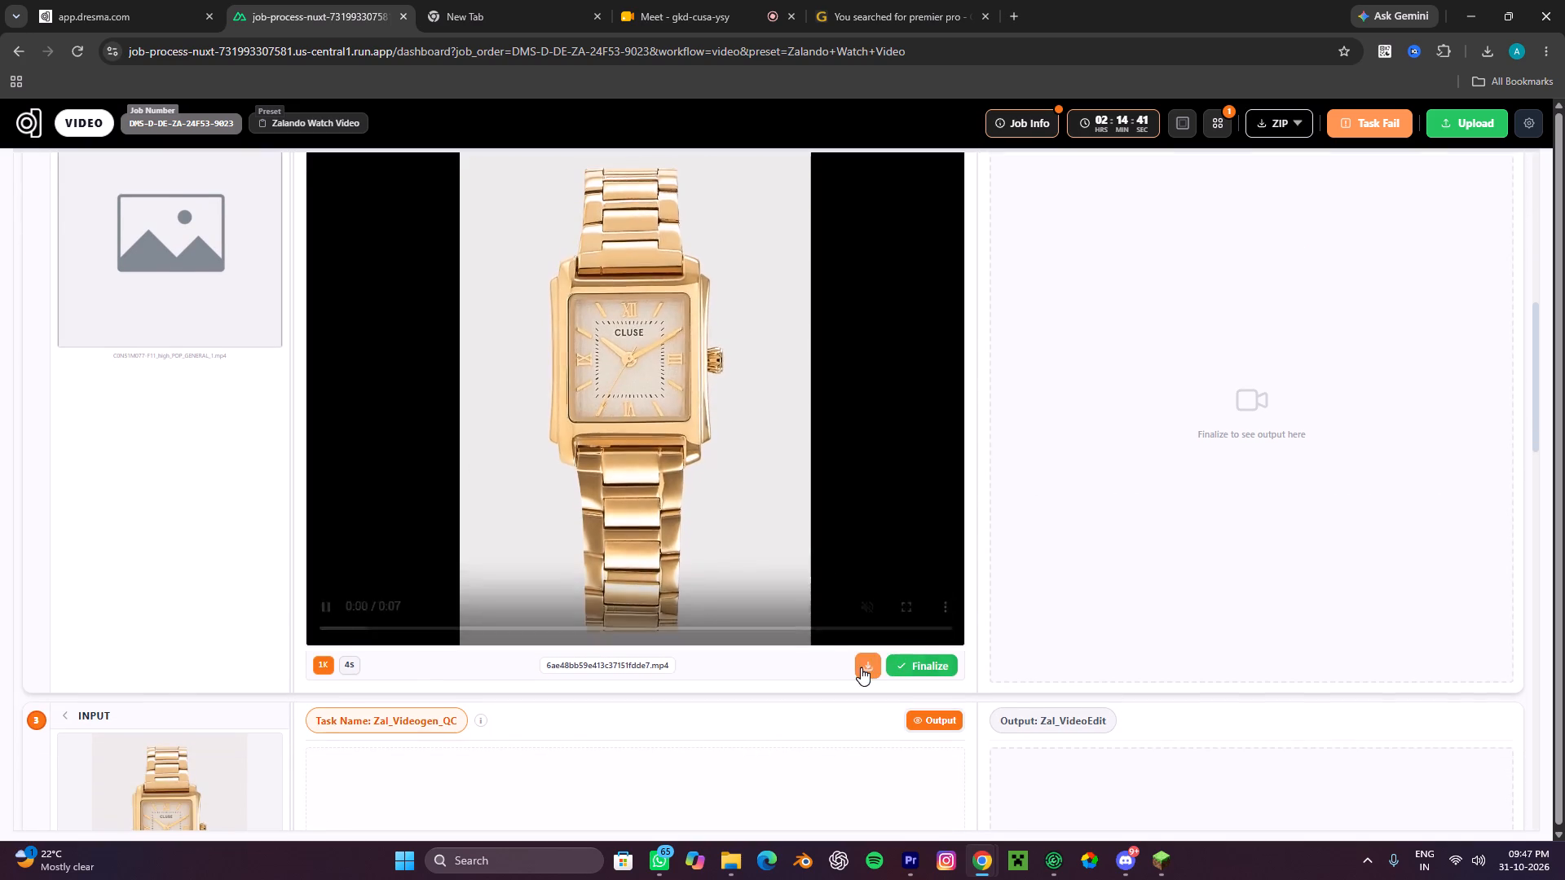
pyautogui.click(861, 667)
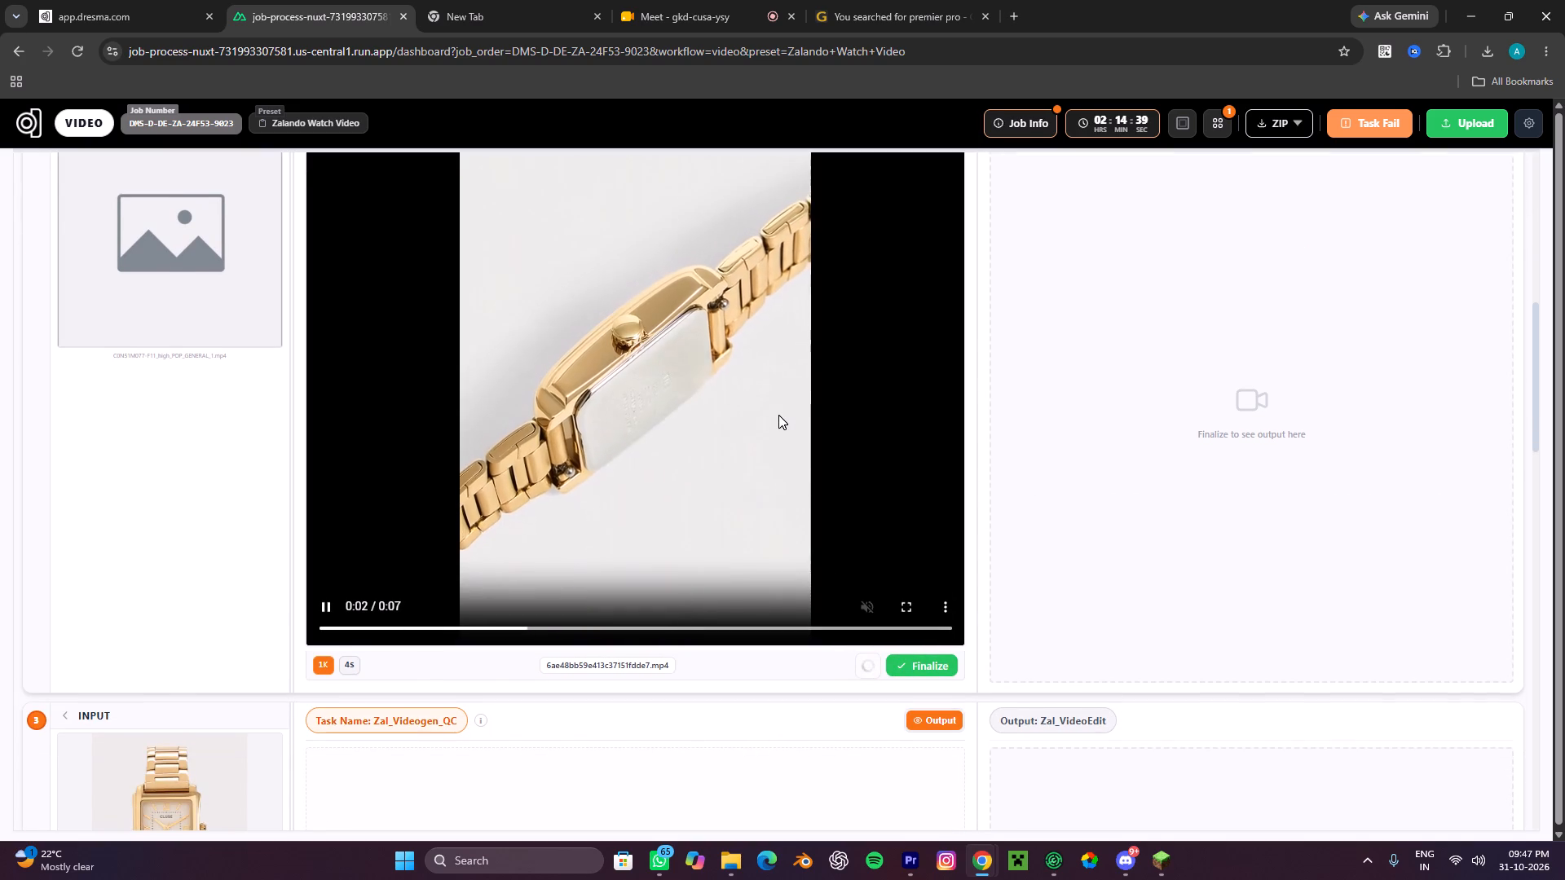
# Open the new job's upload window and examine the two file names shown under Scene 2.
pyautogui.scroll(3, 663, 482)
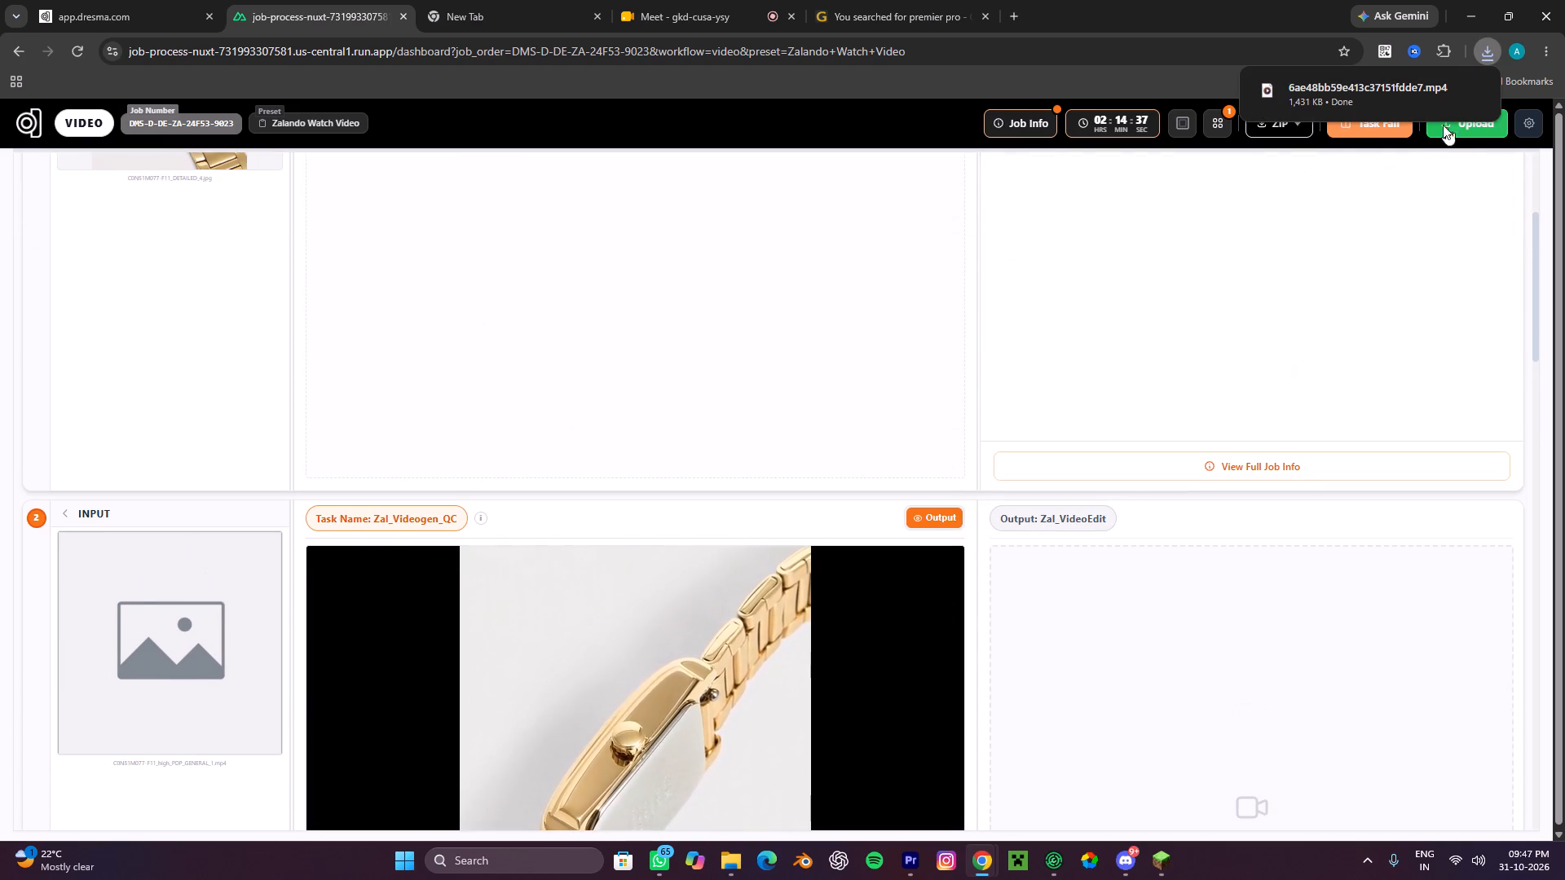
pyautogui.click(1449, 132)
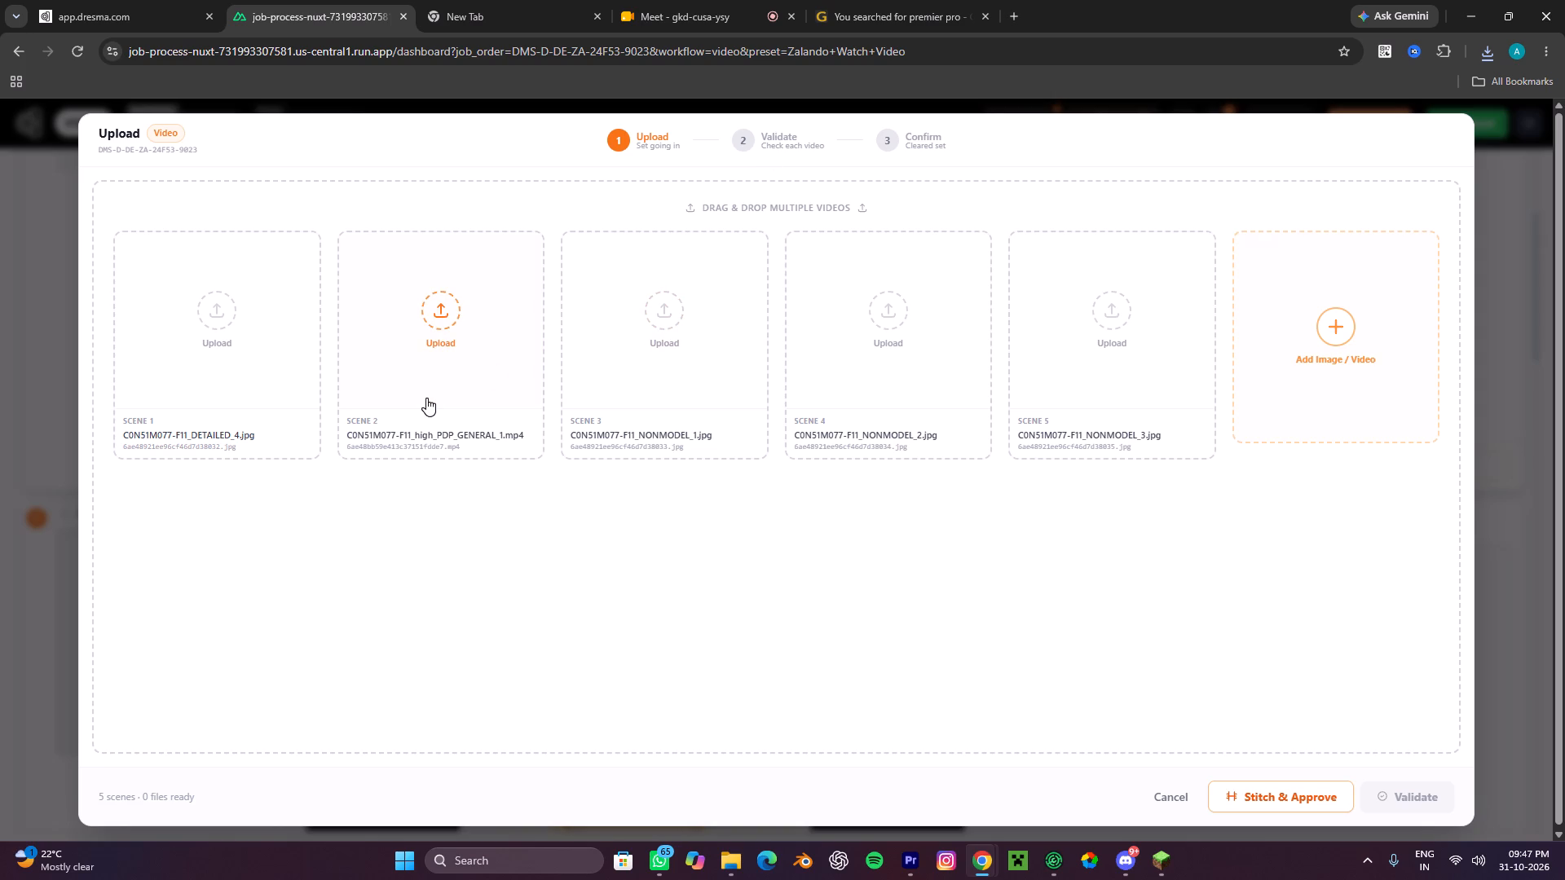
pyautogui.moveTo(346, 436); pyautogui.dragTo(492, 427)
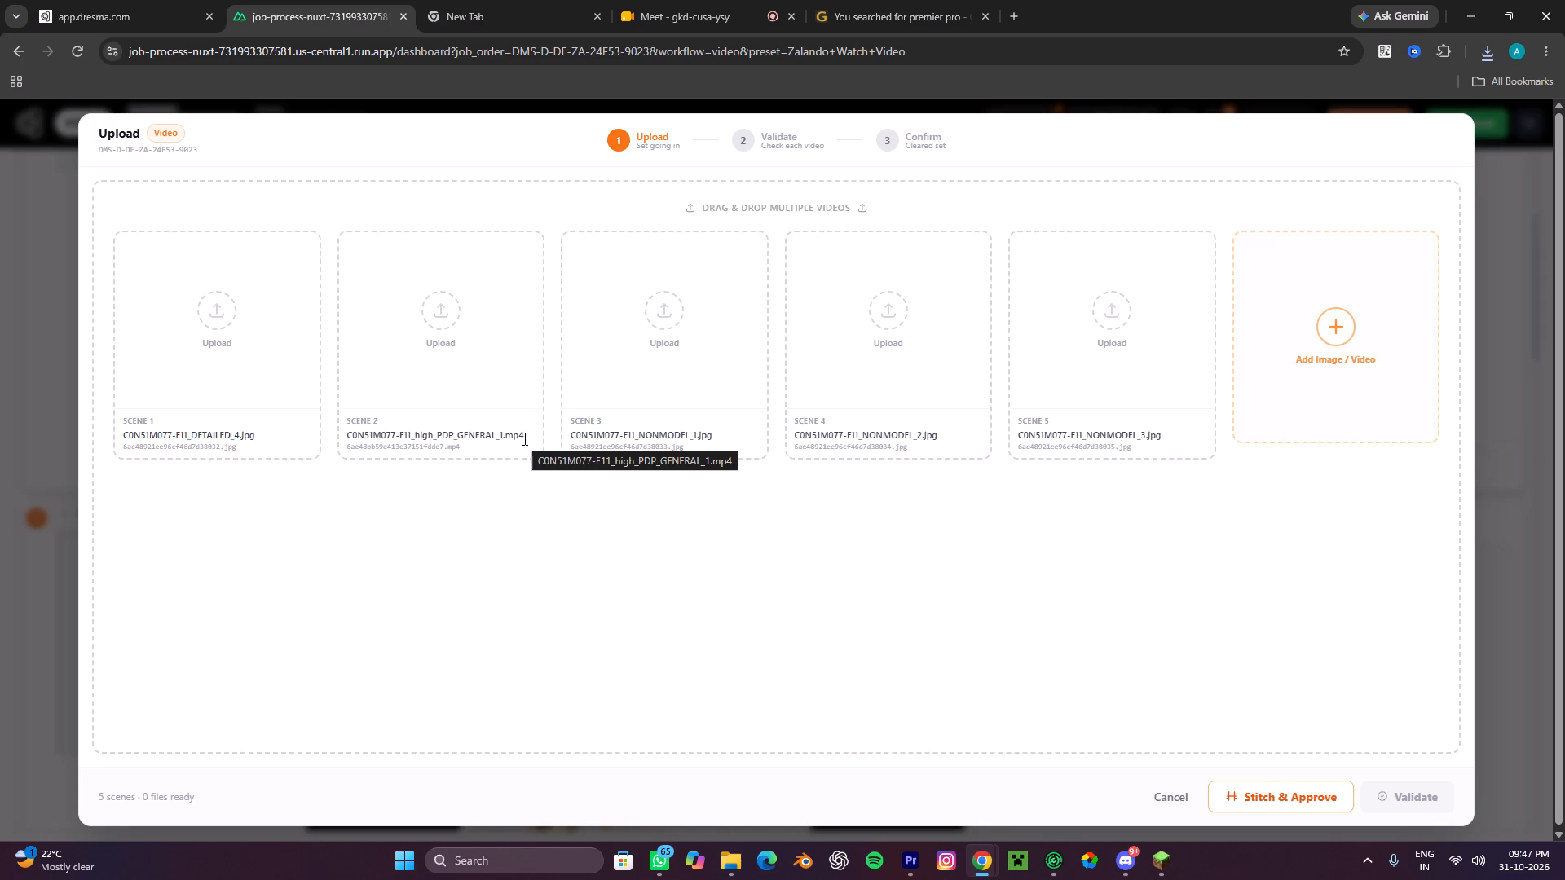
pyautogui.moveTo(439, 445); pyautogui.dragTo(422, 448)
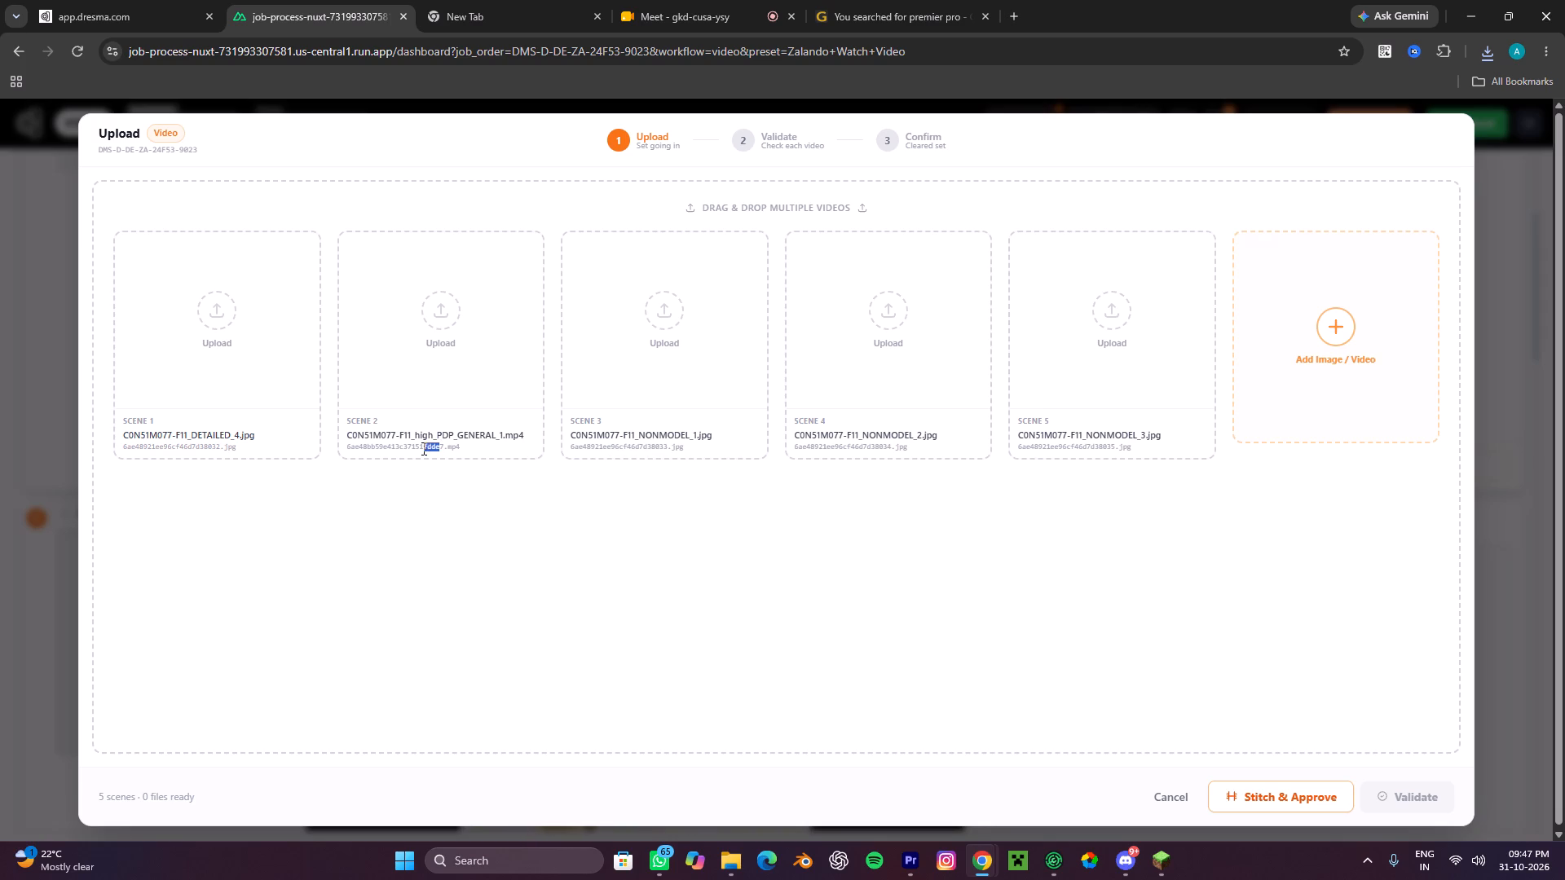
pyautogui.moveTo(422, 448); pyautogui.dragTo(346, 450)
pyautogui.click(428, 442)
pyautogui.moveTo(442, 442); pyautogui.dragTo(399, 447)
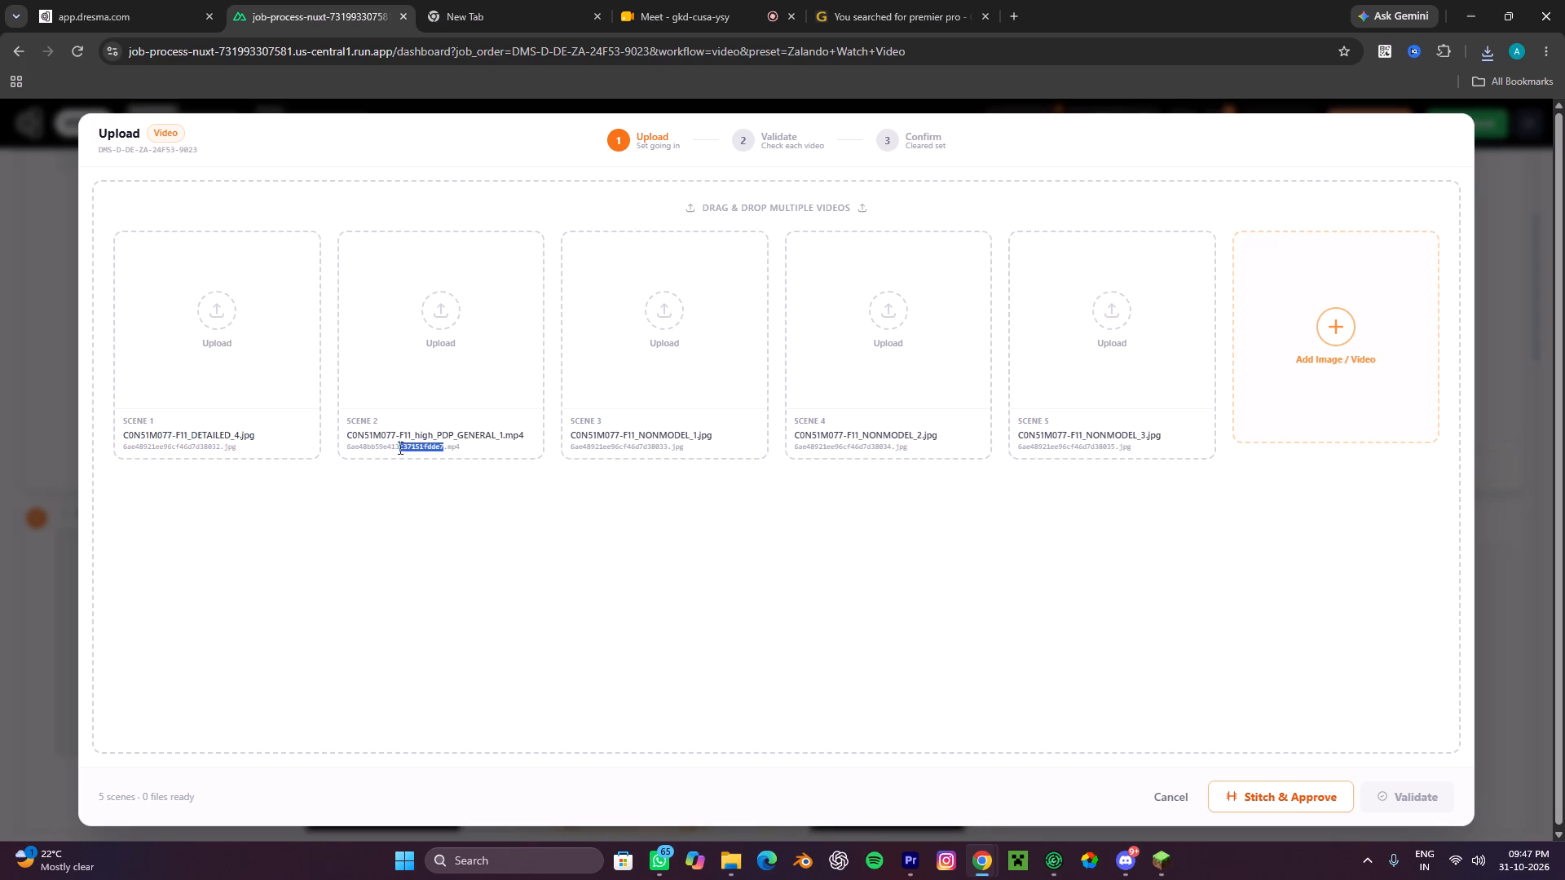
pyautogui.moveTo(399, 447); pyautogui.dragTo(325, 447)
pyautogui.click(479, 521)
pyautogui.moveTo(348, 451); pyautogui.dragTo(435, 455)
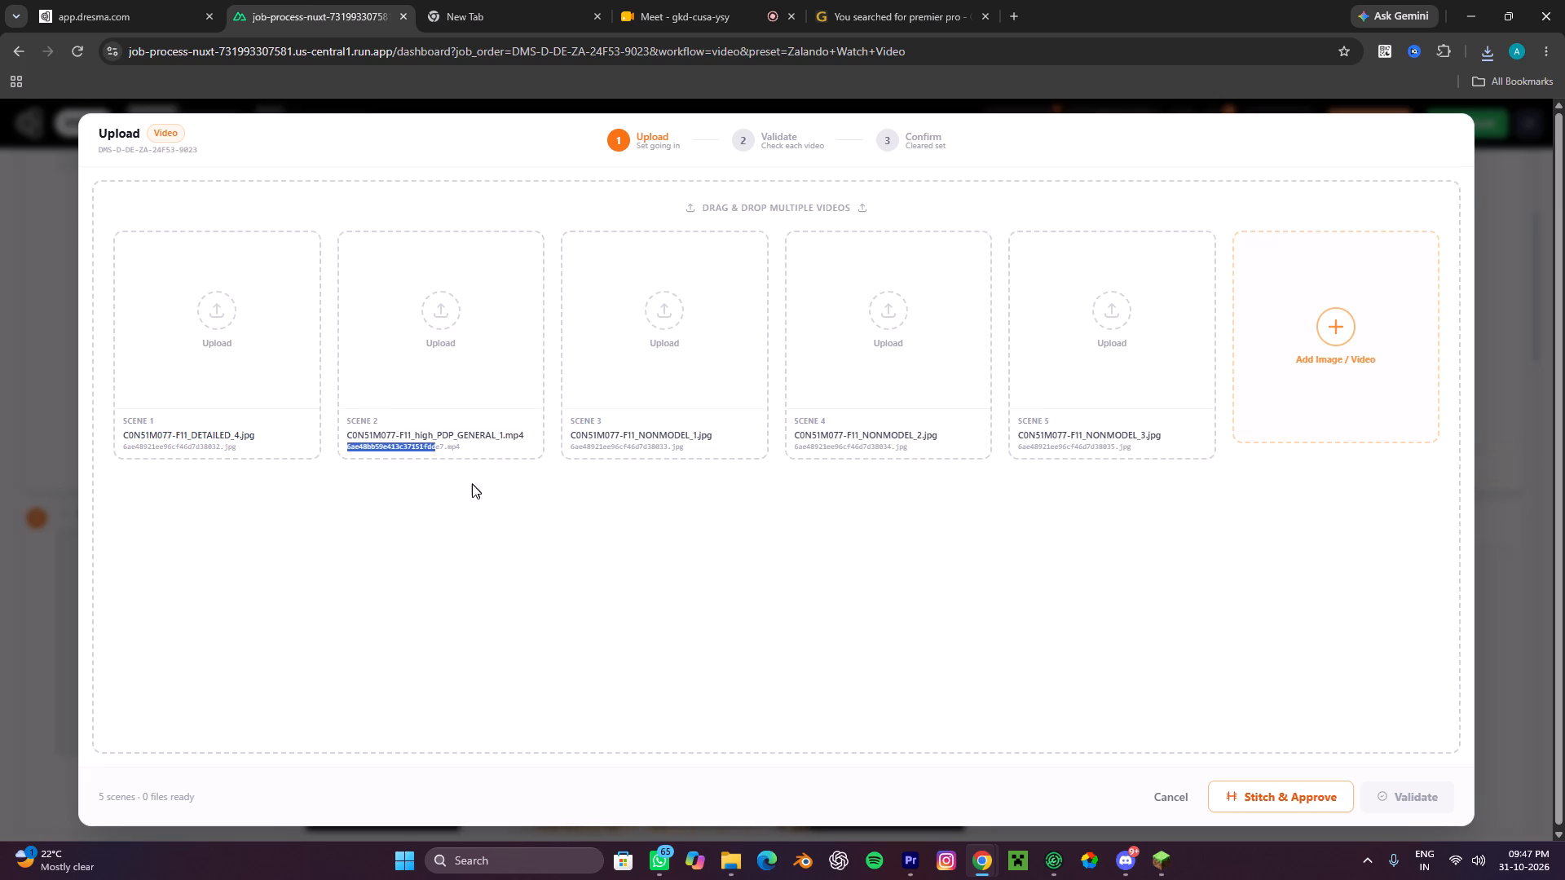
pyautogui.click(474, 486)
# Compare Scene 2's file name C0N51M077-F11_high_PDP_GENERAL_1.mp4 and the ID below it with the recent download history.
pyautogui.click(1488, 51)
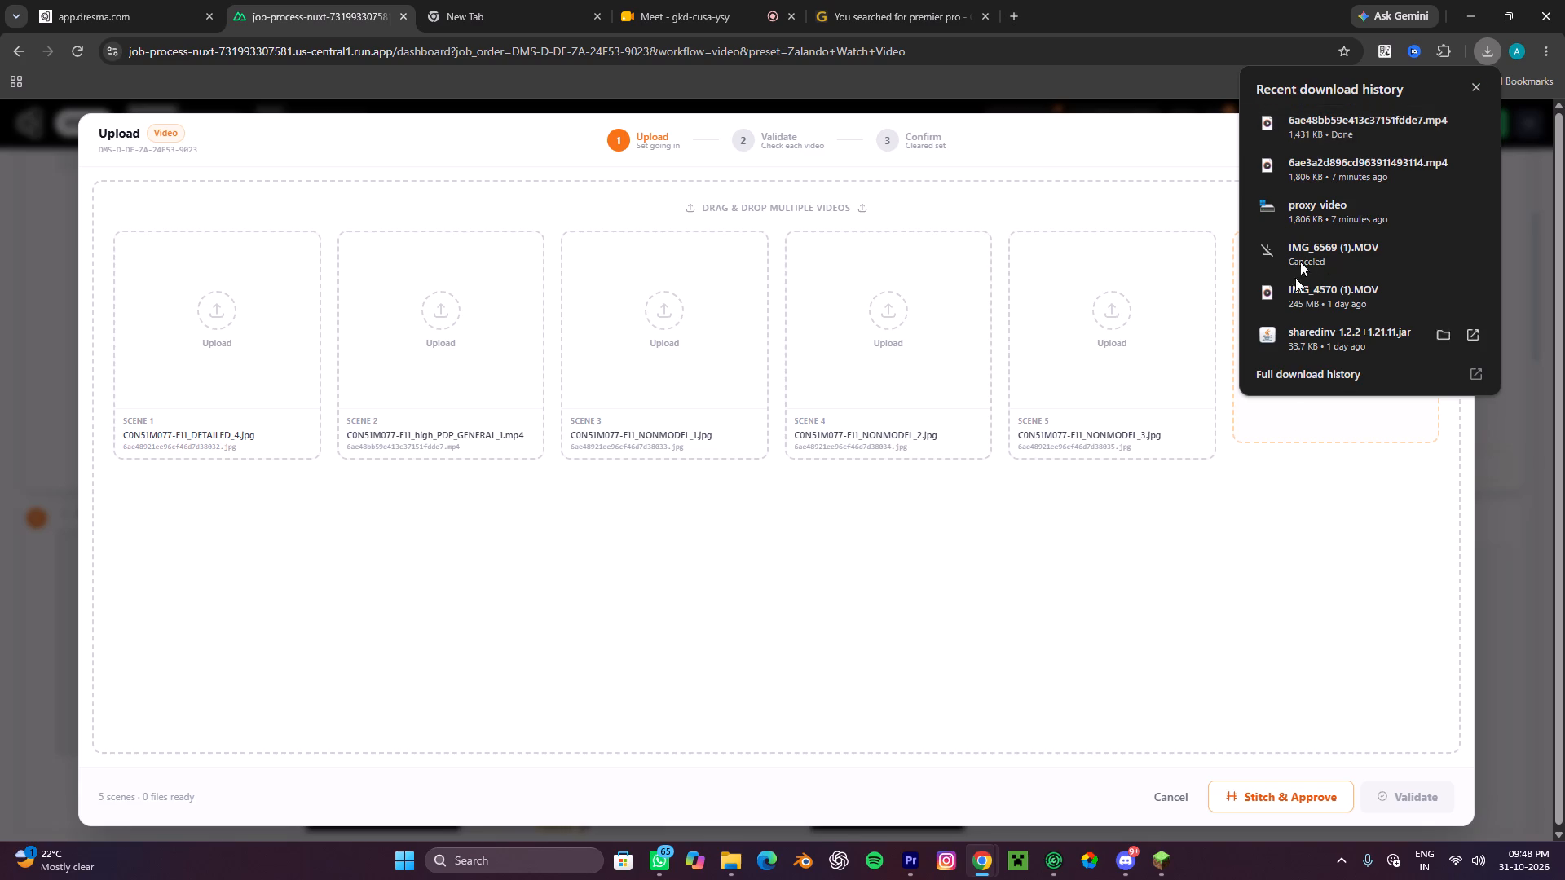
pyautogui.click(436, 469)
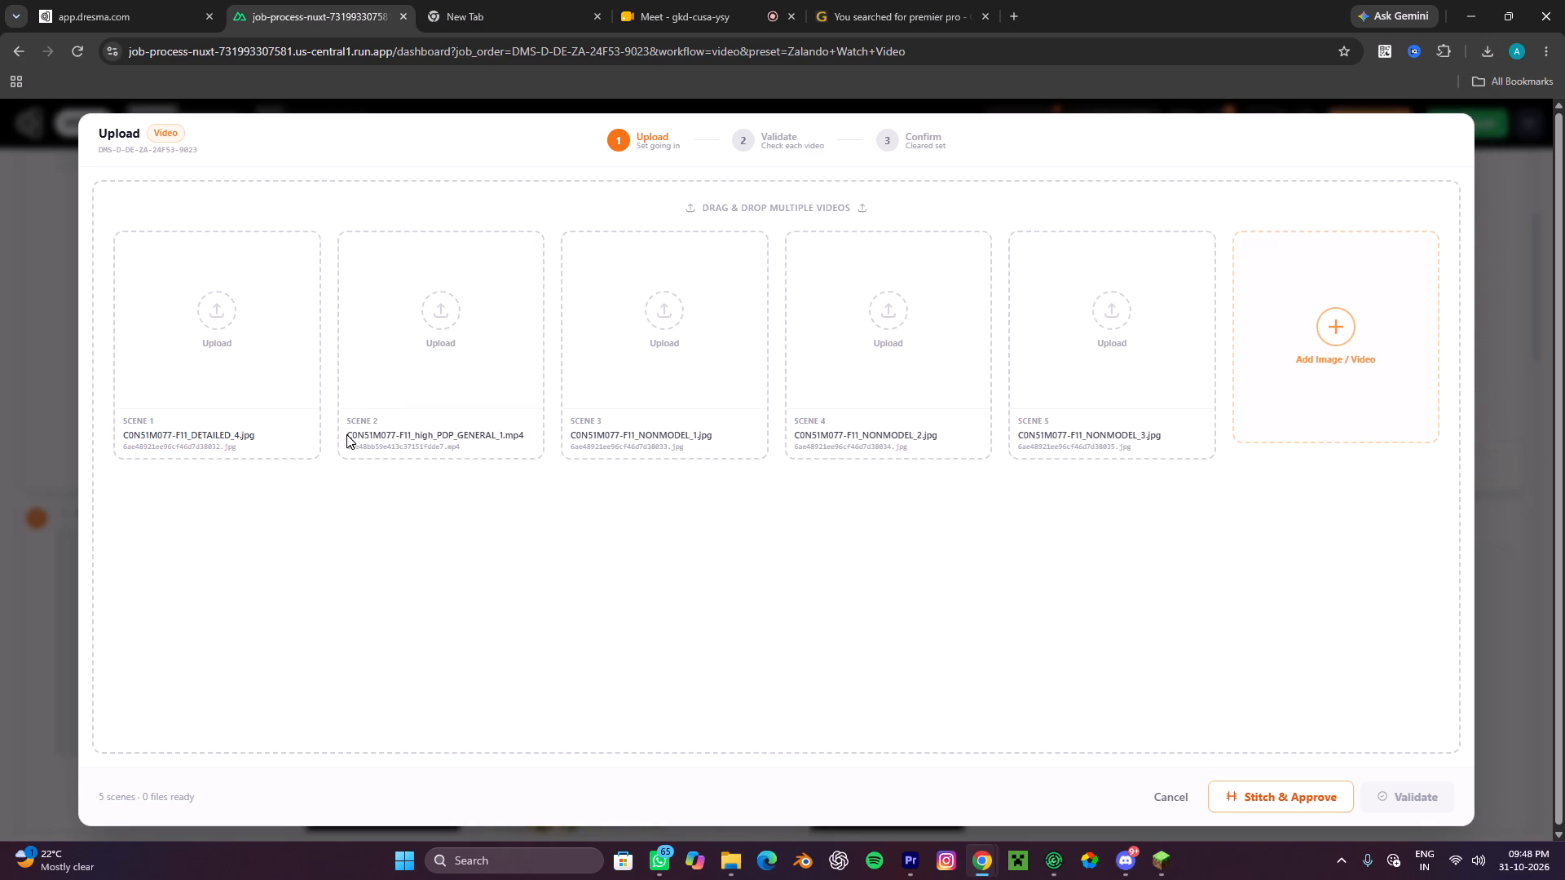
pyautogui.moveTo(347, 434); pyautogui.dragTo(501, 438)
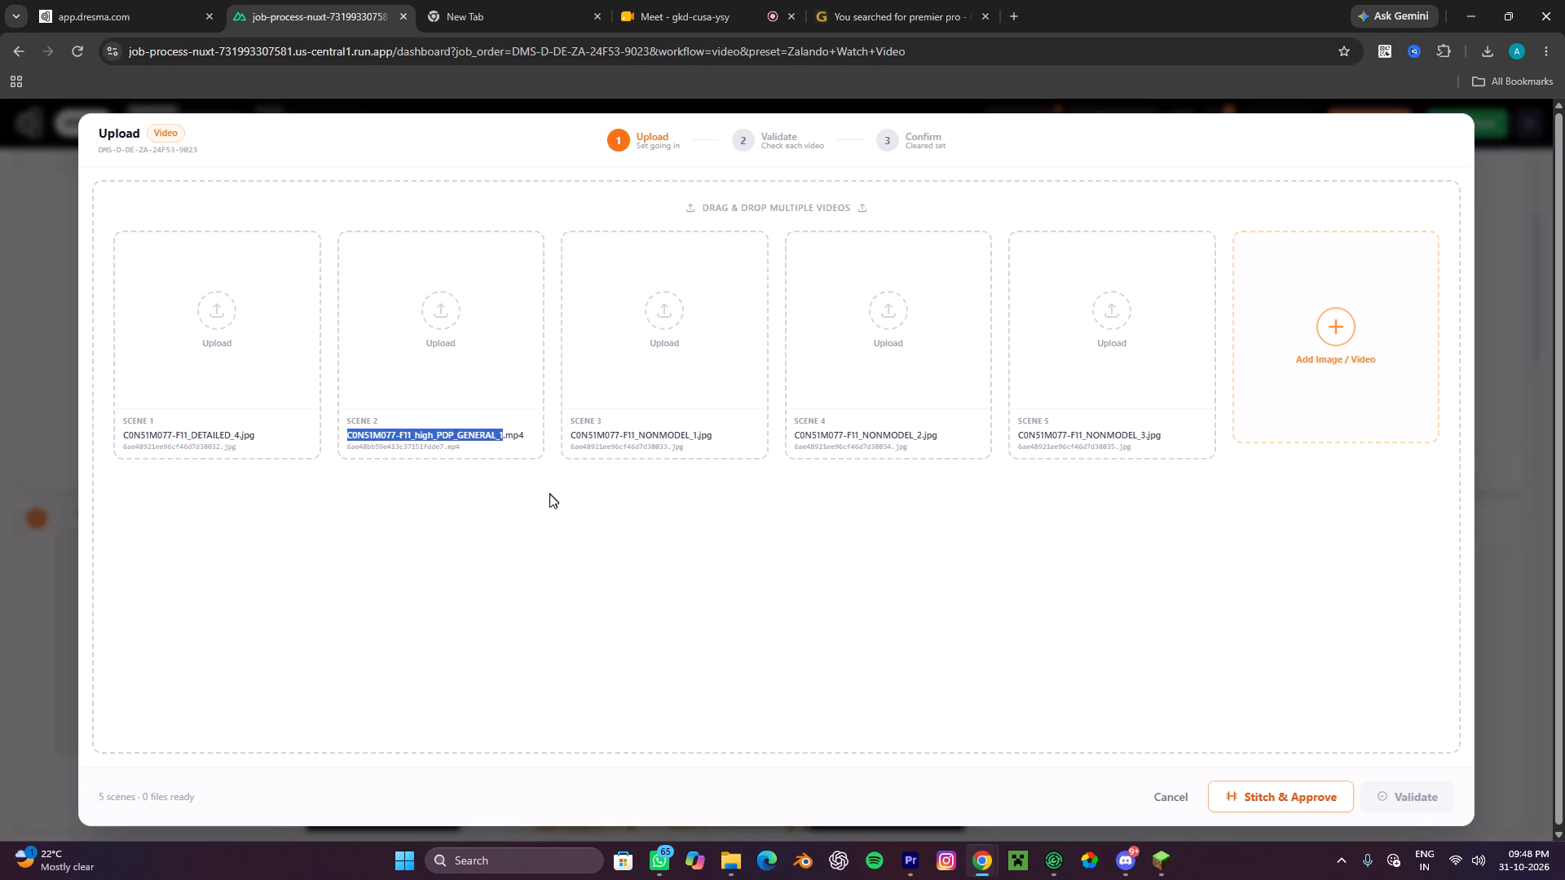
pyautogui.click(538, 506)
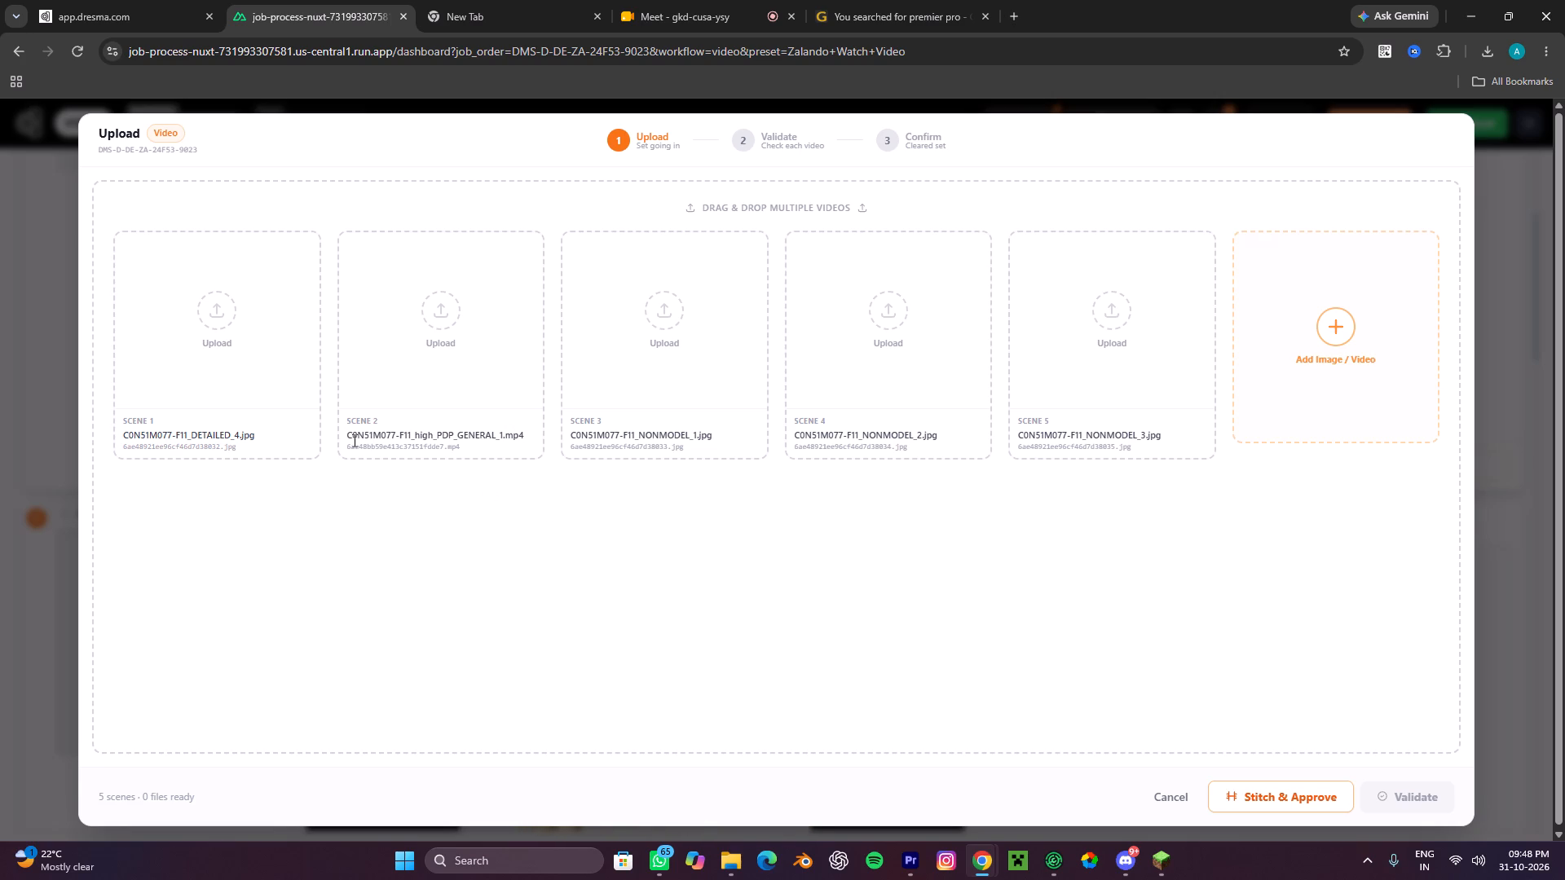
pyautogui.click(361, 484)
pyautogui.click(1497, 46)
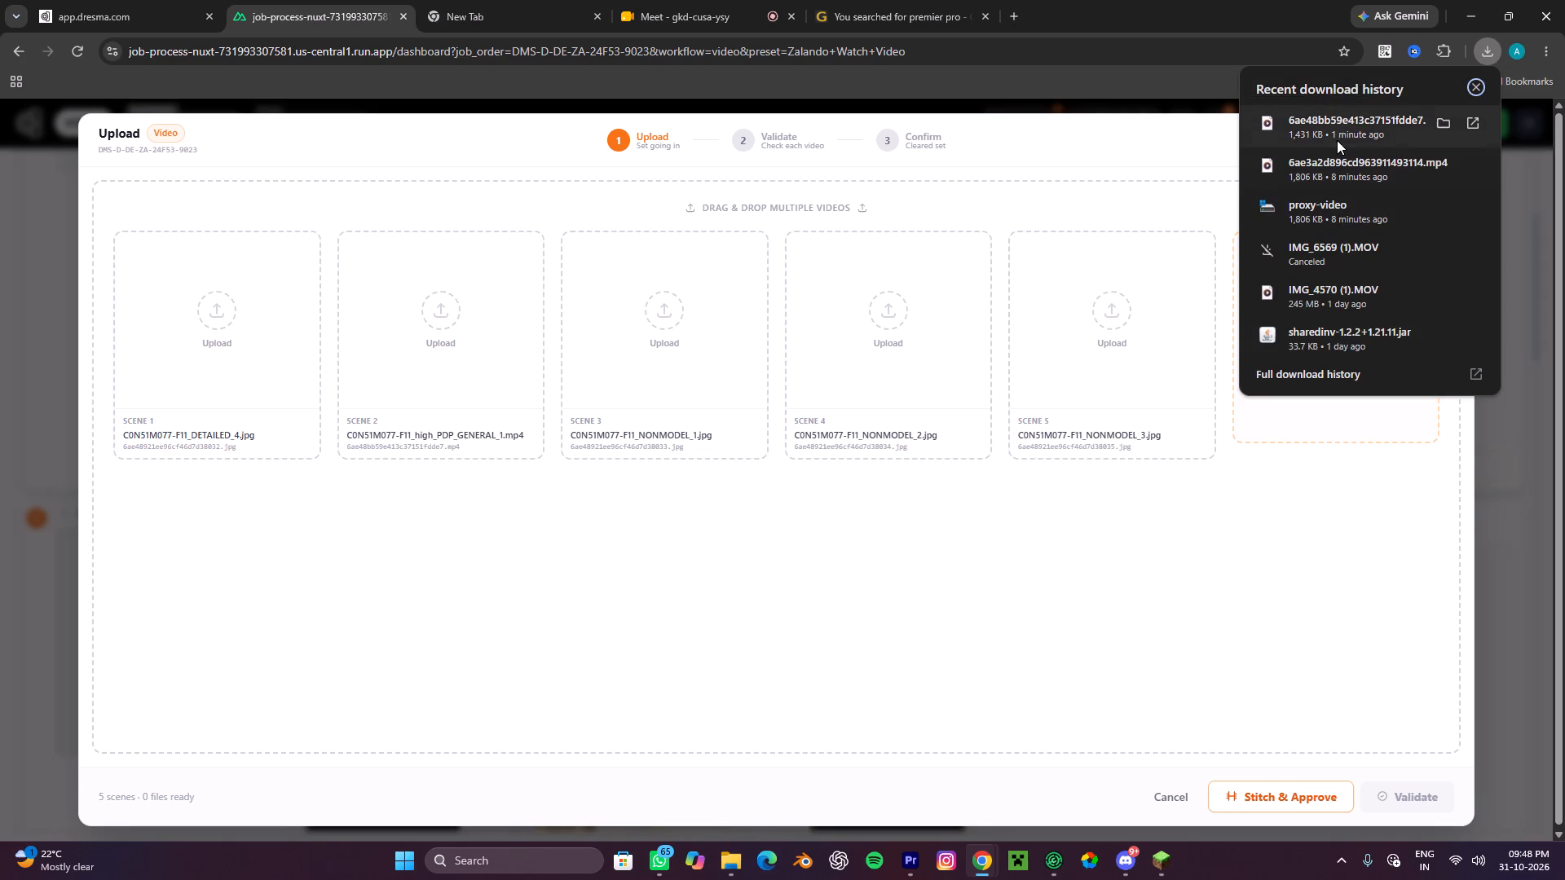
pyautogui.click(1149, 649)
pyautogui.click(351, 438)
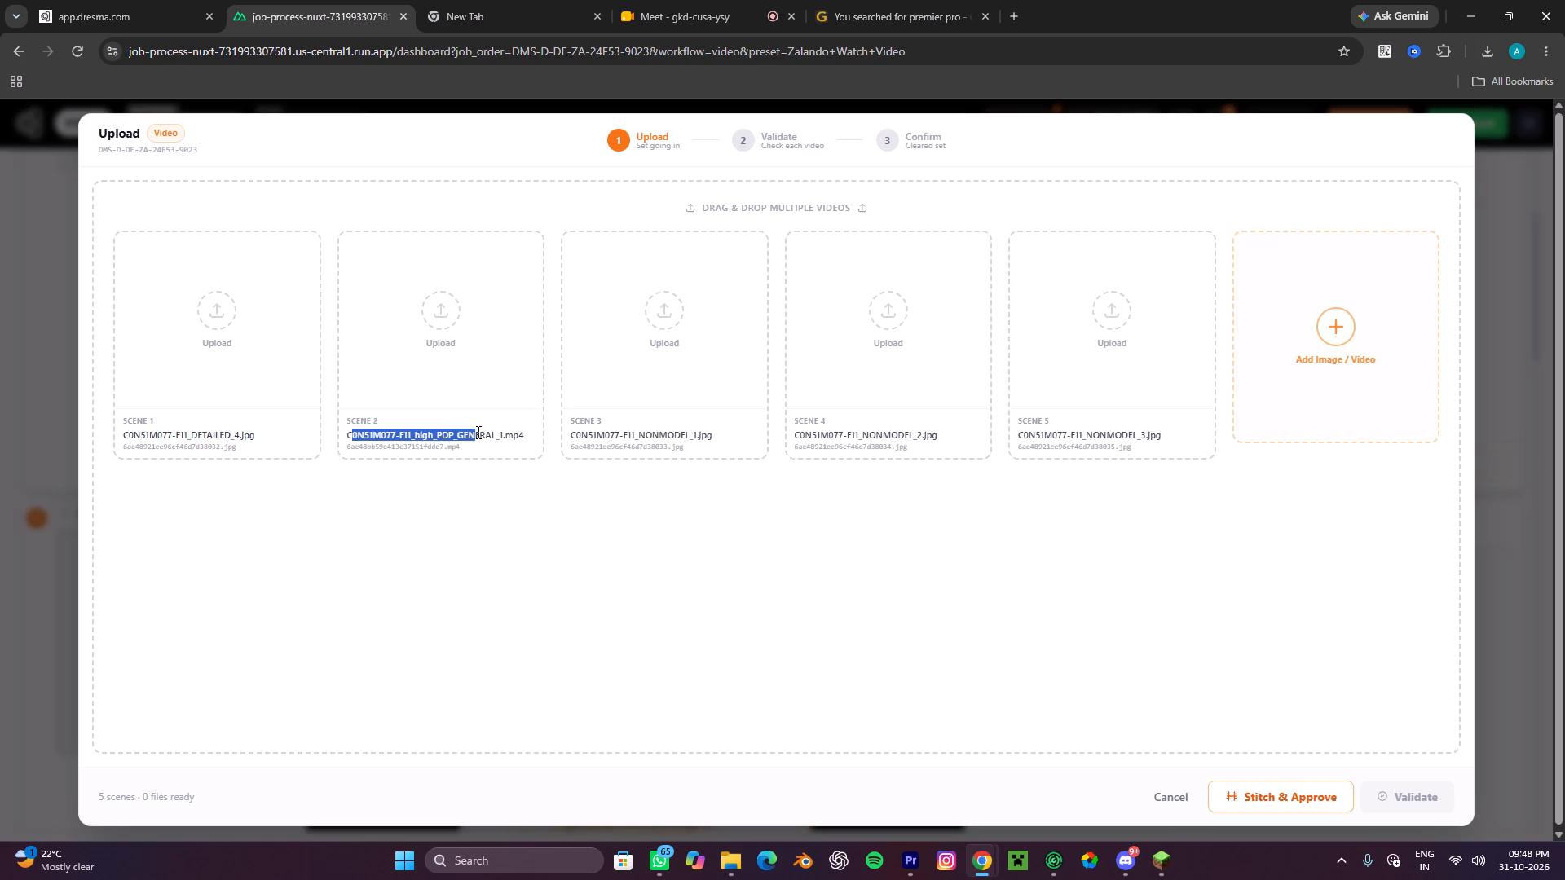
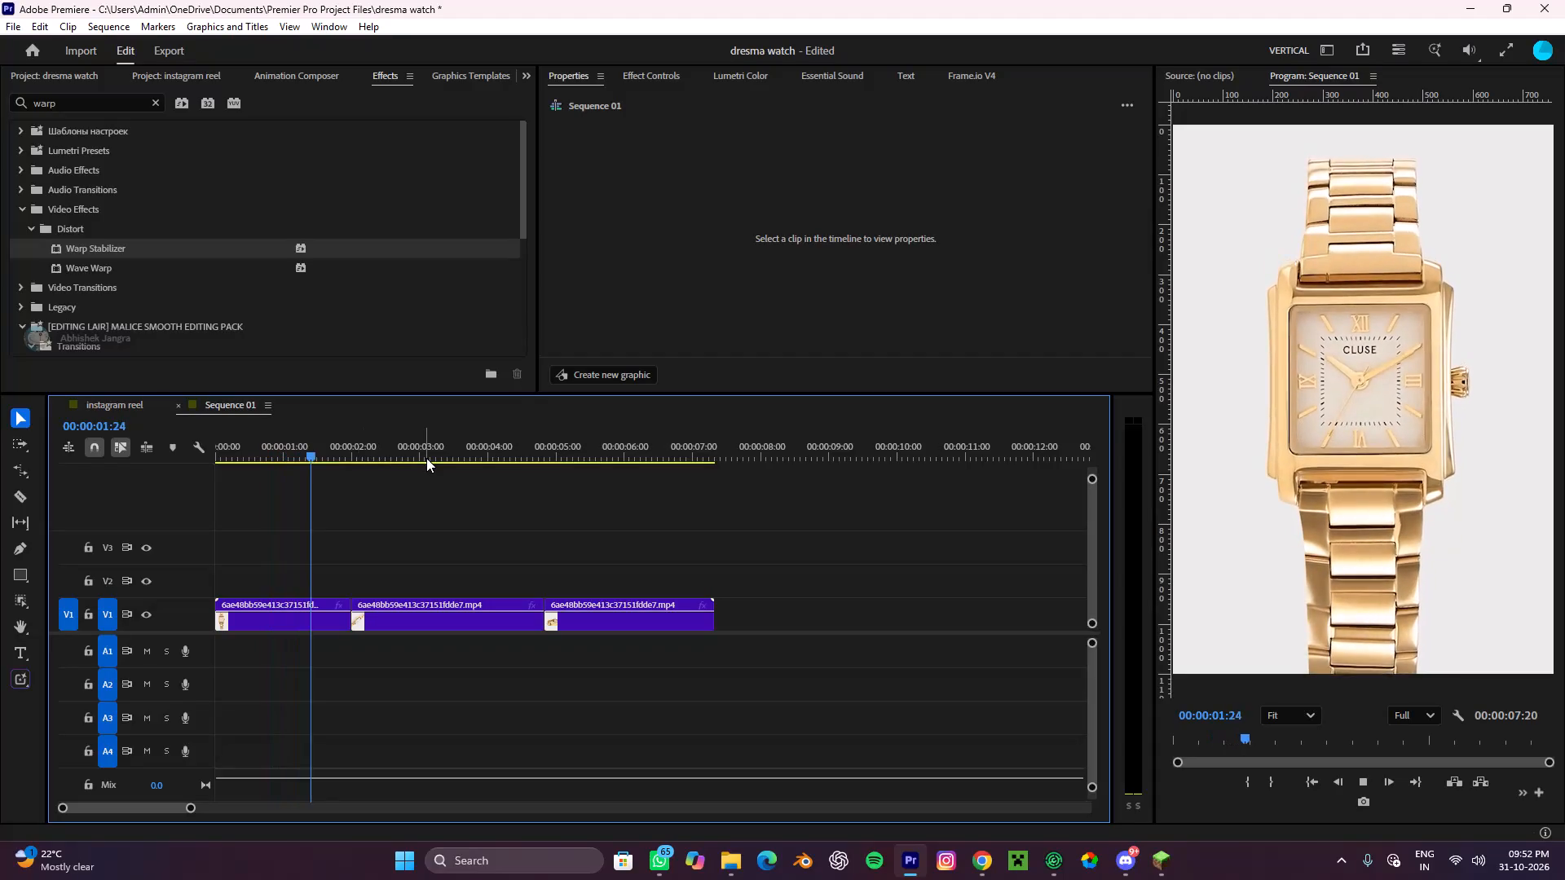
# Apply Warp Stabilizer to all three watch clips on V1 and play back the stabilized sequence.
pyautogui.press('space')
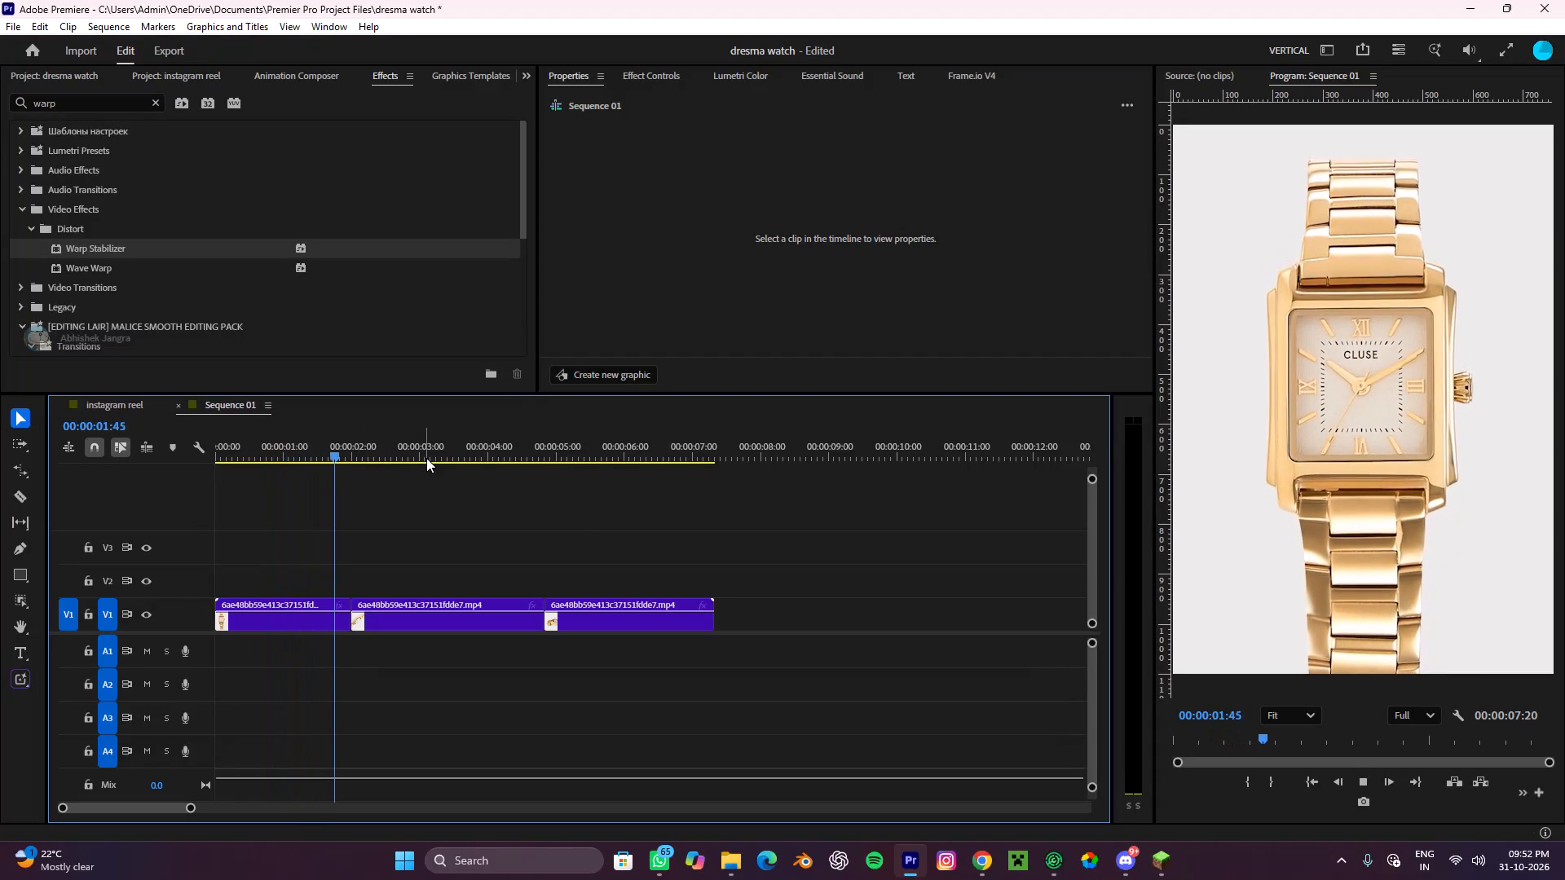
pyautogui.press('space')
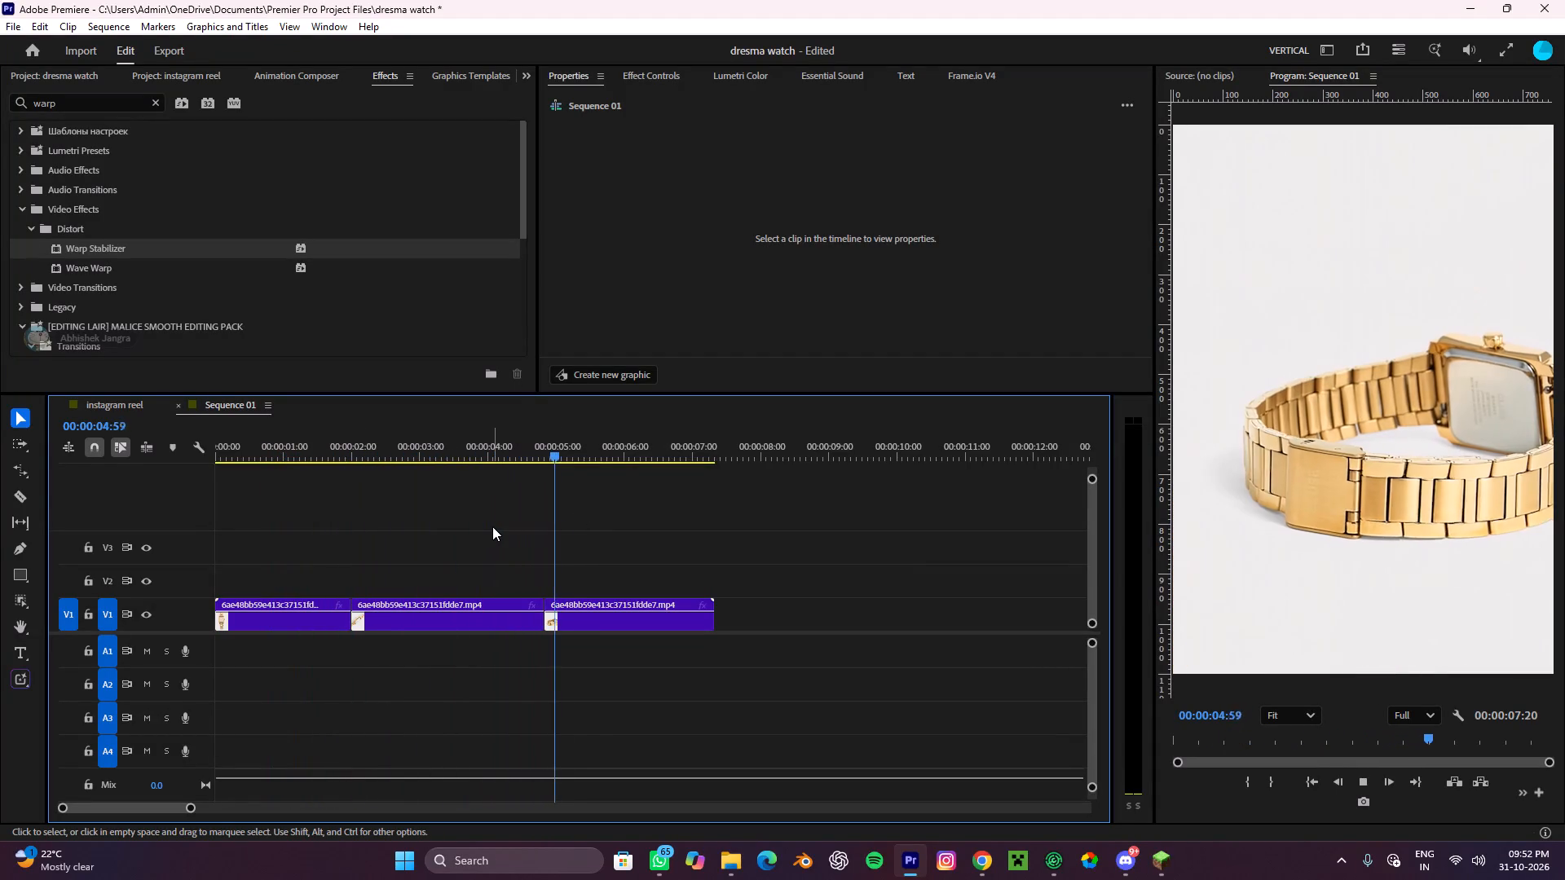
pyautogui.press('space')
pyautogui.moveTo(707, 535); pyautogui.dragTo(192, 635)
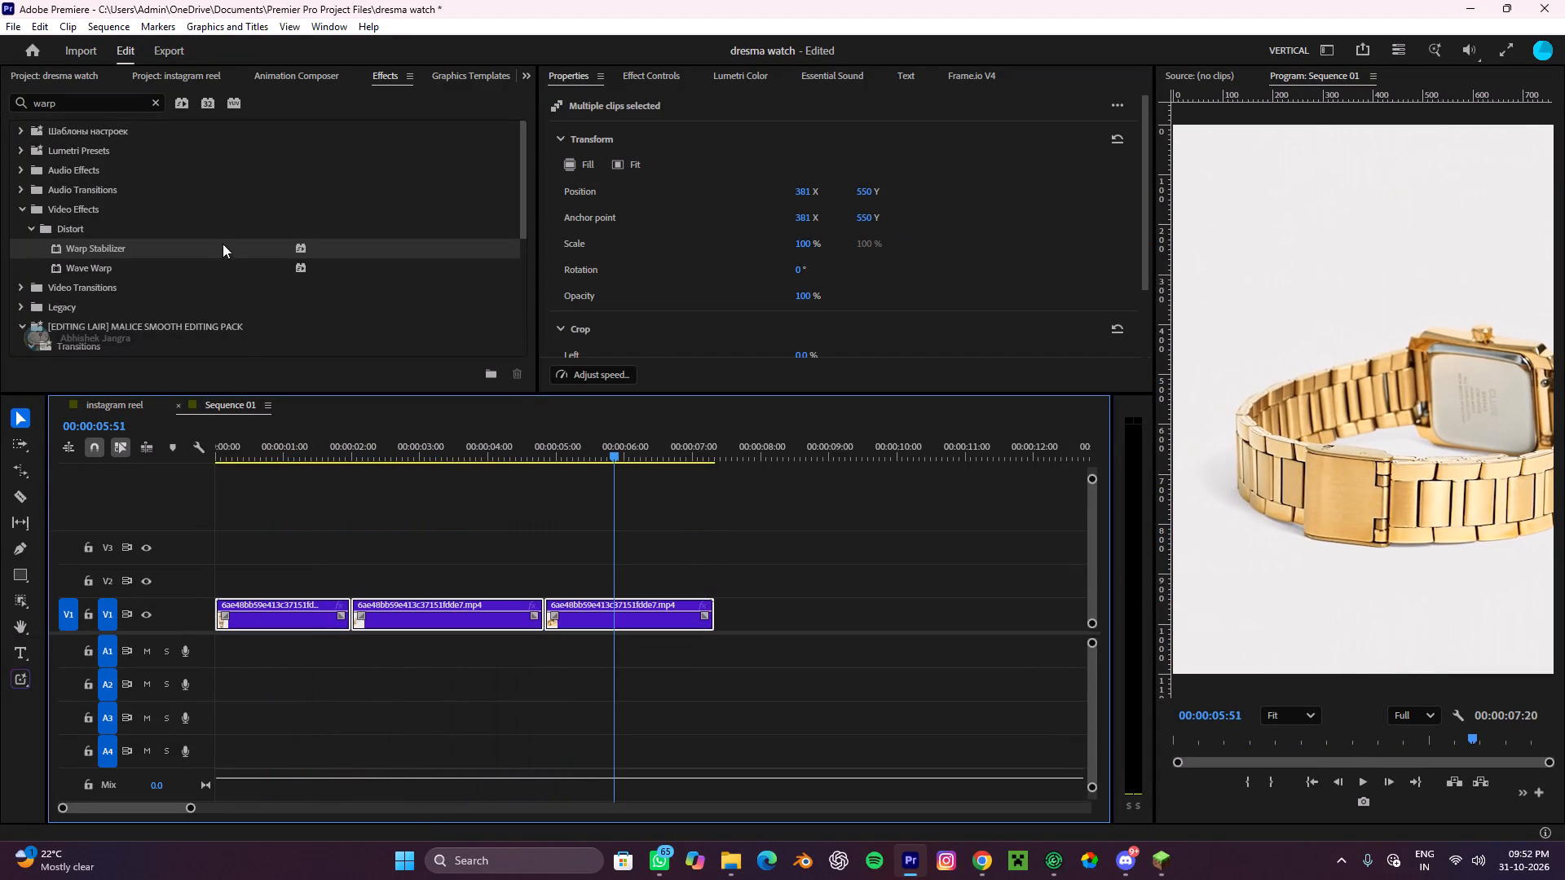
pyautogui.moveTo(99, 107); pyautogui.dragTo(0, 107)
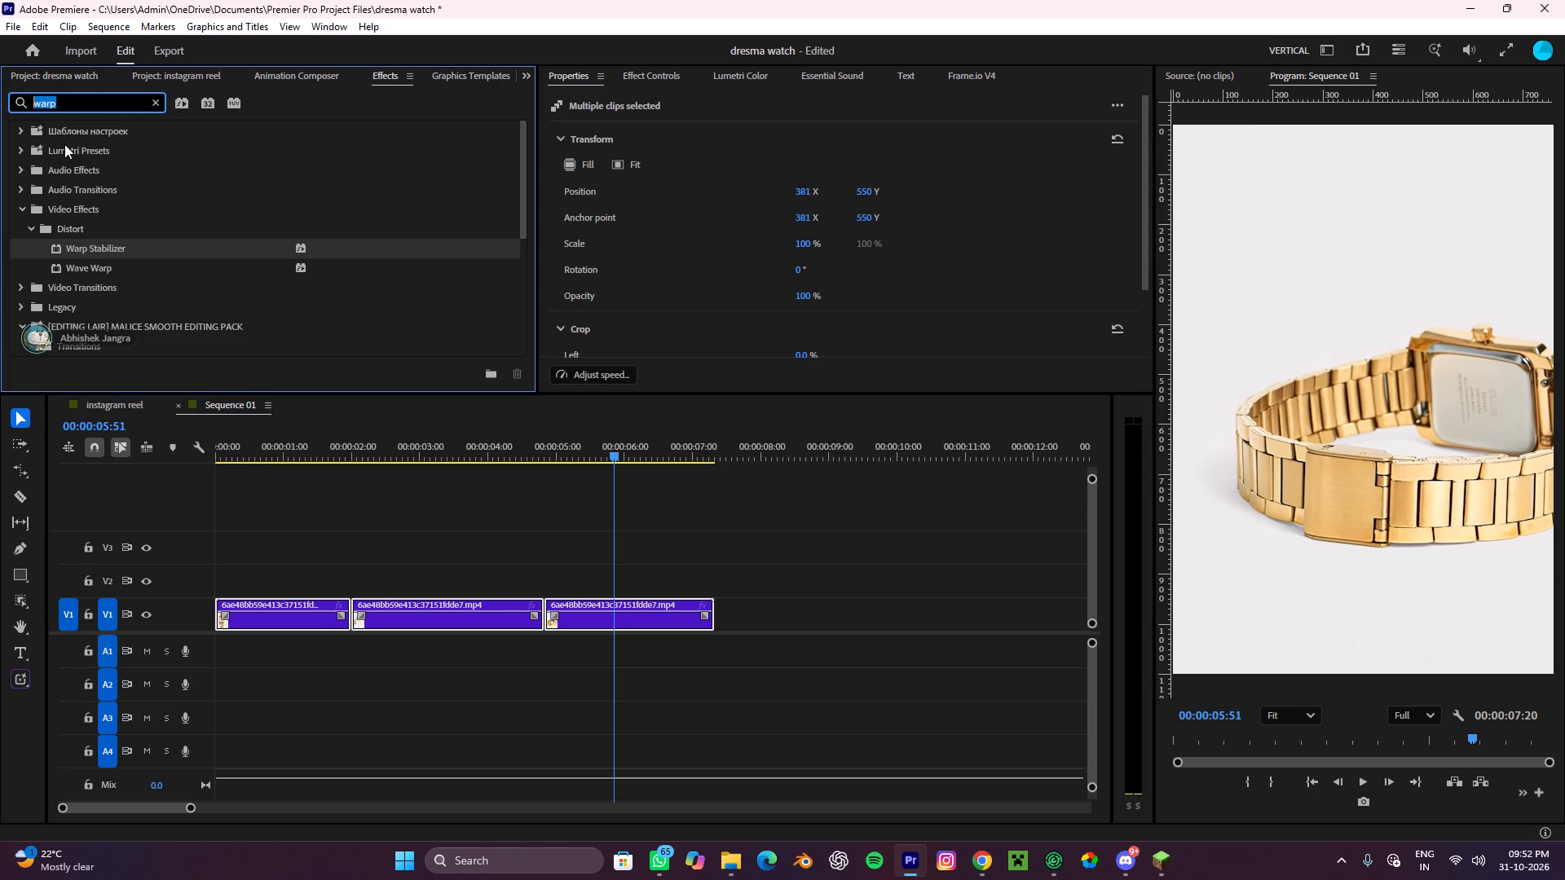
pyautogui.moveTo(82, 249); pyautogui.dragTo(403, 624)
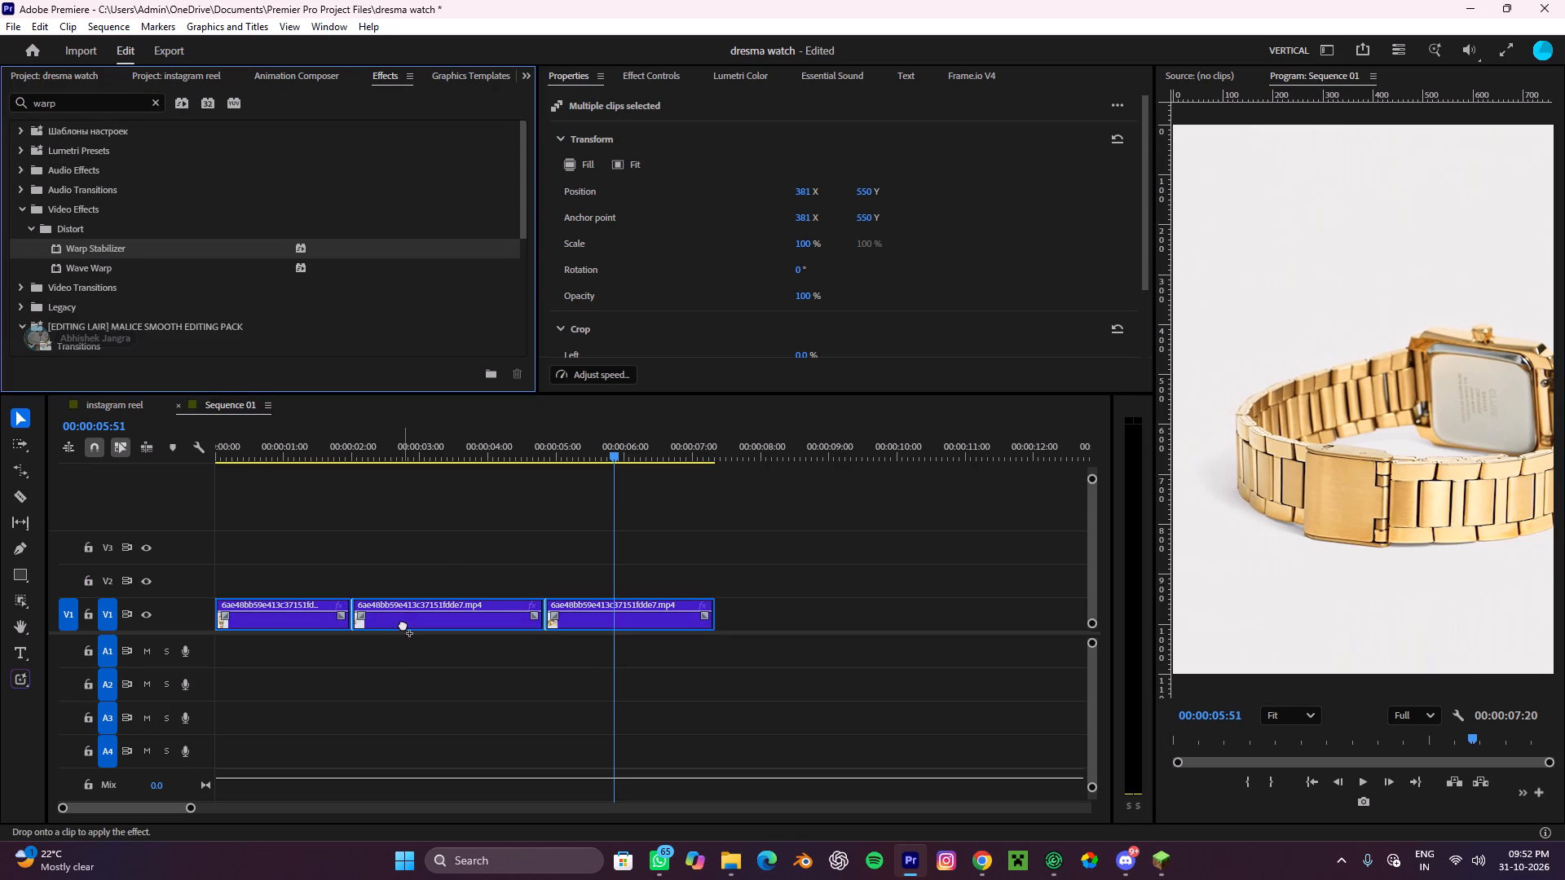
pyautogui.moveTo(551, 424); pyautogui.dragTo(45, 533)
pyautogui.moveTo(594, 458); pyautogui.dragTo(19, 466)
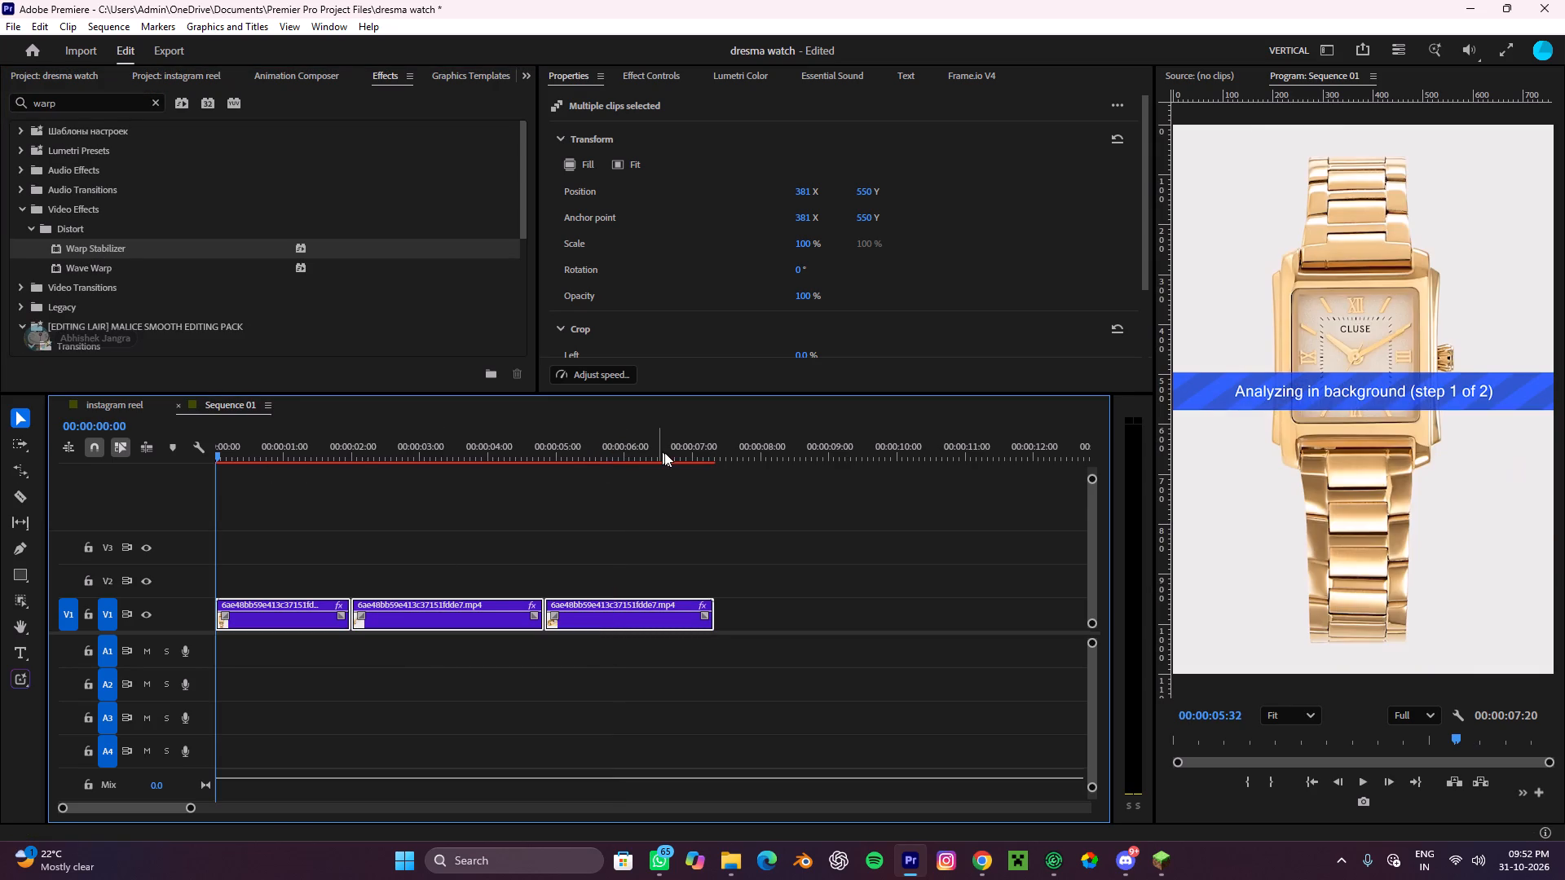
pyautogui.click(620, 507)
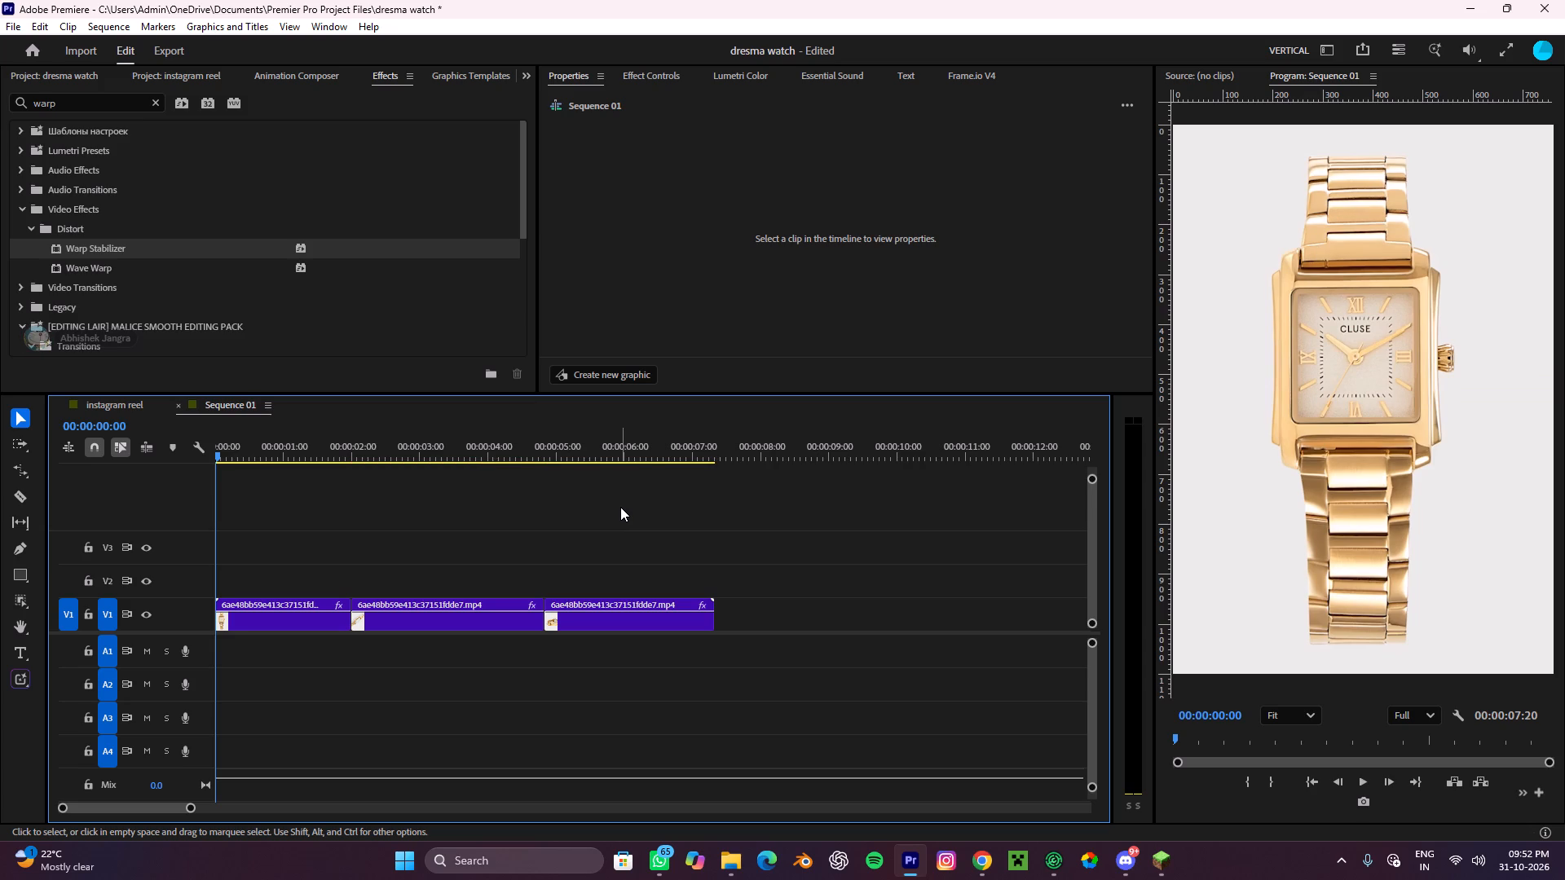
pyautogui.press('space')
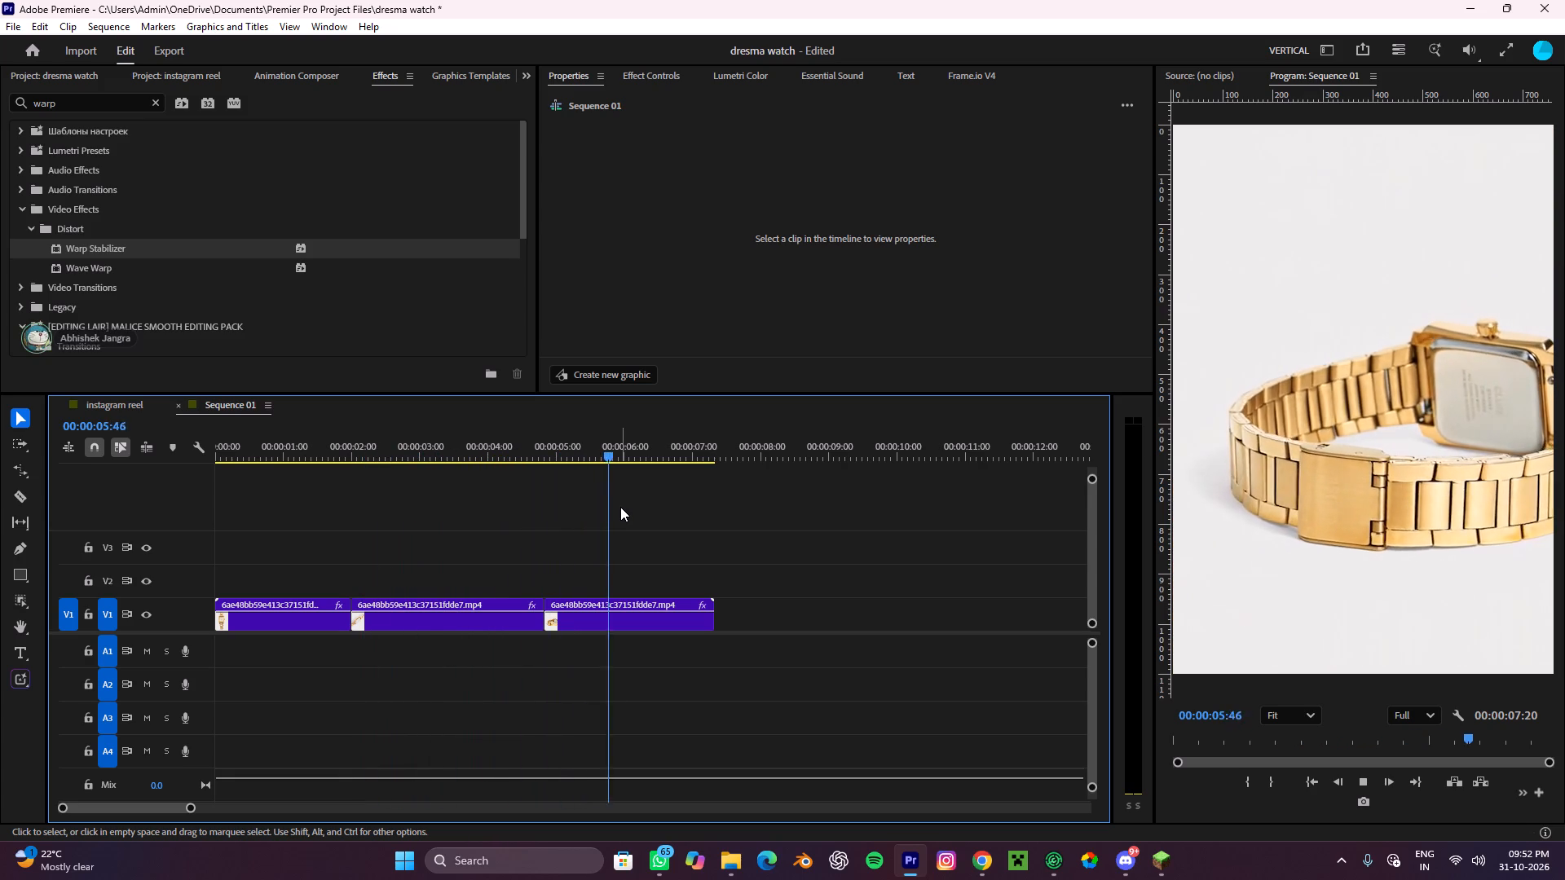
pyautogui.press('space')
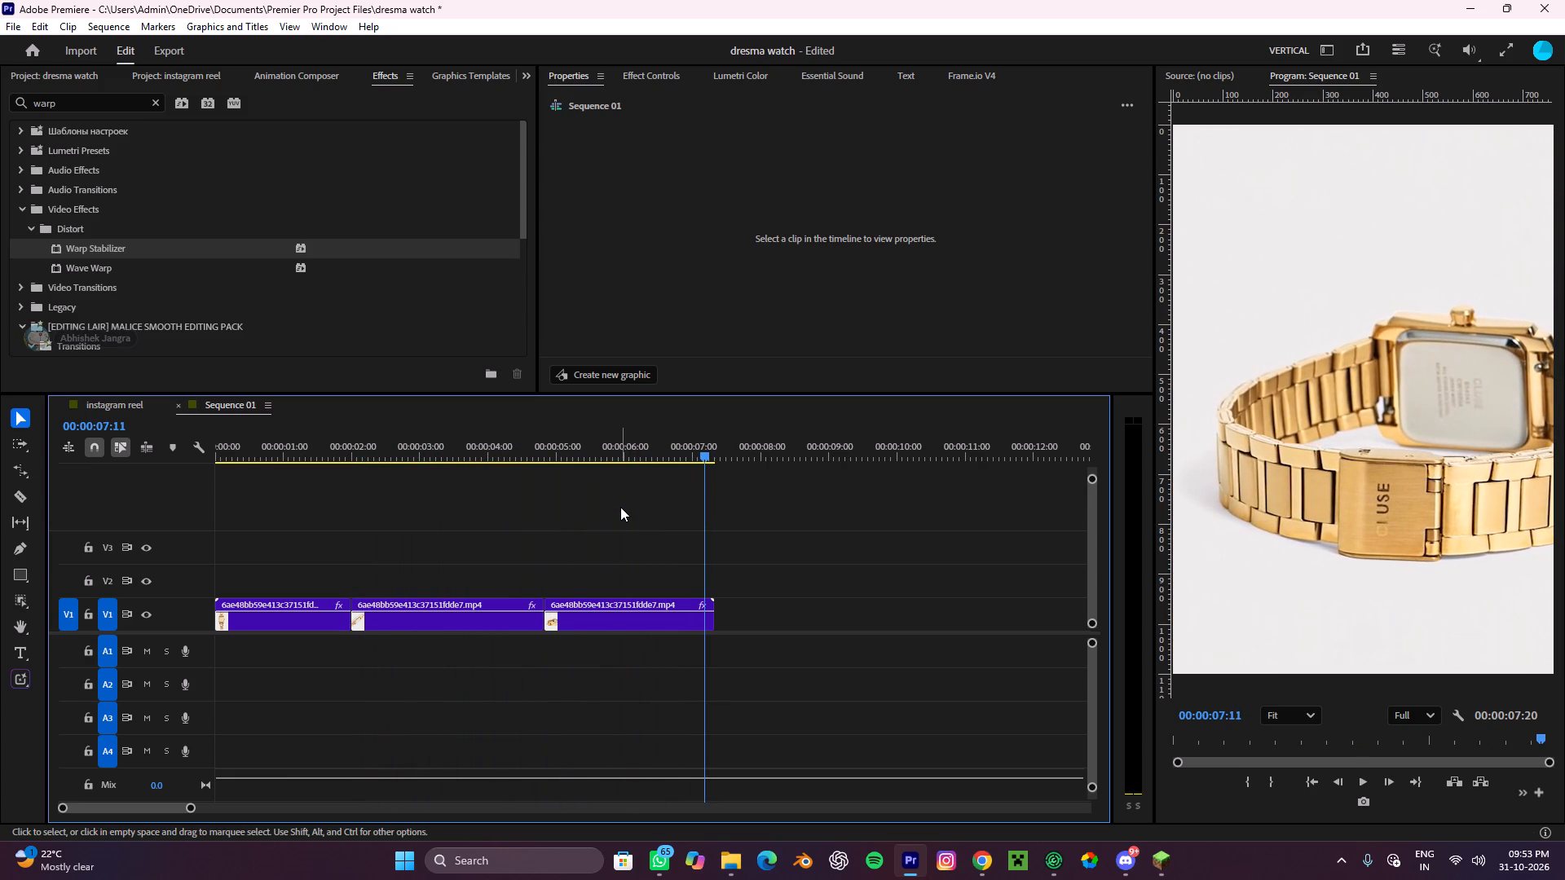
pyautogui.press('space')
pyautogui.press('space')
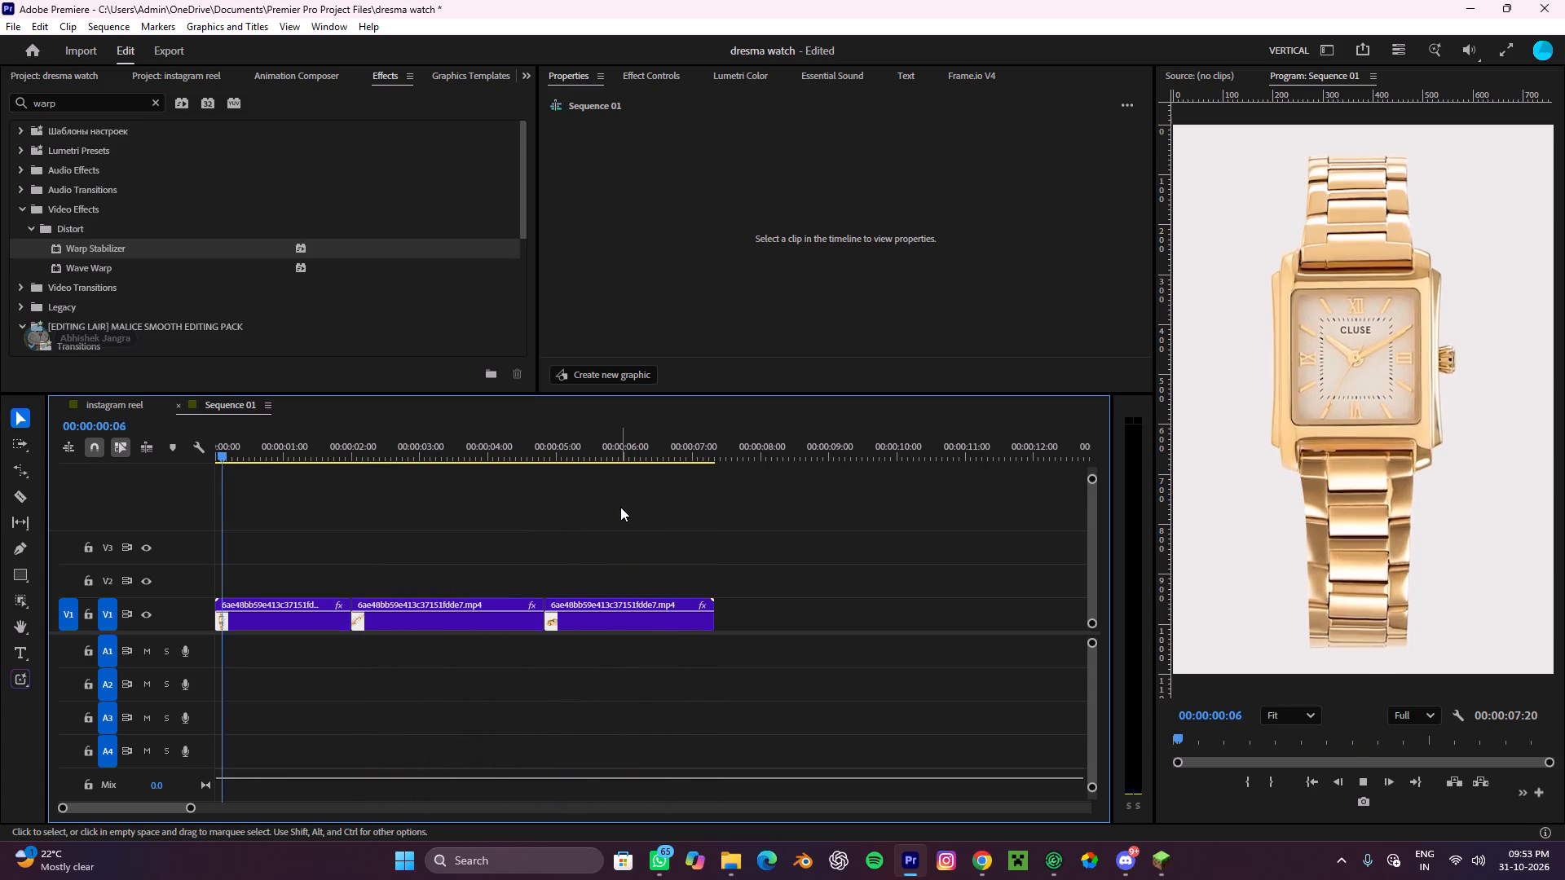
pyautogui.press('space')
# Duplicate the three stabilized watch clips from V1 onto track V2 directly above, keeping them aligned.
pyautogui.moveTo(908, 559); pyautogui.dragTo(101, 640)
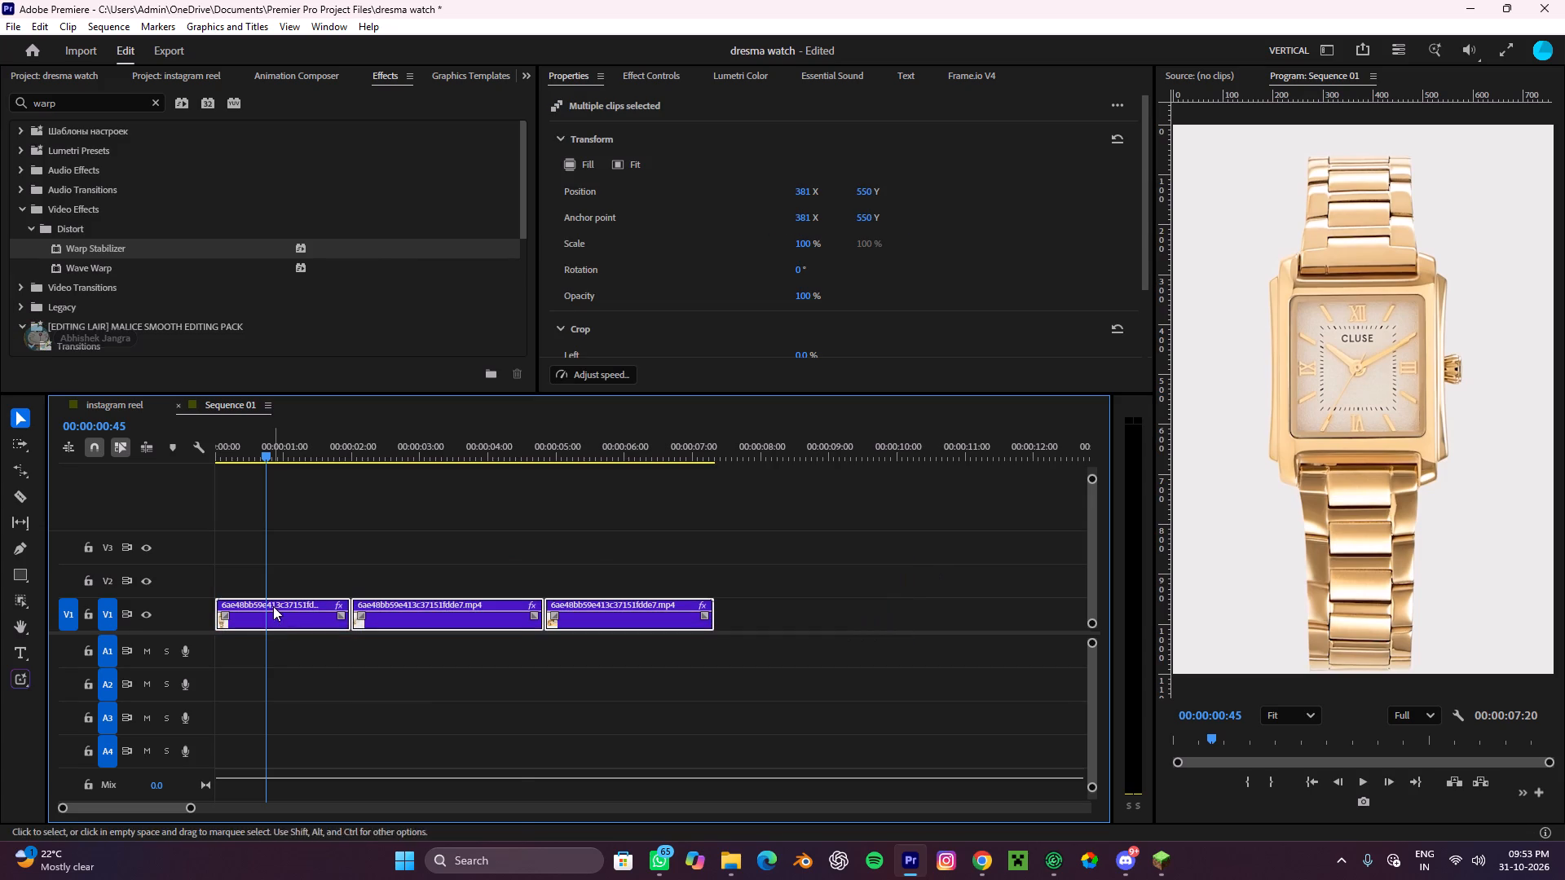
pyautogui.rightClick(273, 606)
pyautogui.click(719, 539)
pyautogui.moveTo(723, 540); pyautogui.dragTo(722, 542)
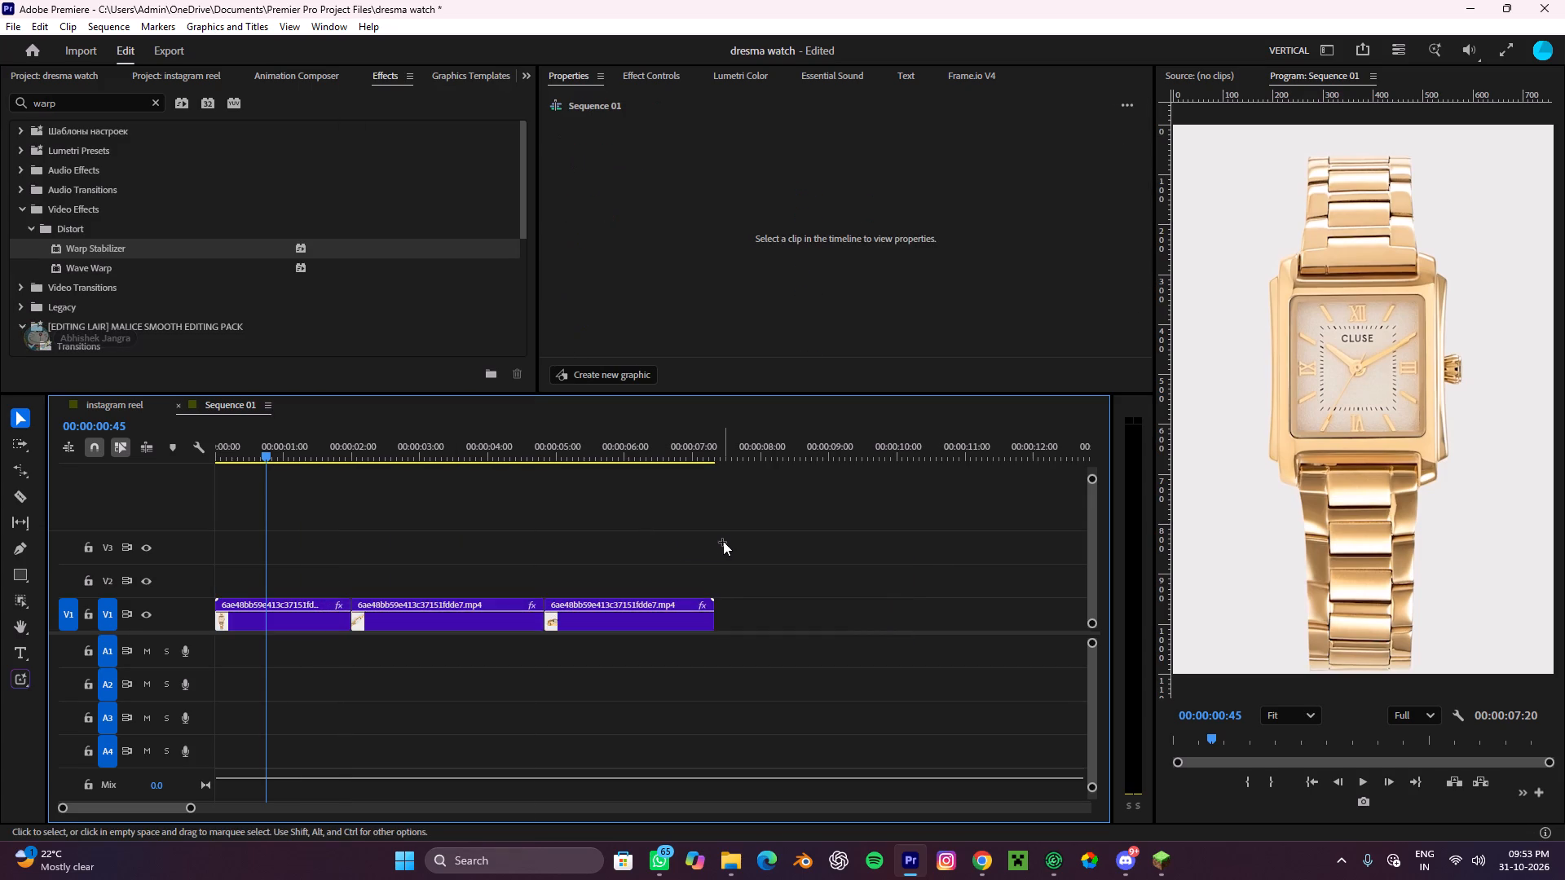
pyautogui.moveTo(722, 542); pyautogui.dragTo(255, 687)
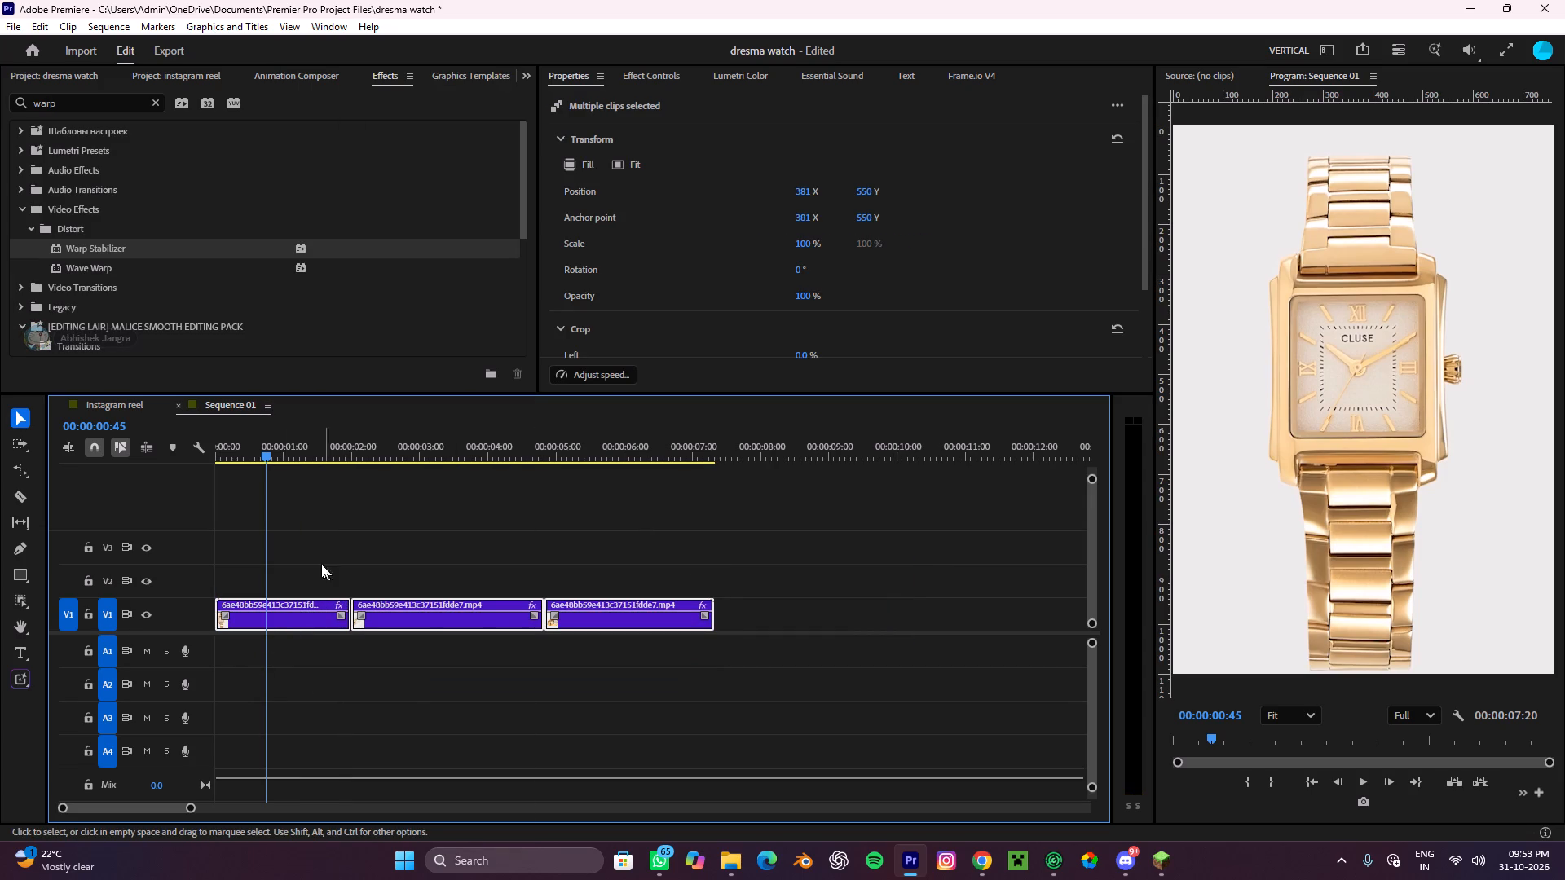
pyautogui.keyDown('alt'); pyautogui.moveTo(307, 605); pyautogui.dragTo(306, 592); pyautogui.keyUp('alt')
pyautogui.click(623, 518)
pyautogui.click(862, 558)
# Nest the three duplicated clips on V2 into a single sequence, keeping the default name.
pyautogui.moveTo(846, 555); pyautogui.dragTo(245, 591)
pyautogui.rightClick(379, 575)
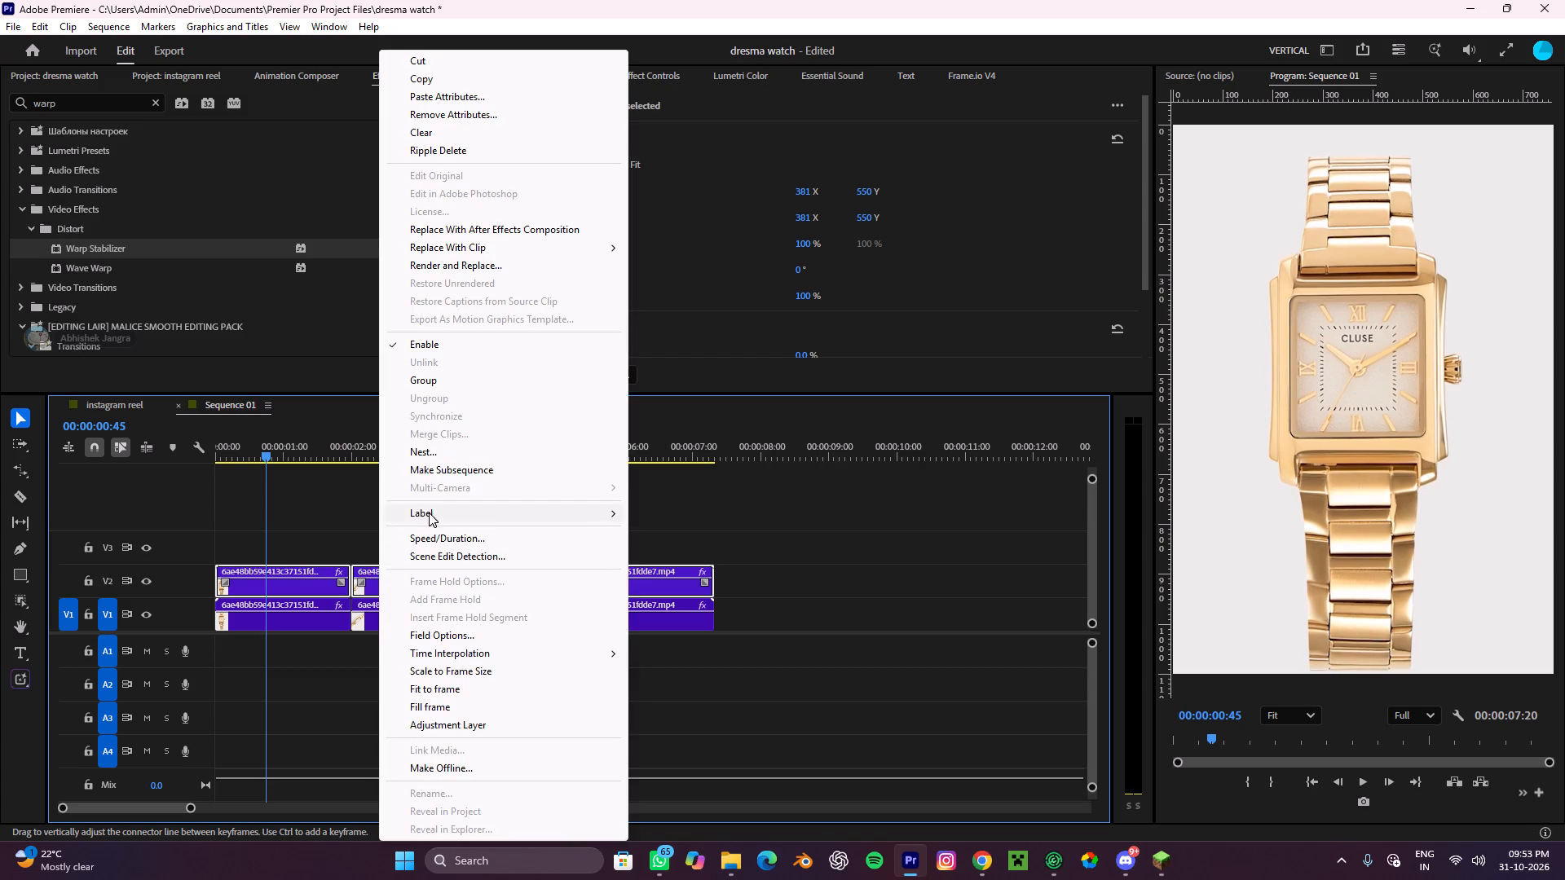
pyautogui.click(433, 452)
pyautogui.click(840, 451)
pyautogui.click(820, 449)
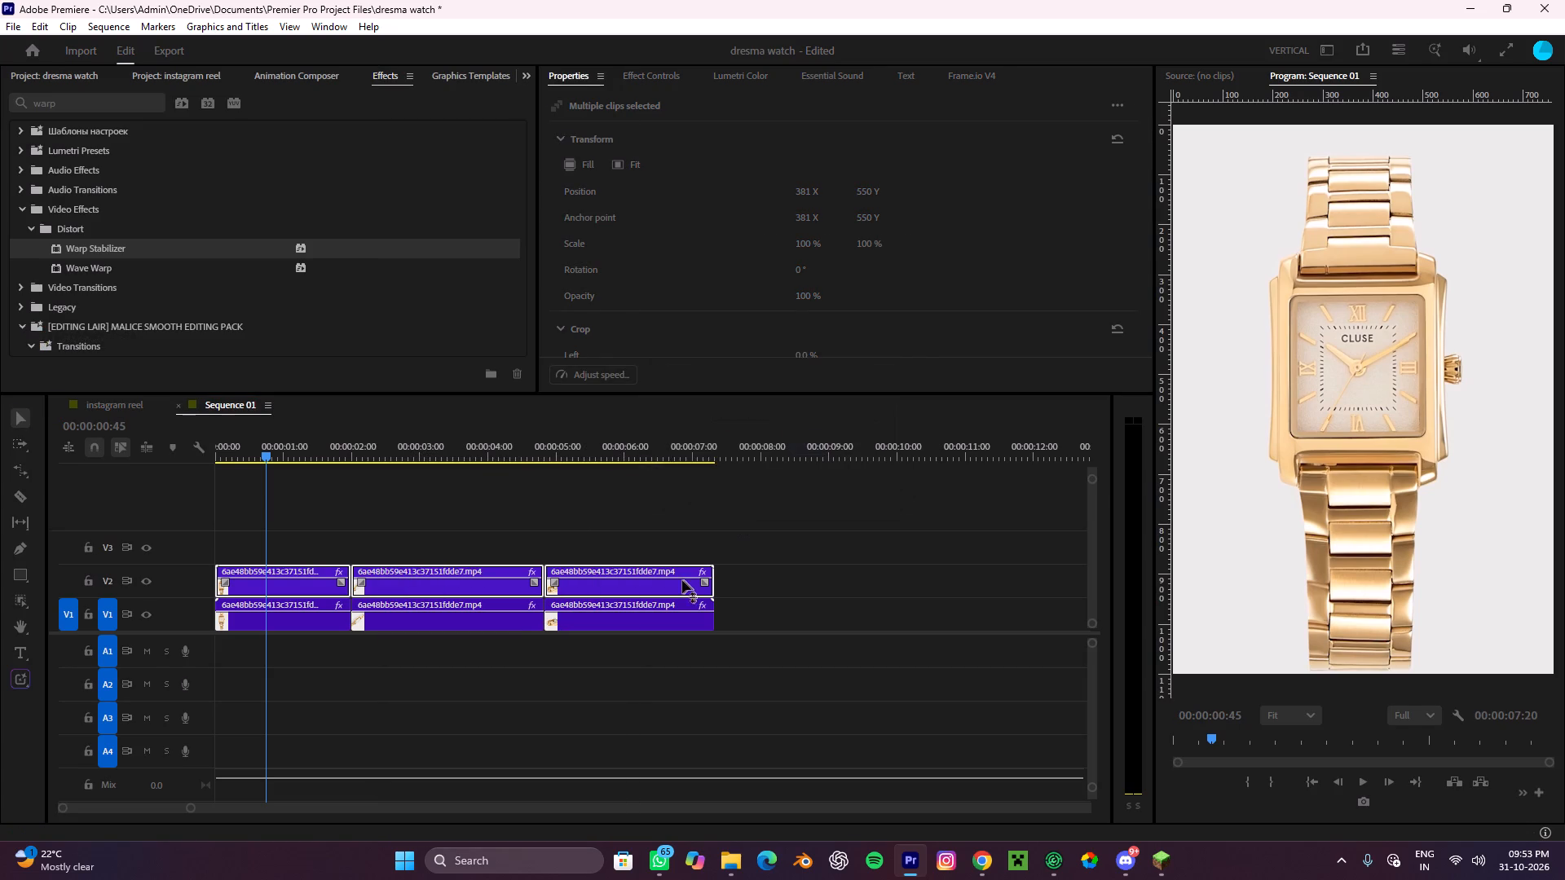
# Rate-stretch the nested clip on V2 to a duration of about 00:00:08:17.
pyautogui.click(492, 579)
pyautogui.press('r')
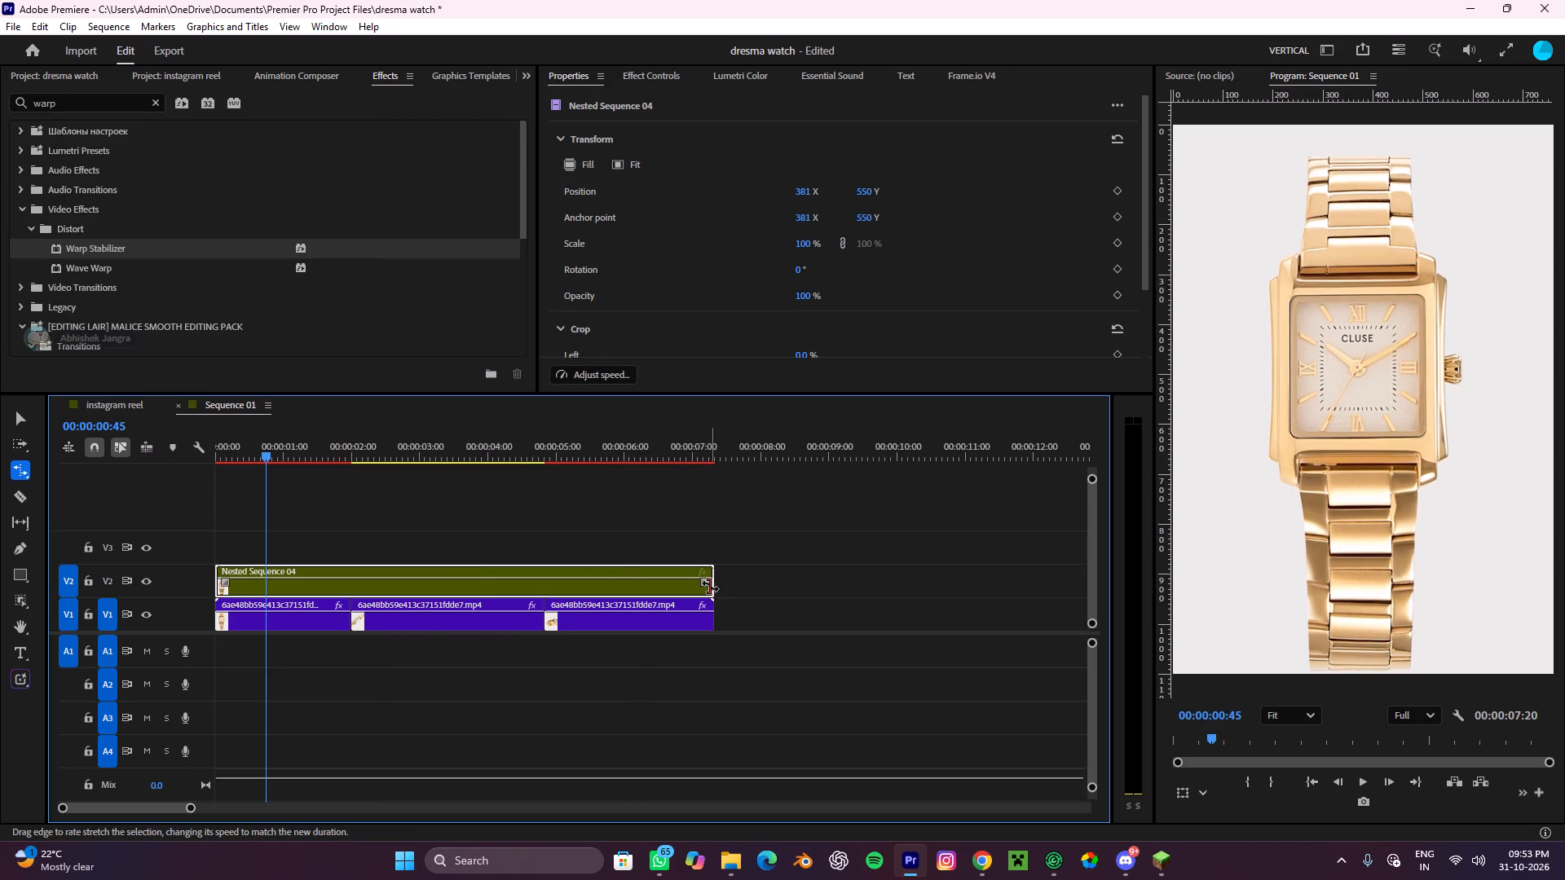
pyautogui.moveTo(716, 578); pyautogui.dragTo(740, 583)
pyautogui.moveTo(705, 576); pyautogui.dragTo(716, 577)
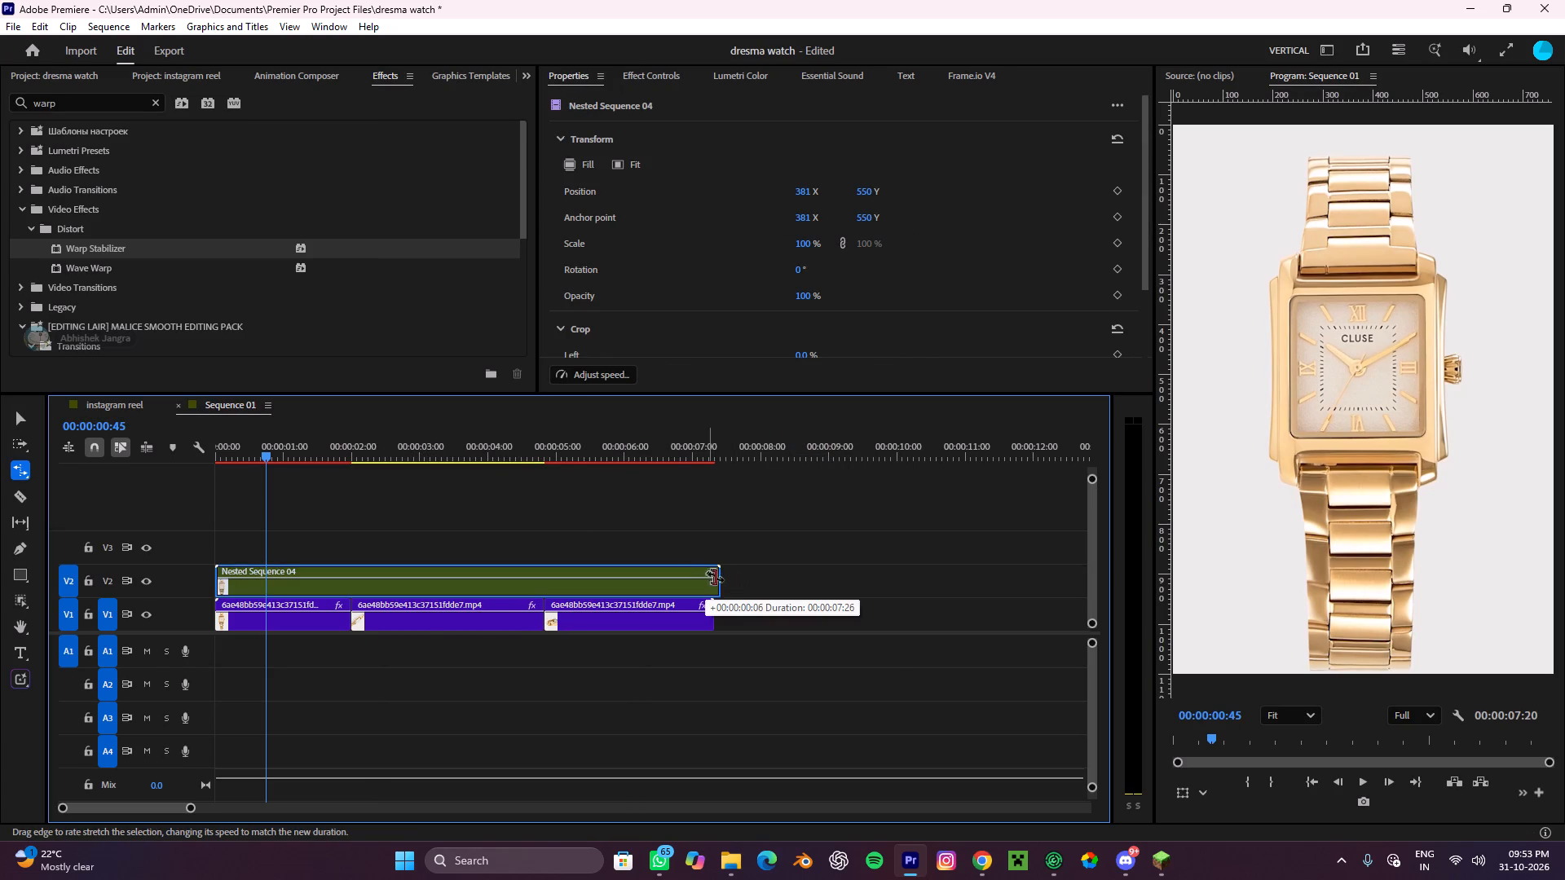
pyautogui.moveTo(716, 577); pyautogui.dragTo(753, 582)
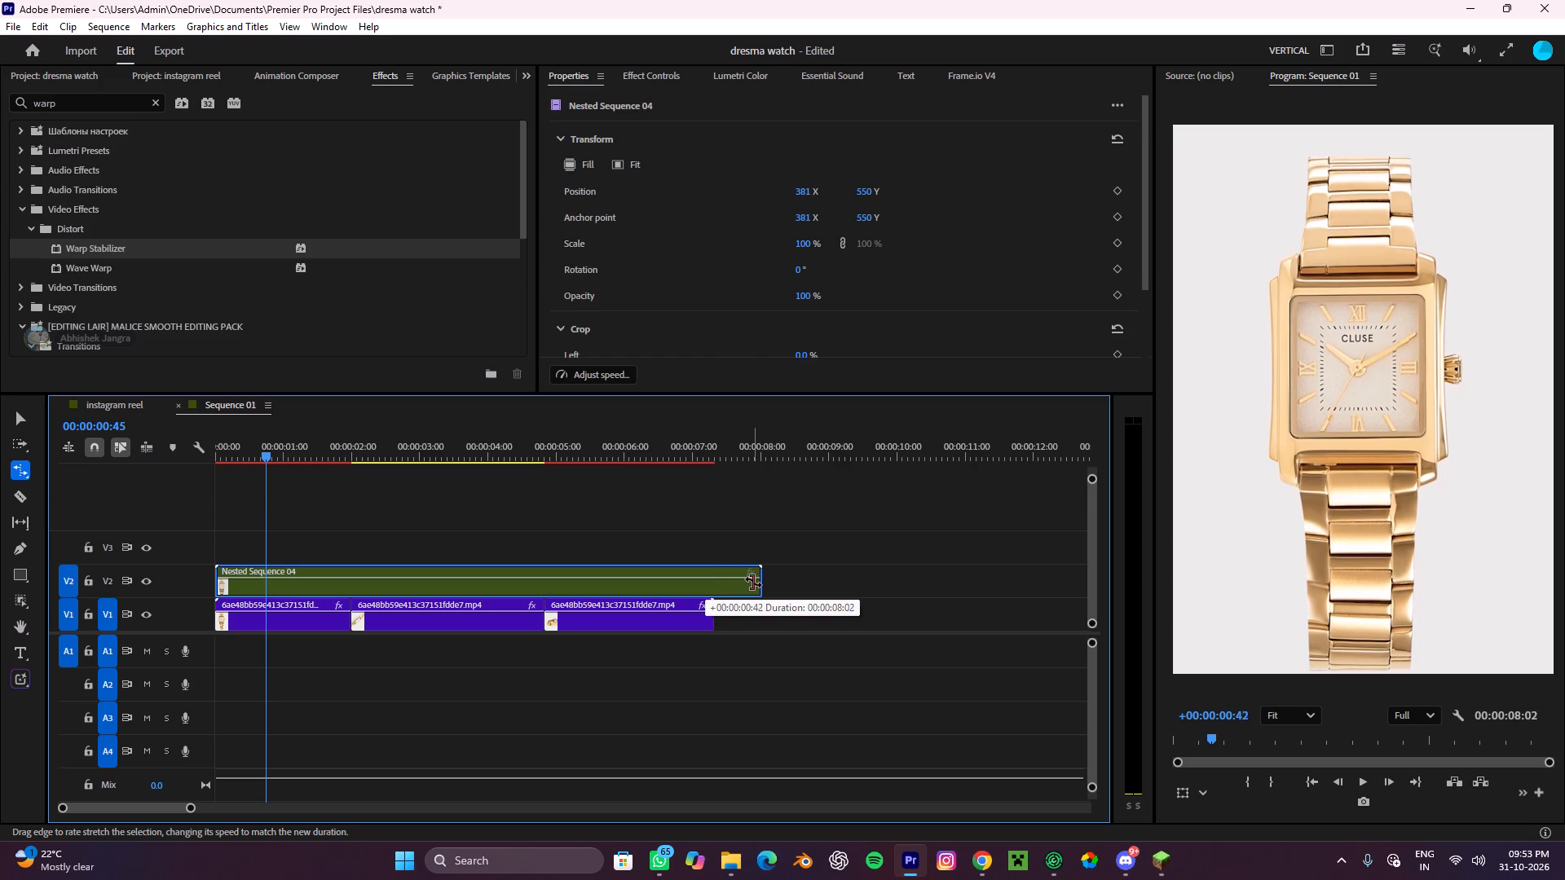
pyautogui.moveTo(753, 582); pyautogui.dragTo(767, 582)
pyautogui.moveTo(767, 582); pyautogui.dragTo(769, 582)
# Play the slowed nested sequence through and replay its opening from the start to review the motion.
pyautogui.press('space')
pyautogui.press('v')
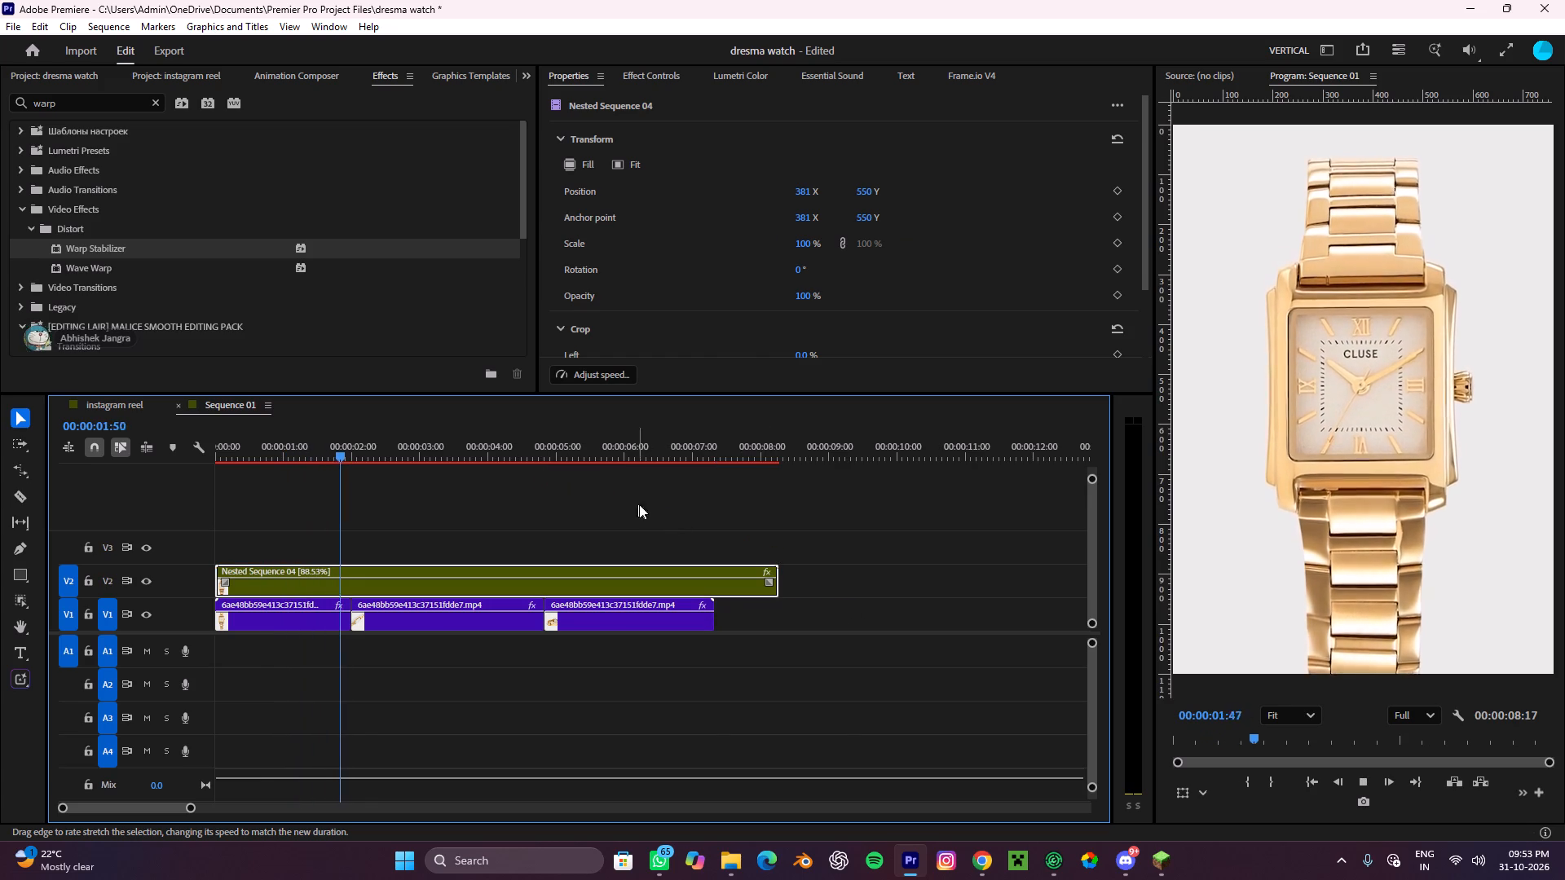
pyautogui.click(655, 517)
pyautogui.moveTo(759, 644); pyautogui.dragTo(225, 617)
pyautogui.click(721, 700)
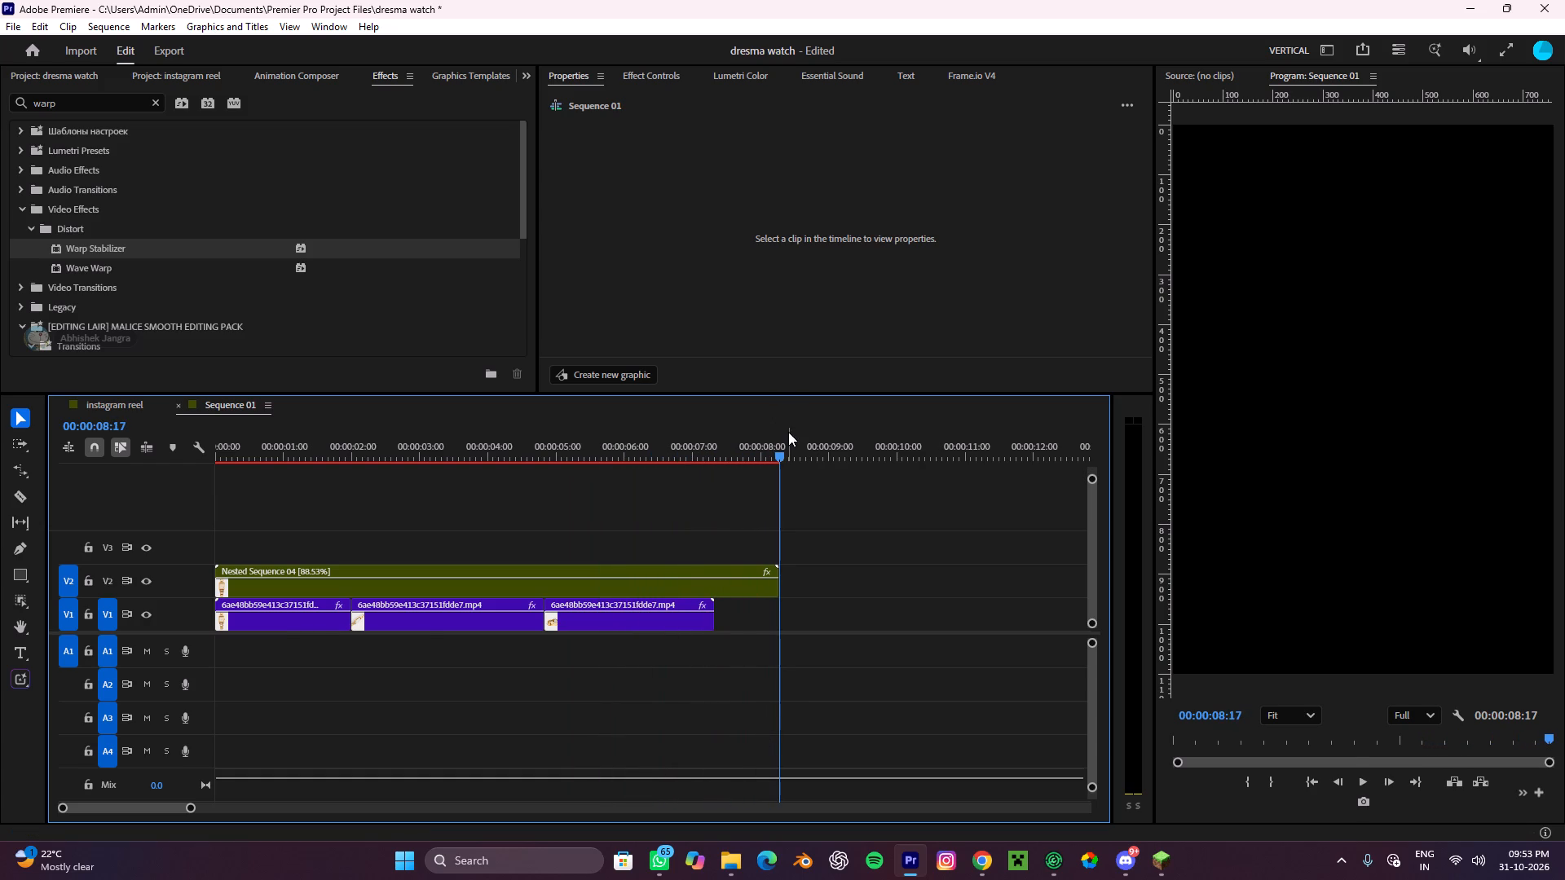
pyautogui.moveTo(787, 436); pyautogui.dragTo(777, 489)
pyautogui.moveTo(730, 446); pyautogui.dragTo(0, 456)
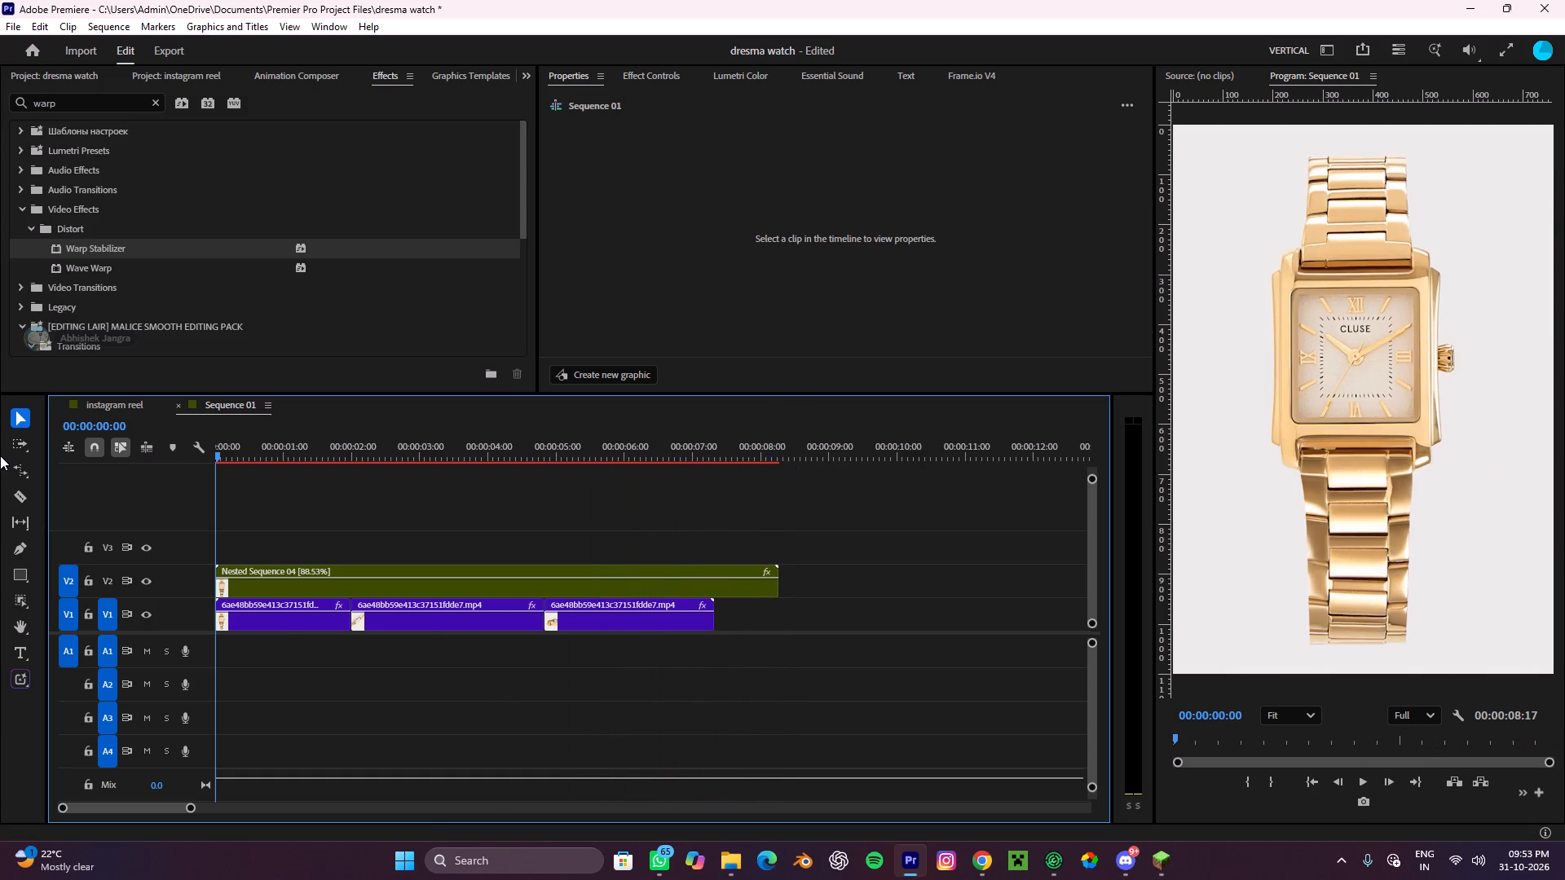
pyautogui.press('space')
pyautogui.press('space')
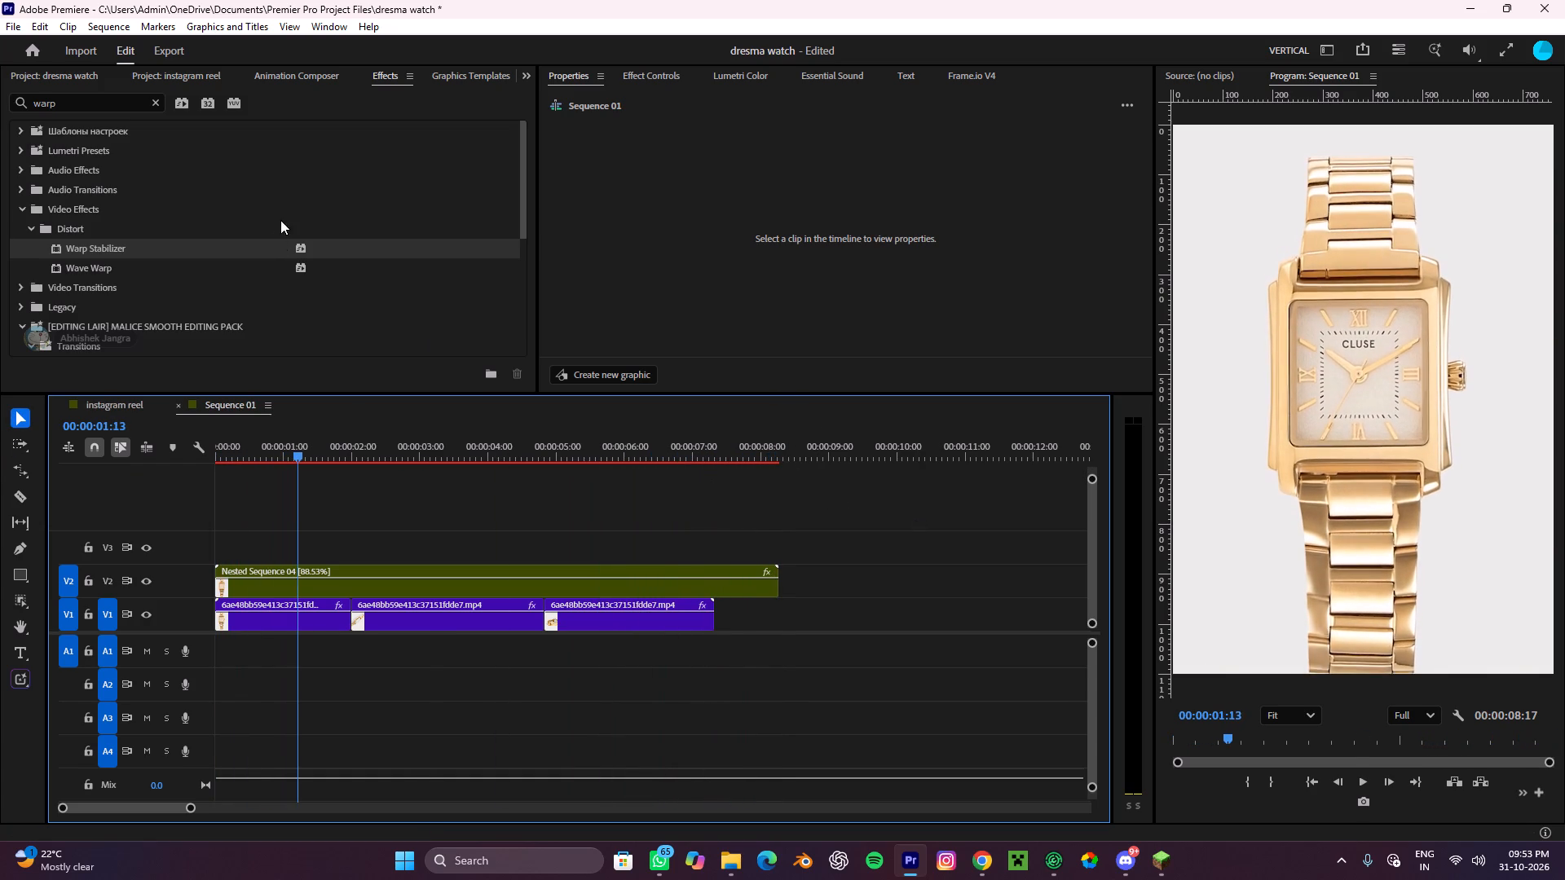
# Open the export settings for Sequence 01 and check the preset choice, keeping Zalando Jewelry.
pyautogui.click(178, 42)
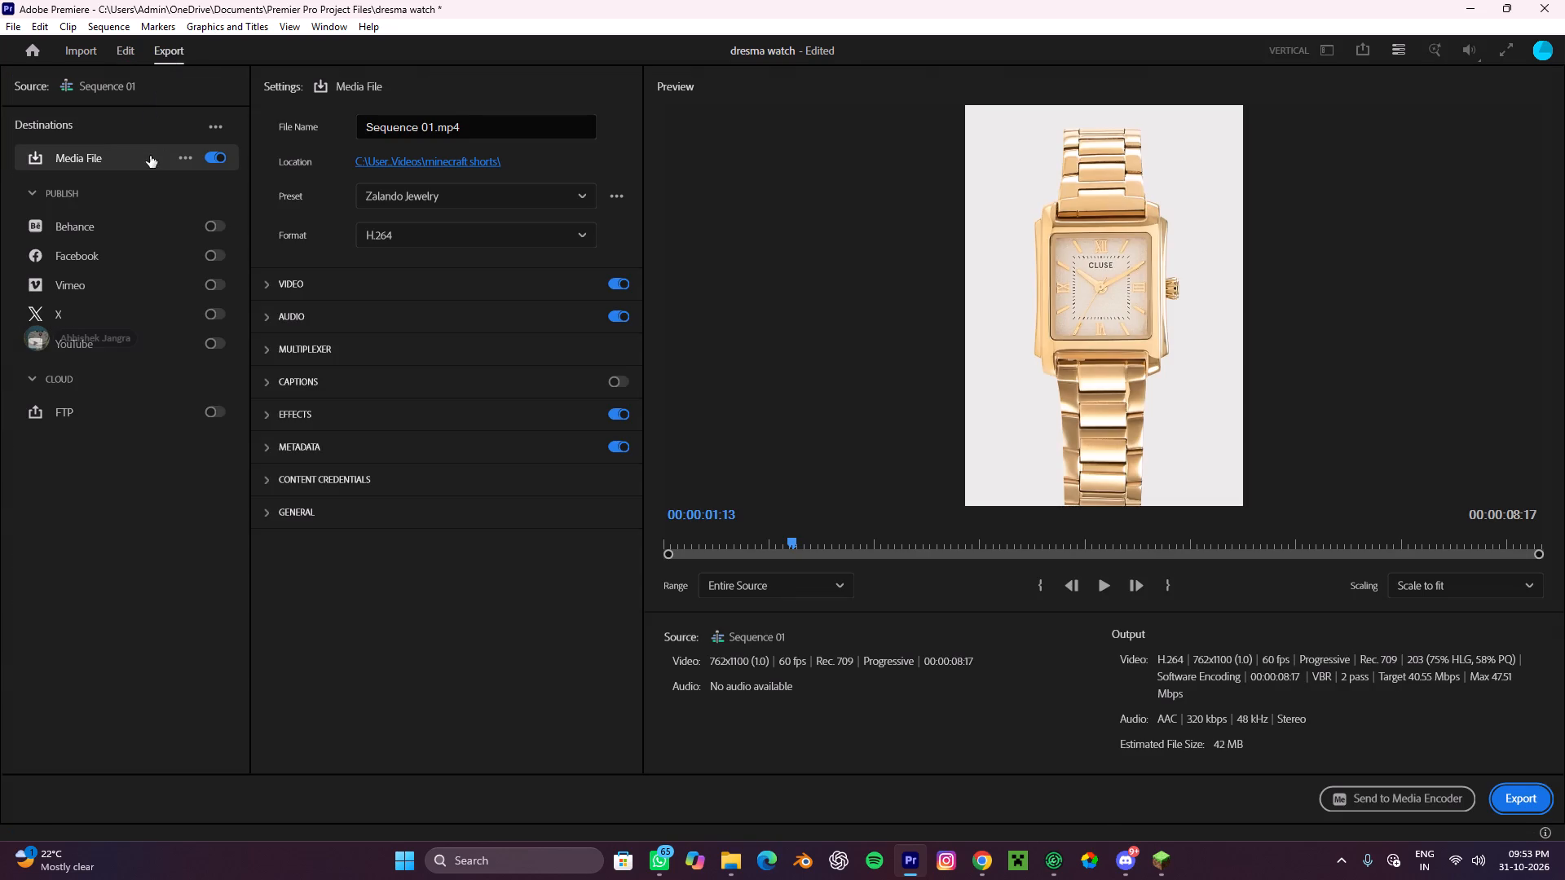
pyautogui.click(436, 198)
pyautogui.click(436, 198)
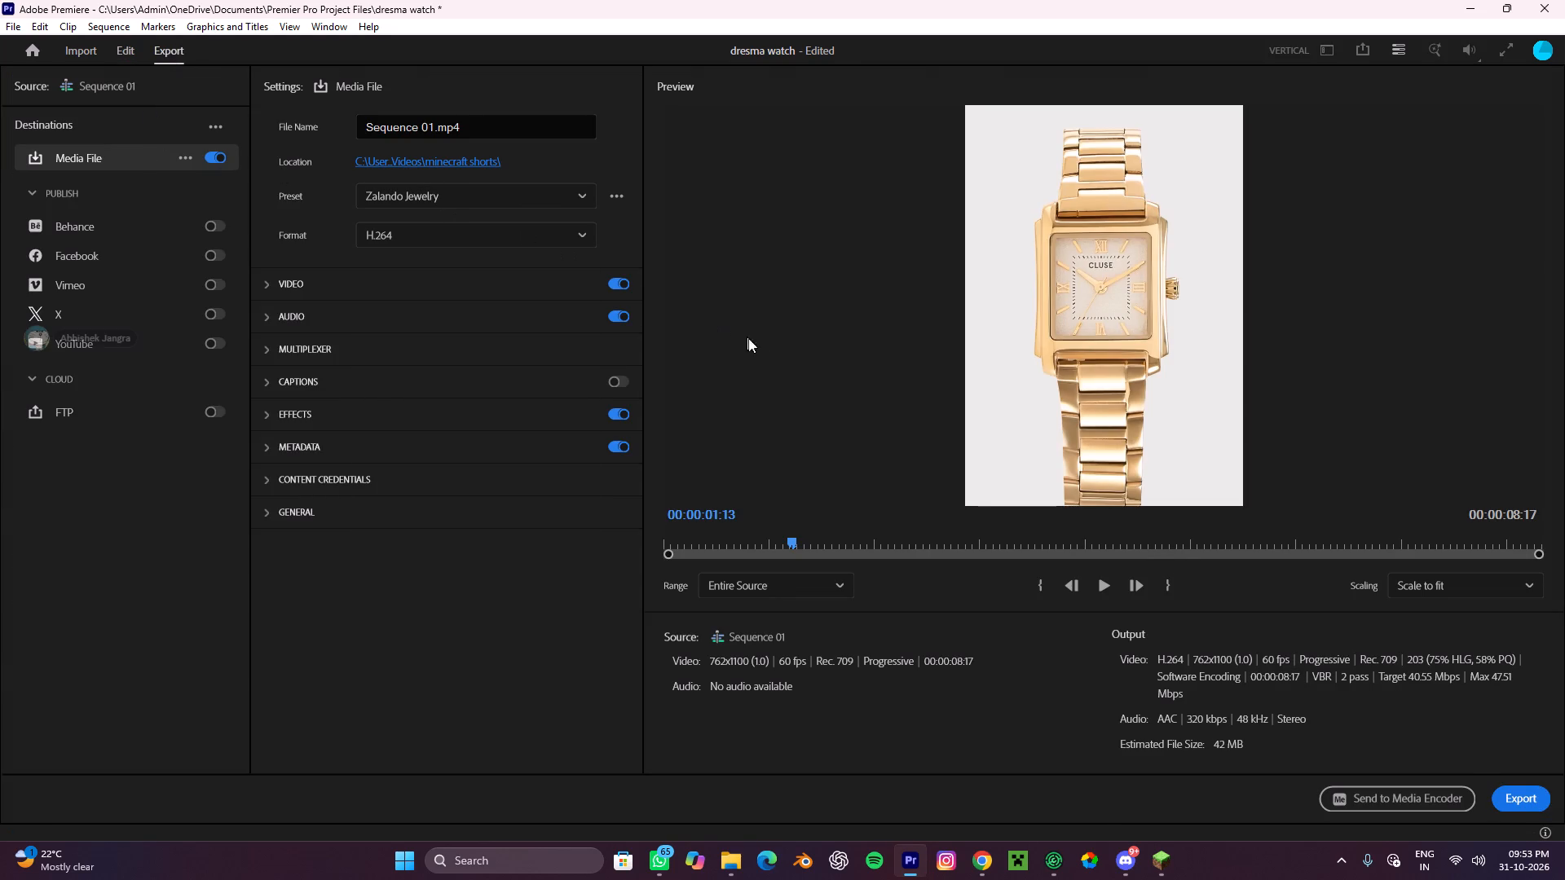
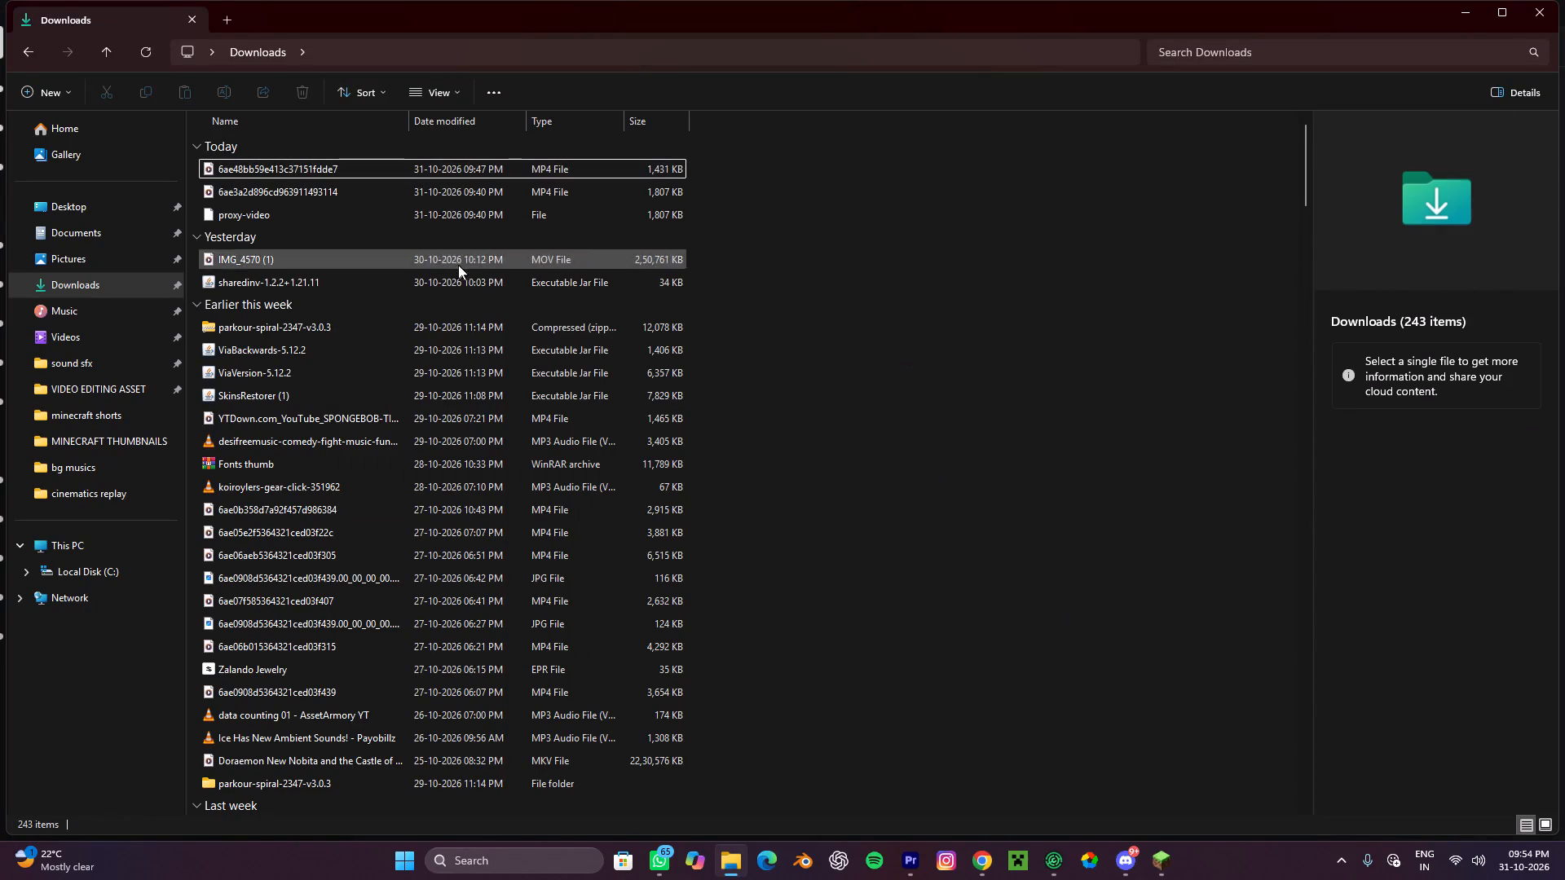
# On the job's upload page in Chrome, copy the Scene 2 file ID 6ae48bb59e413c37151fdde7 without its .mp4 extension.
pyautogui.moveTo(360, 173); pyautogui.dragTo(241, 172)
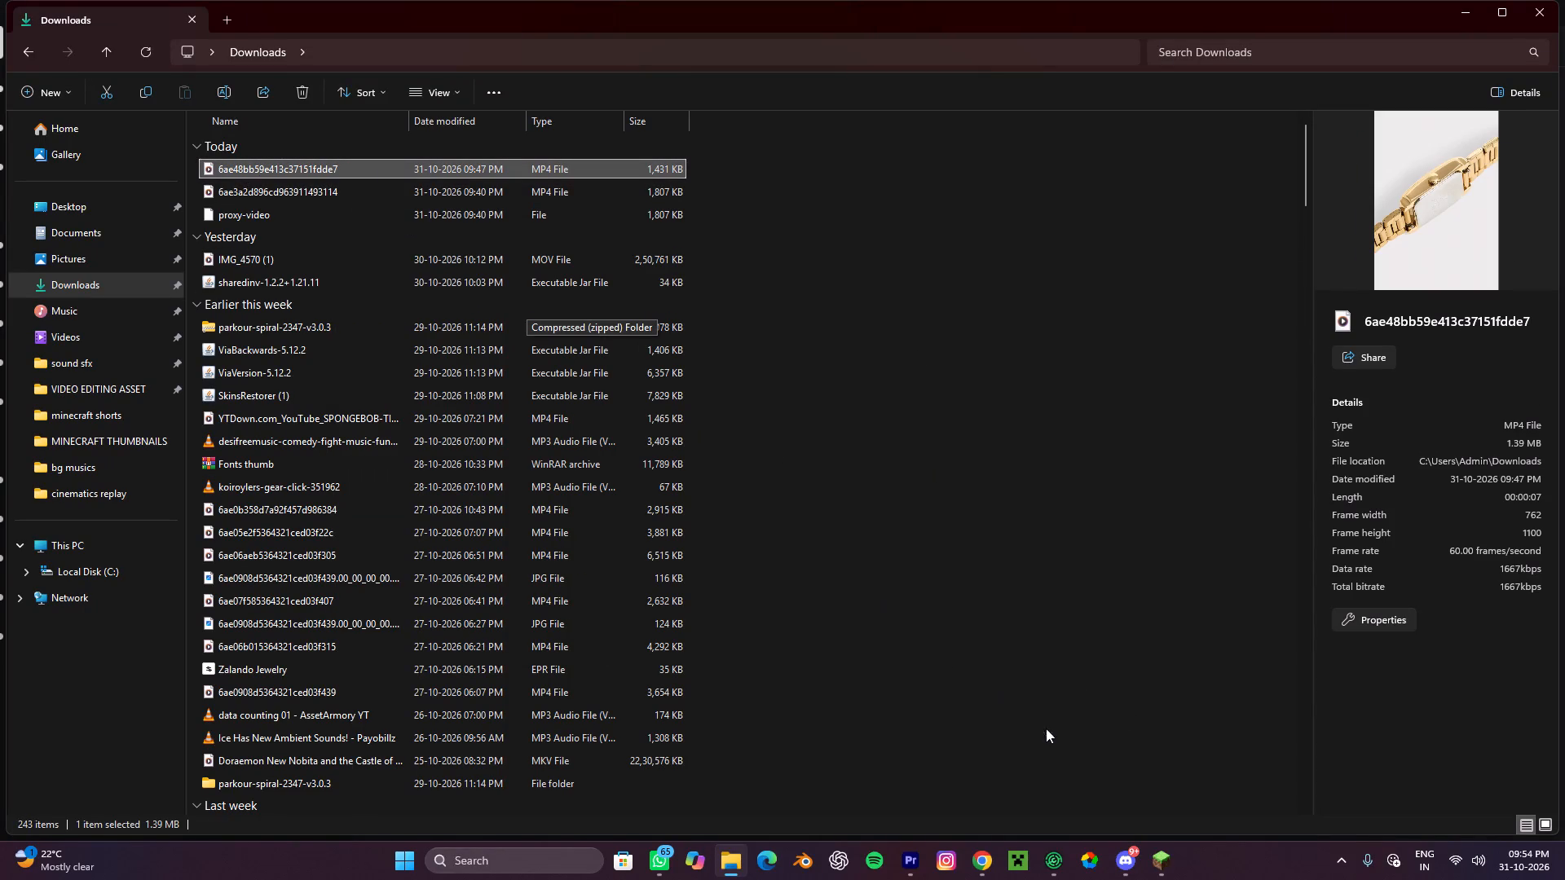
pyautogui.click(989, 859)
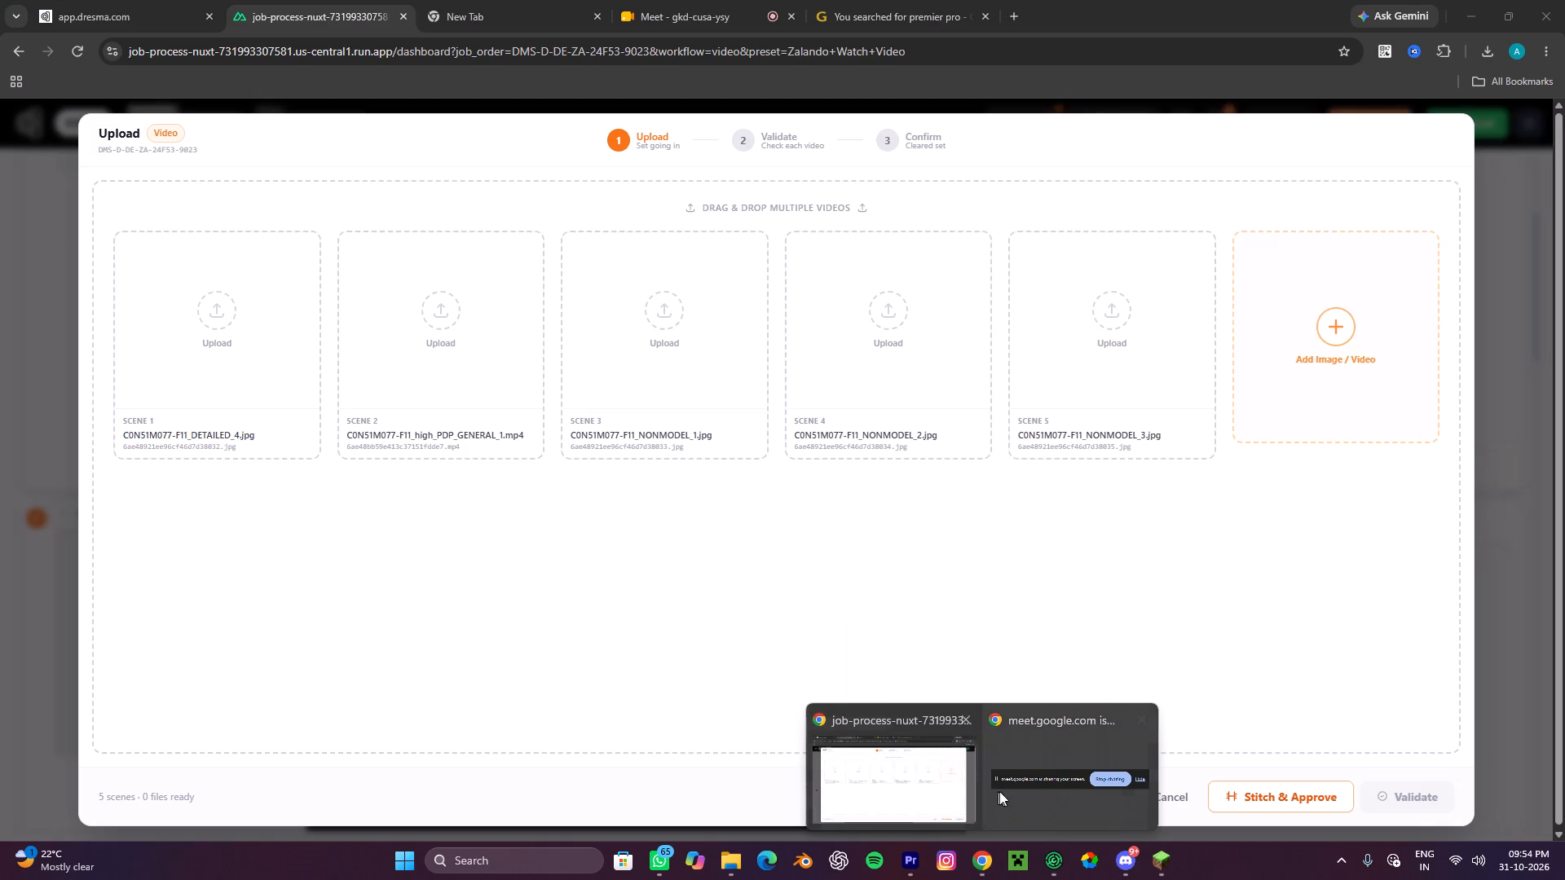
pyautogui.click(902, 768)
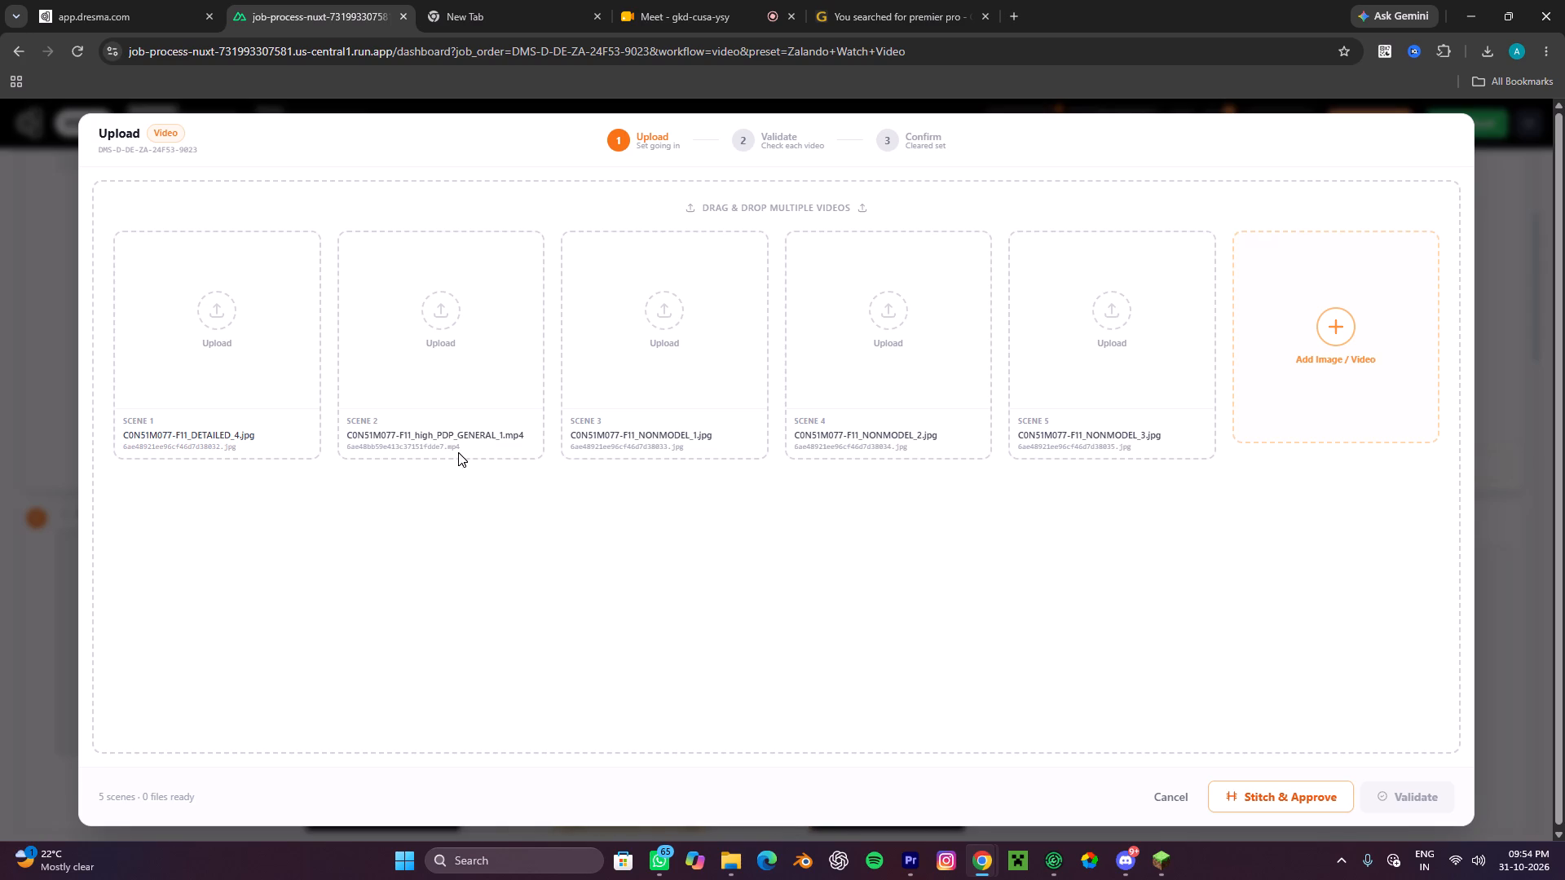
pyautogui.moveTo(442, 443); pyautogui.dragTo(339, 453)
pyautogui.hotkey('ctrl', 'c')
pyautogui.hotkey('ctrl', 'c')
pyautogui.hotkey('ctrl', 'c')
pyautogui.hotkey('ctrl', 'c')
pyautogui.hotkey('ctrl', 'c')
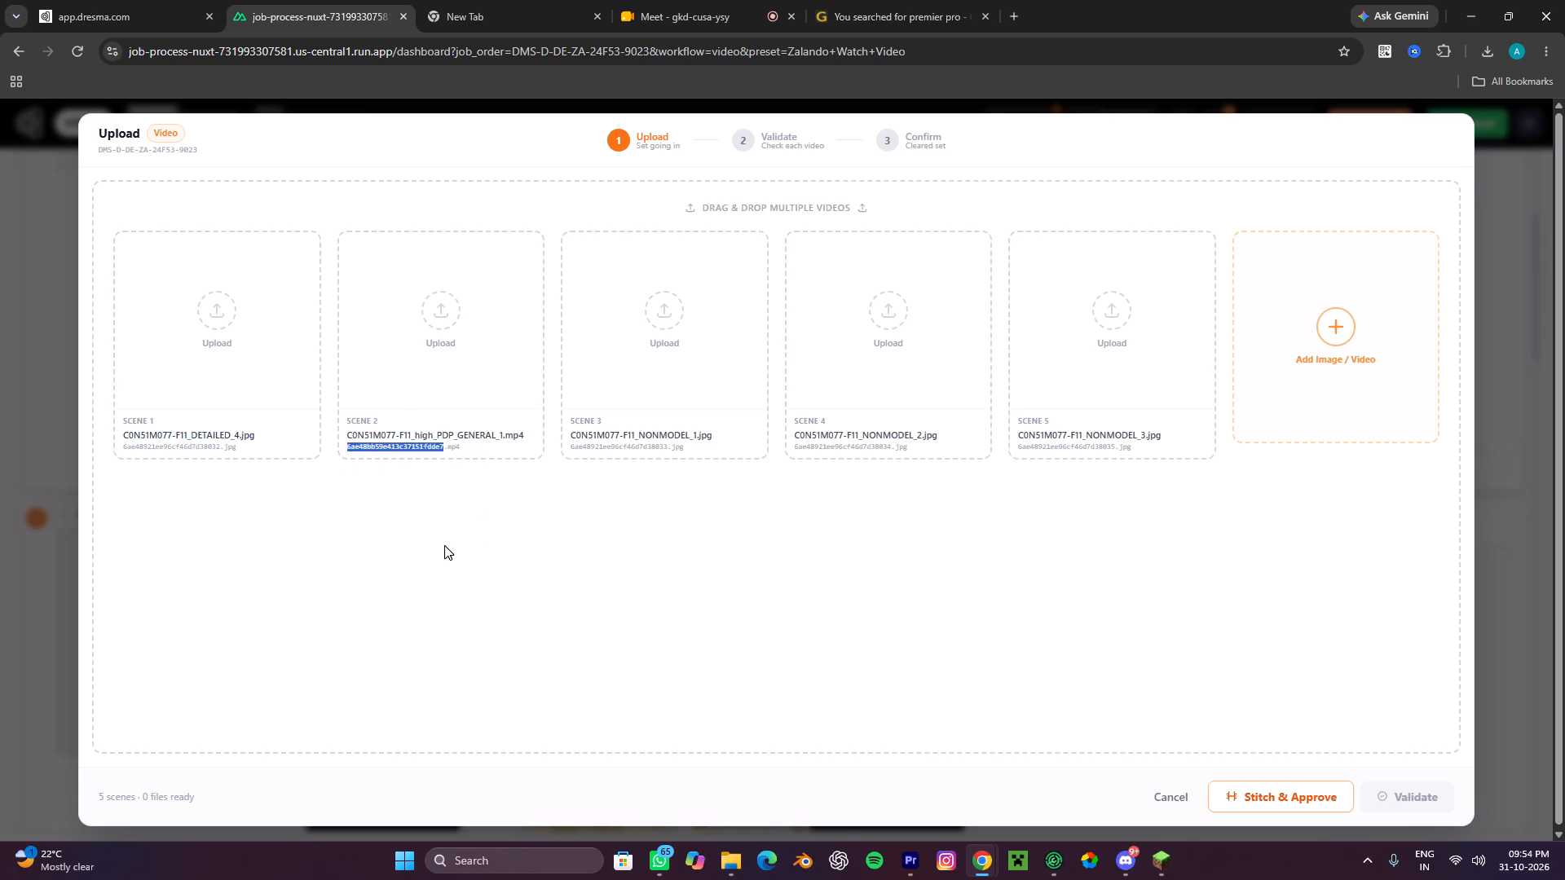
pyautogui.hotkey('ctrl', 'c')
pyautogui.hotkey('ctrl', 'c')
pyautogui.hotkey('ctrl', 'c')
pyautogui.click(444, 545)
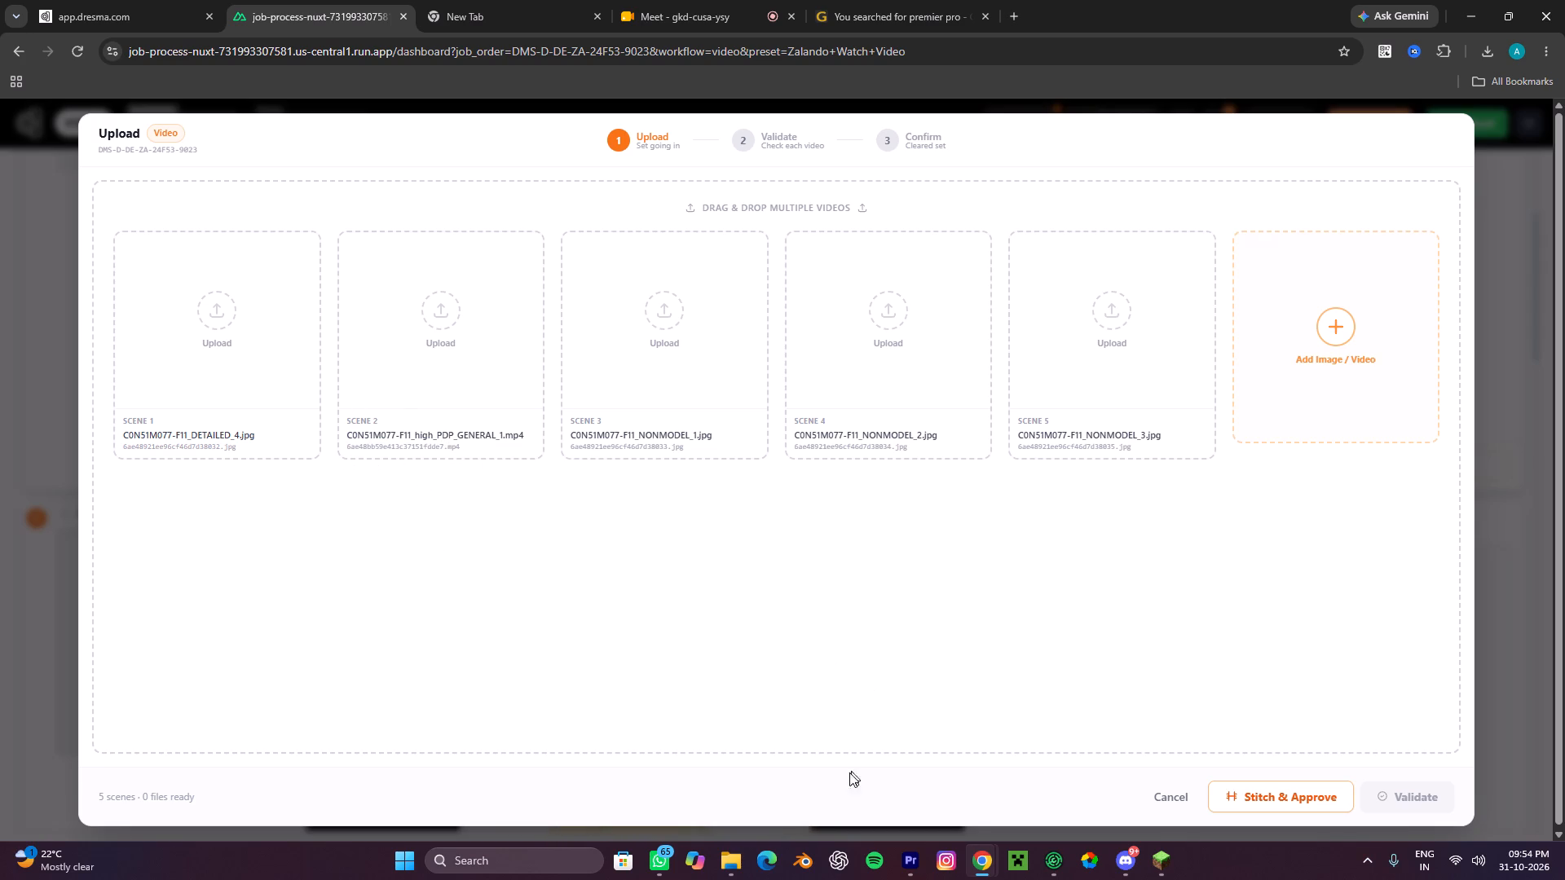
# Back in Premiere, name the output file 6ae48bb59e413c37151fdde7.mp4 and export Sequence 01 with the Zalando Jewelry preset.
pyautogui.click(725, 874)
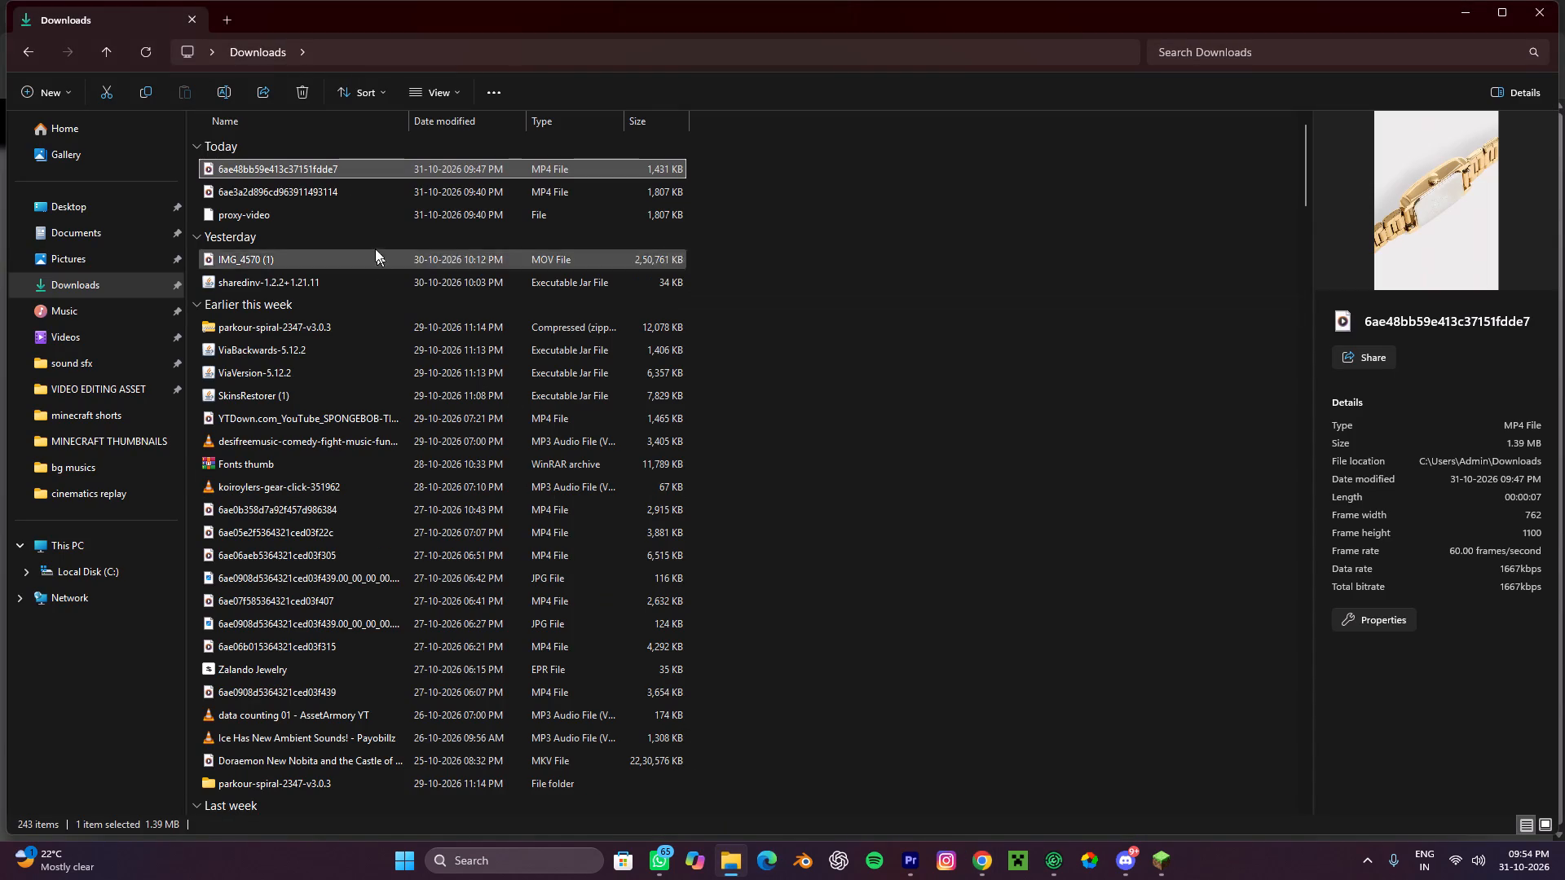
pyautogui.click(984, 855)
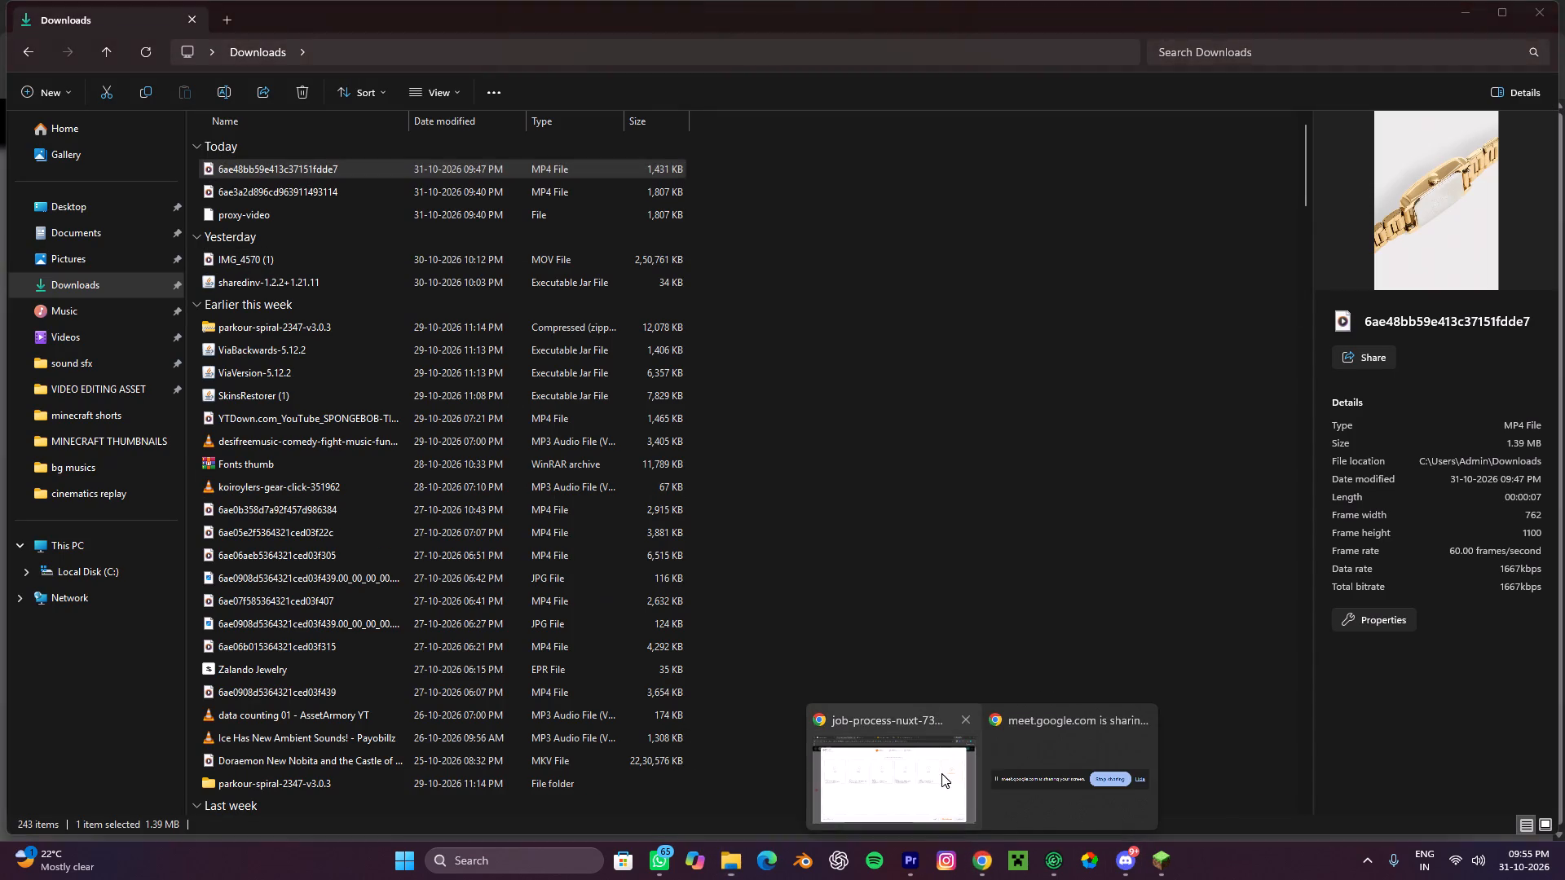
pyautogui.click(909, 849)
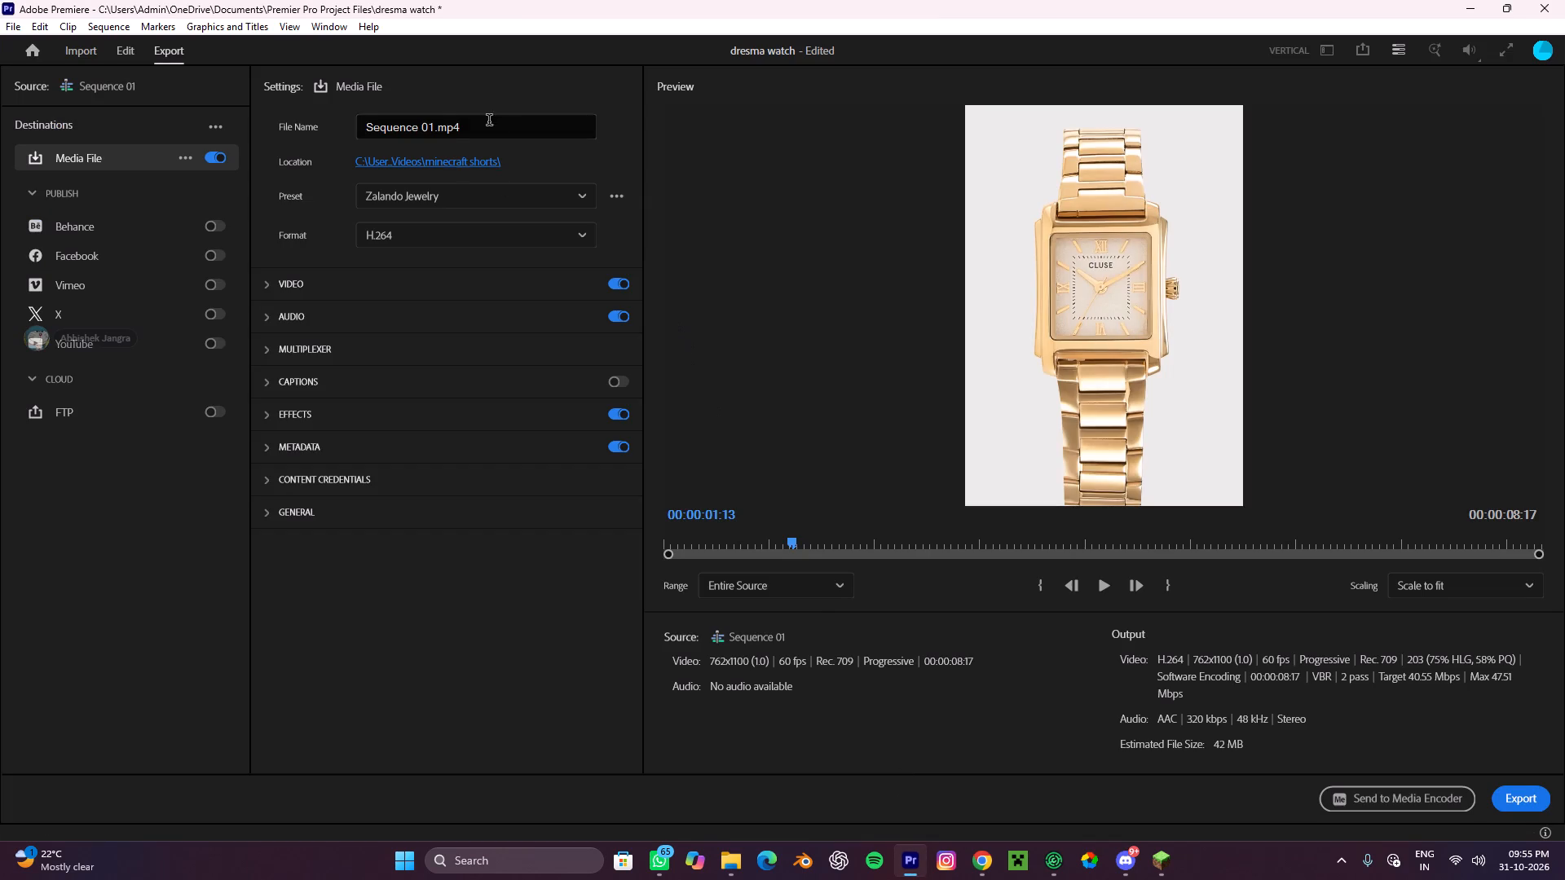
pyautogui.moveTo(489, 121); pyautogui.dragTo(0, 99)
pyautogui.hotkey('ctrl', 'v')
pyautogui.click(585, 669)
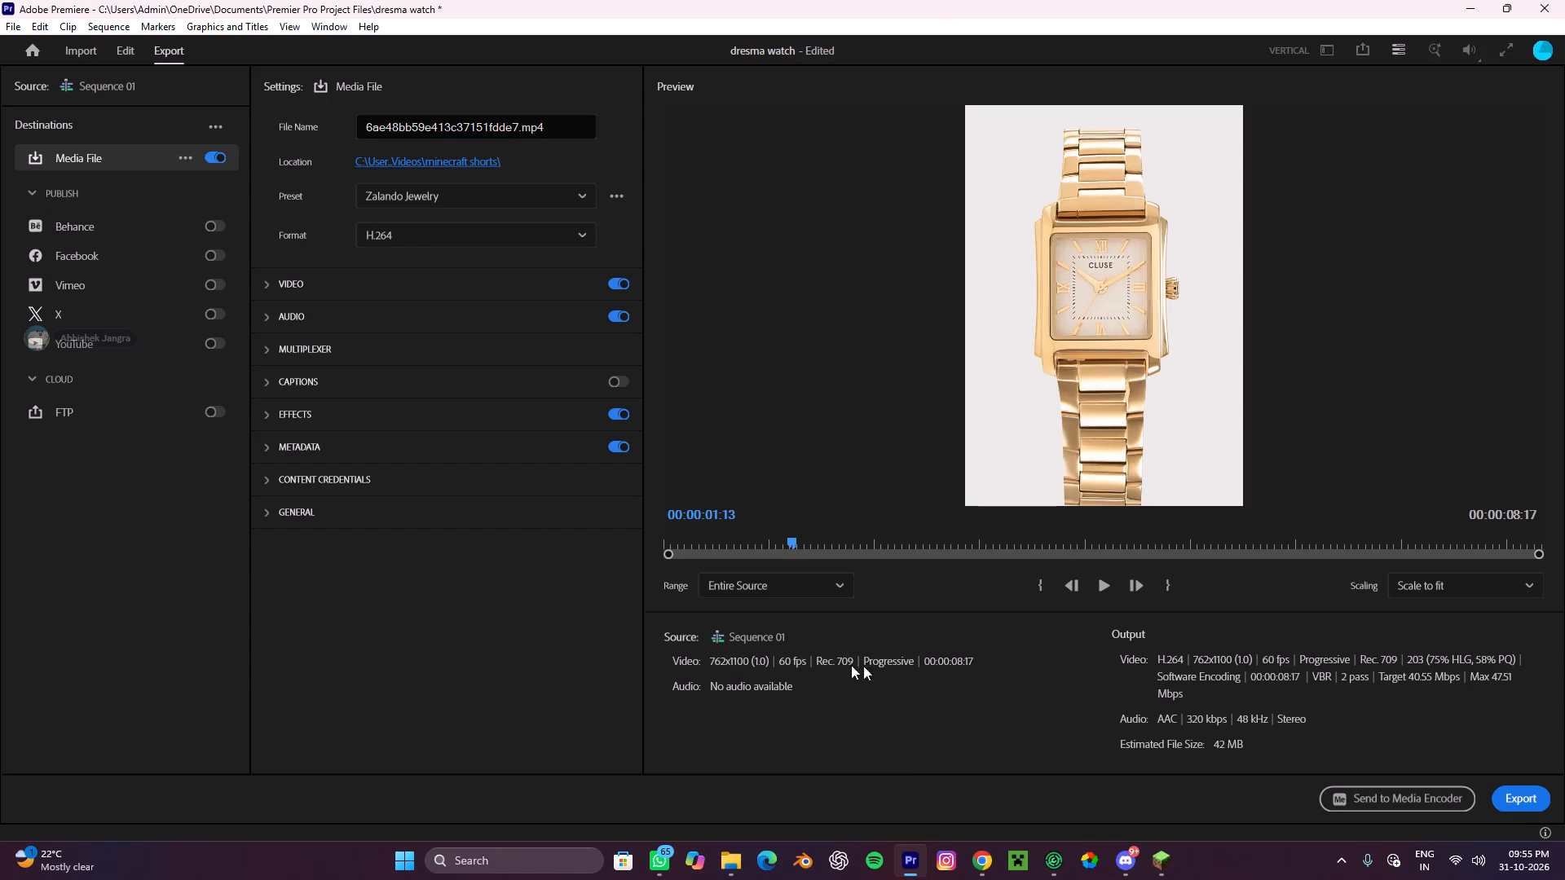
pyautogui.click(1536, 803)
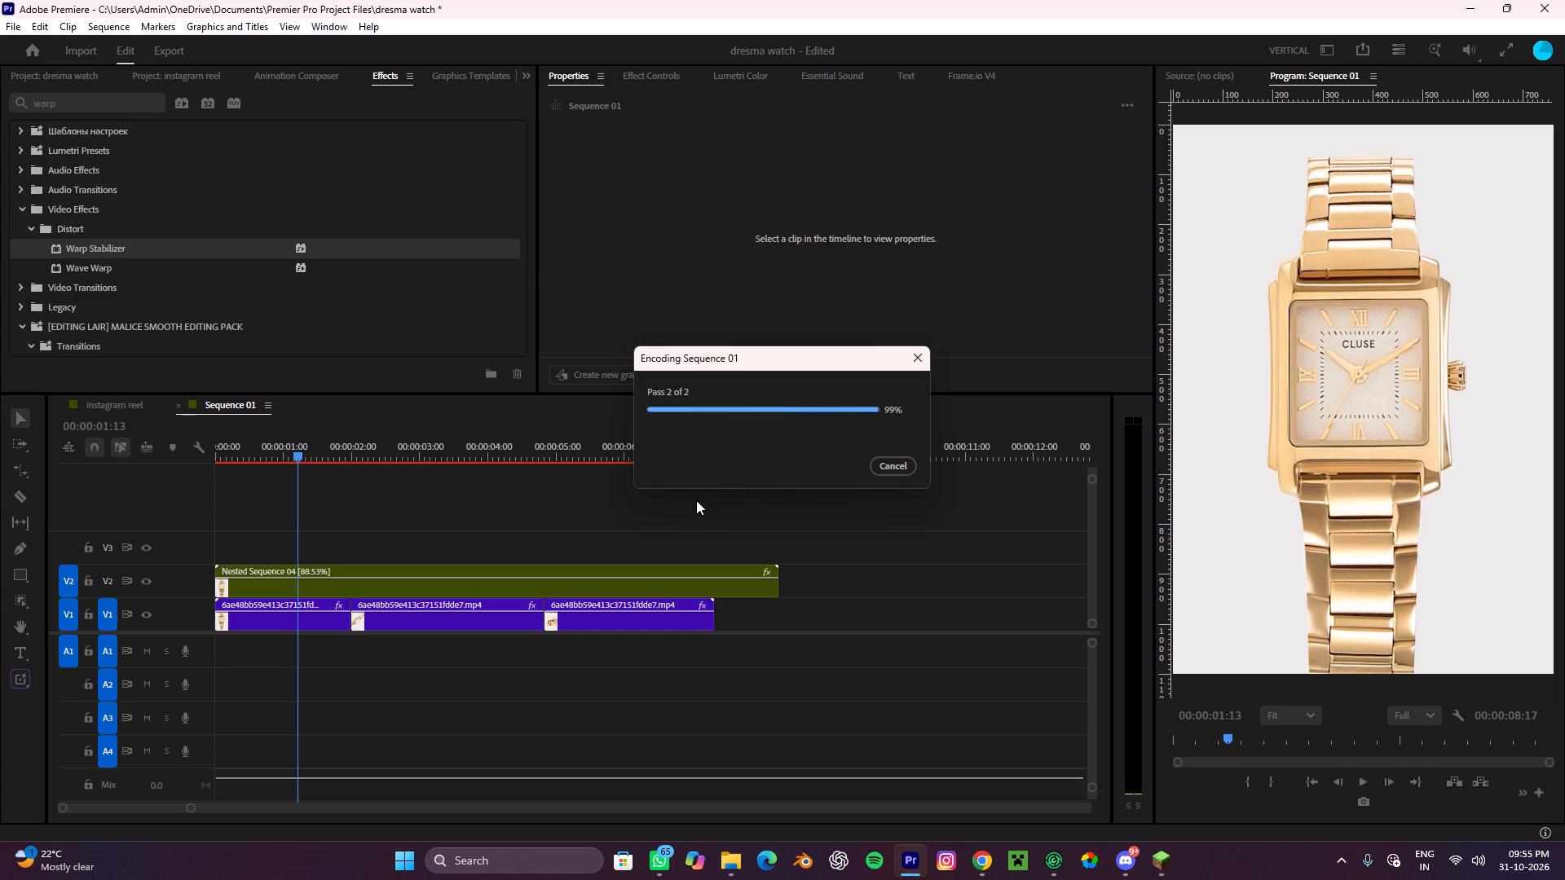
# Export the sequence's first frame at 00:00:00:00 as a JPEG named 6ae48bb59e413c37151fdde7, keeping import into project on.
pyautogui.moveTo(354, 455); pyautogui.dragTo(327, 453)
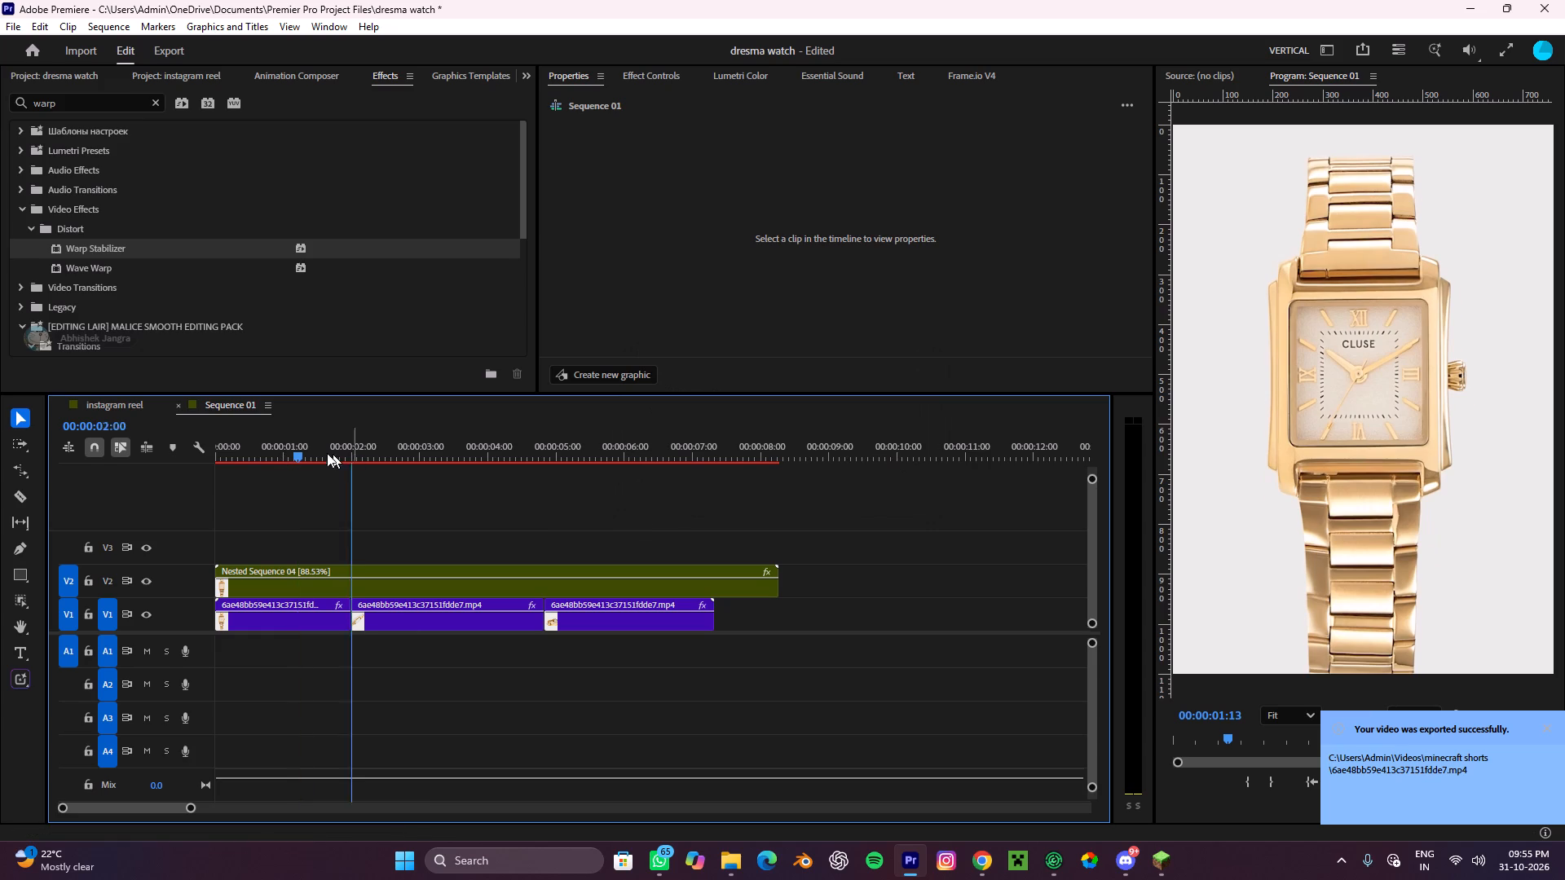
pyautogui.moveTo(327, 453); pyautogui.dragTo(0, 432)
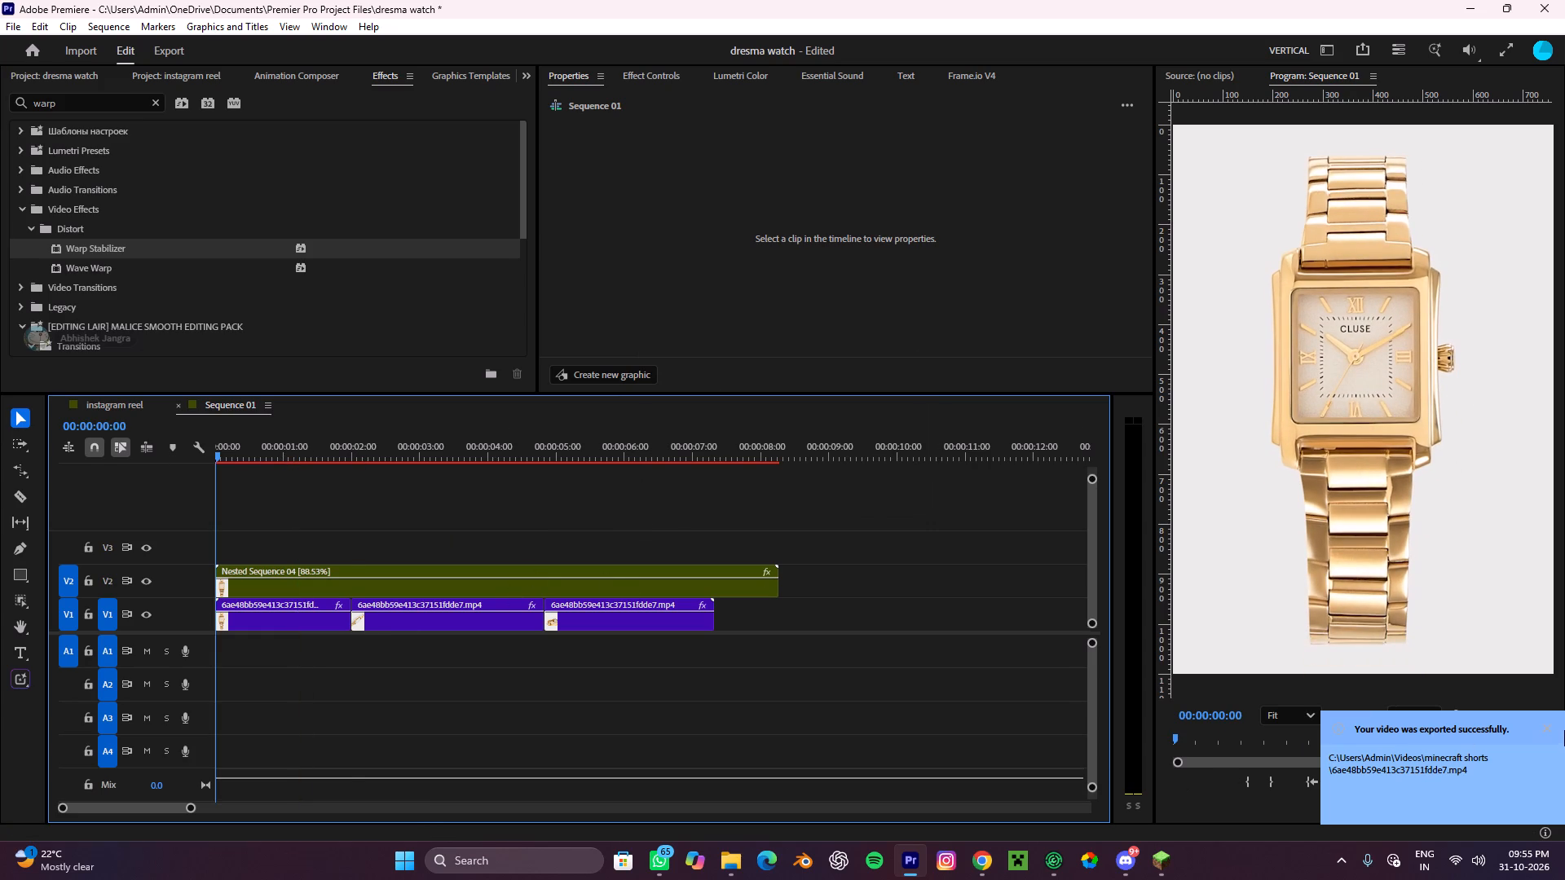
pyautogui.click(1553, 724)
pyautogui.click(1360, 807)
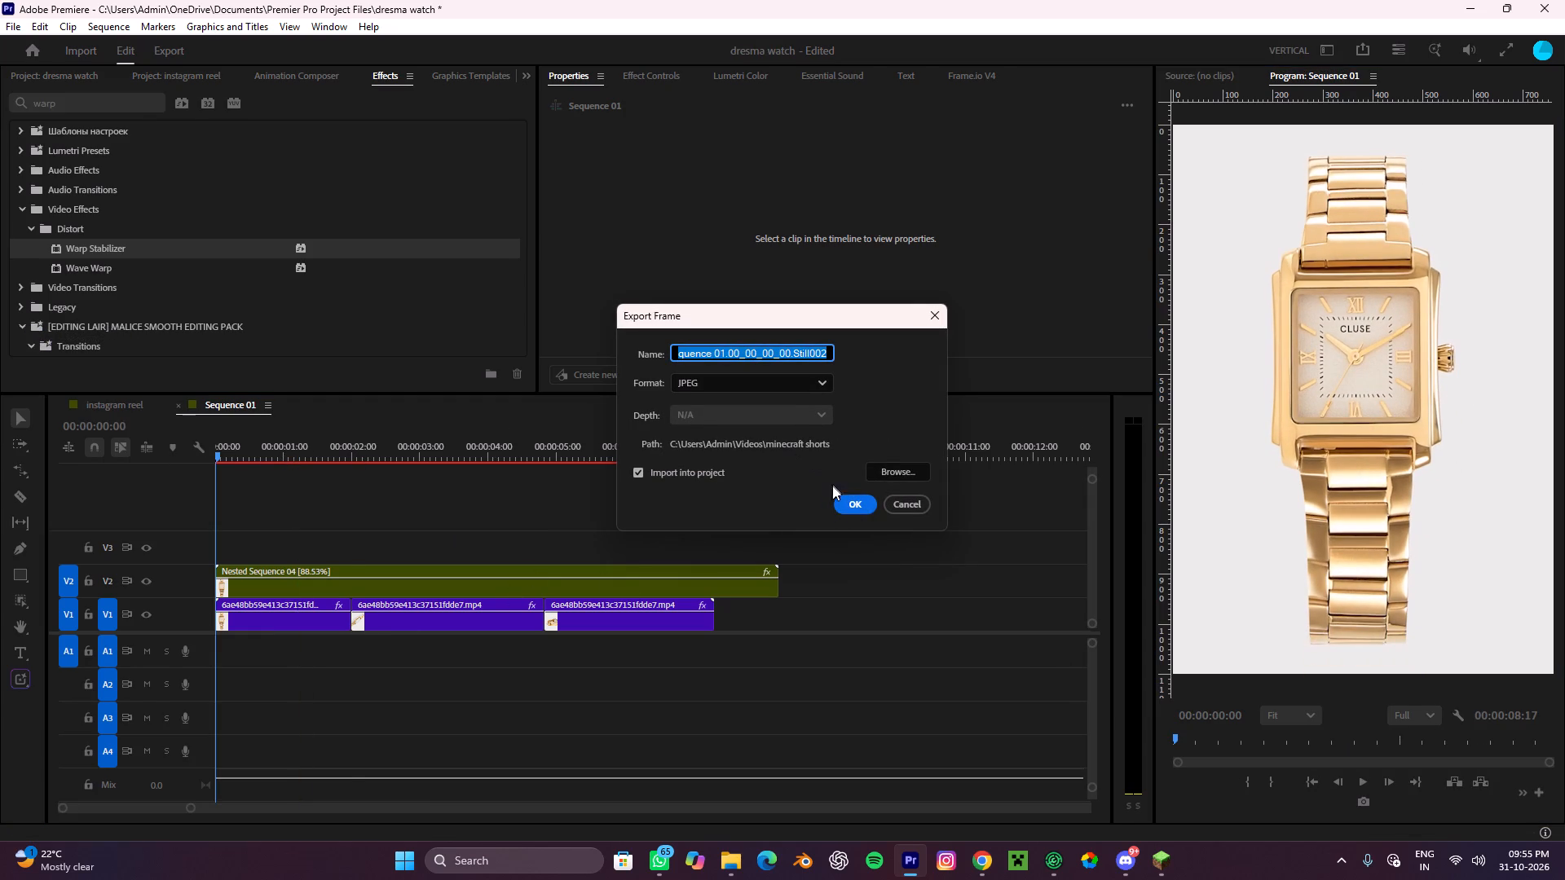
pyautogui.hotkey('ctrl', 'v')
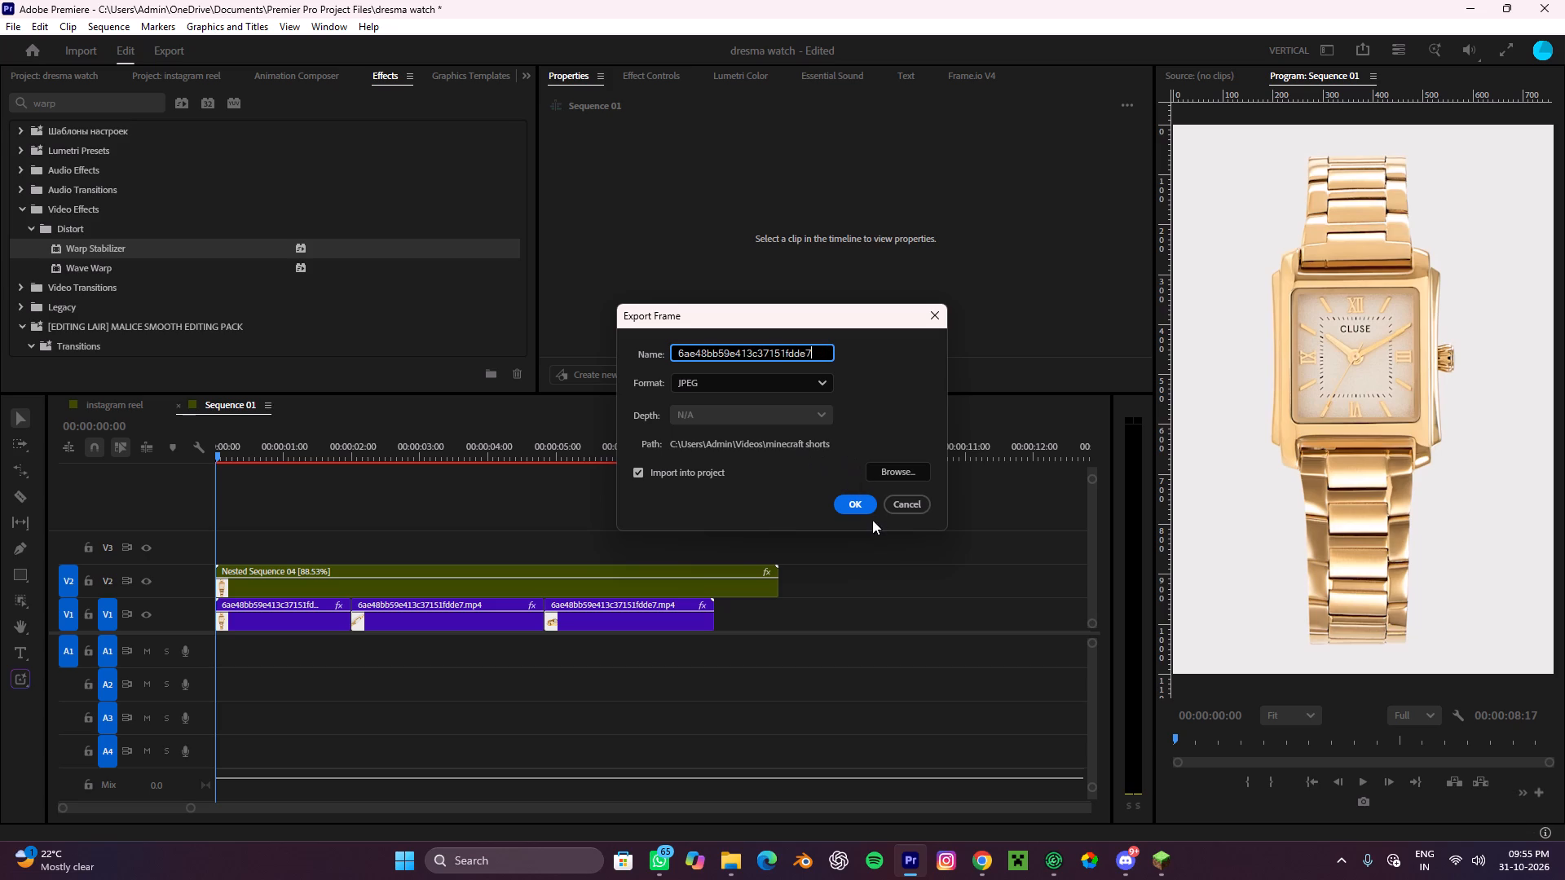
pyautogui.click(853, 504)
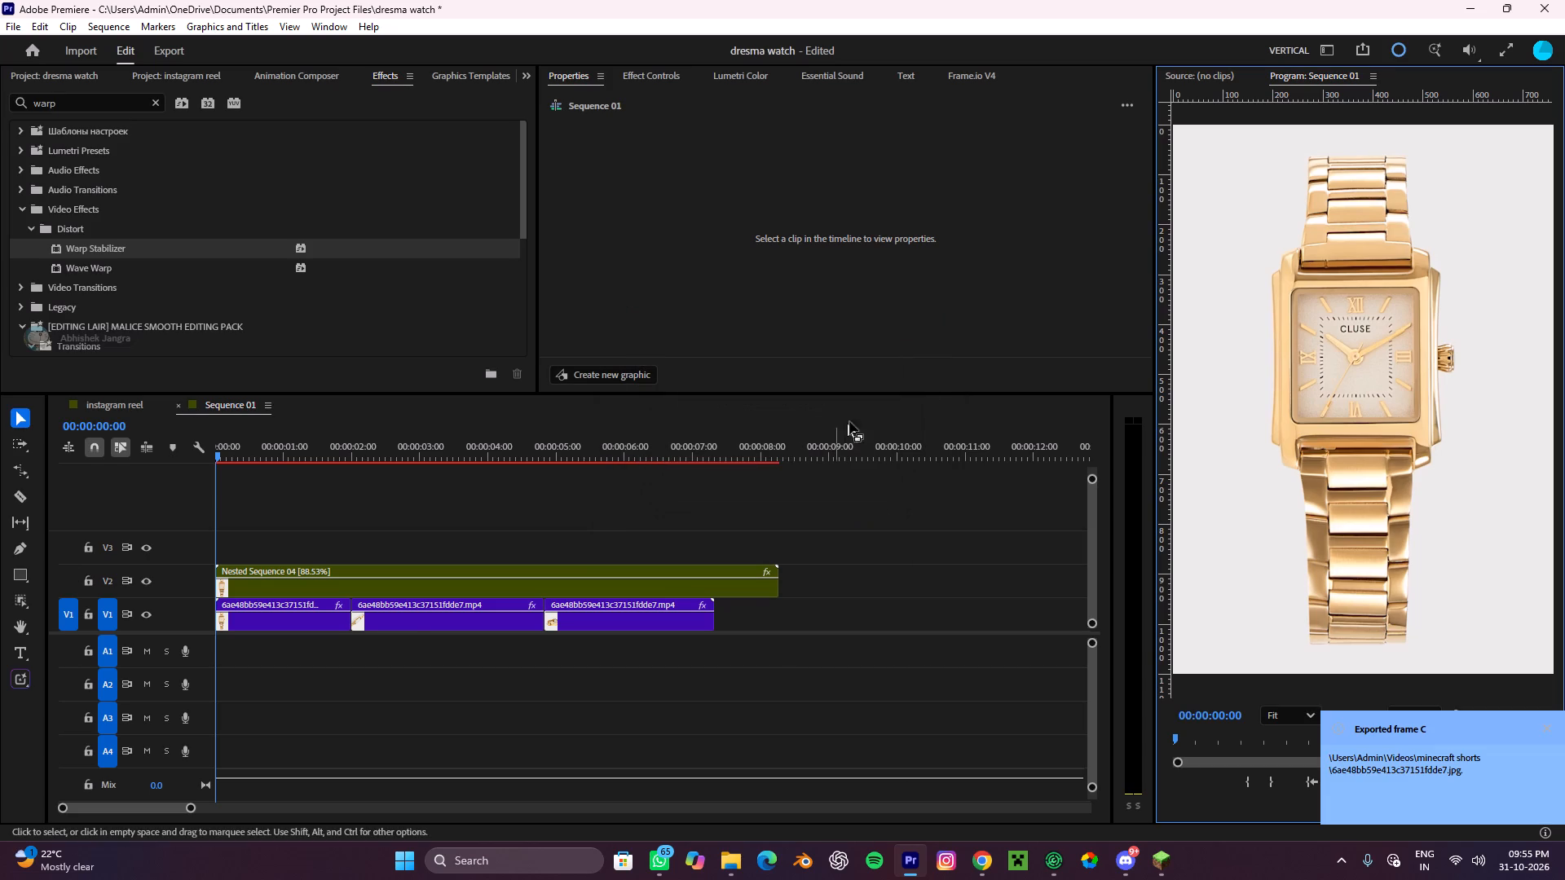
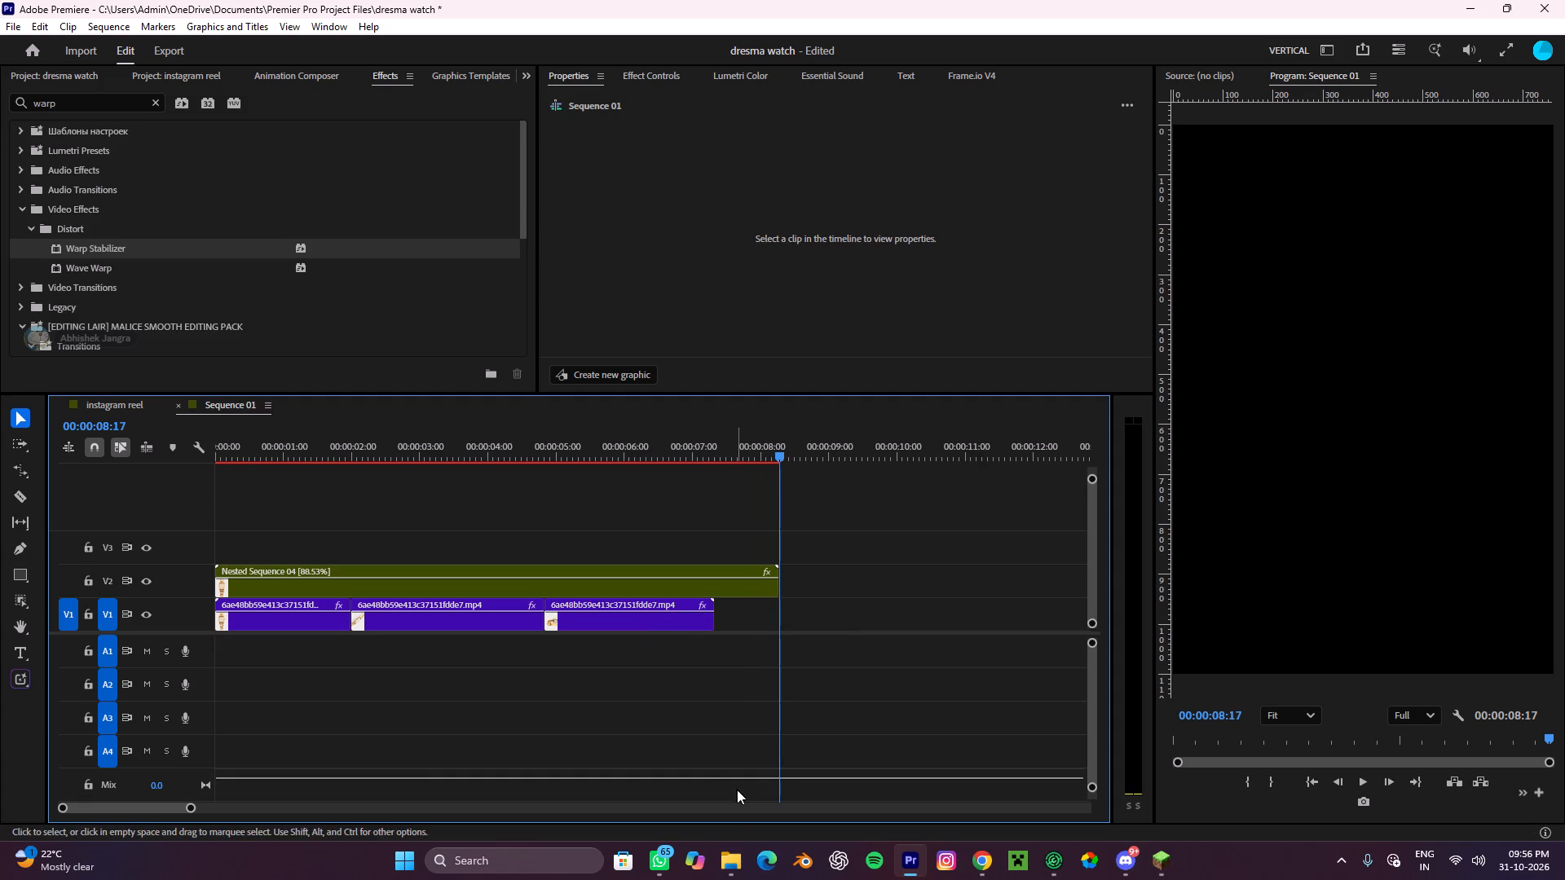
# From the Videos > minecraft shorts folder in File Explorer, upload the exported 6ae48bb59e413c37151fdde7 video and JPEG together to the job's upload page in Chrome.
pyautogui.click(718, 852)
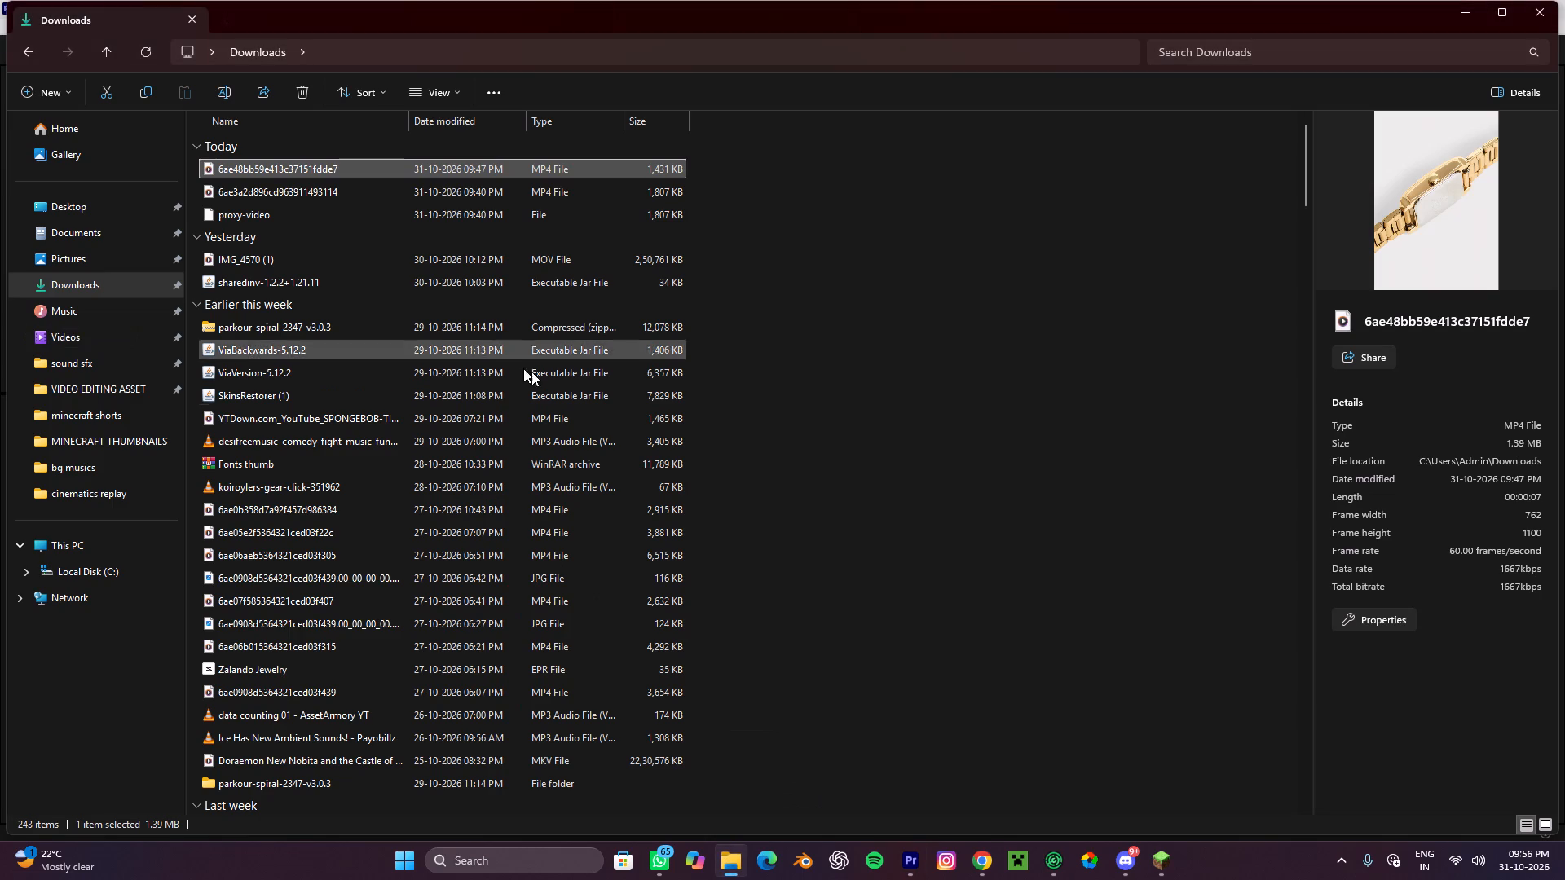
pyautogui.click(395, 175)
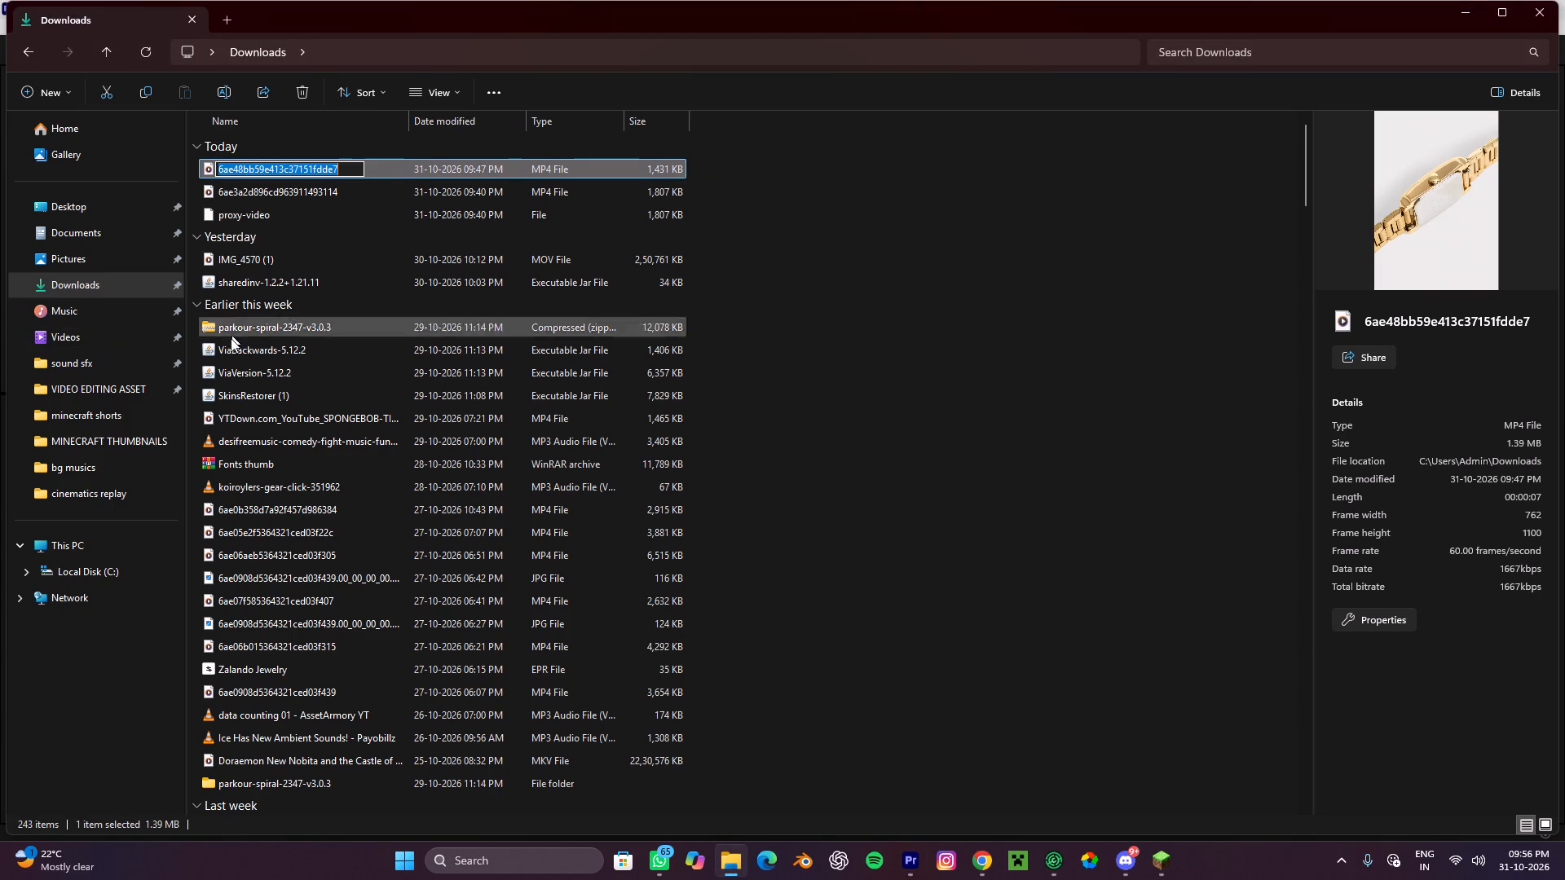
pyautogui.click(91, 333)
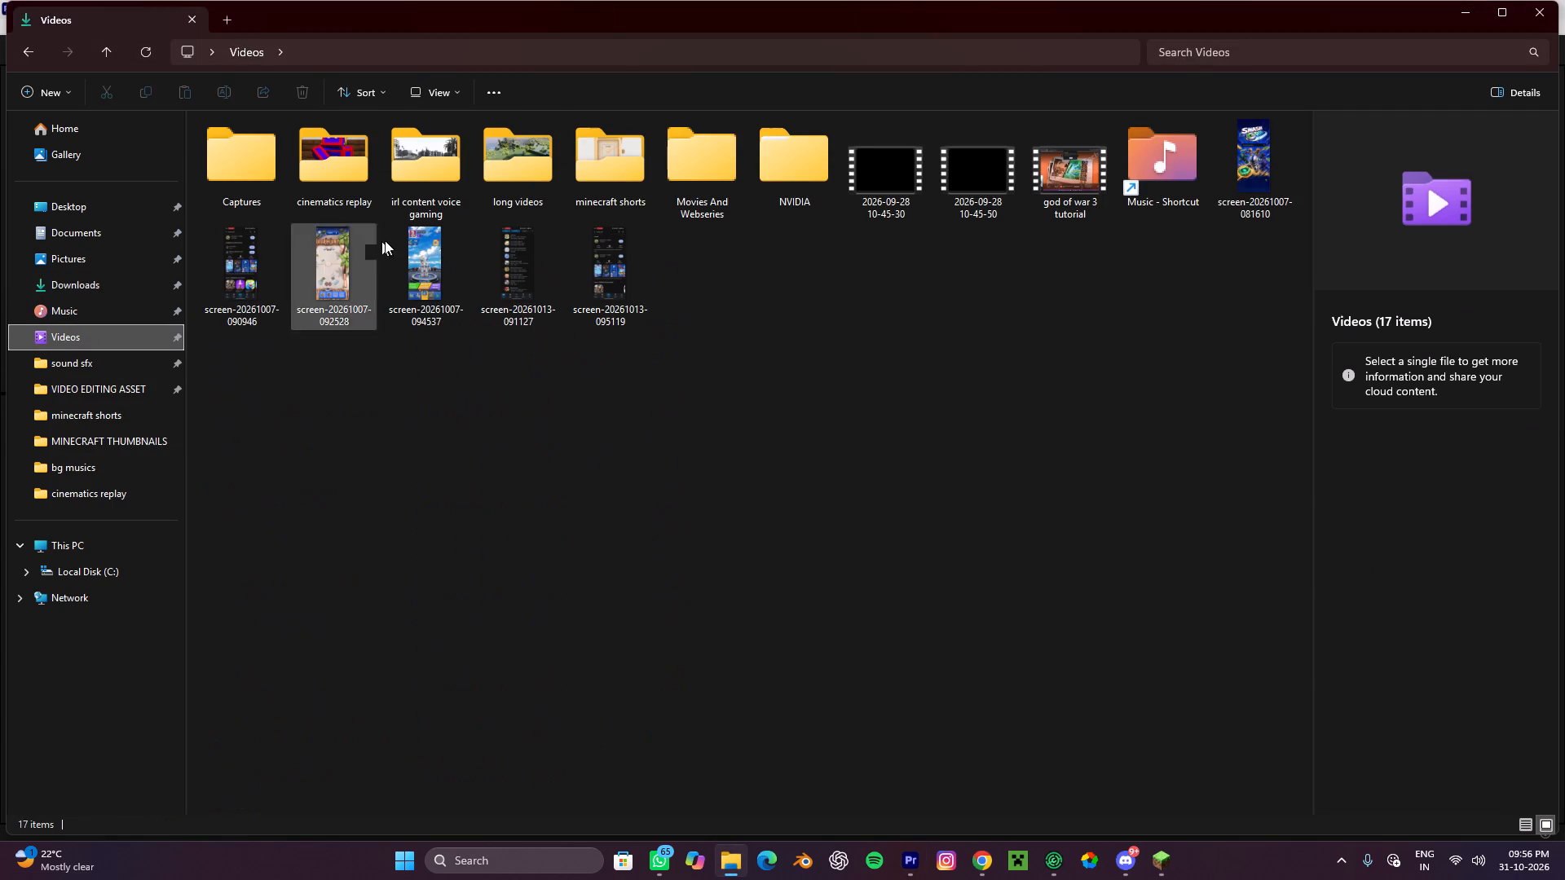
pyautogui.doubleClick(611, 174)
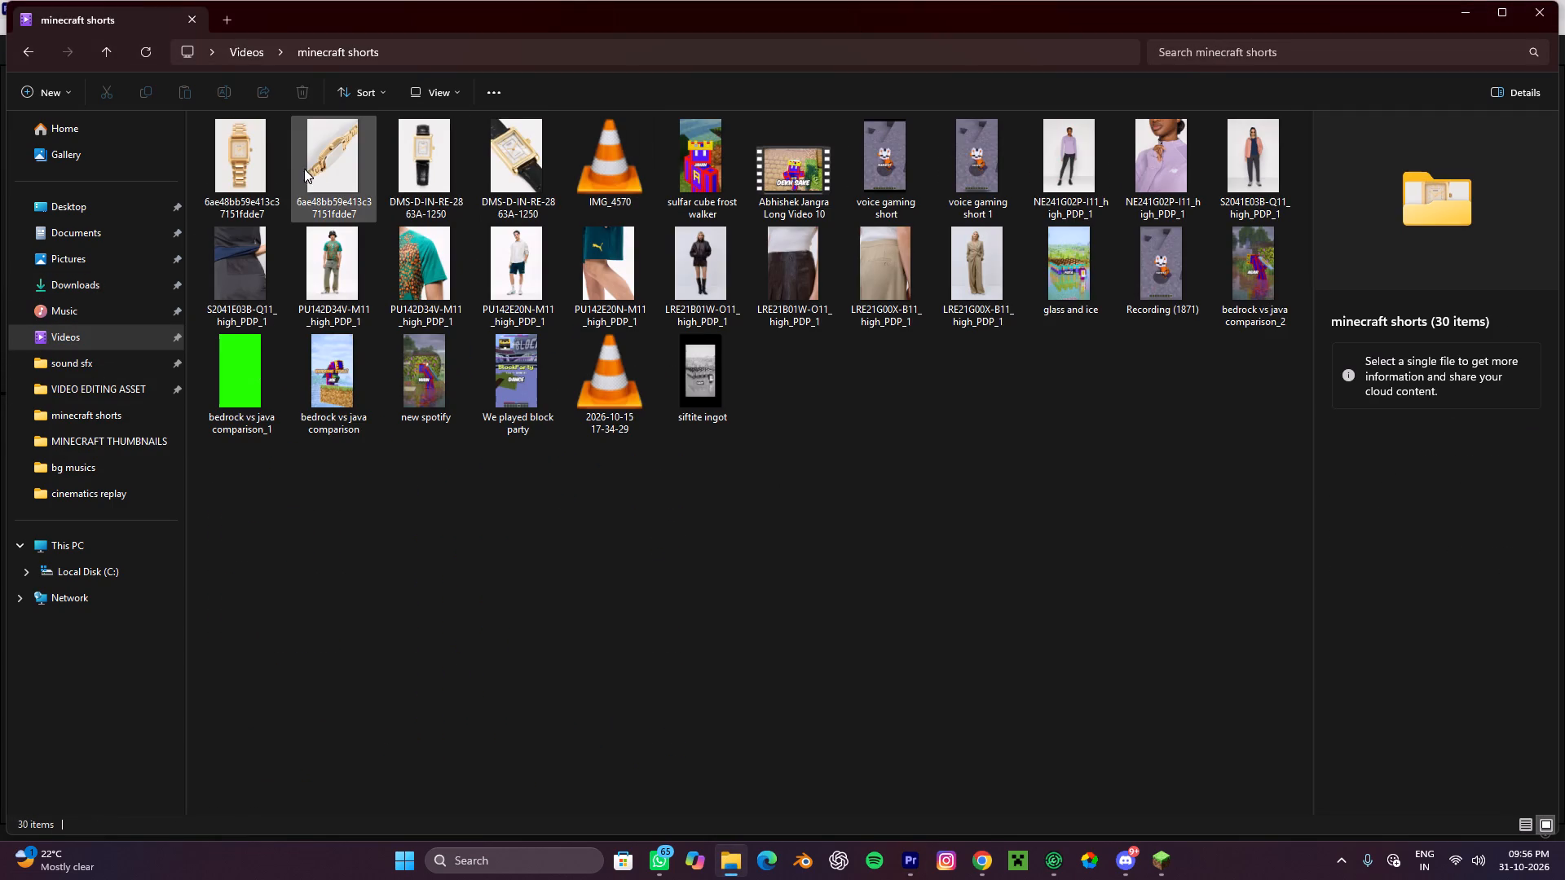
pyautogui.click(320, 158)
pyautogui.click(242, 163)
pyautogui.keyDown('ctrl'); pyautogui.click(311, 162); pyautogui.keyUp('ctrl')
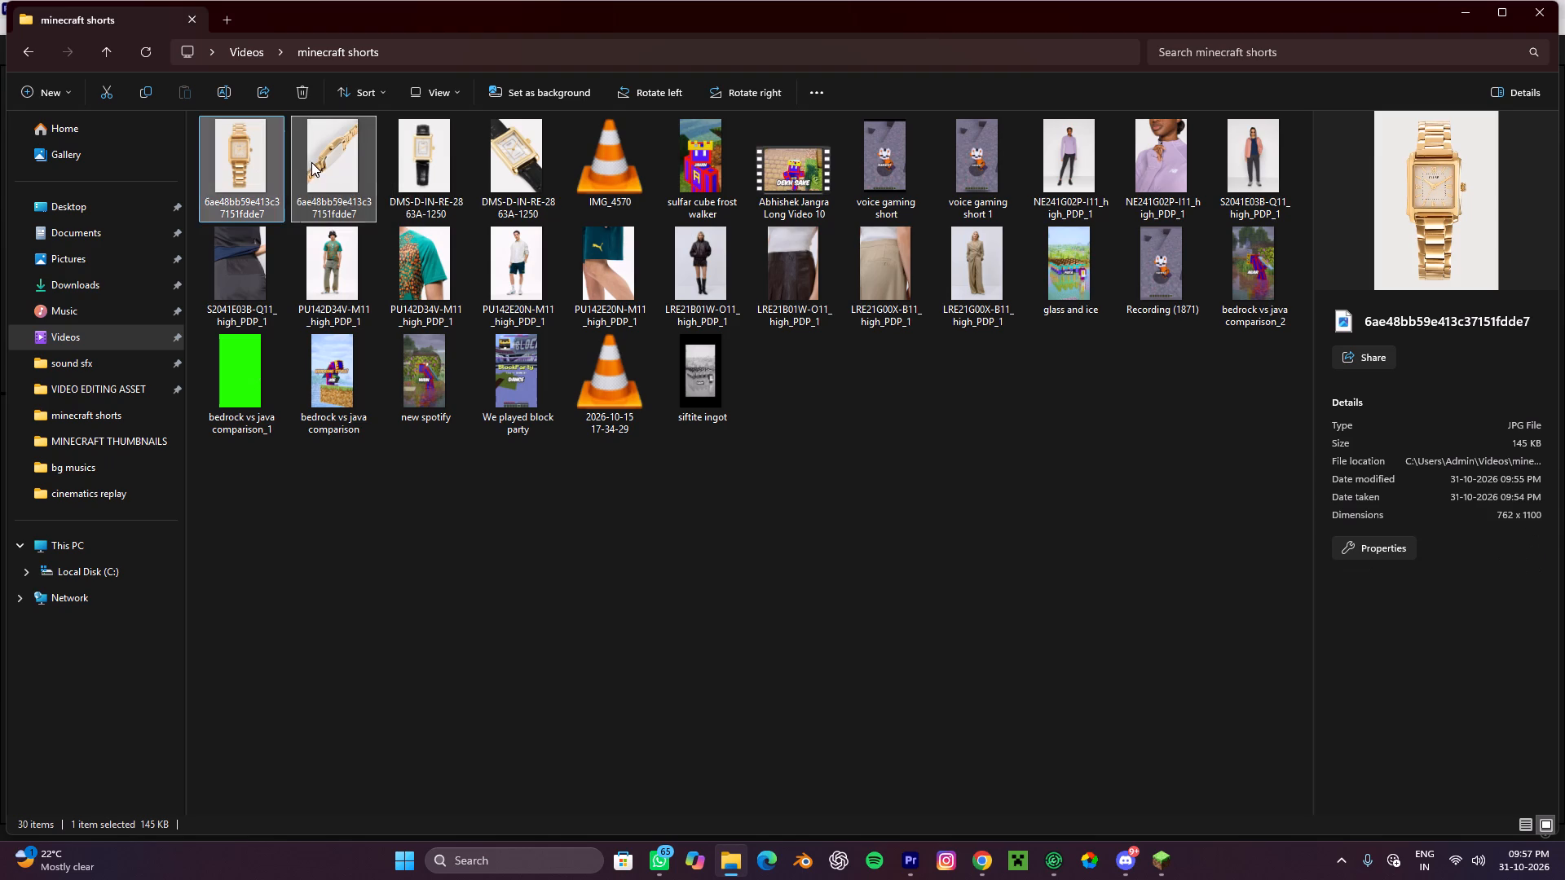
pyautogui.moveTo(247, 162); pyautogui.dragTo(999, 869)
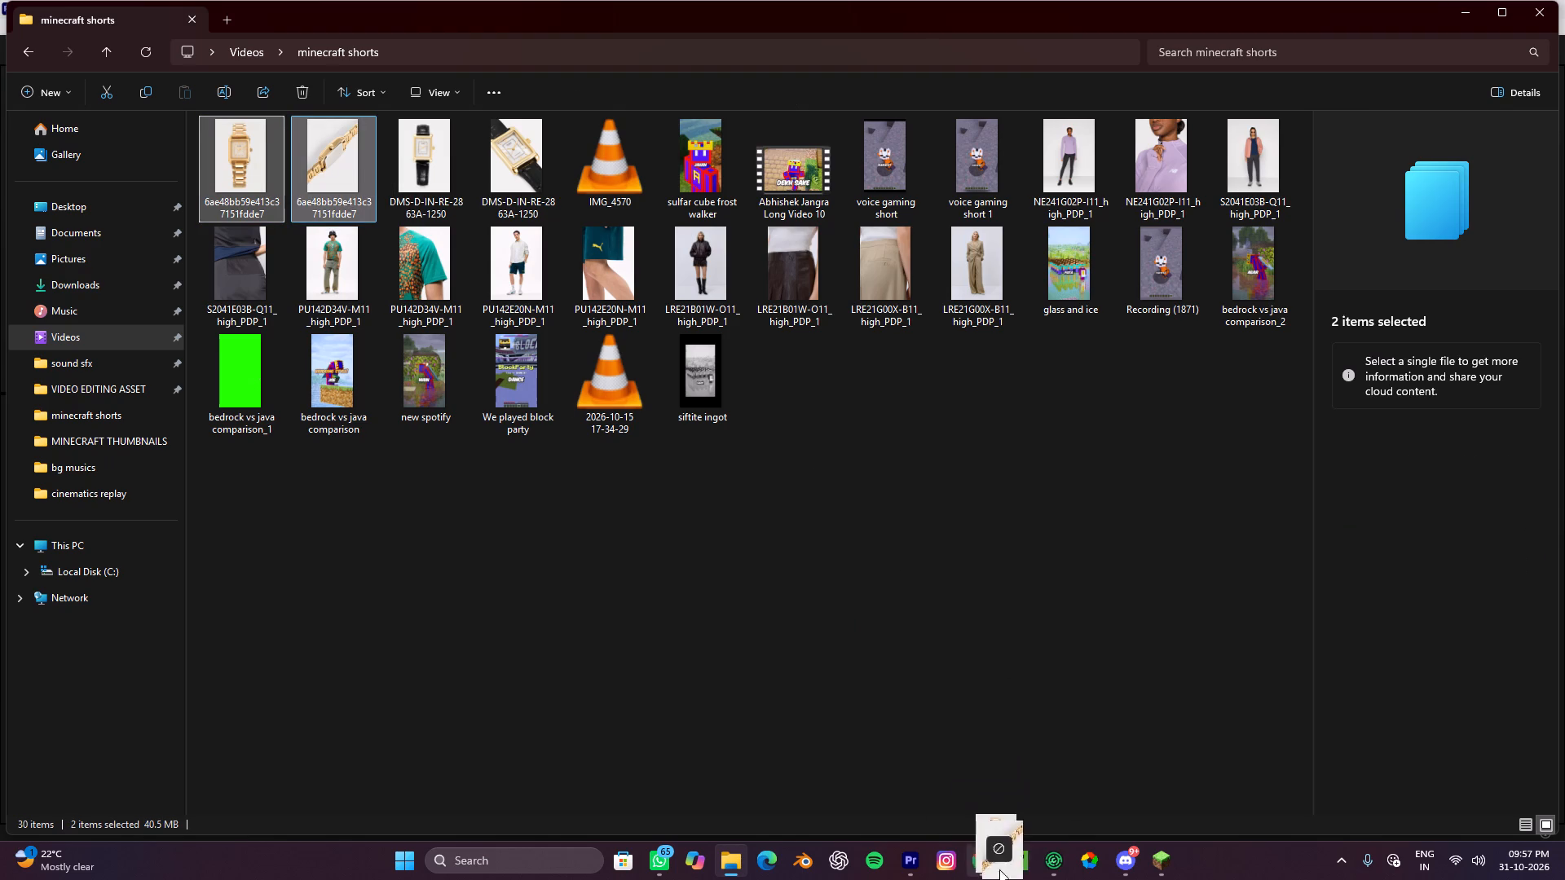
pyautogui.moveTo(999, 869); pyautogui.dragTo(904, 779)
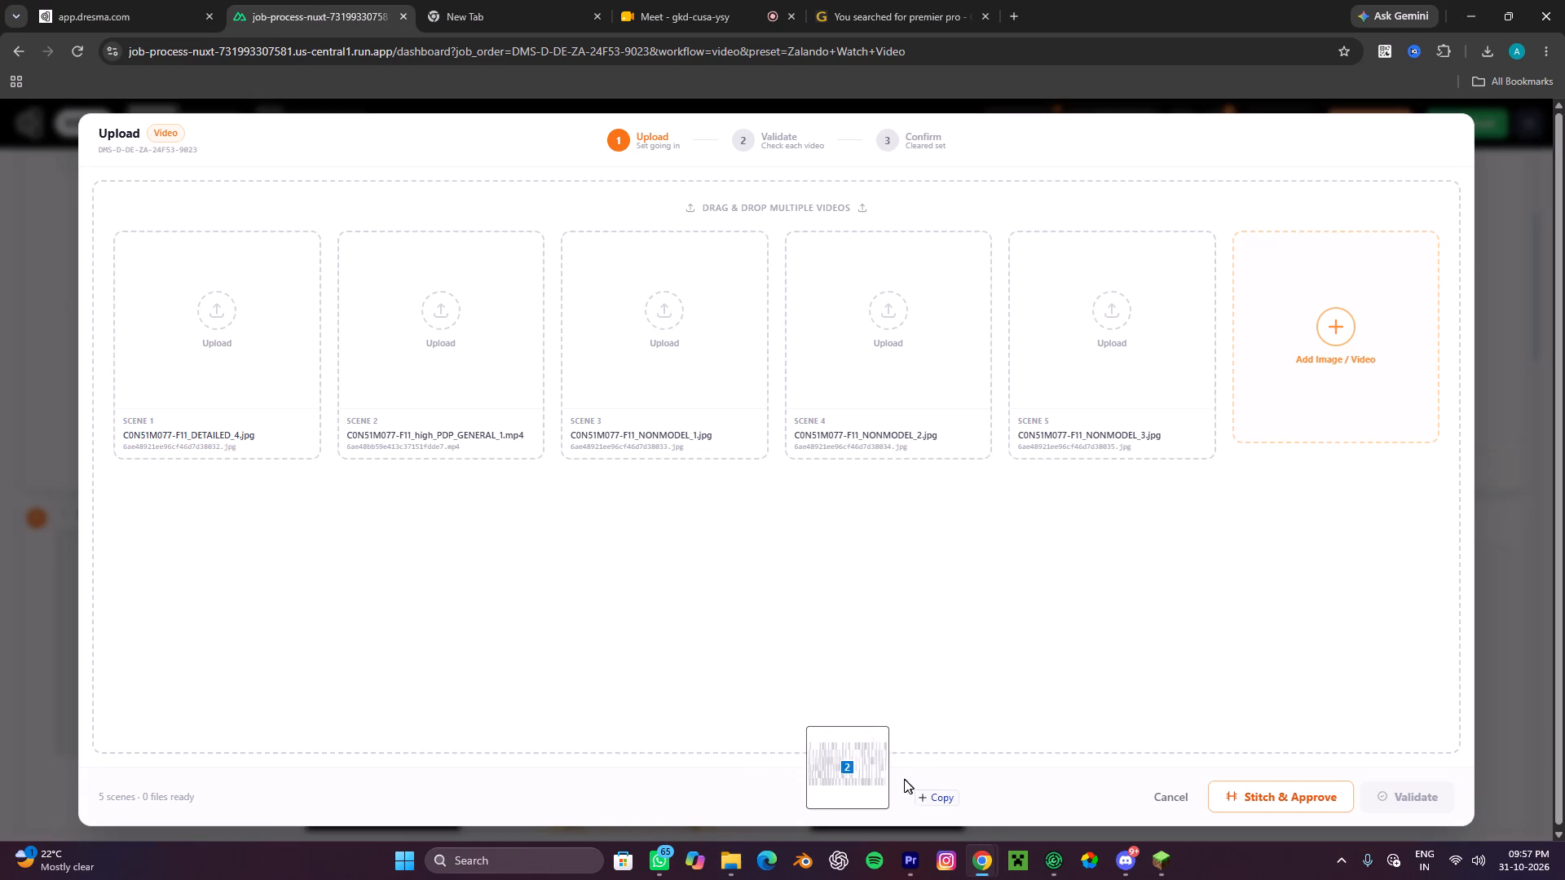
pyautogui.moveTo(904, 779); pyautogui.dragTo(953, 496)
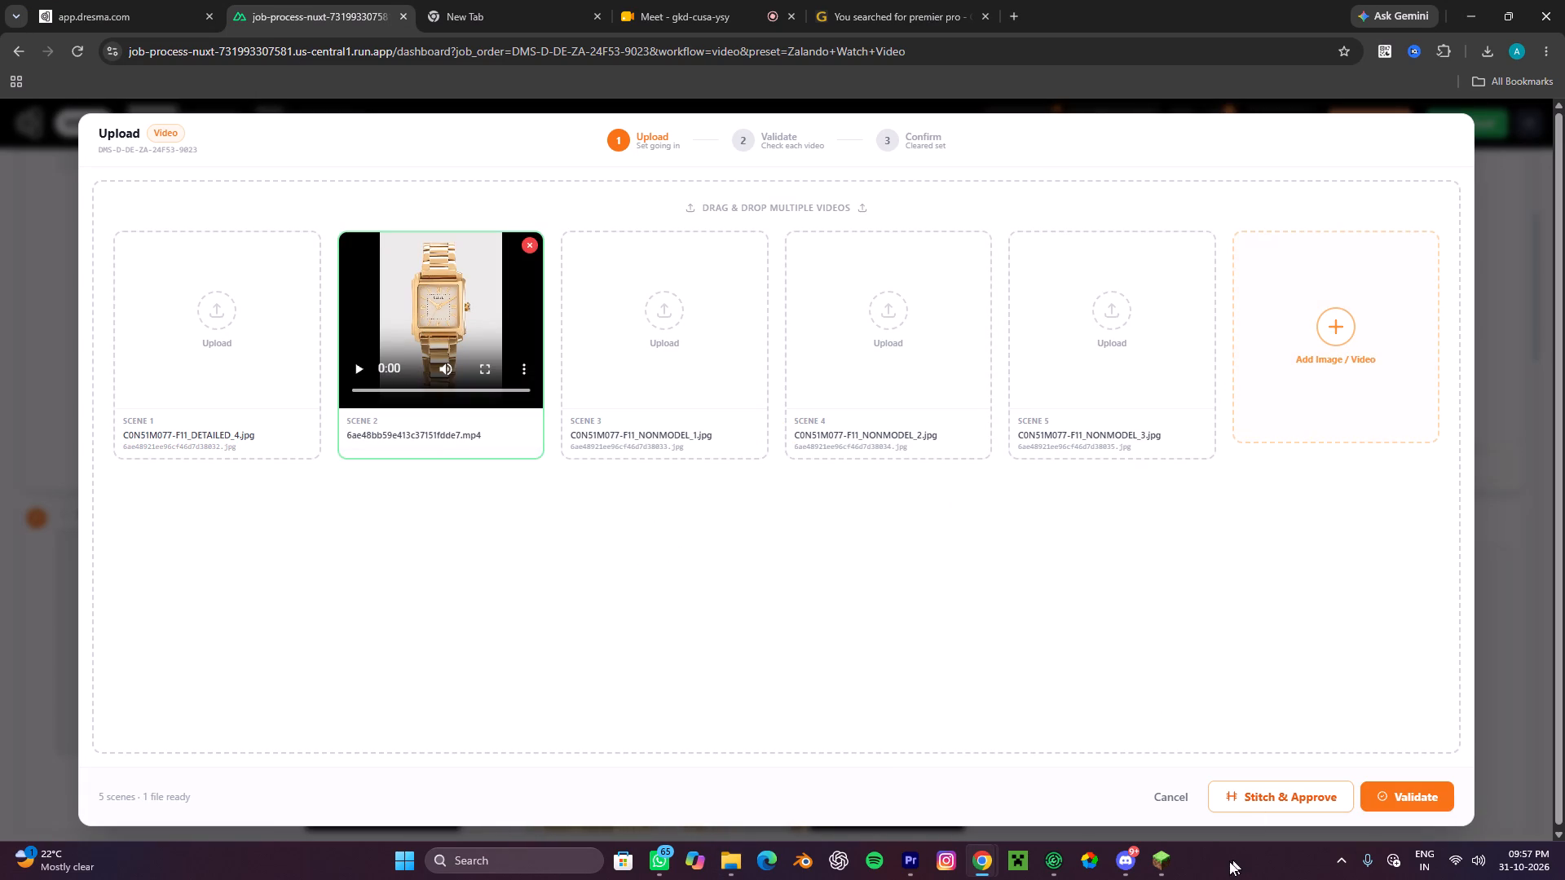
# Return to the Assigned Jobs list on app.dresma.com.
pyautogui.click(158, 0)
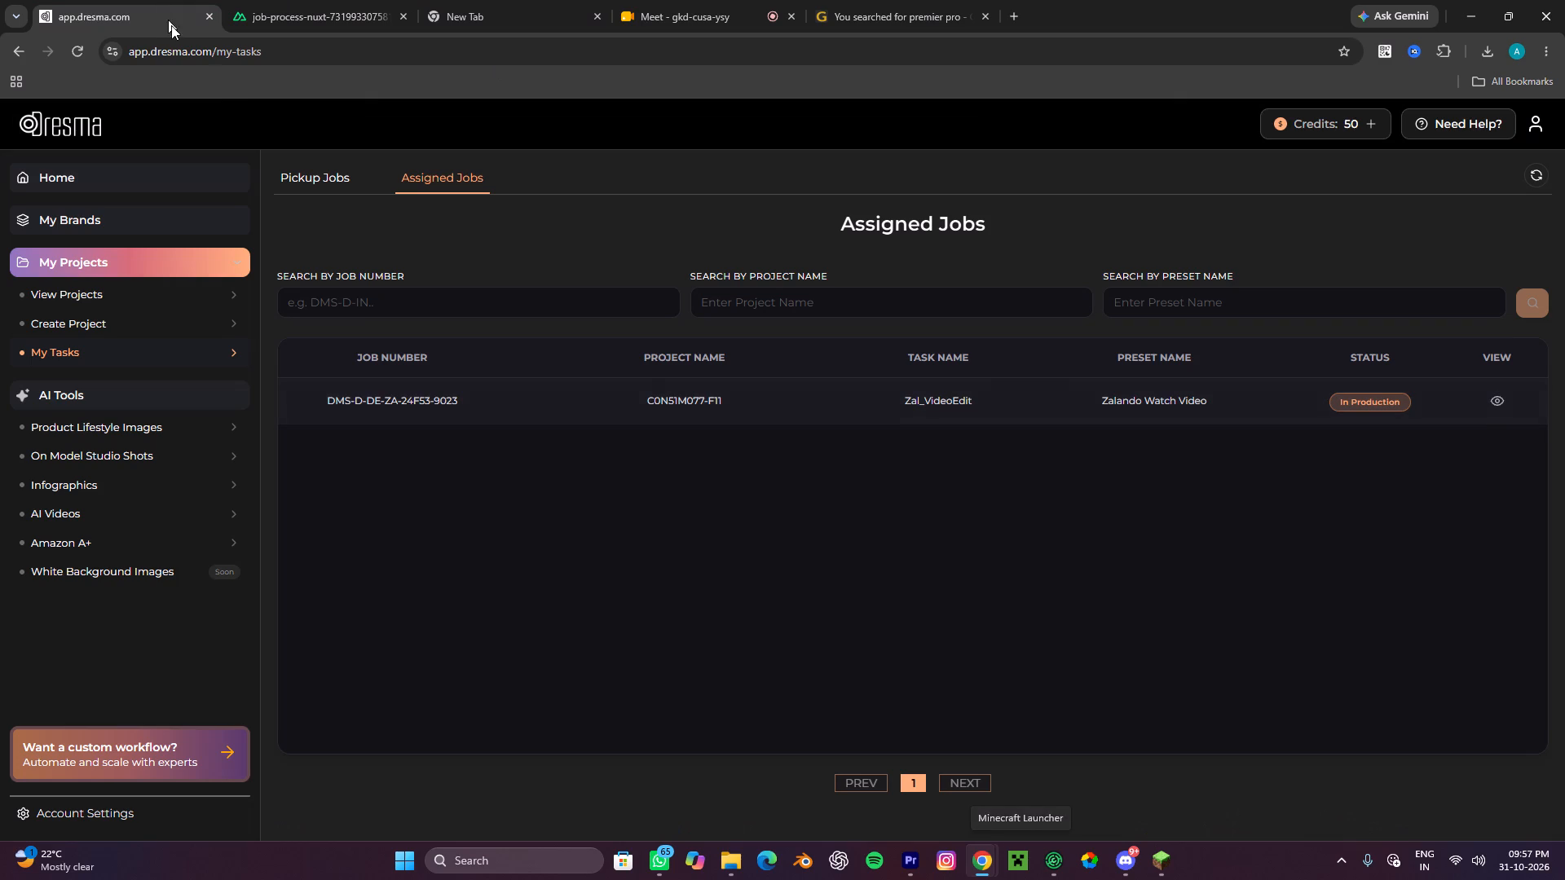
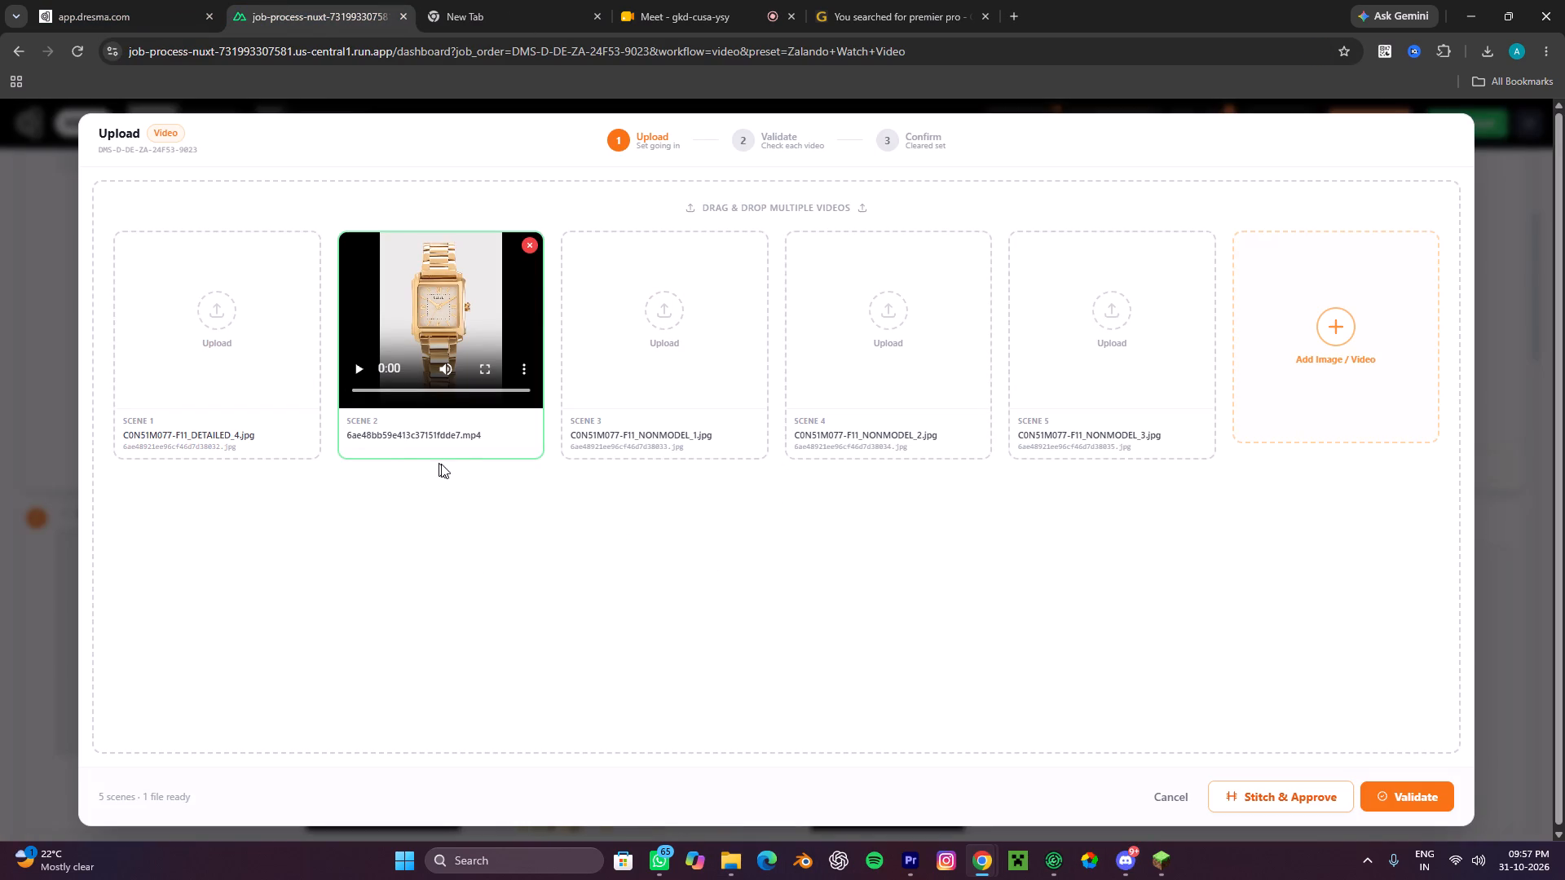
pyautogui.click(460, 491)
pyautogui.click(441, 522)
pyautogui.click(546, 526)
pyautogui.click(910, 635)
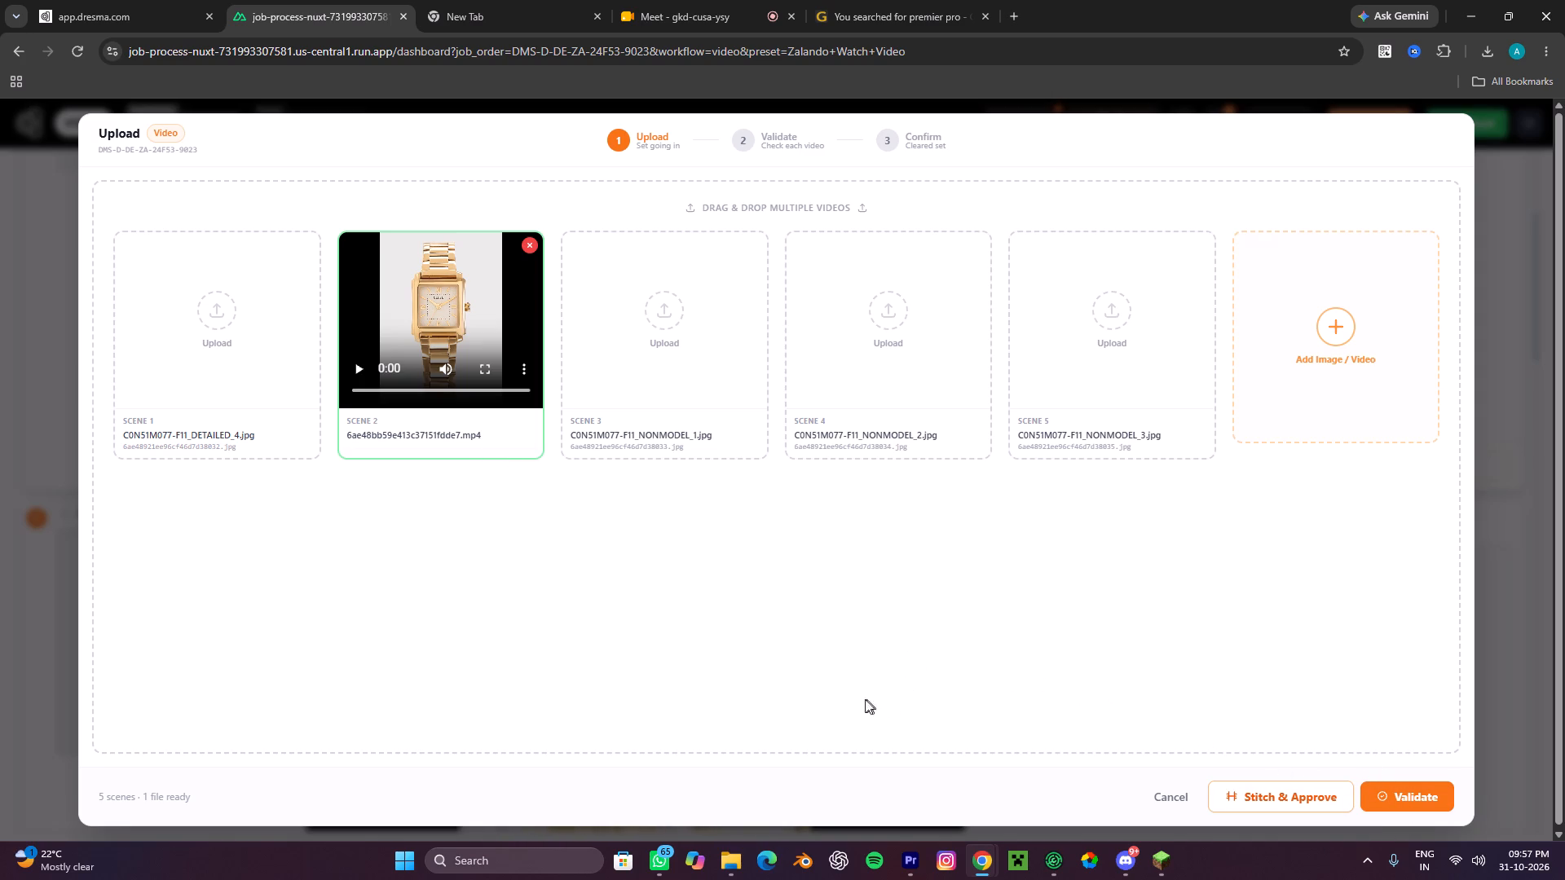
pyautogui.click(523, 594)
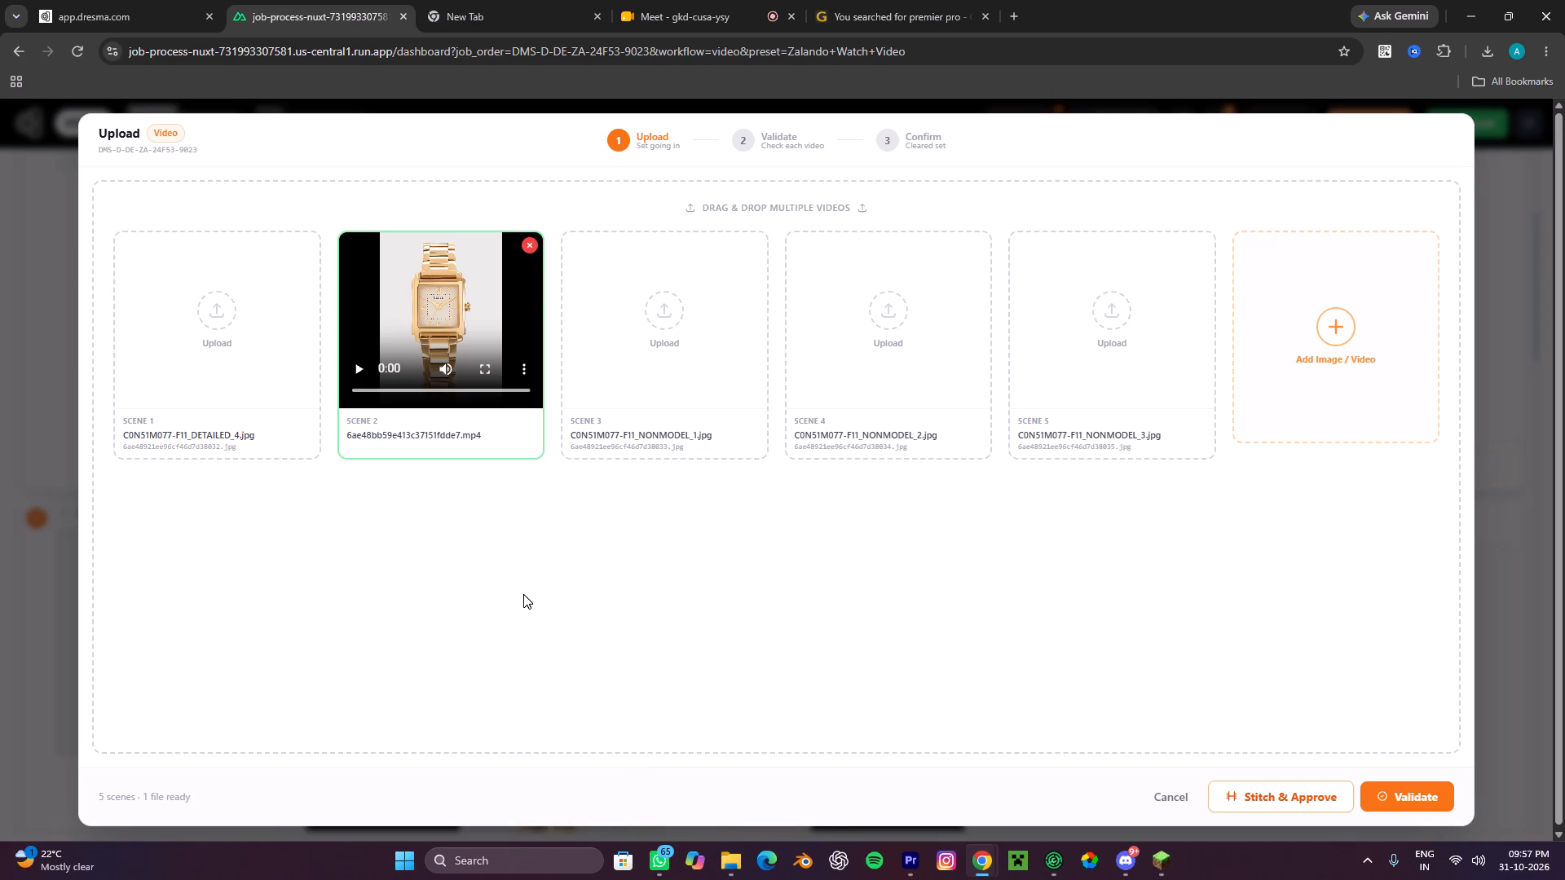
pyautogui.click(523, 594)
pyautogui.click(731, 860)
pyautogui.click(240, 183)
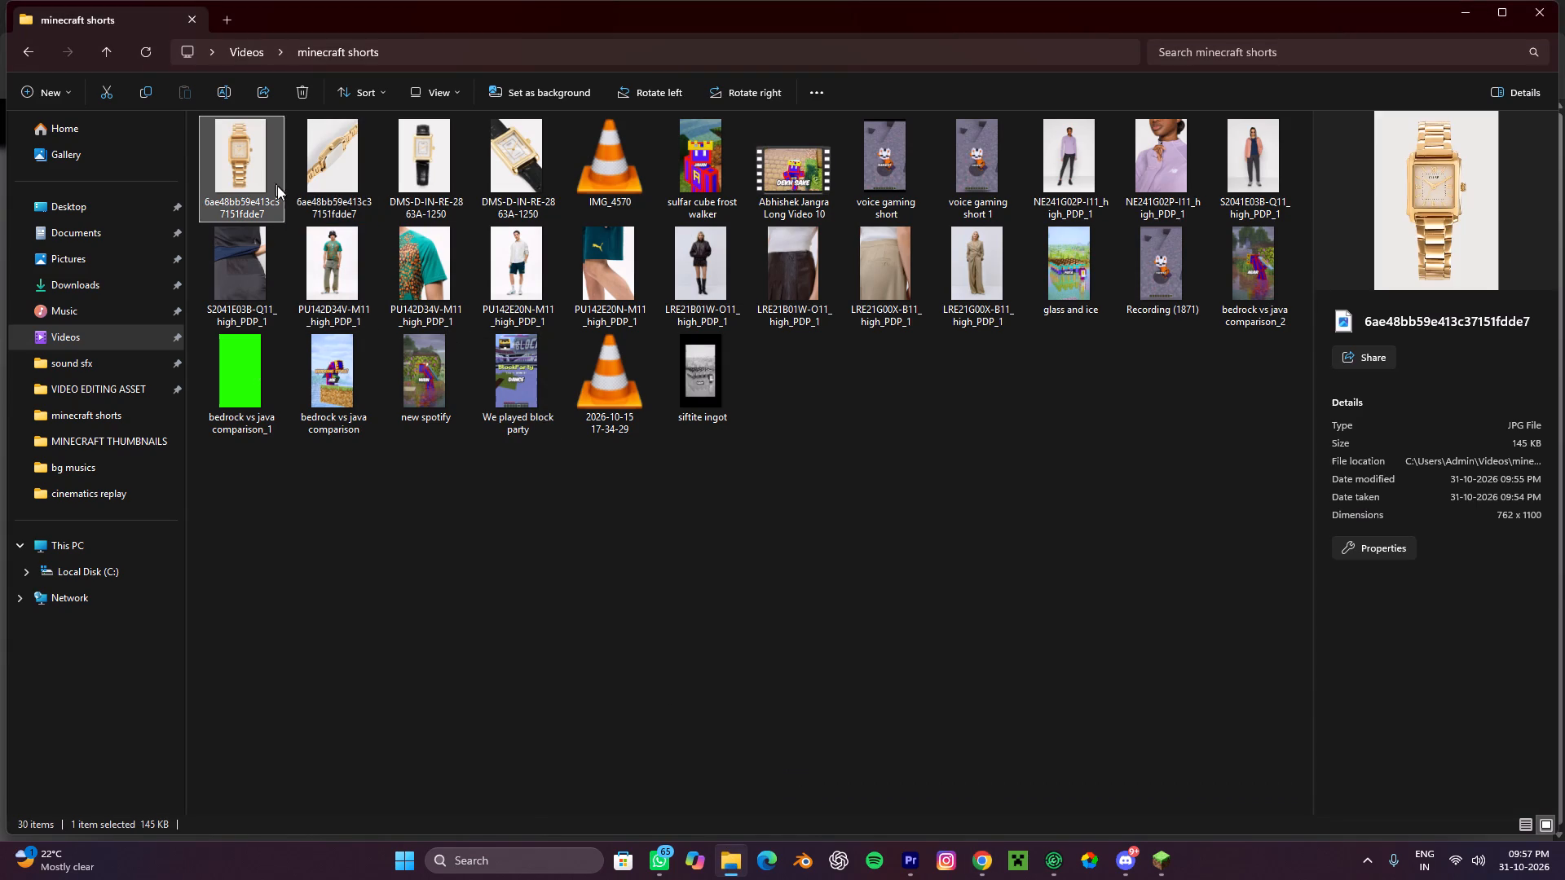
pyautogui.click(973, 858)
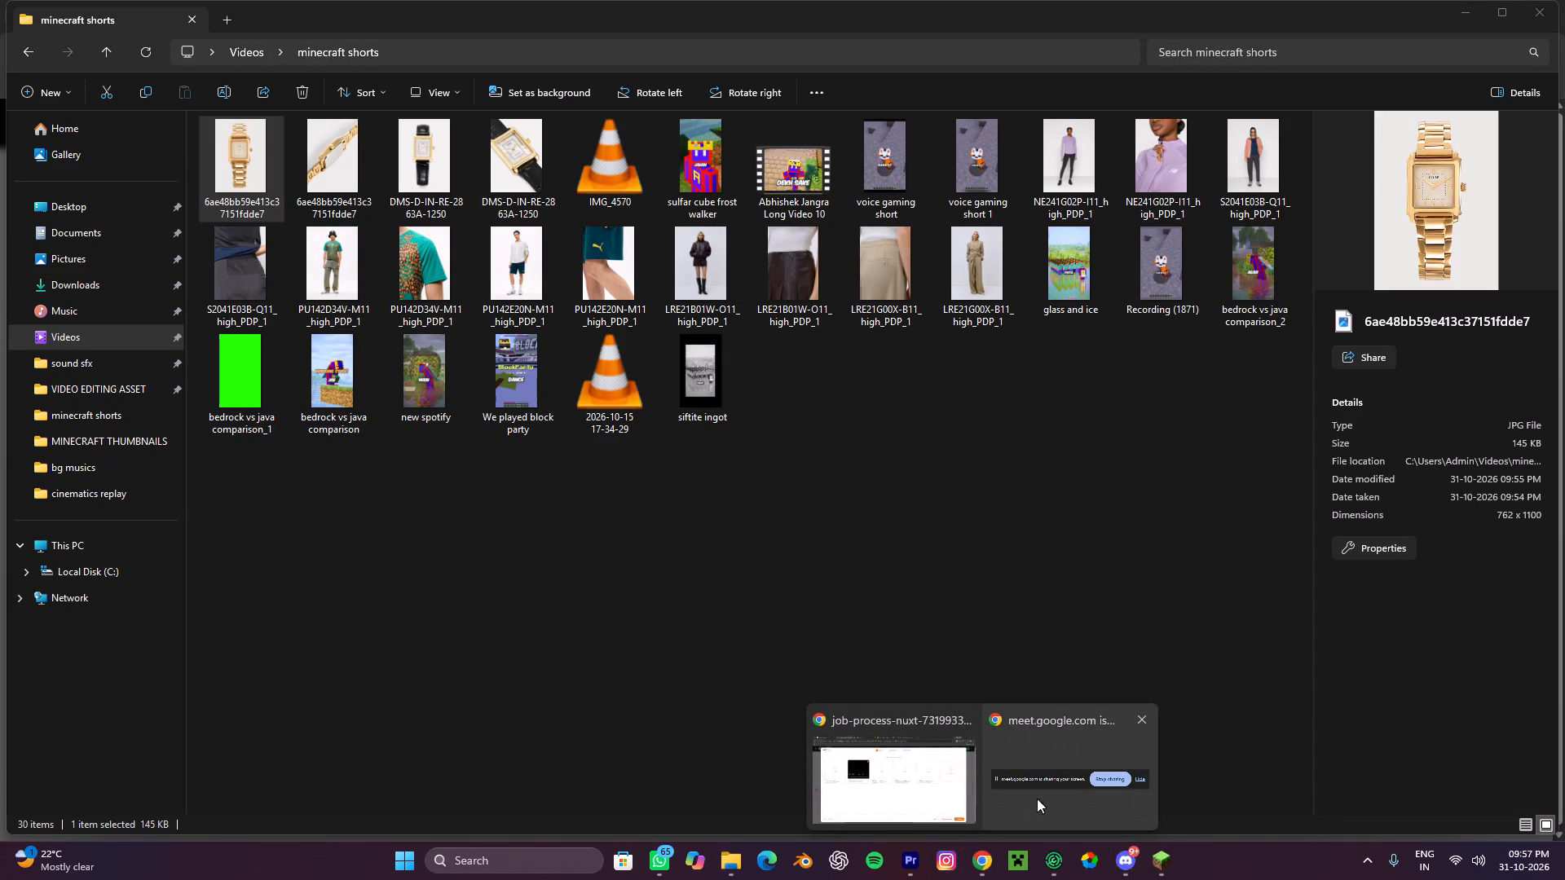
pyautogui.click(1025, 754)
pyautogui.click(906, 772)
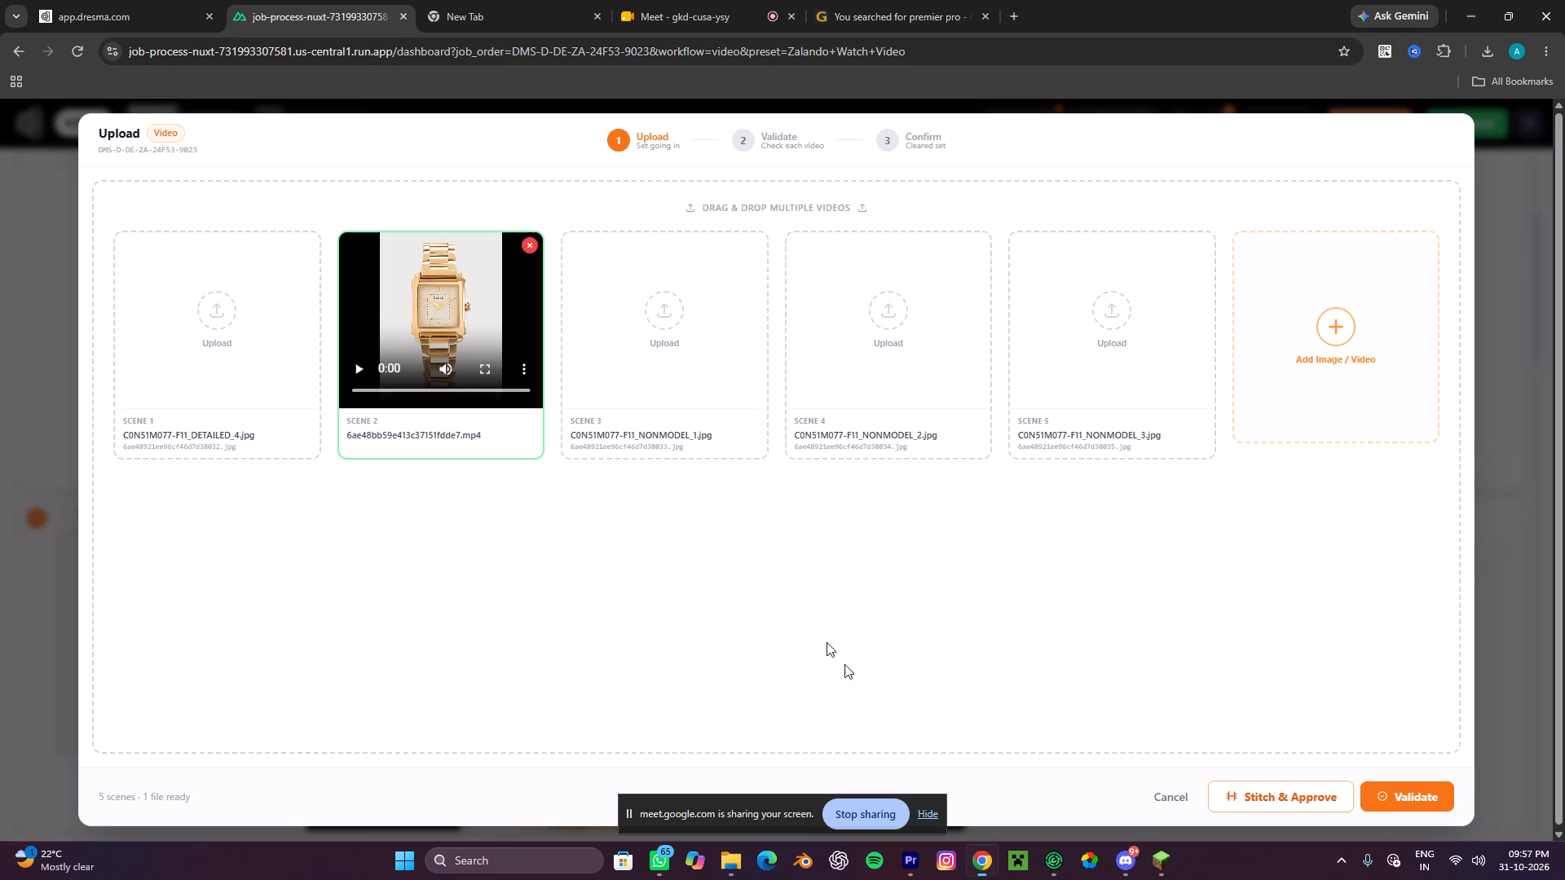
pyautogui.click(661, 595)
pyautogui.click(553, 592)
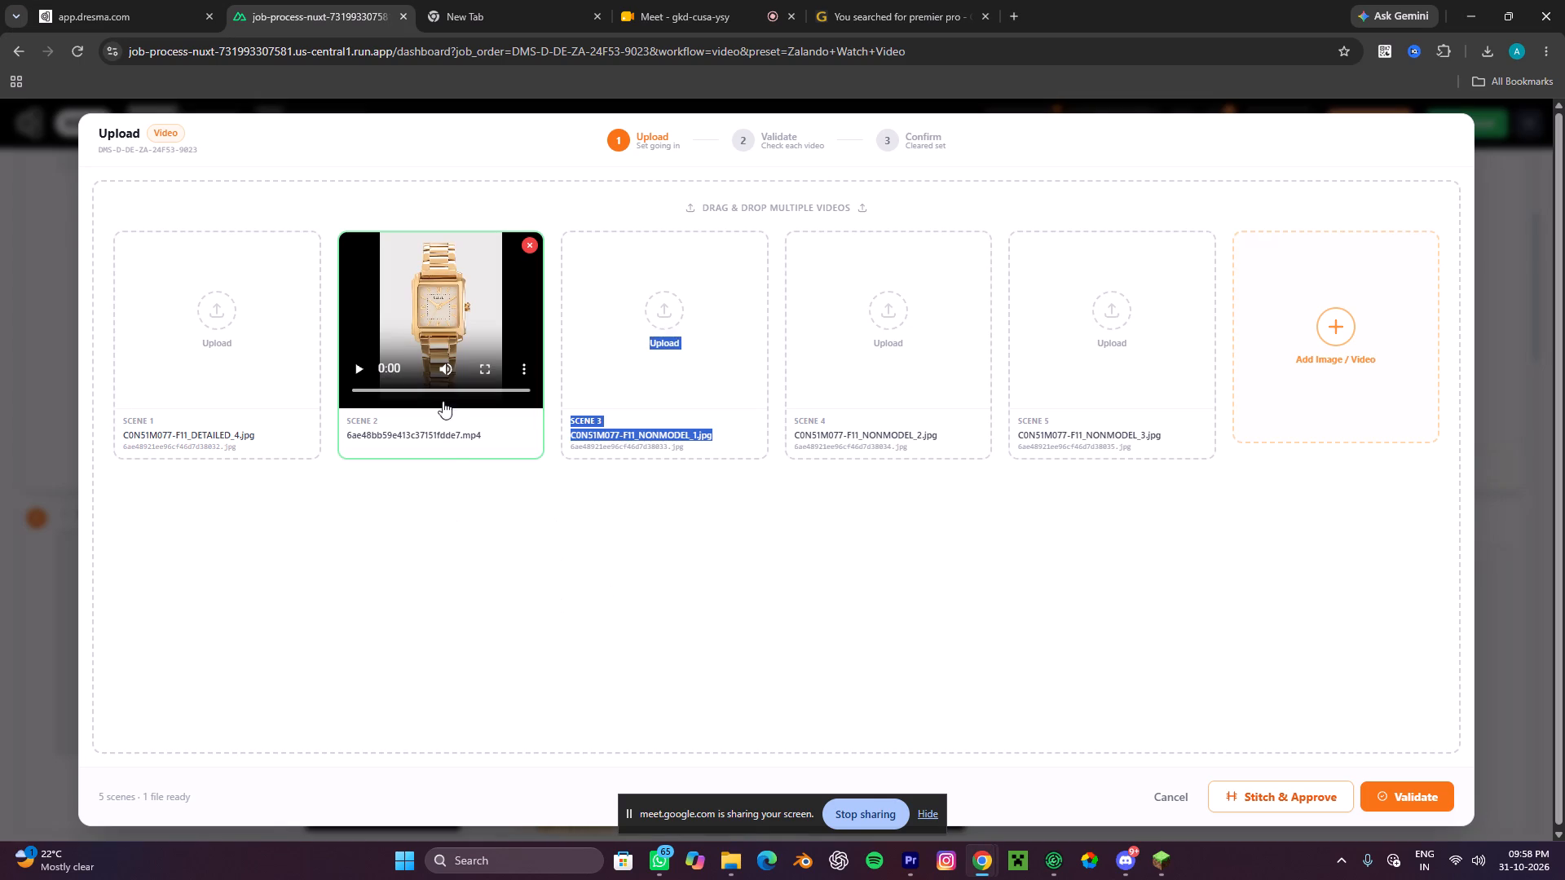
# Briefly play and pause the uploaded video's preview in Scene 2.
pyautogui.click(365, 365)
pyautogui.click(361, 365)
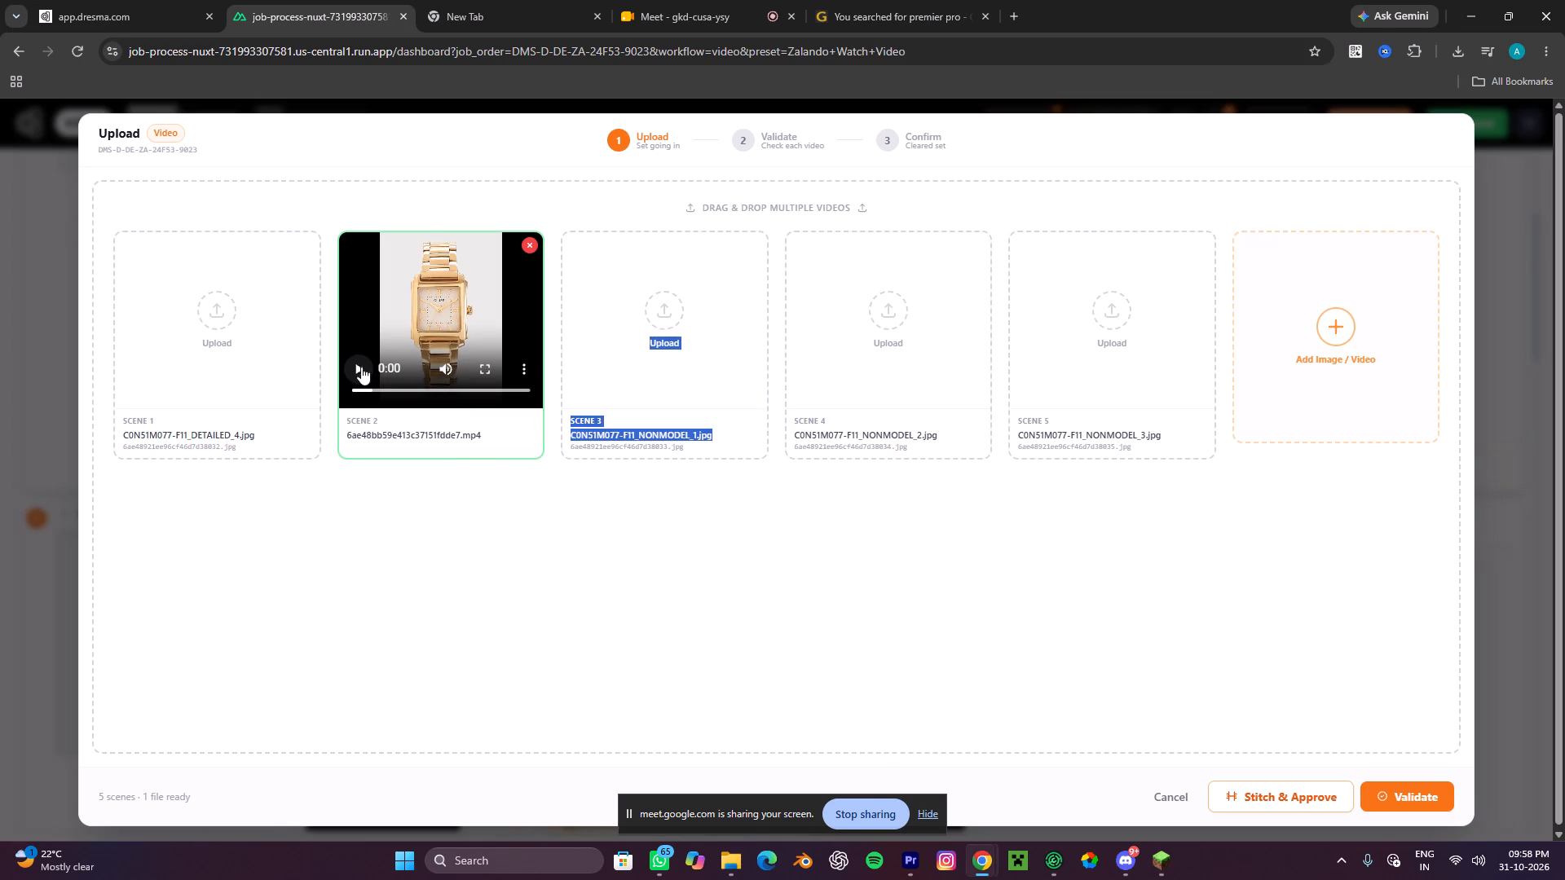
pyautogui.click(550, 543)
pyautogui.click(615, 632)
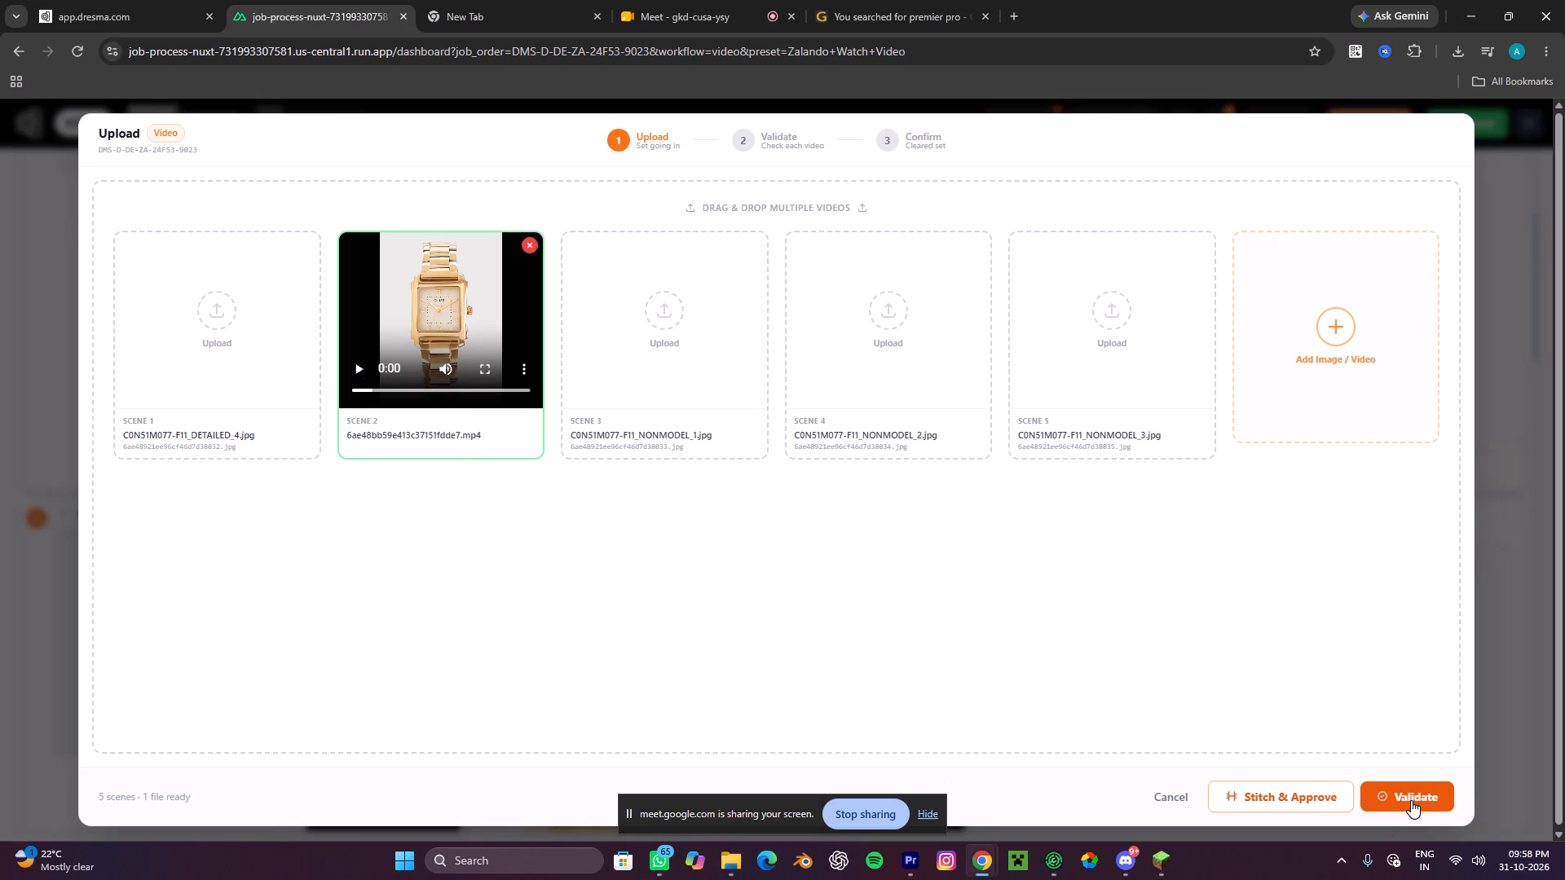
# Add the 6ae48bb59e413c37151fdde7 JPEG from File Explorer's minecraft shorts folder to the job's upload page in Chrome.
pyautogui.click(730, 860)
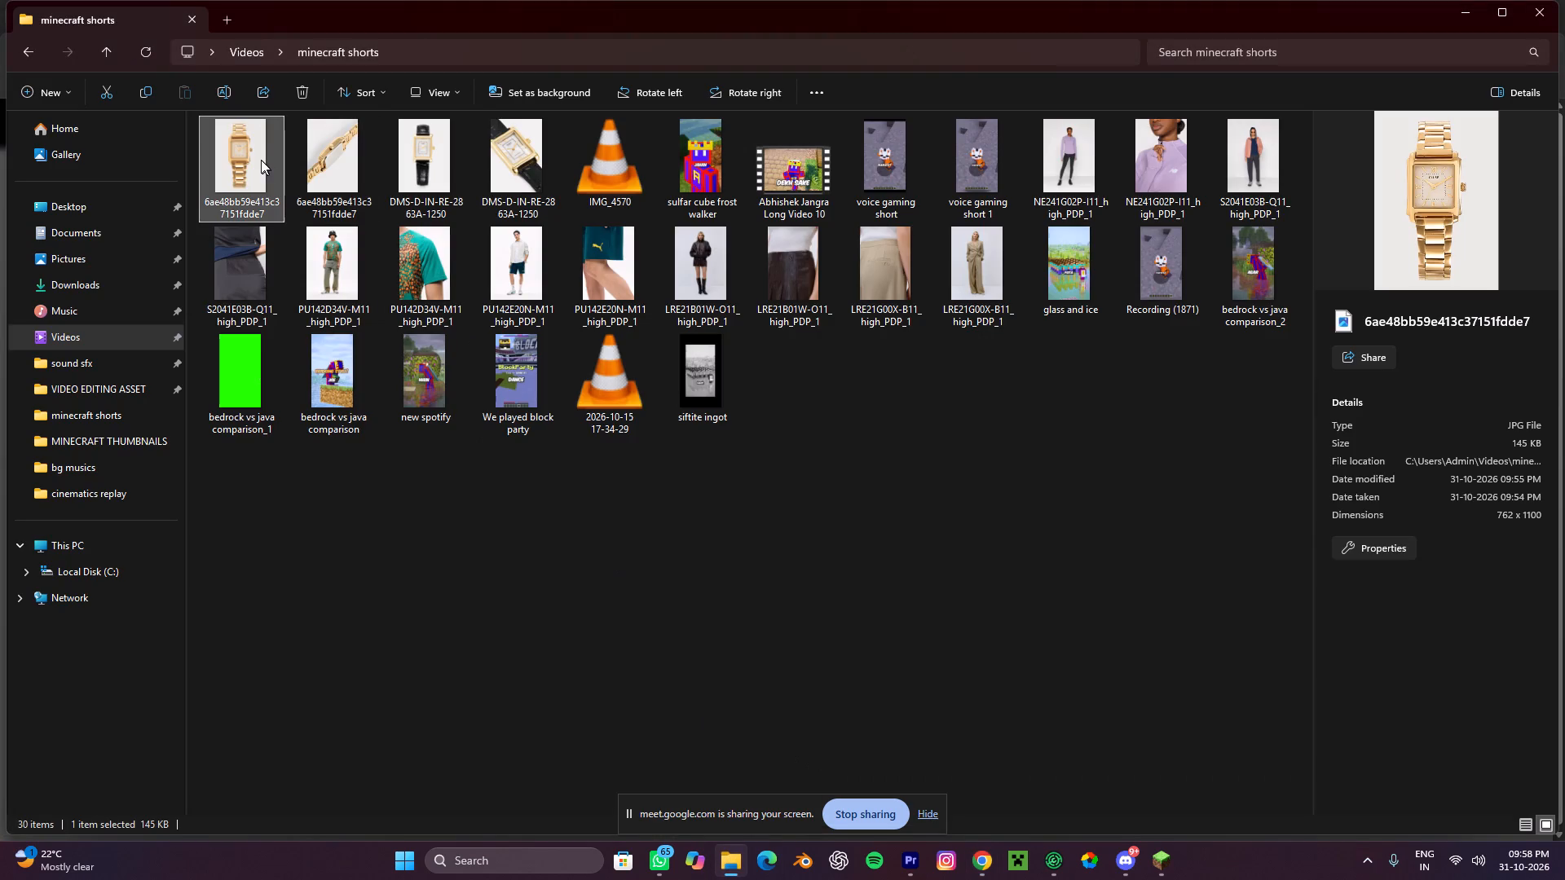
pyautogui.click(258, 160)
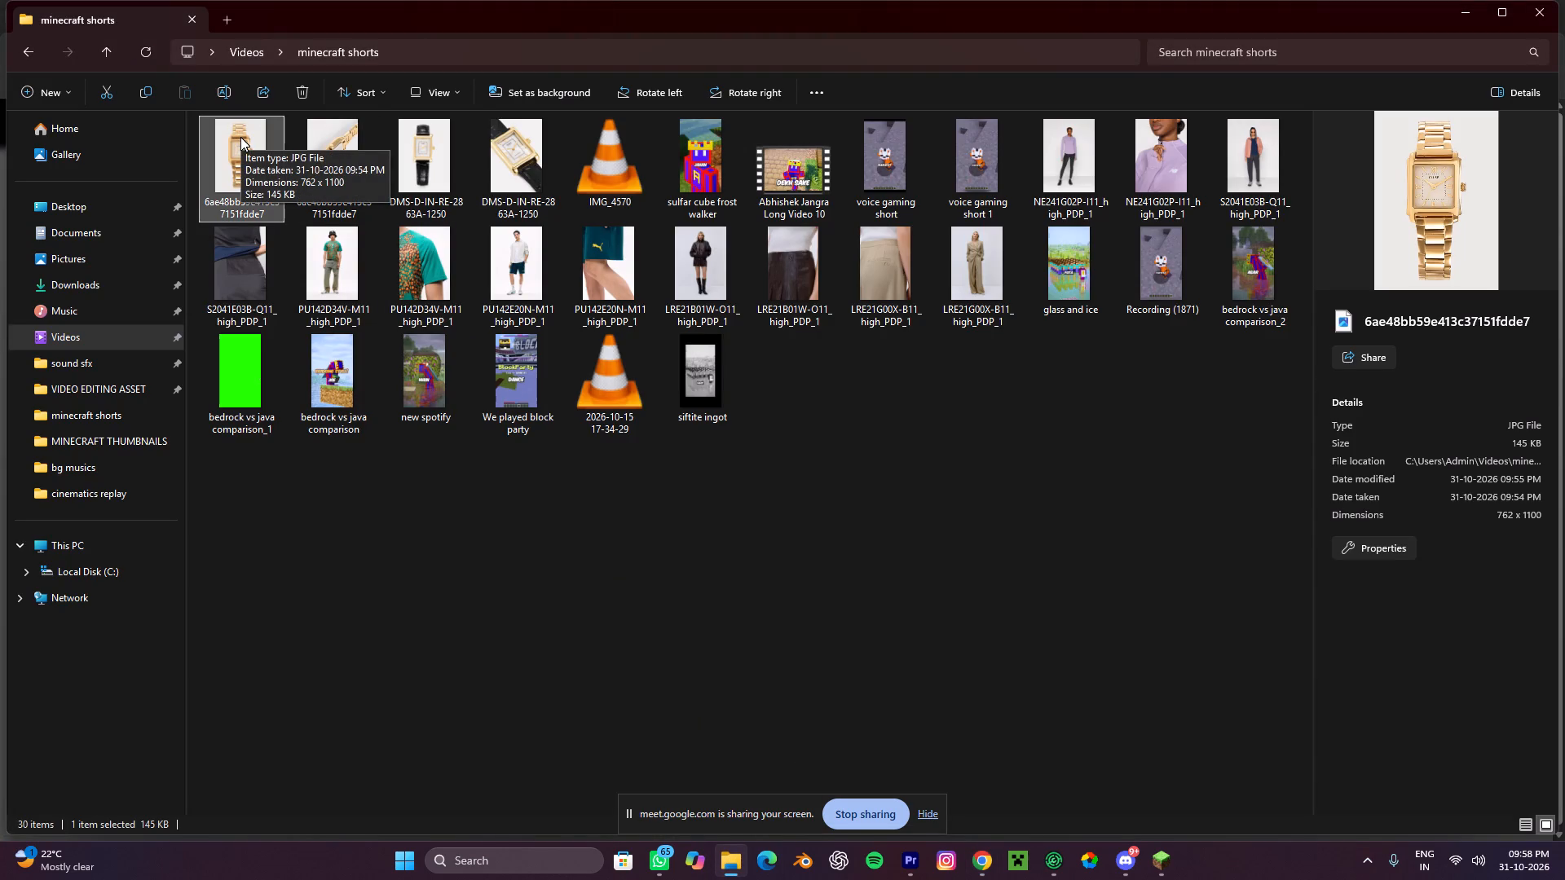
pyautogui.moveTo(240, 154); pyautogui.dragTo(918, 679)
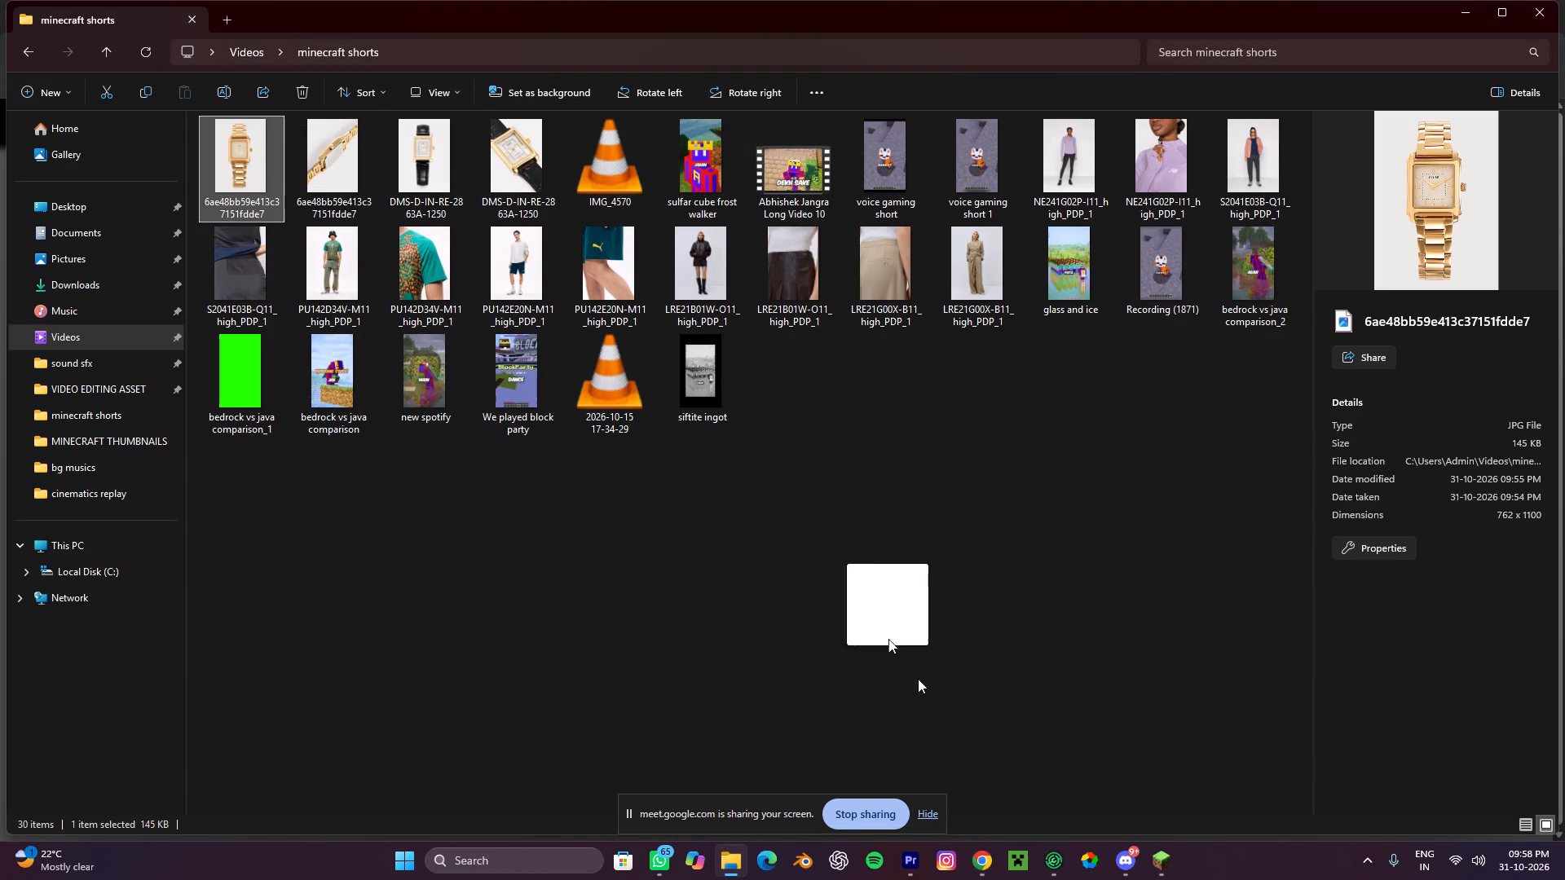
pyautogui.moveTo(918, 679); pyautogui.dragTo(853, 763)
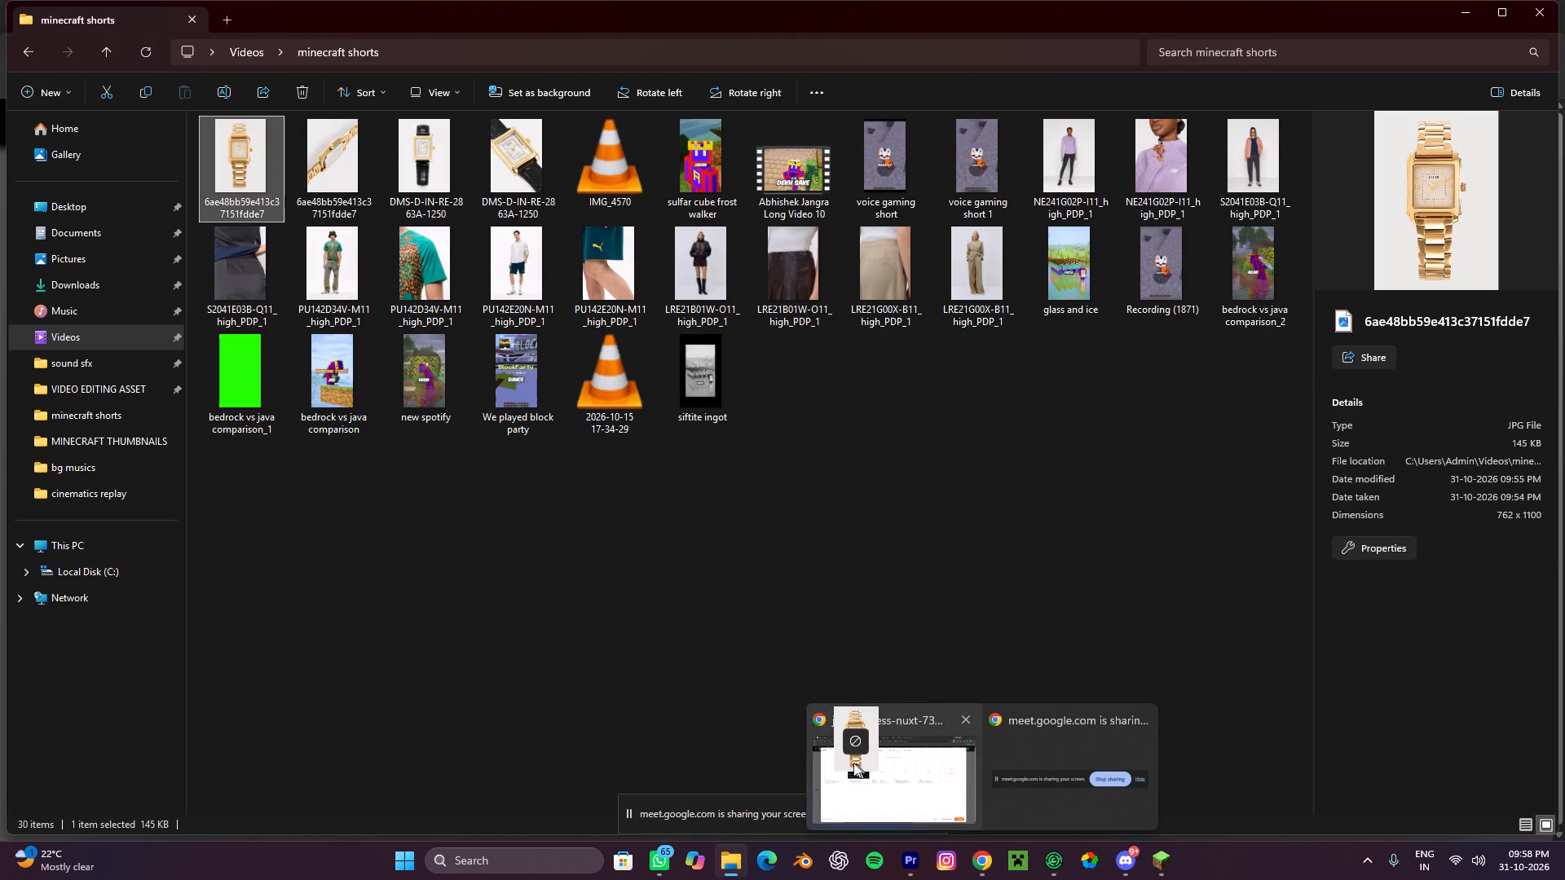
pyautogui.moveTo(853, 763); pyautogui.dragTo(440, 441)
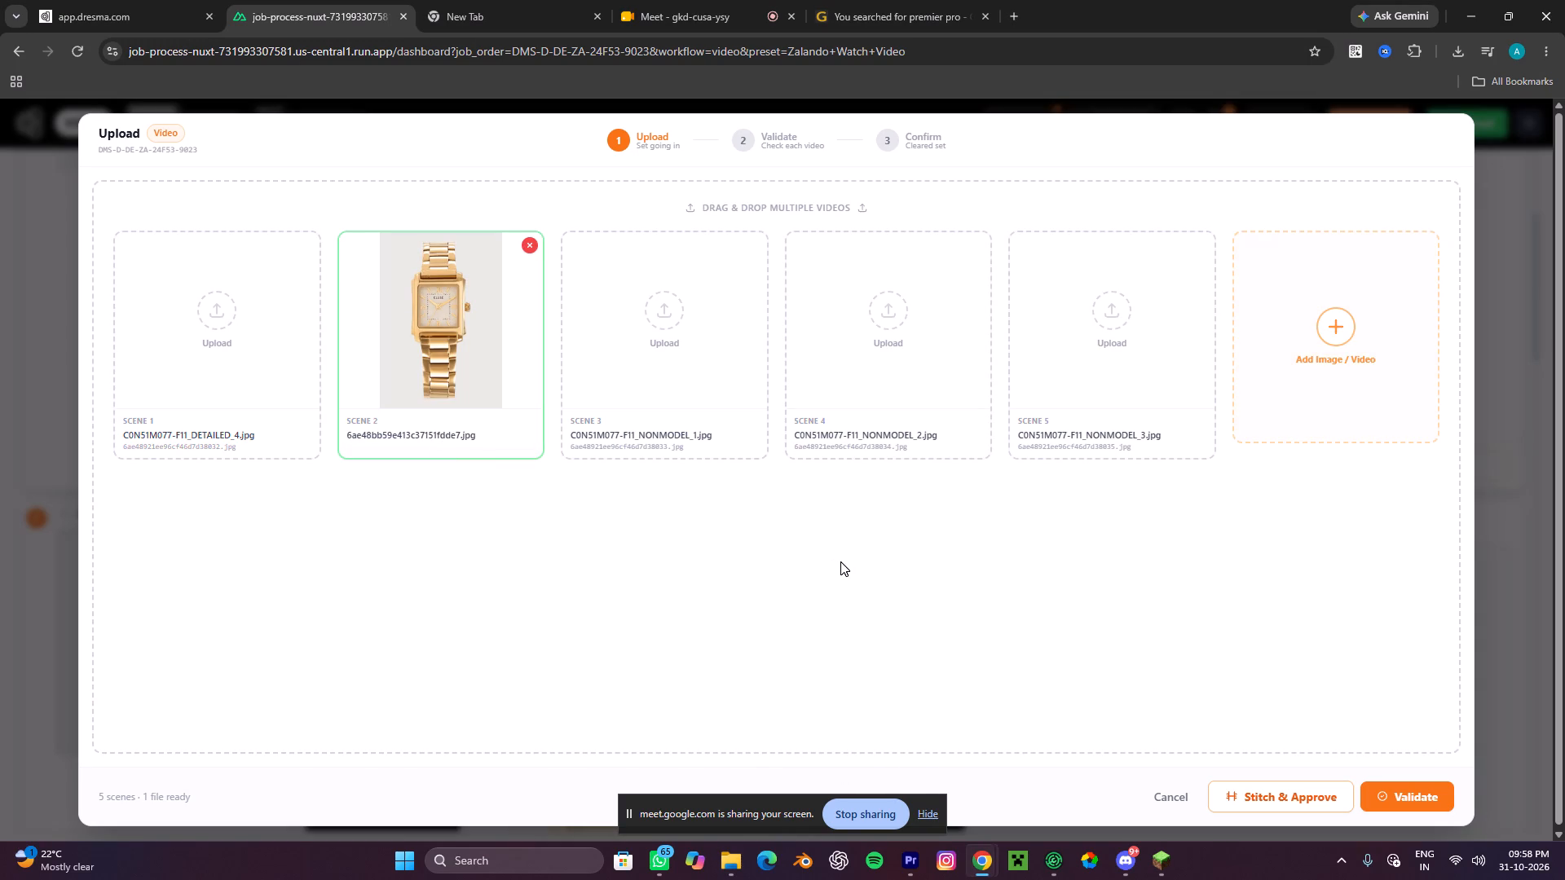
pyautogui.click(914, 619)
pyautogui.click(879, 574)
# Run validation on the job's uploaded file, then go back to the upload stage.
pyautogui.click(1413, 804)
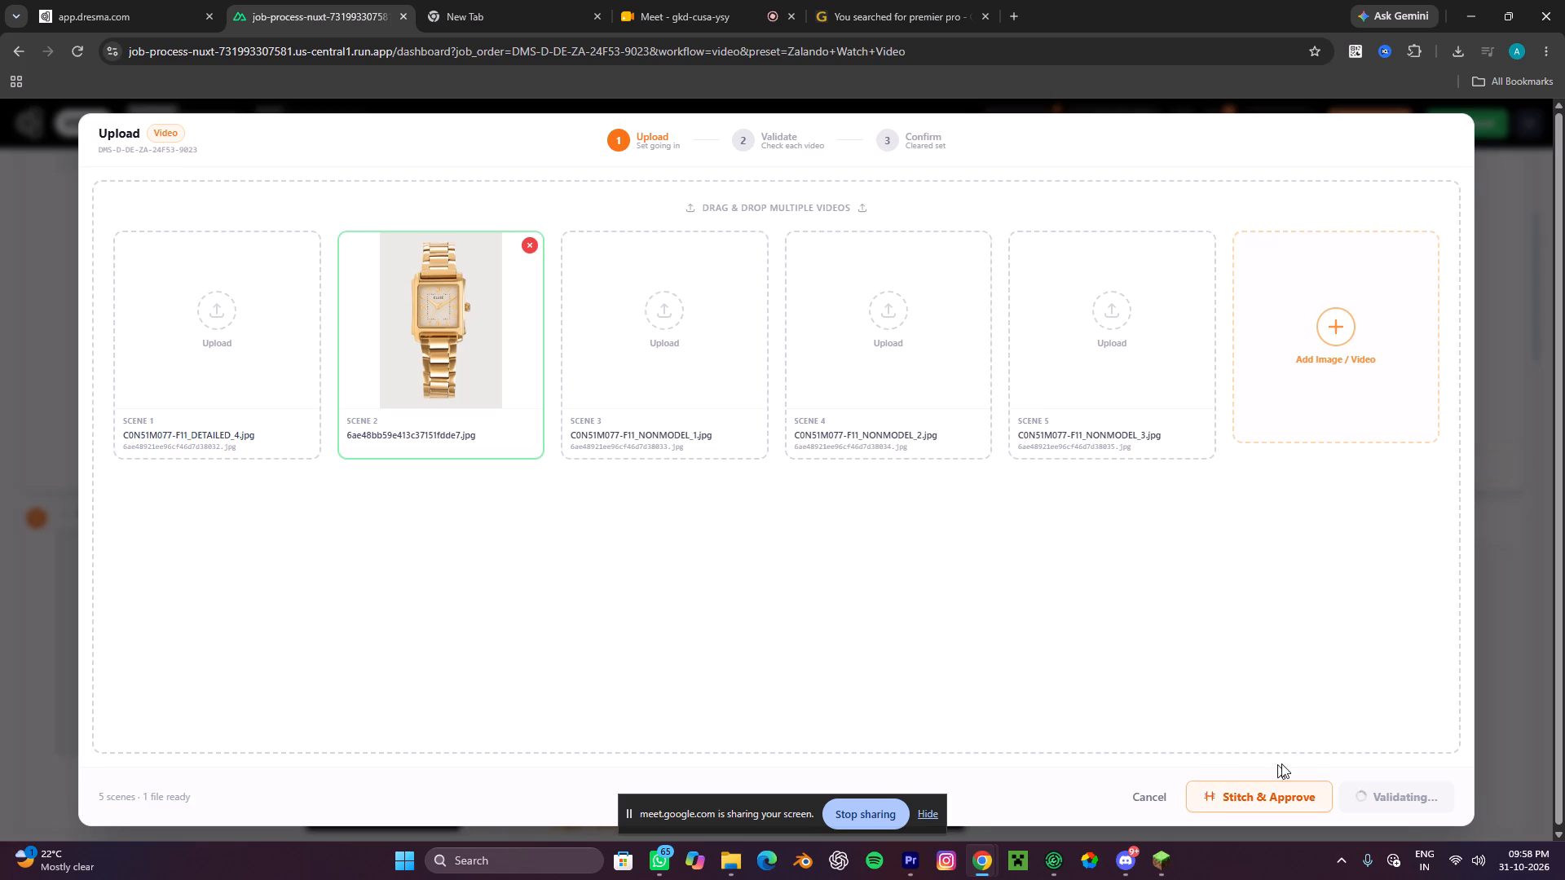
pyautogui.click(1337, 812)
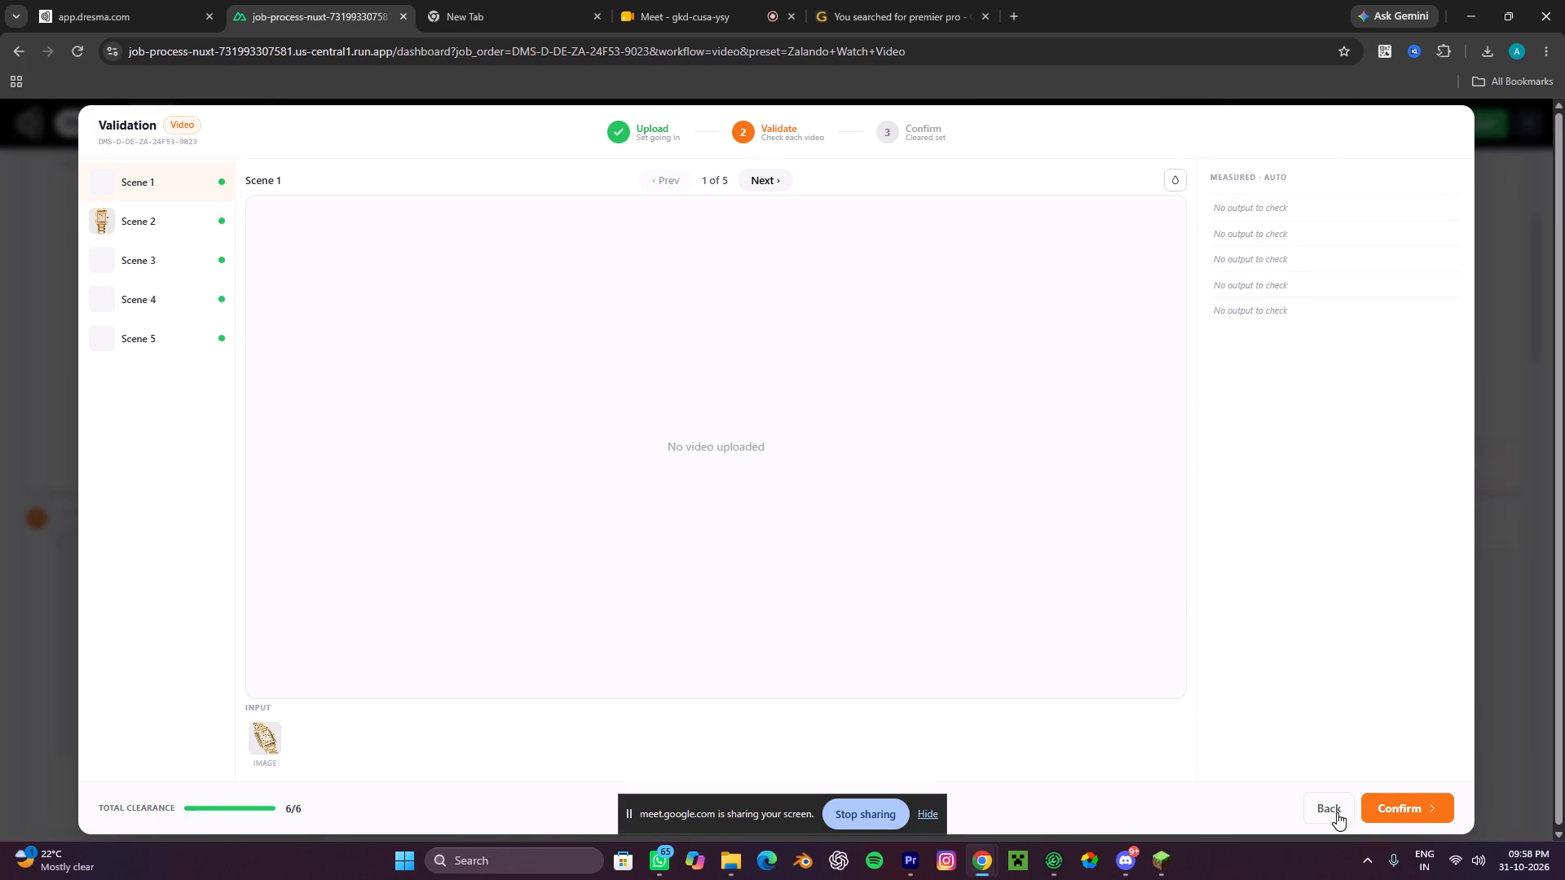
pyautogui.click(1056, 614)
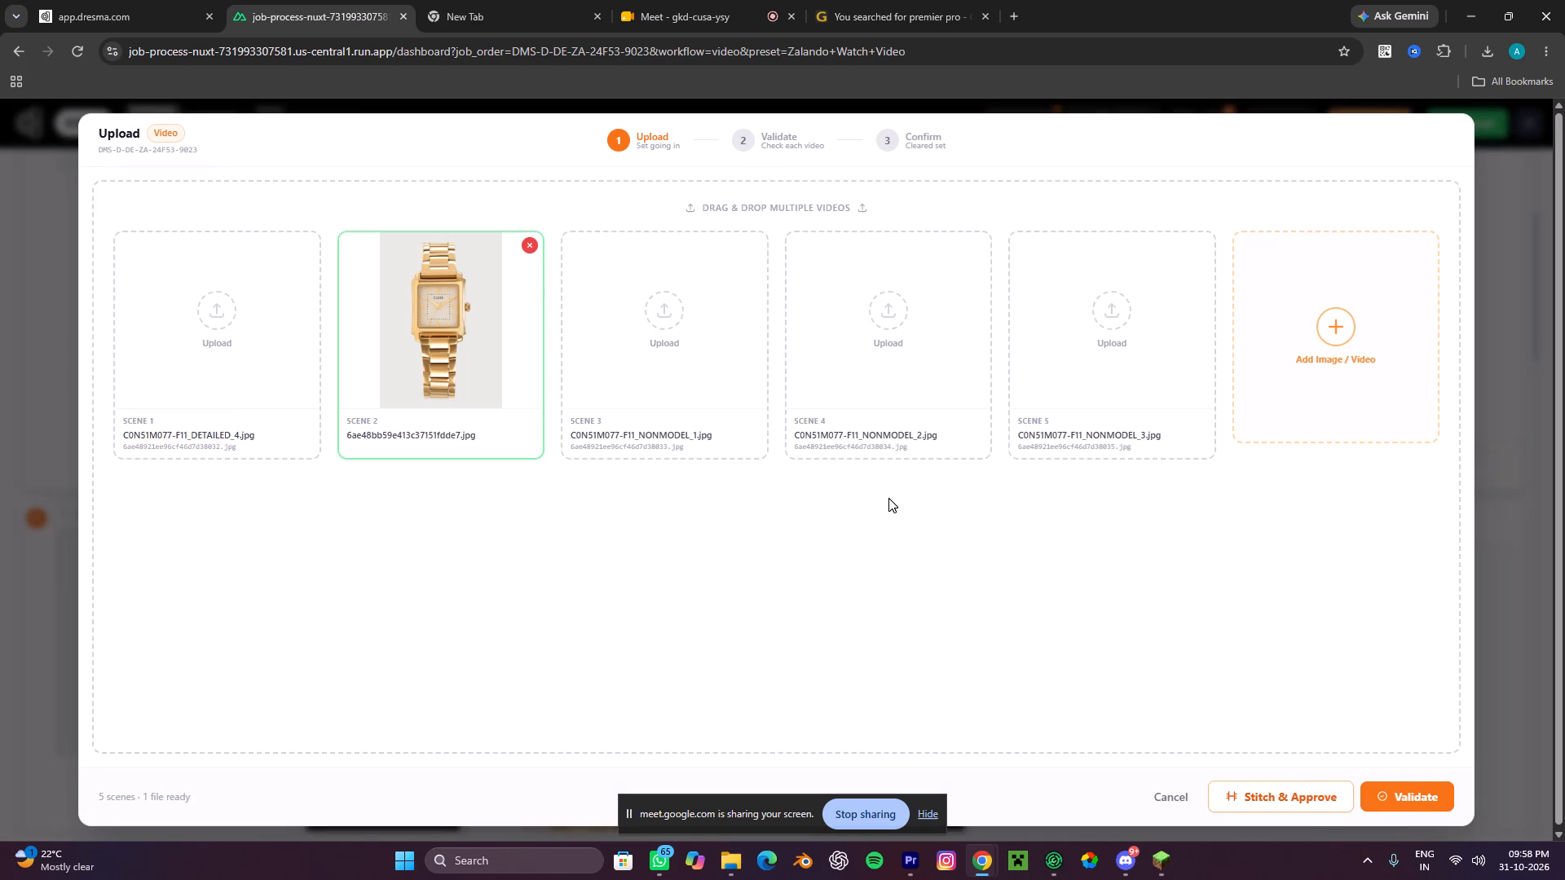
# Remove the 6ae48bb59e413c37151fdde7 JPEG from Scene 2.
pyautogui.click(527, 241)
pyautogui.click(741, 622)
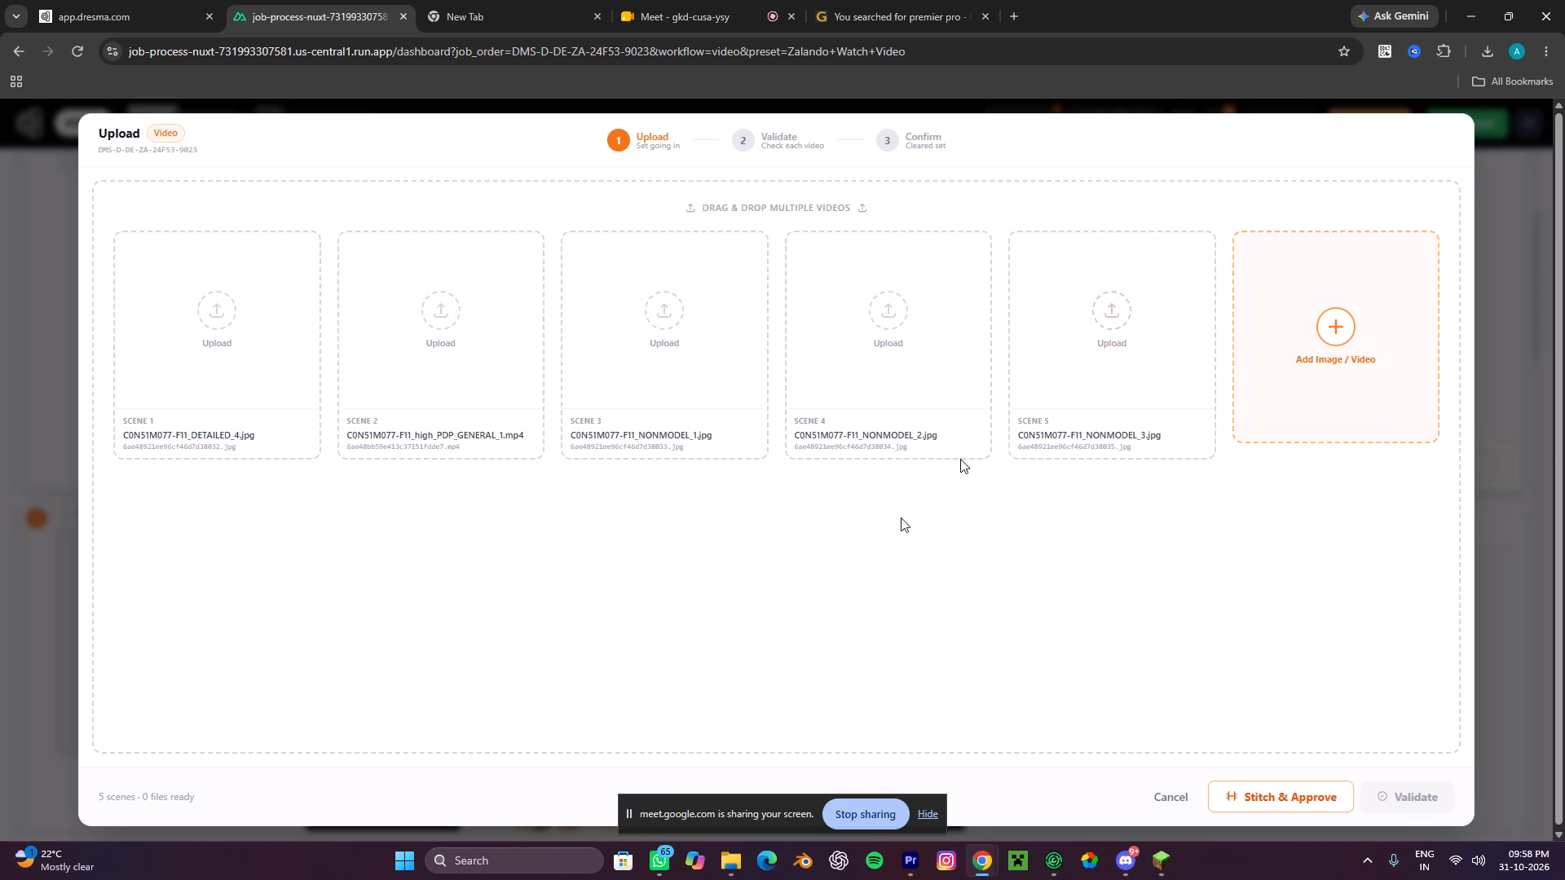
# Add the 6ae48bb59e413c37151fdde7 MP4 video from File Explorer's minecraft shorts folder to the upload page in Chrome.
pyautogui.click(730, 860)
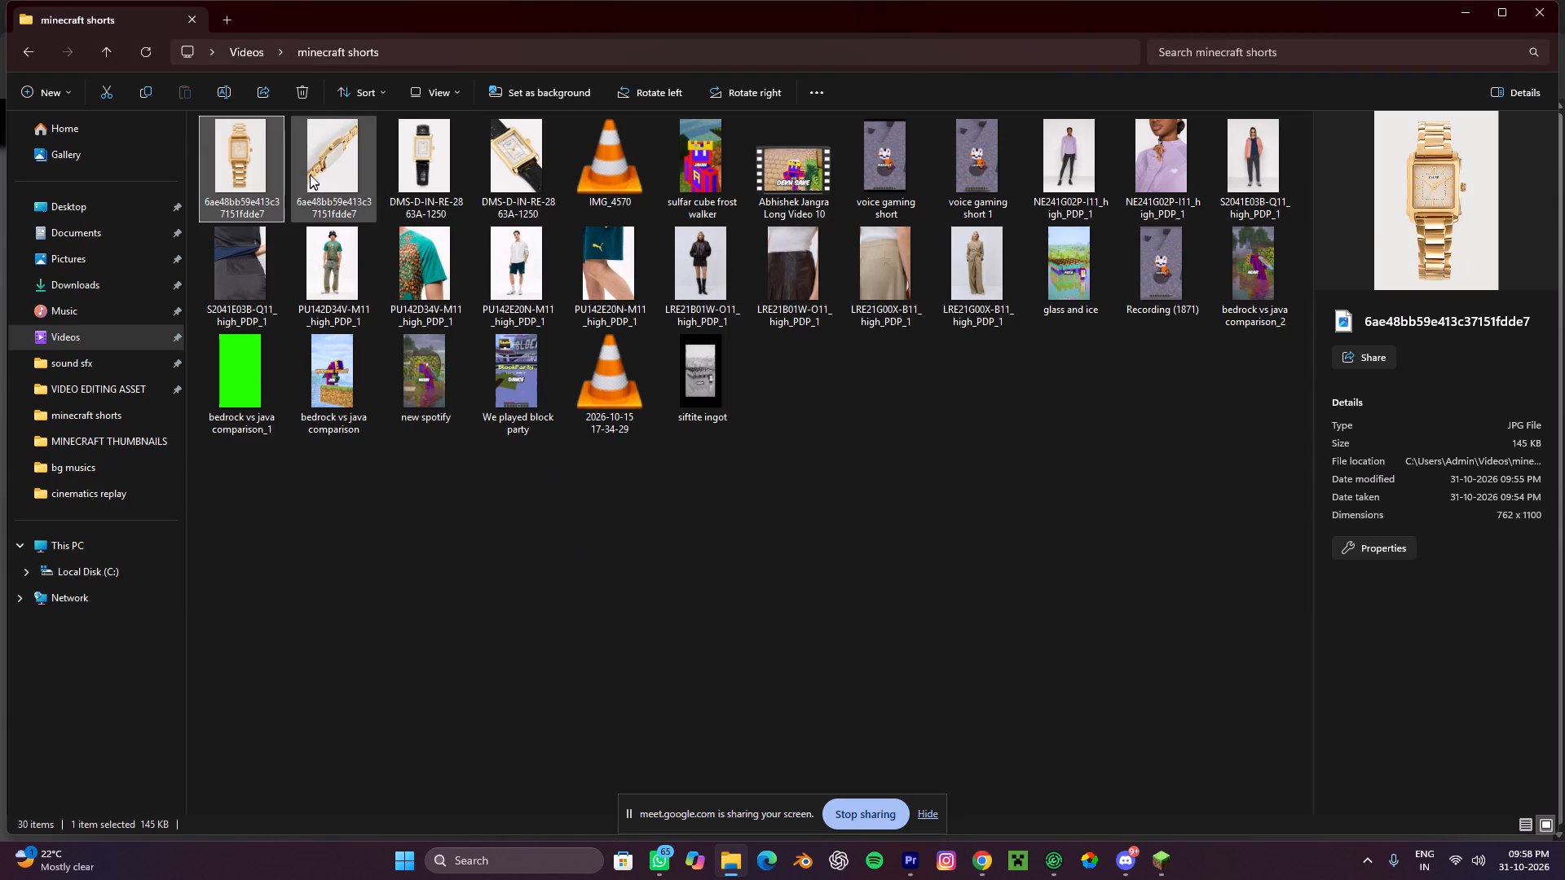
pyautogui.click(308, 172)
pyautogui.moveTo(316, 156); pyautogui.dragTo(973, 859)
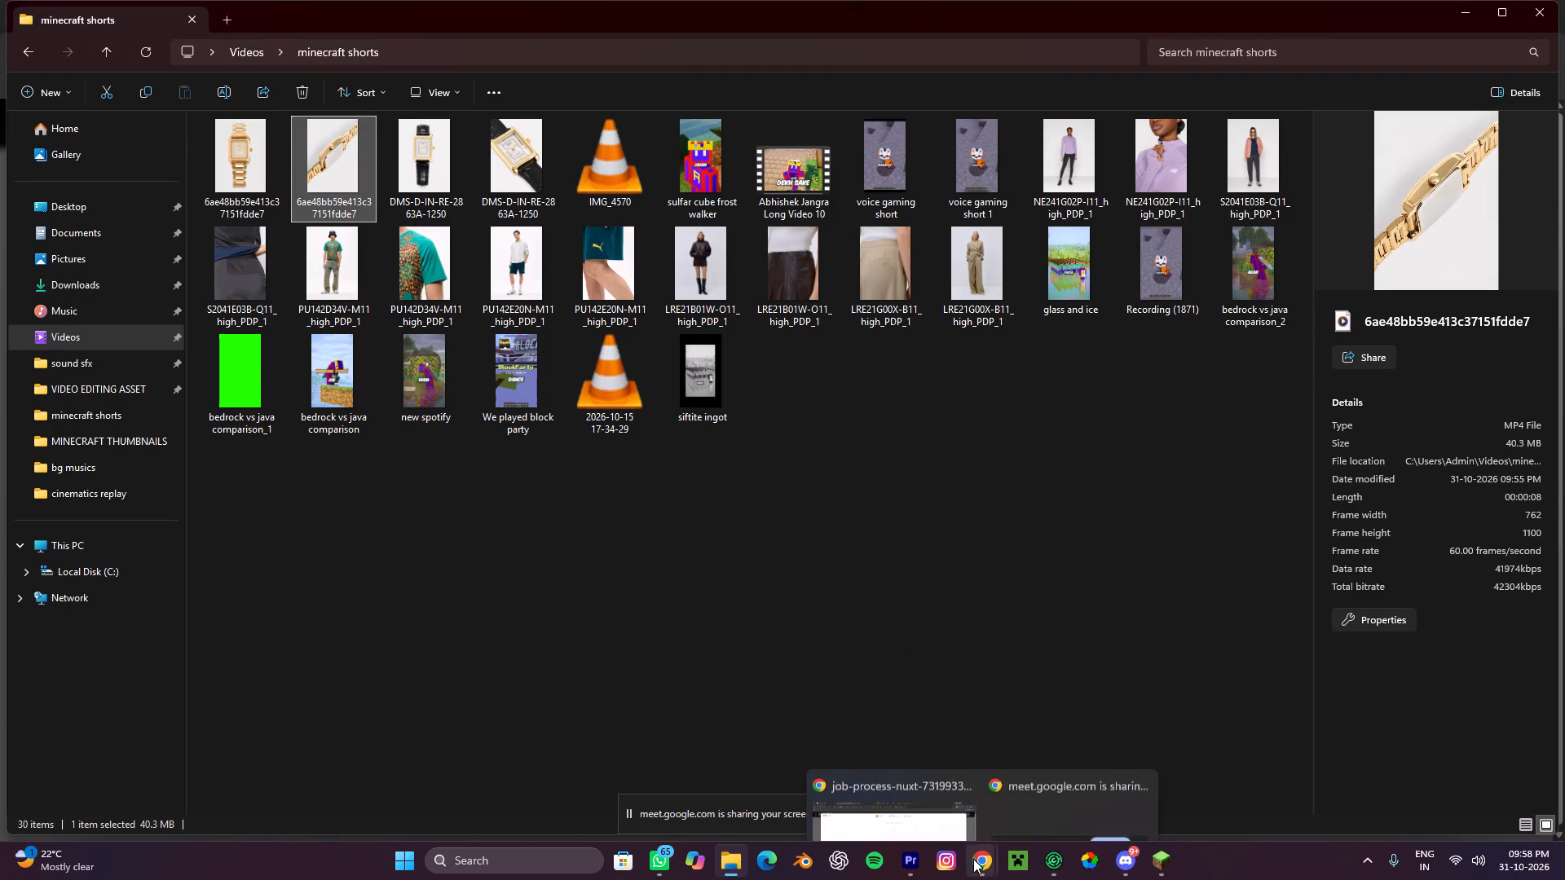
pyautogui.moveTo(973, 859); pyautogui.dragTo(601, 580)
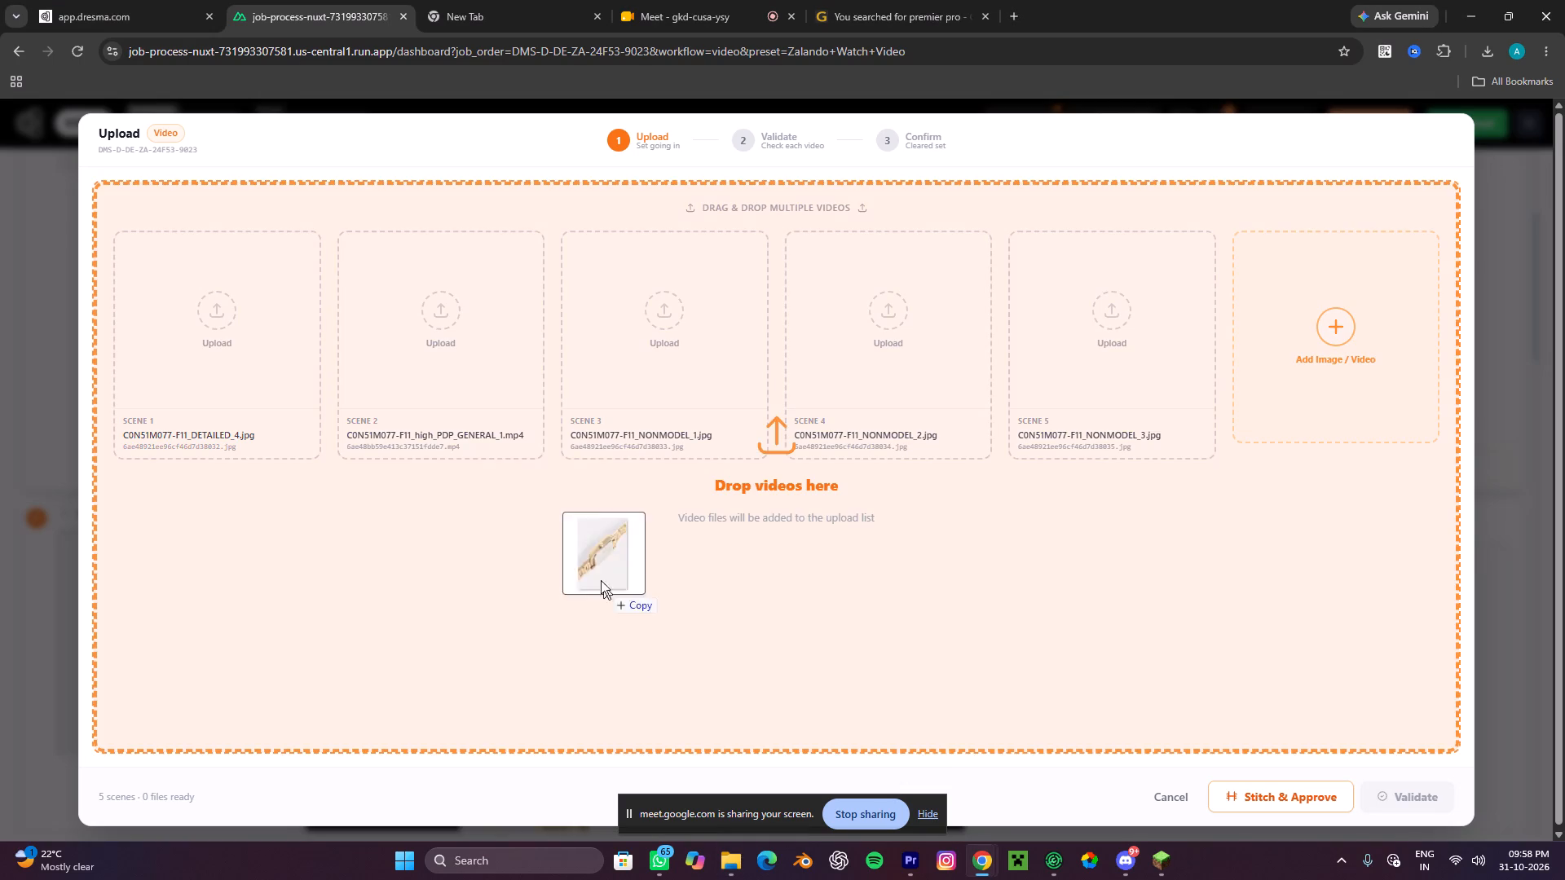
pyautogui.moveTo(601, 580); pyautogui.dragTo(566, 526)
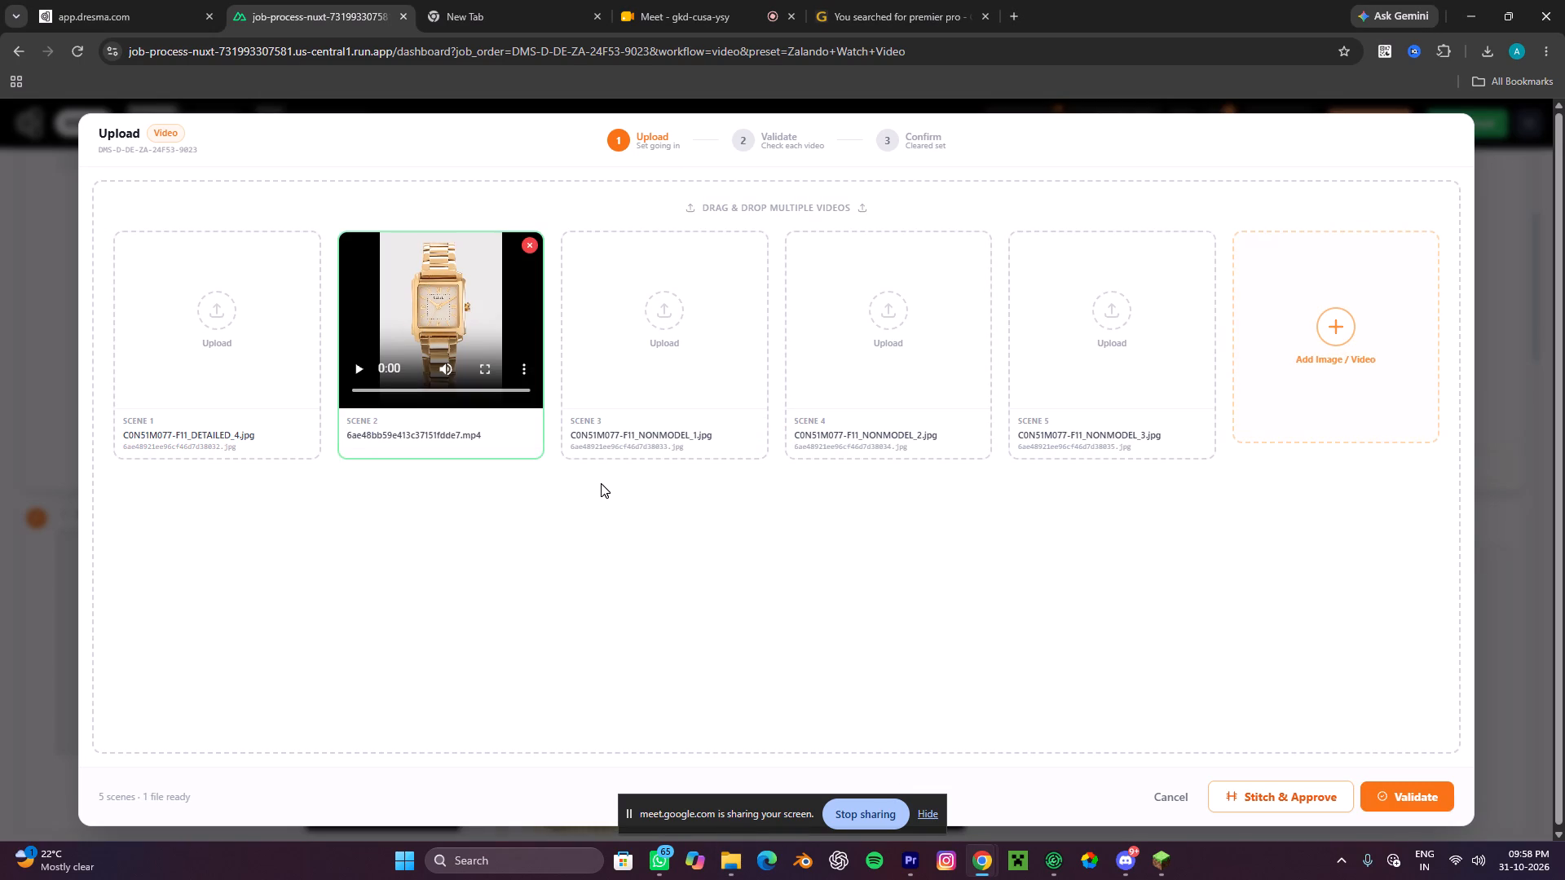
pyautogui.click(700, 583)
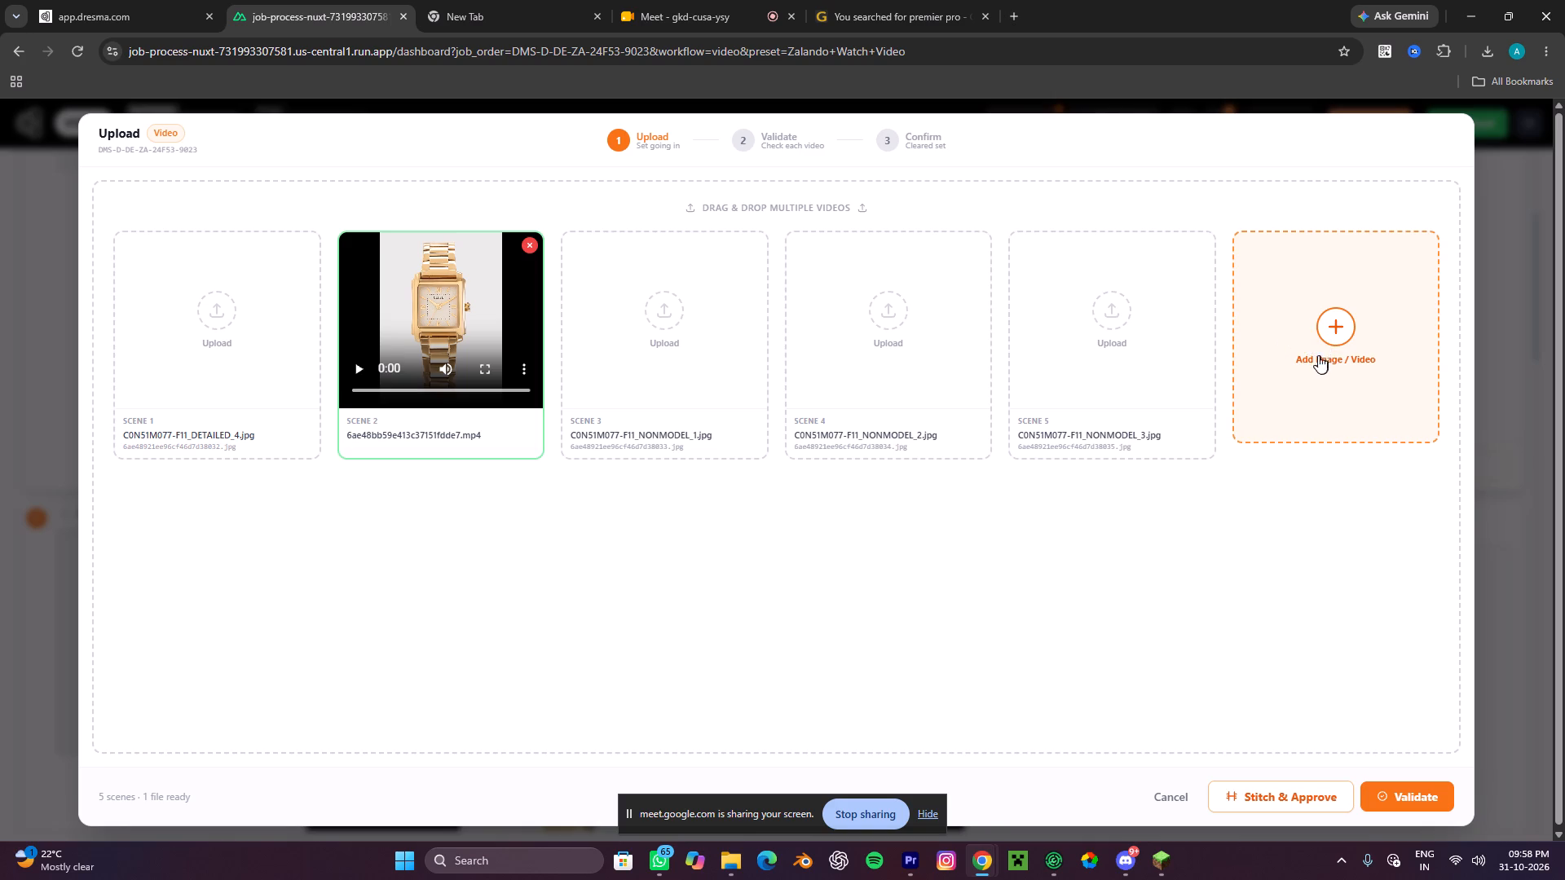
# From File Explorer, add the 6ae48bb59e413c37151fdde7 JPEG to the job's upload page in Chrome.
pyautogui.click(735, 861)
pyautogui.moveTo(241, 169); pyautogui.dragTo(981, 862)
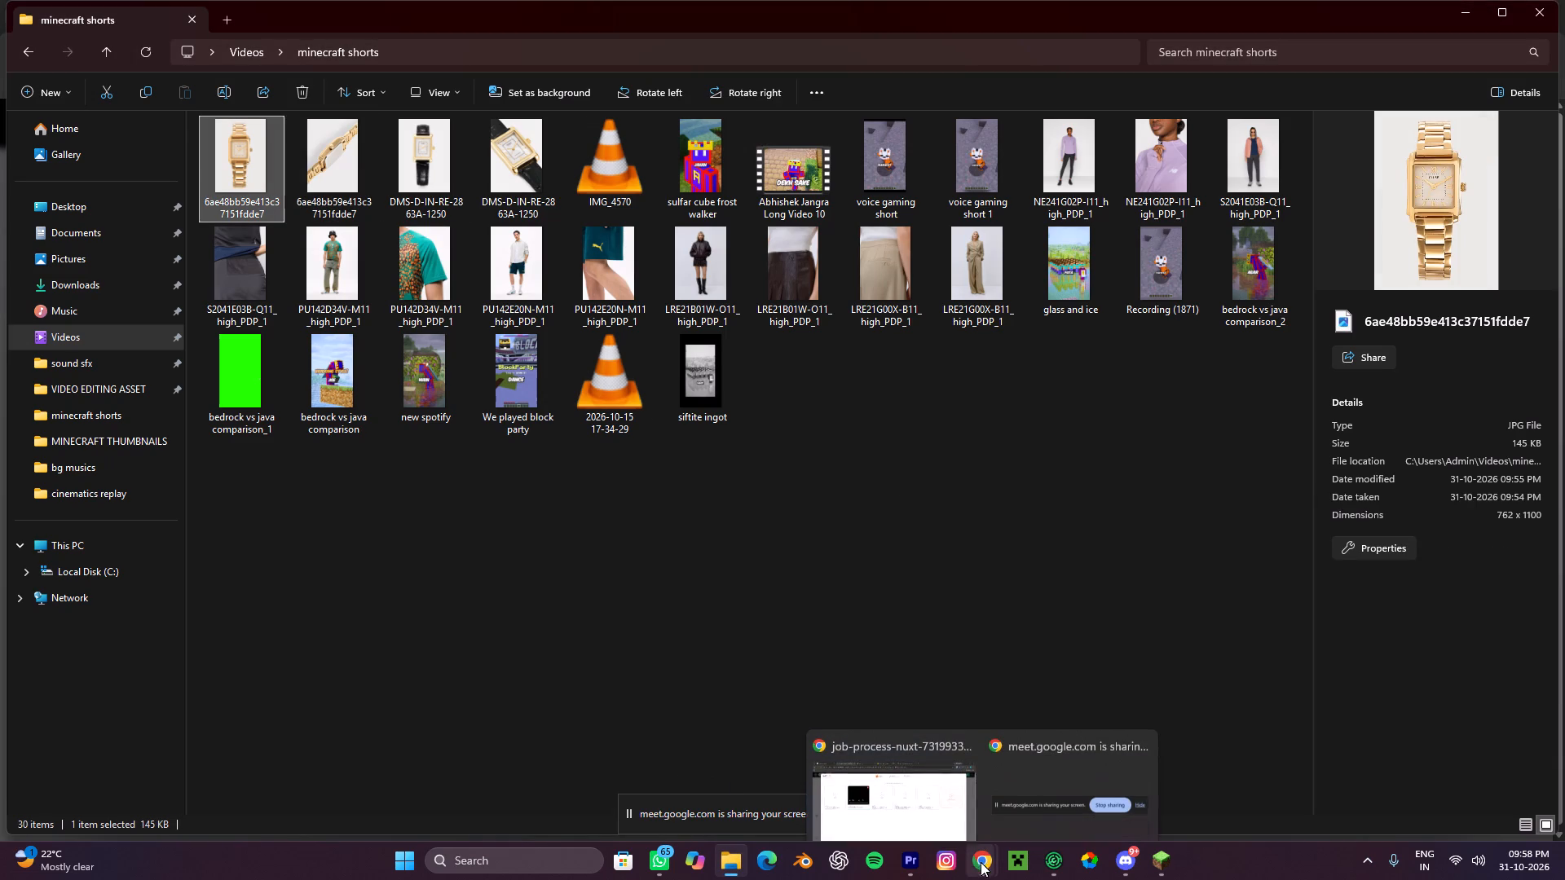
pyautogui.moveTo(981, 862); pyautogui.dragTo(672, 550)
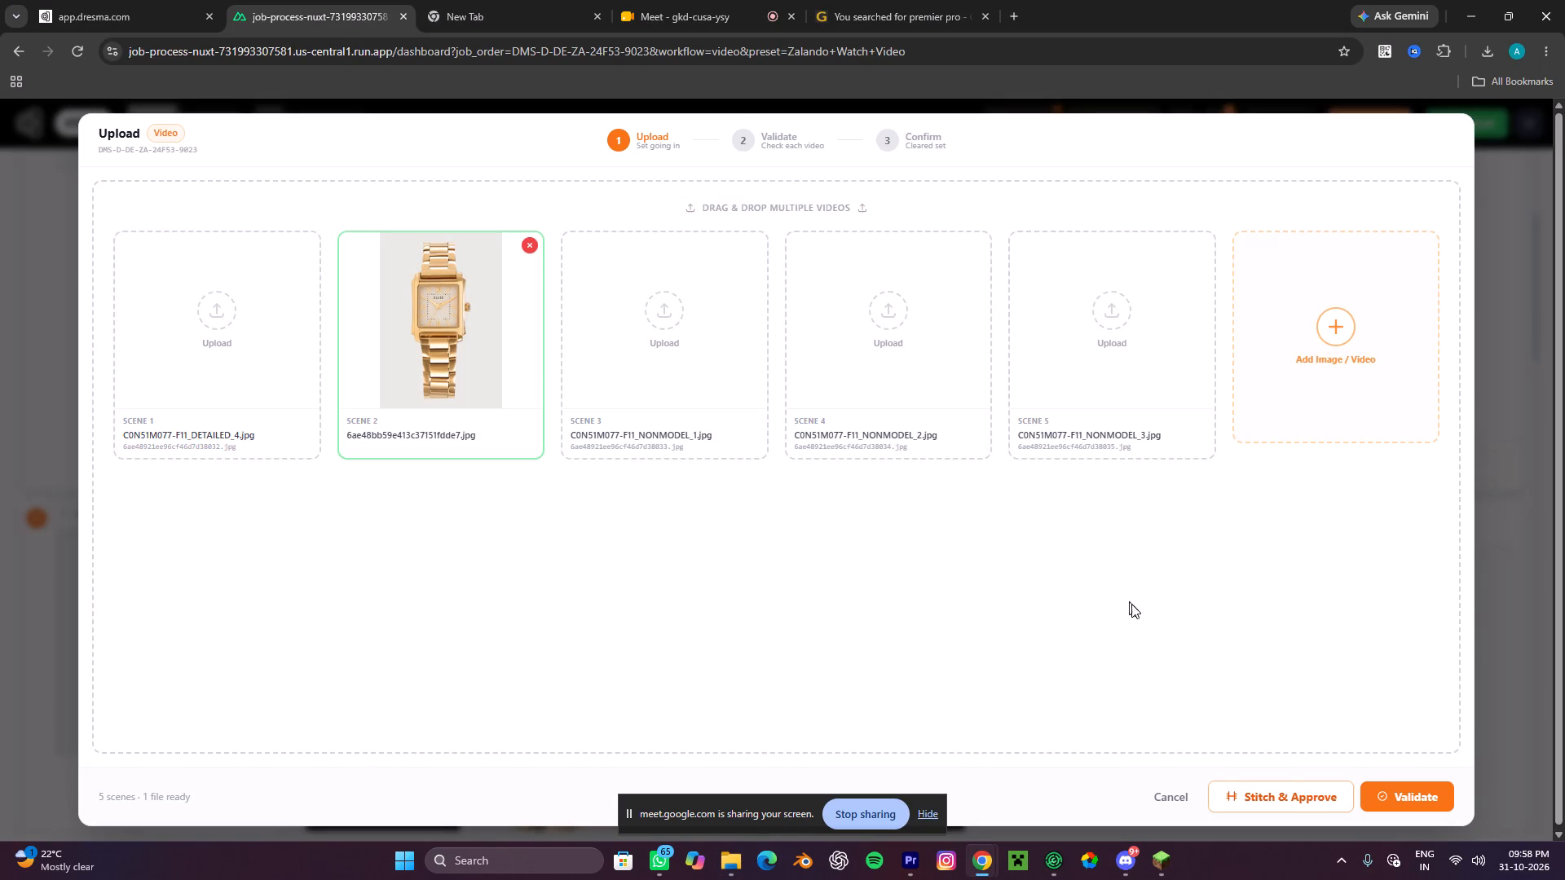
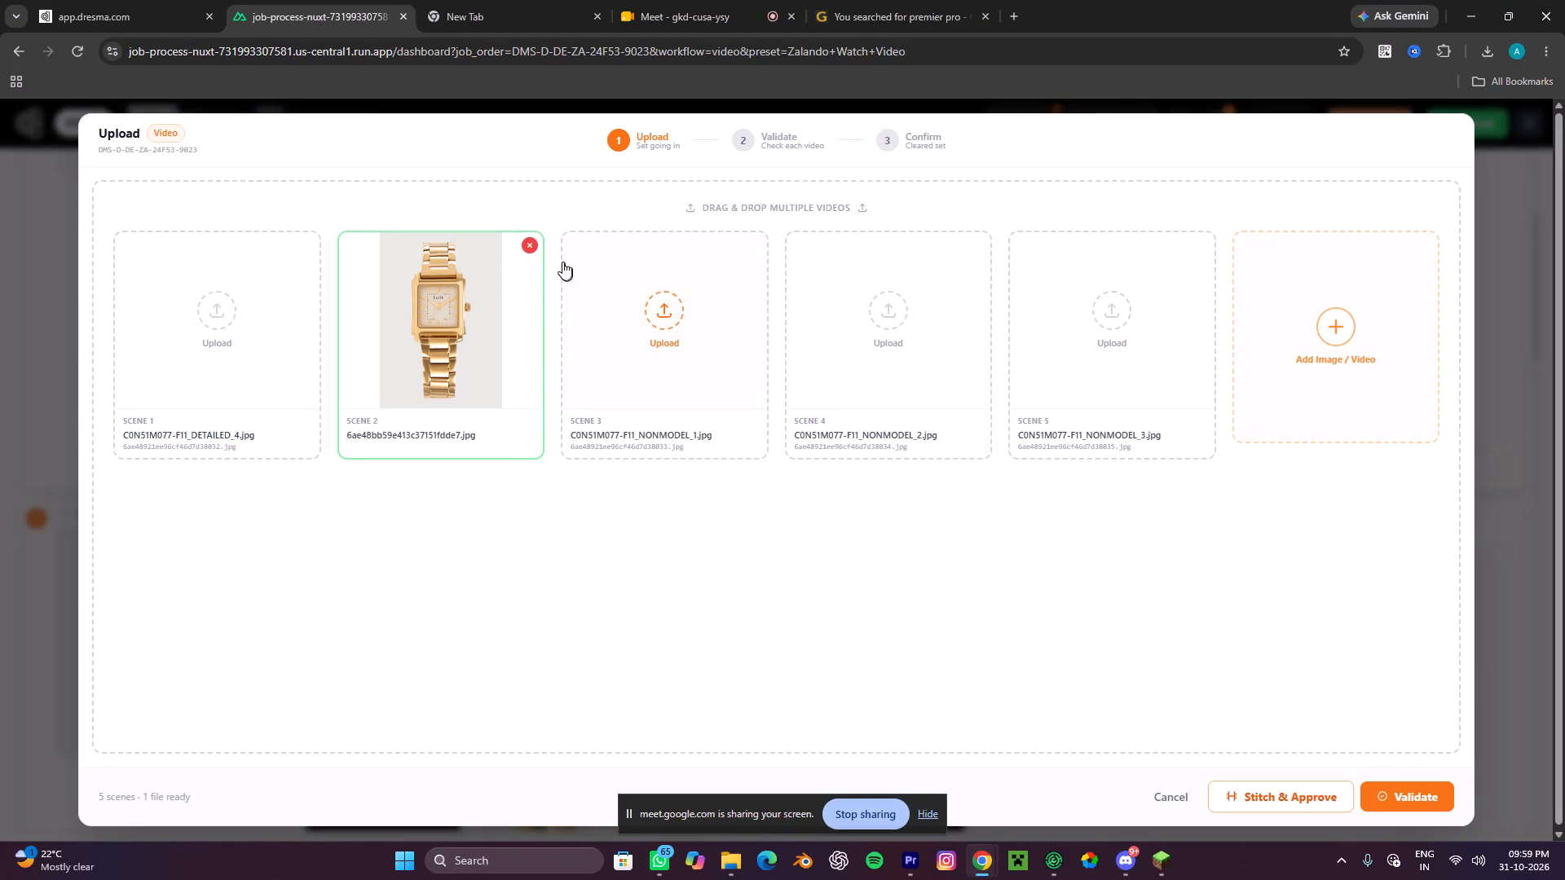
# Replace the Scene 2 JPEG on Chrome's upload page with the 6ae48bb59e413c37151fdde7 MP4 from File Explorer's minecraft shorts folder.
pyautogui.click(536, 247)
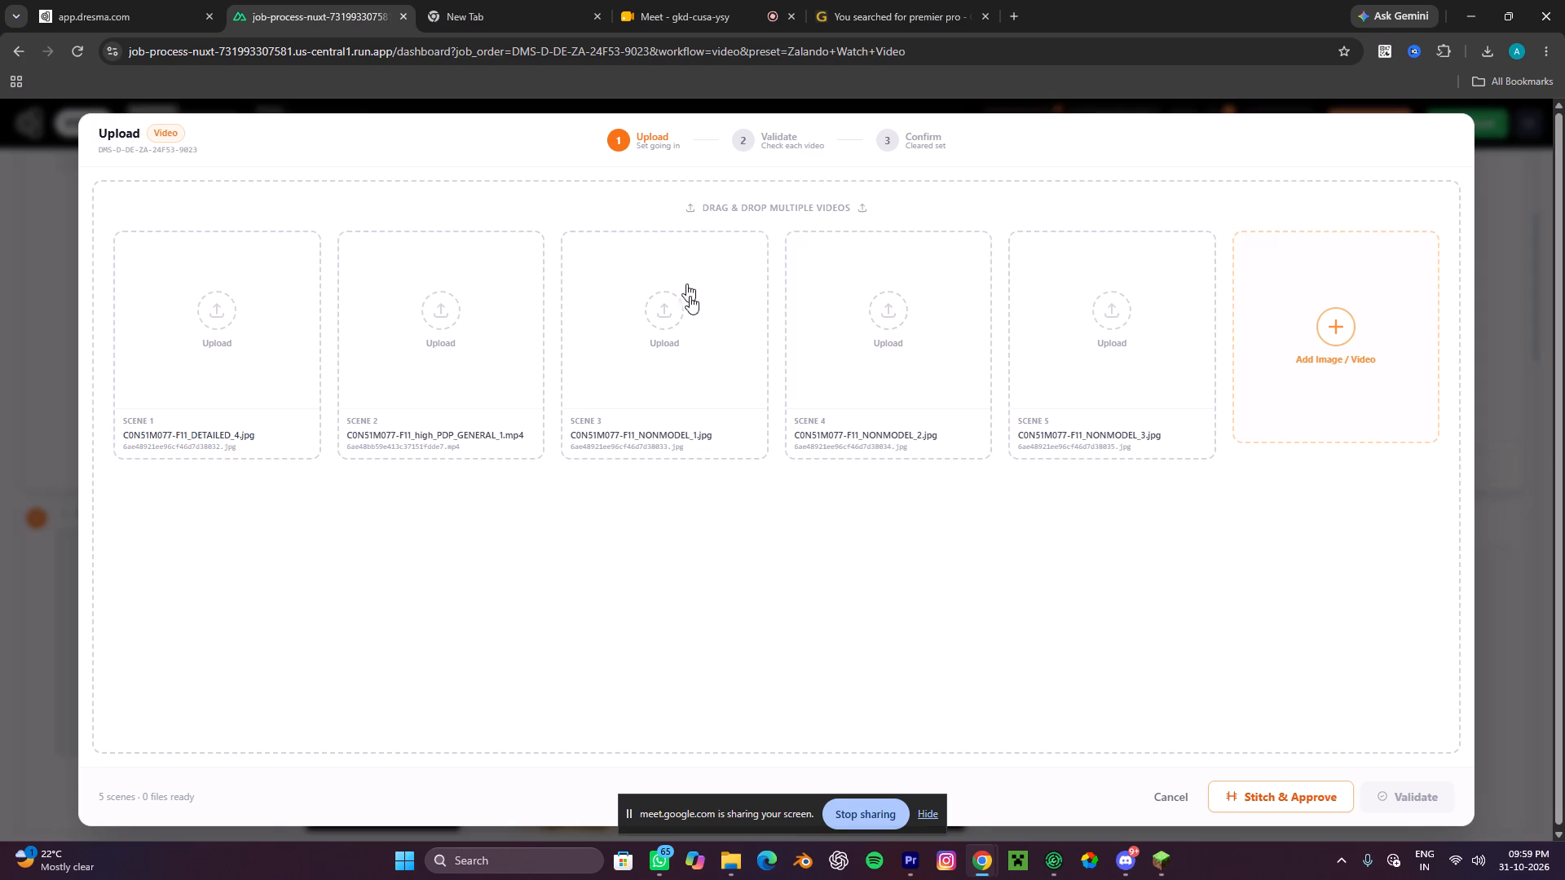
pyautogui.click(729, 862)
pyautogui.click(347, 166)
pyautogui.moveTo(344, 162); pyautogui.dragTo(928, 795)
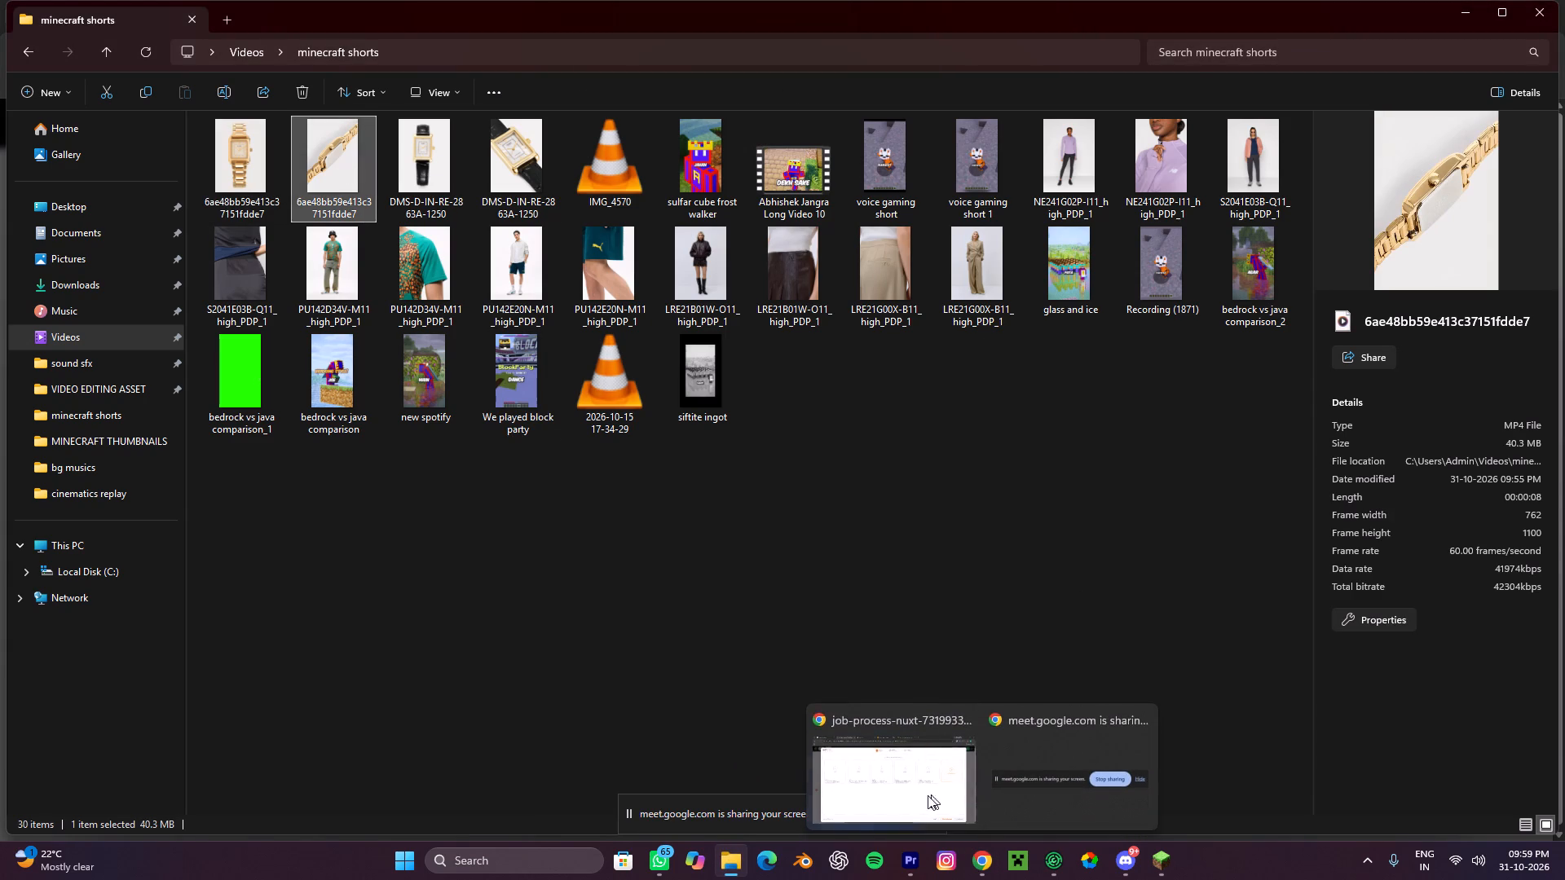
pyautogui.moveTo(928, 795); pyautogui.dragTo(669, 594)
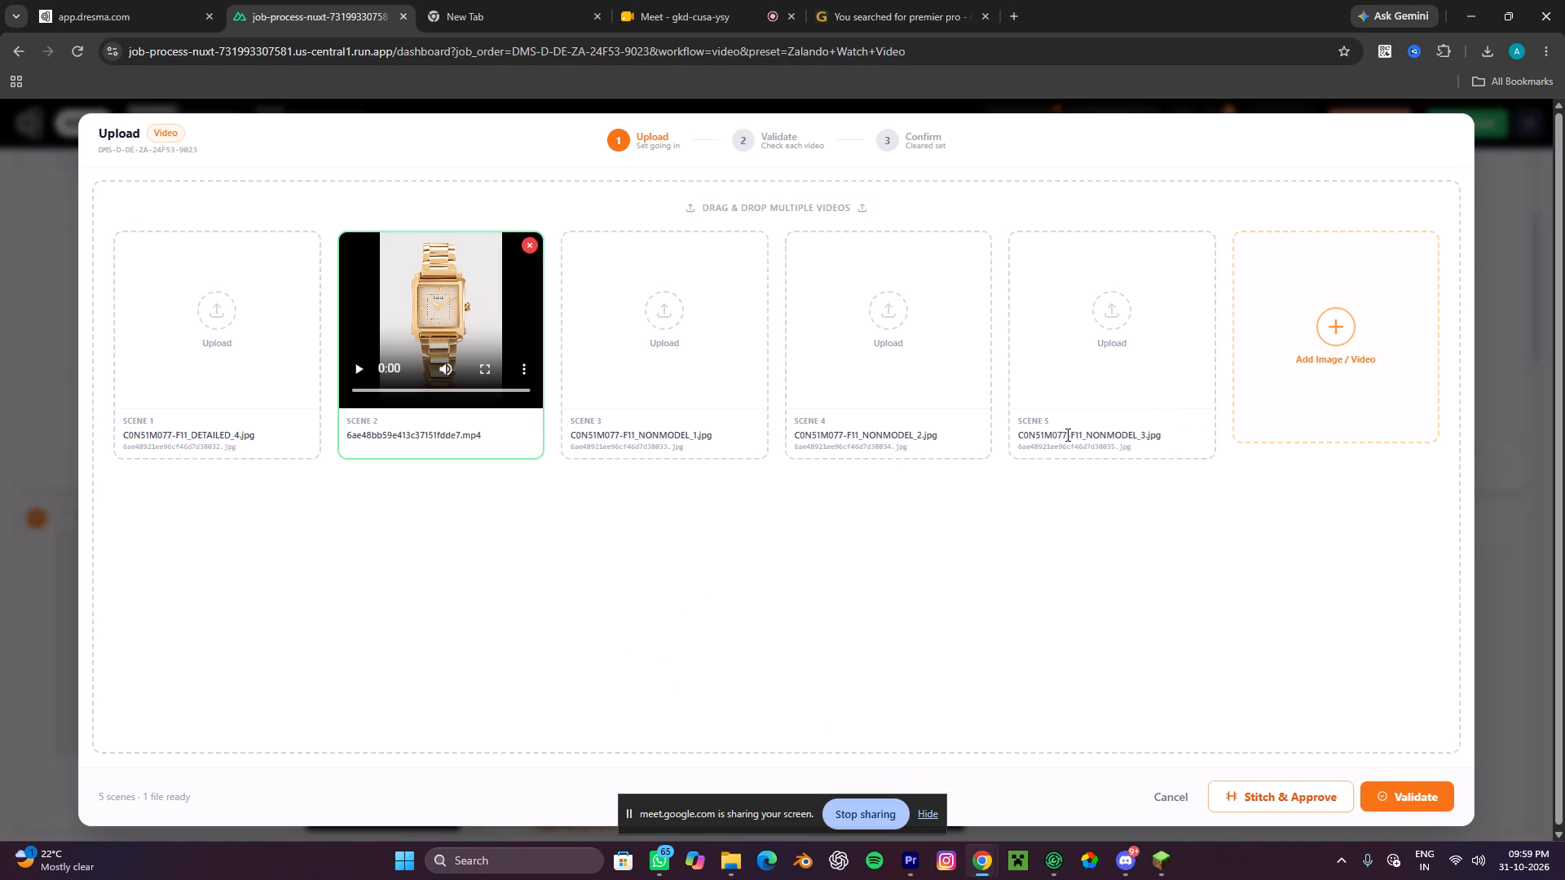
pyautogui.click(1043, 640)
pyautogui.click(850, 577)
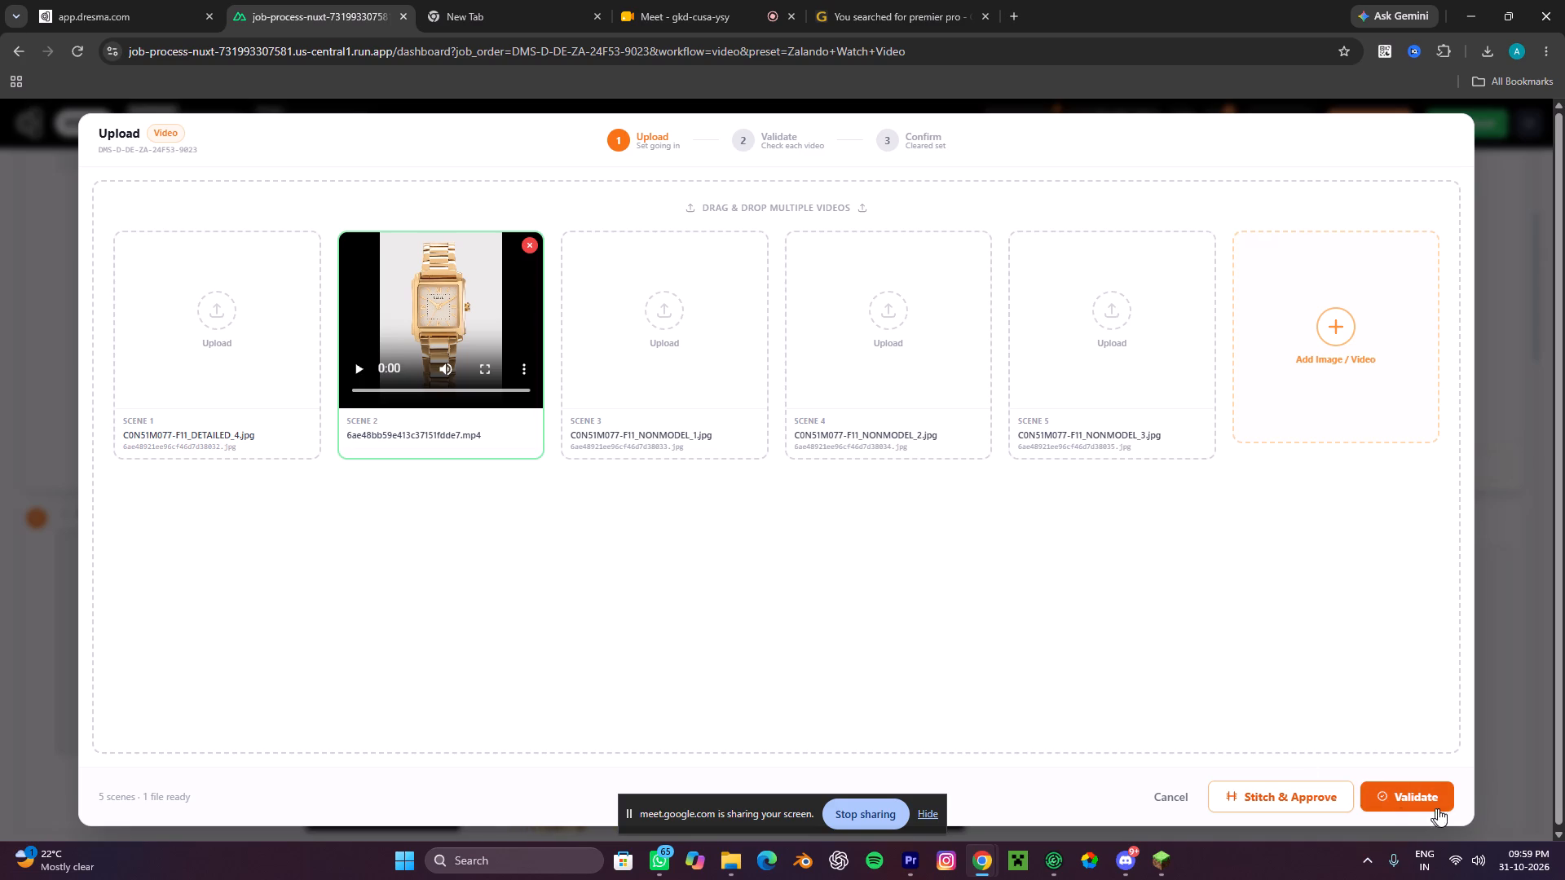
# Validate the uploaded video, review Scene 2's checks, and confirm and upload the set to submit the job.
pyautogui.click(1408, 793)
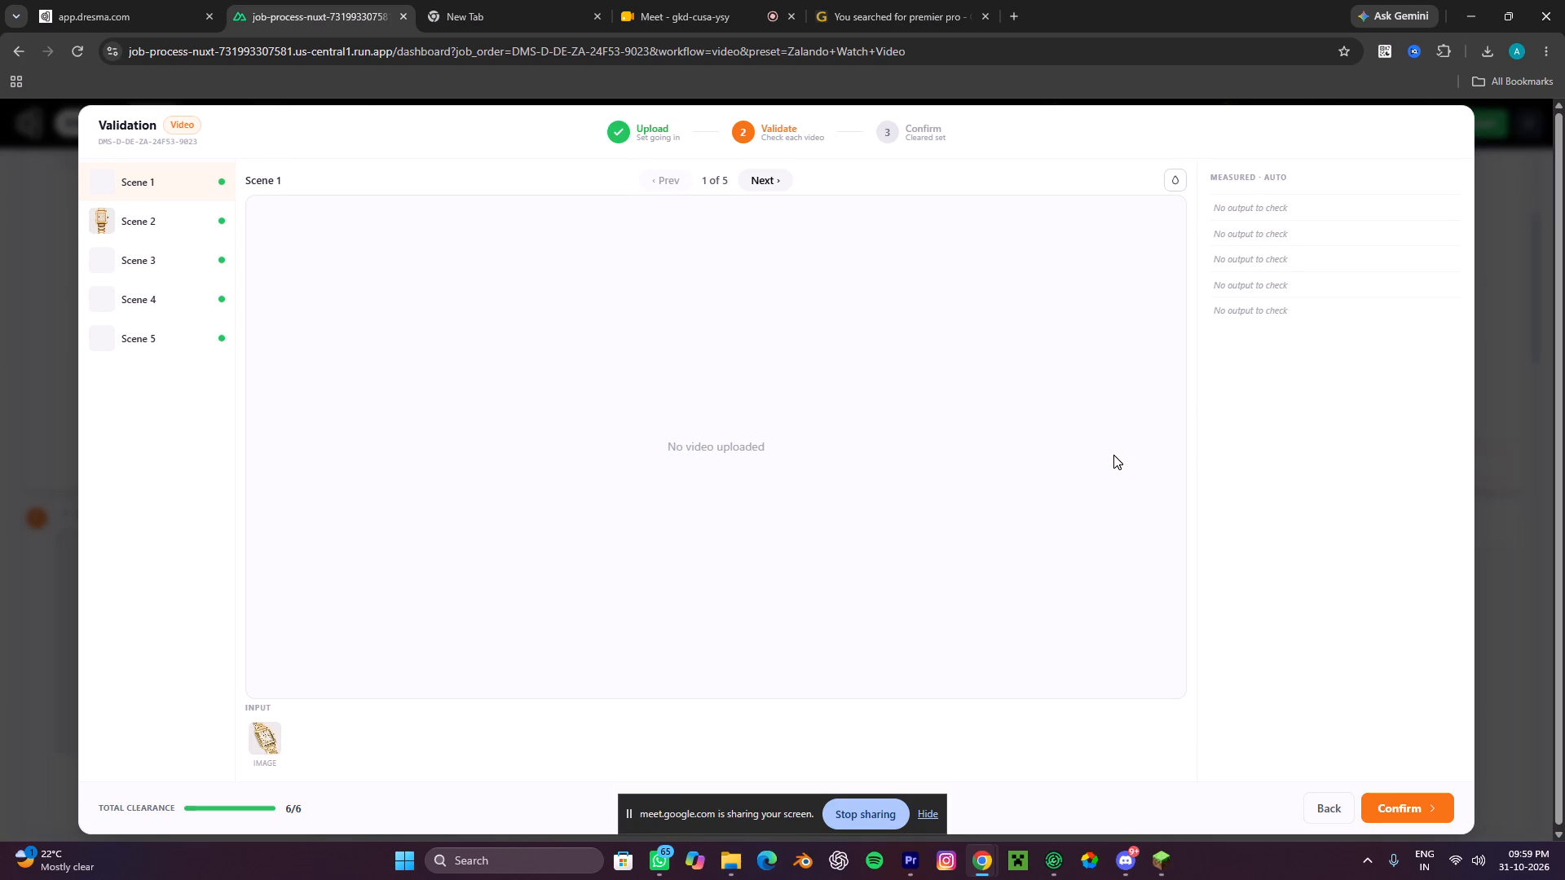
pyautogui.click(139, 222)
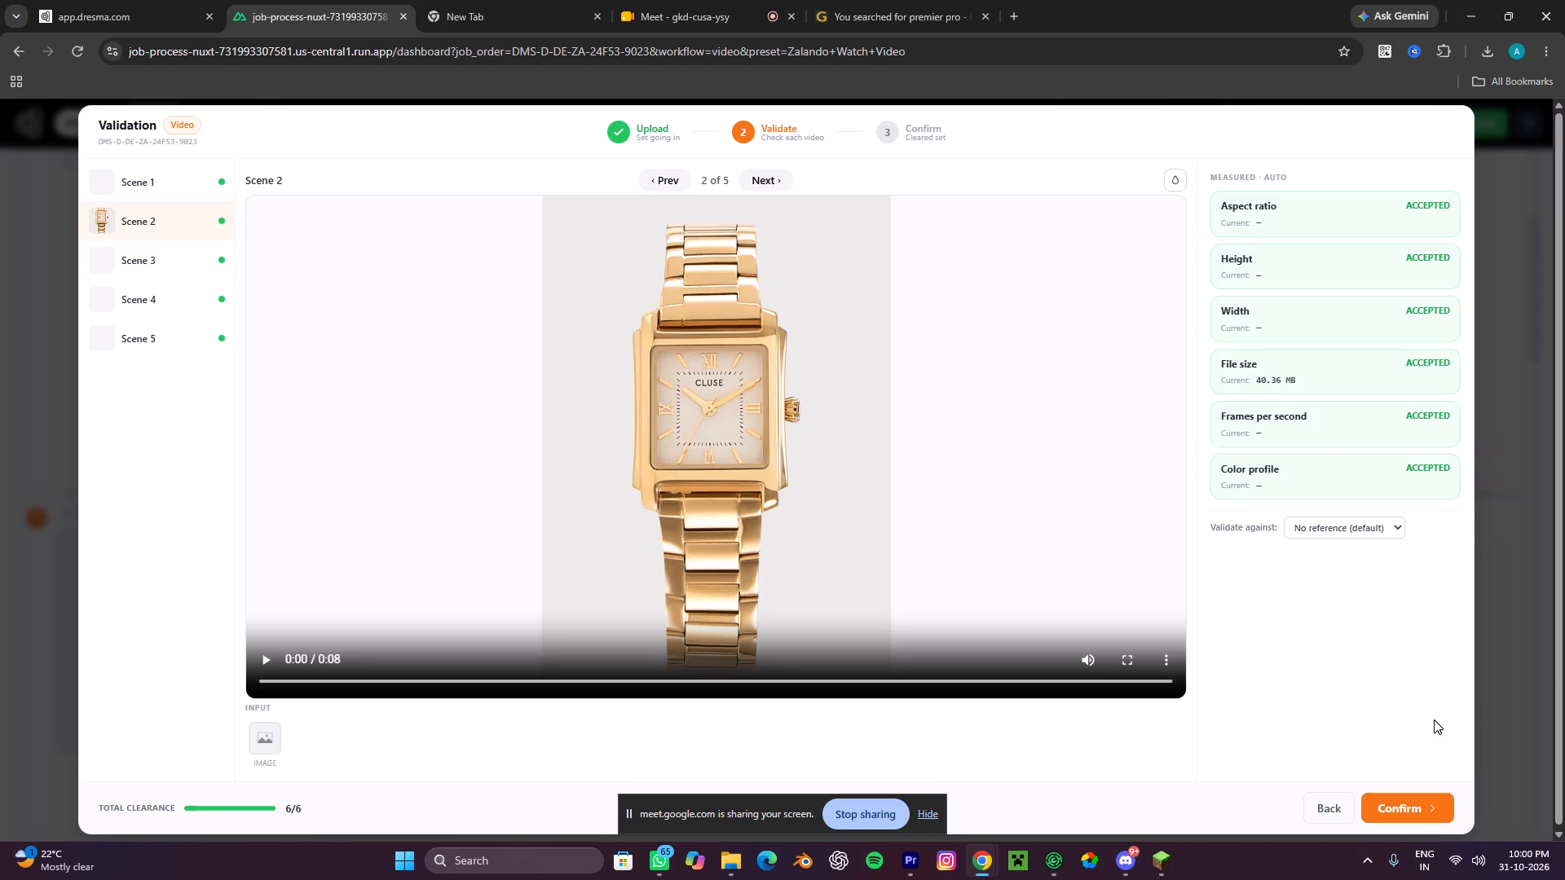
pyautogui.click(1424, 801)
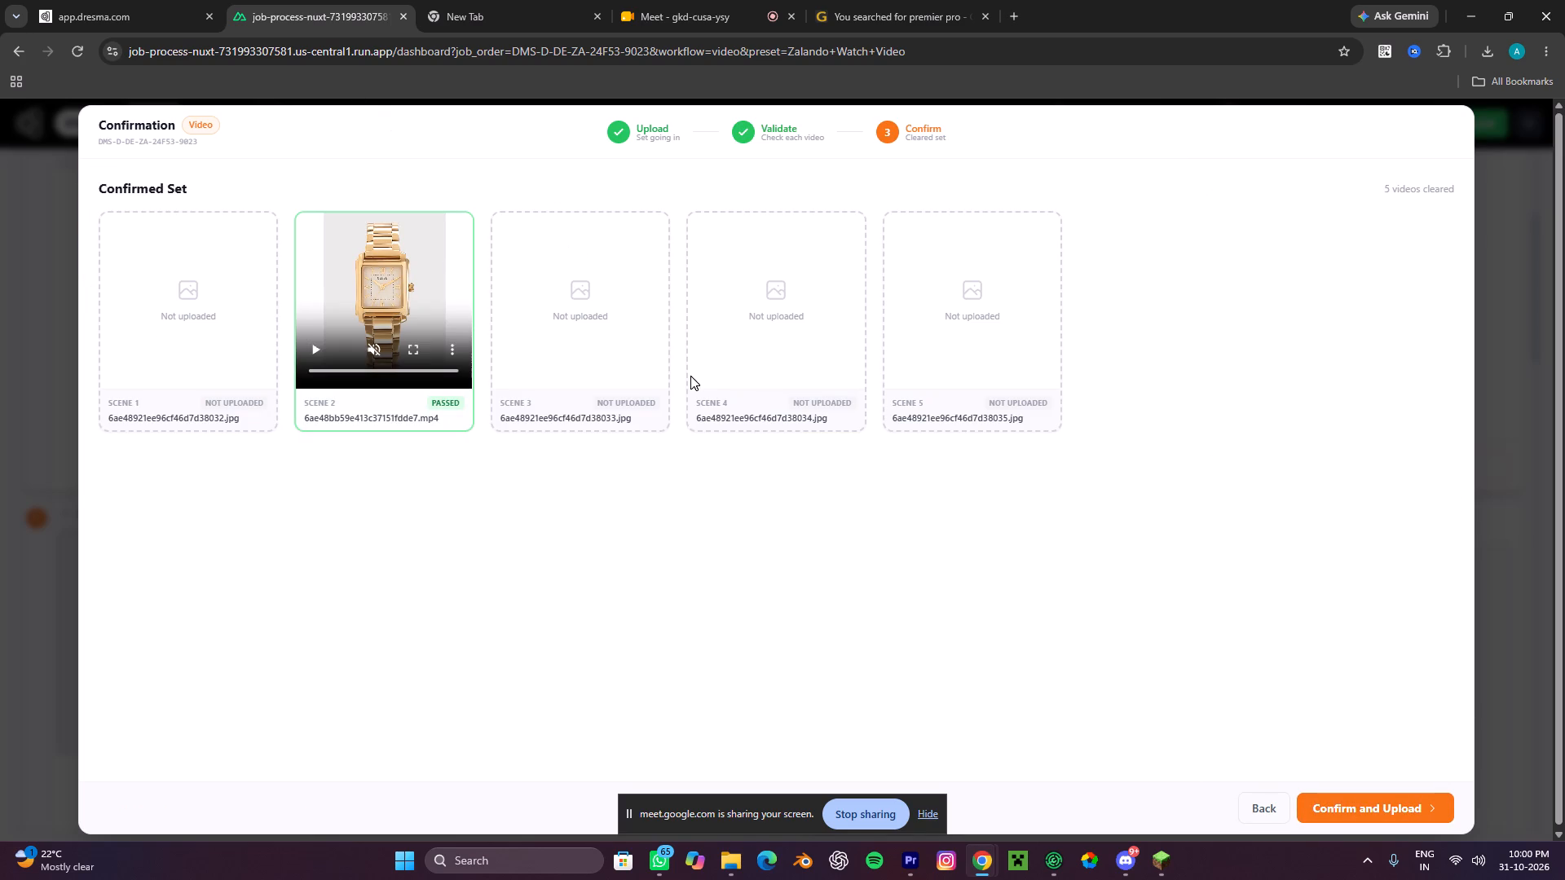
pyautogui.click(1378, 809)
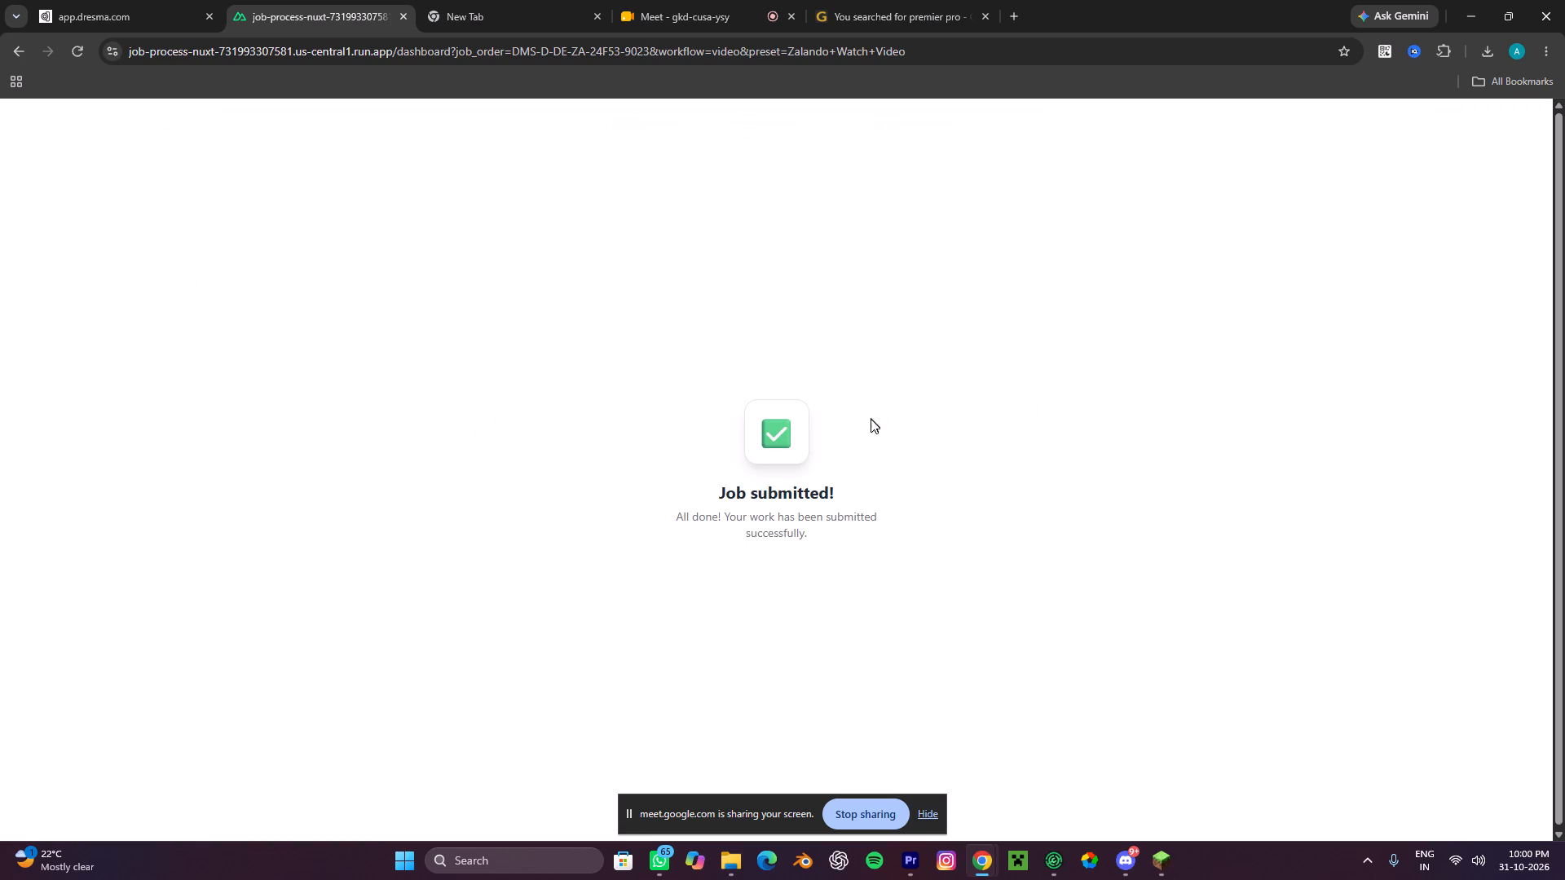
# Reload the Dresma My Tasks page and close the submitted job's browser tab.
pyautogui.click(137, 0)
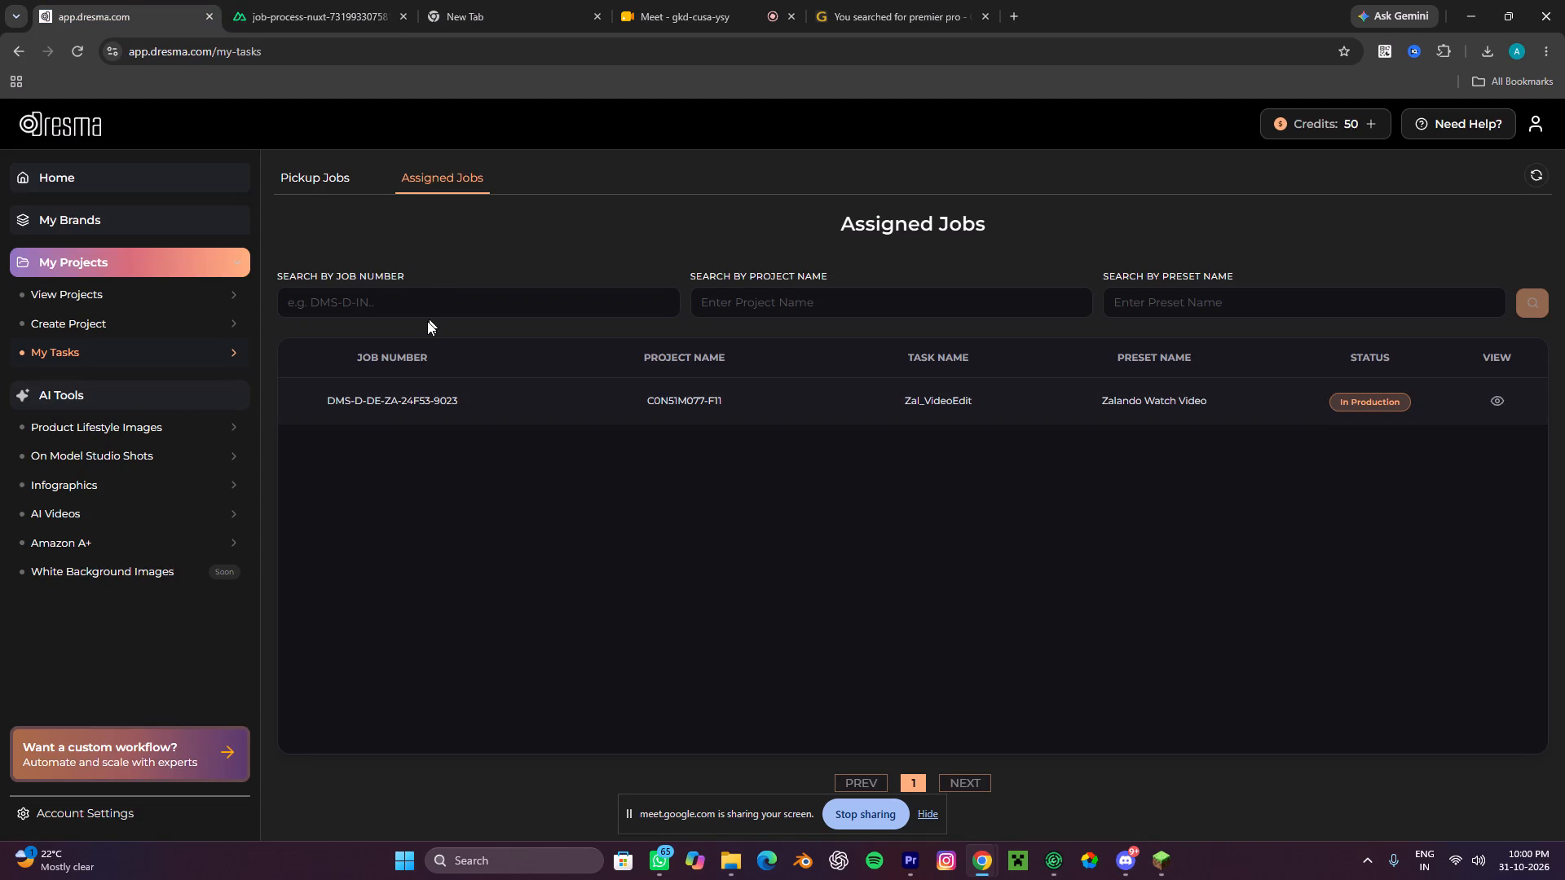
pyautogui.hotkey('ctrl', 'r')
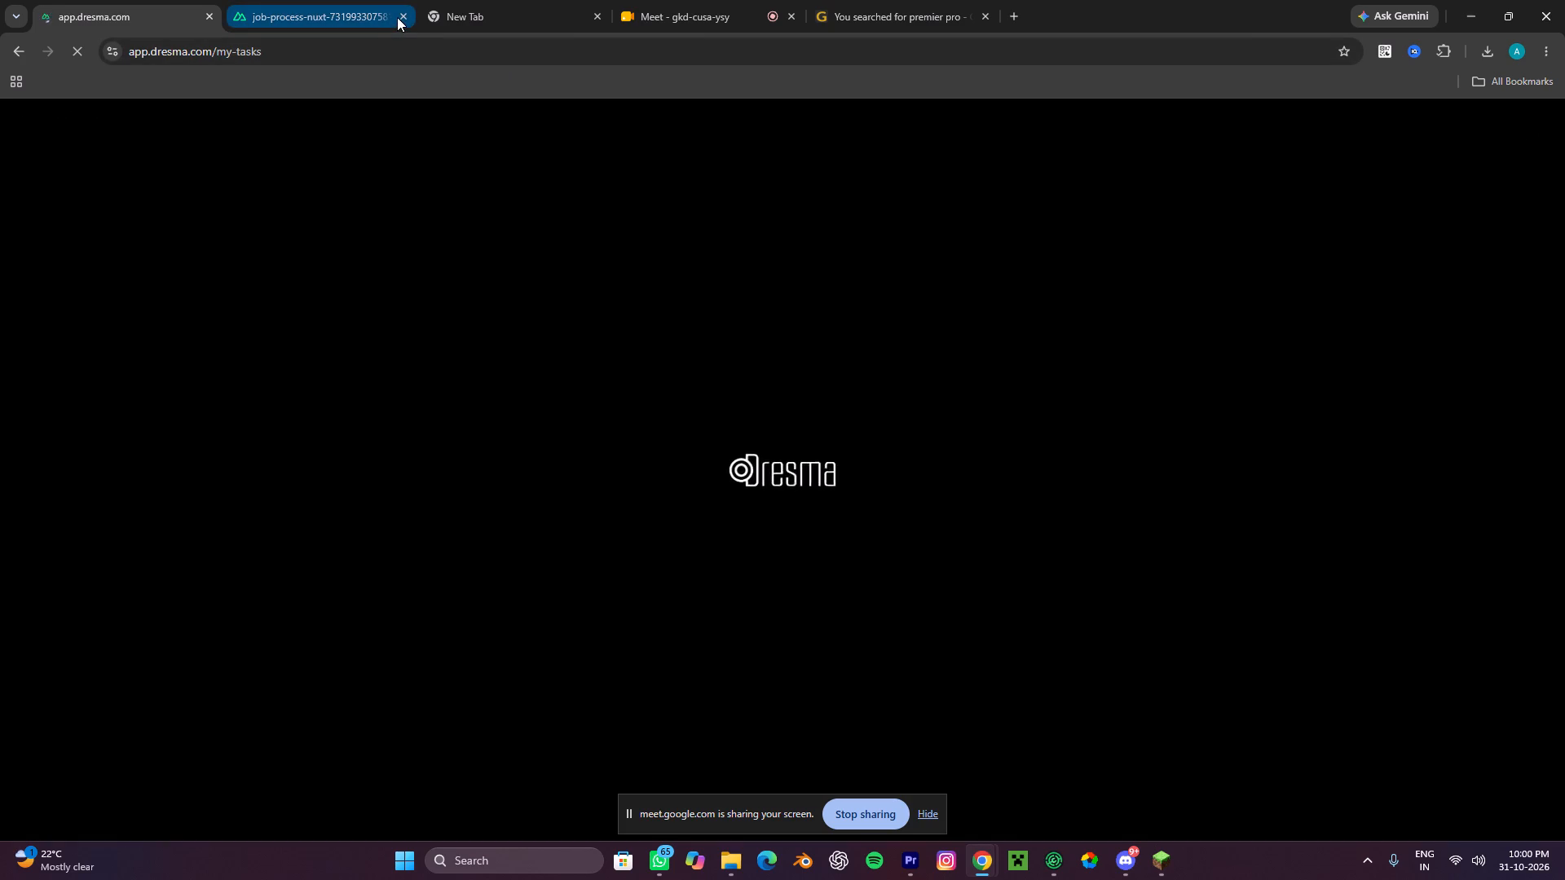
pyautogui.click(398, 16)
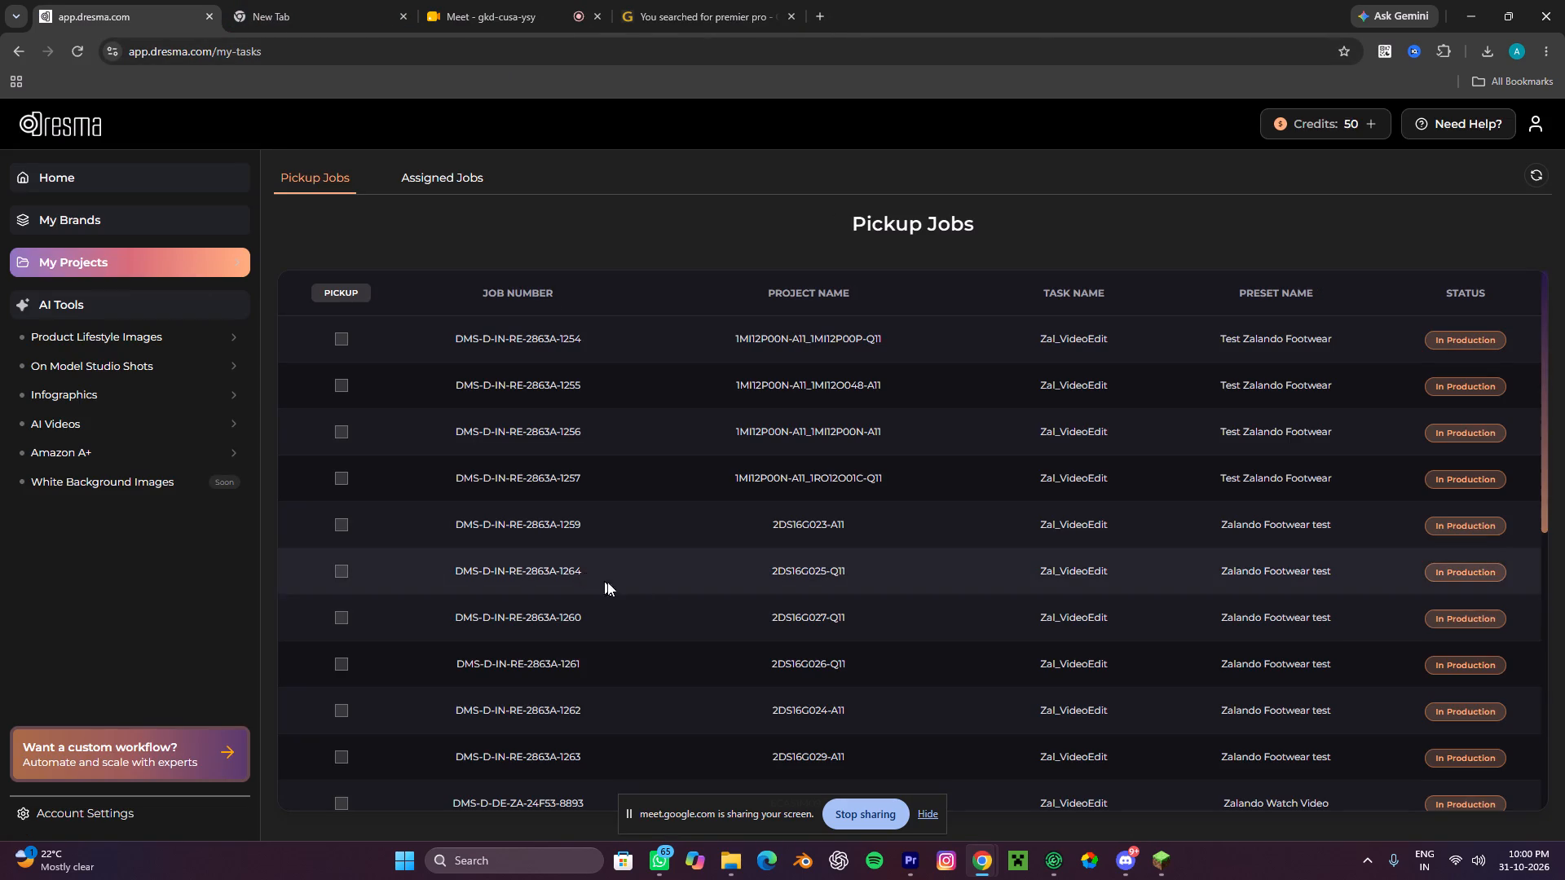
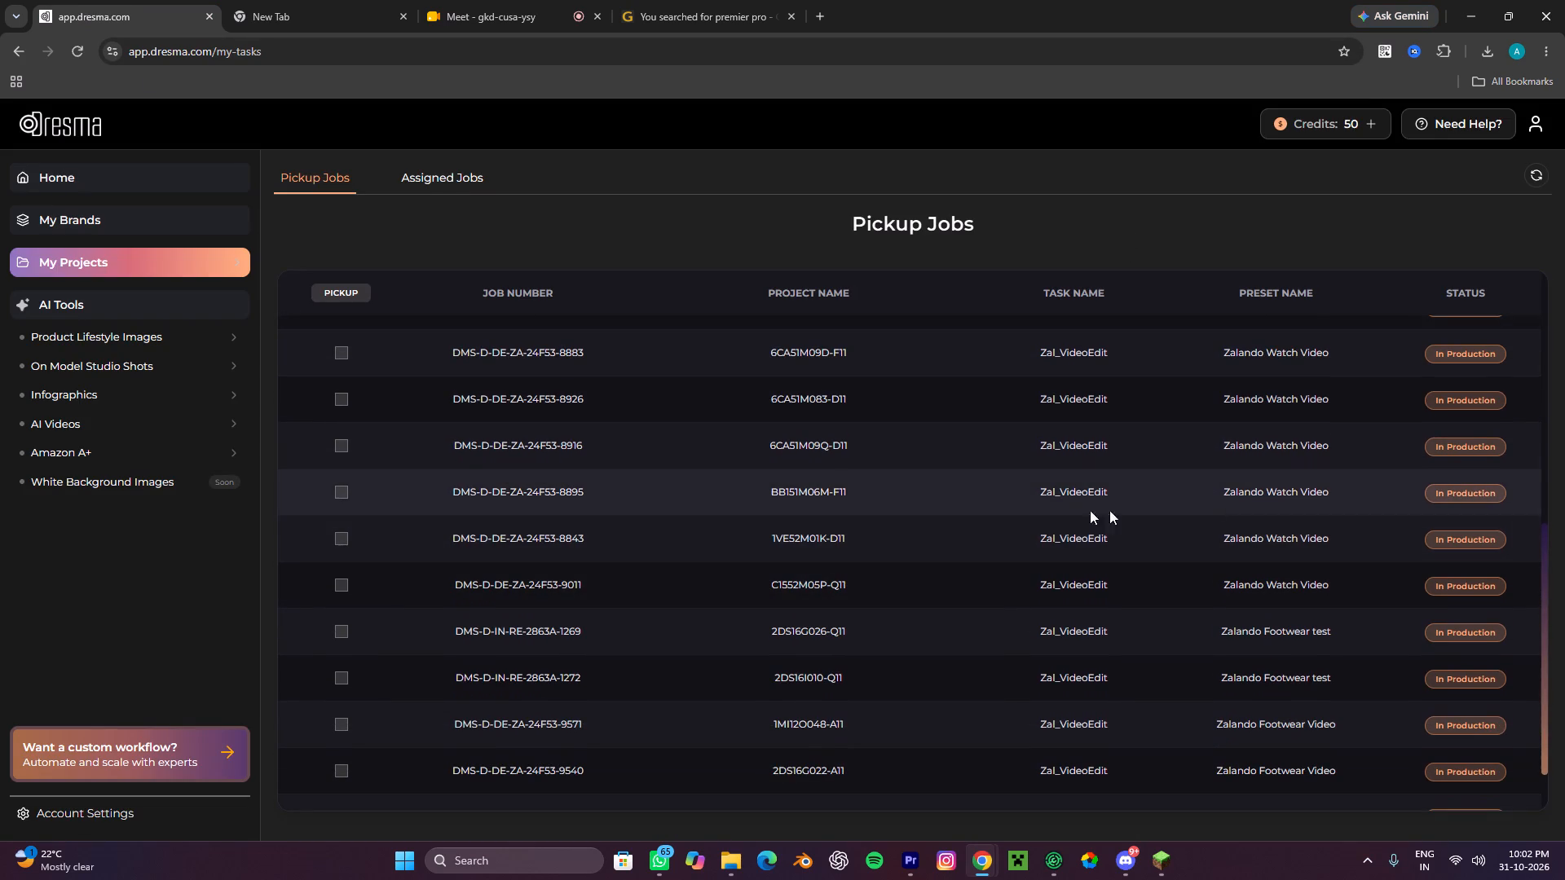
# Pick up Zalando Watch Video job DMS-D-DE-ZA-24F53-8895 and open it from the assigned jobs.
pyautogui.click(333, 495)
pyautogui.click(342, 487)
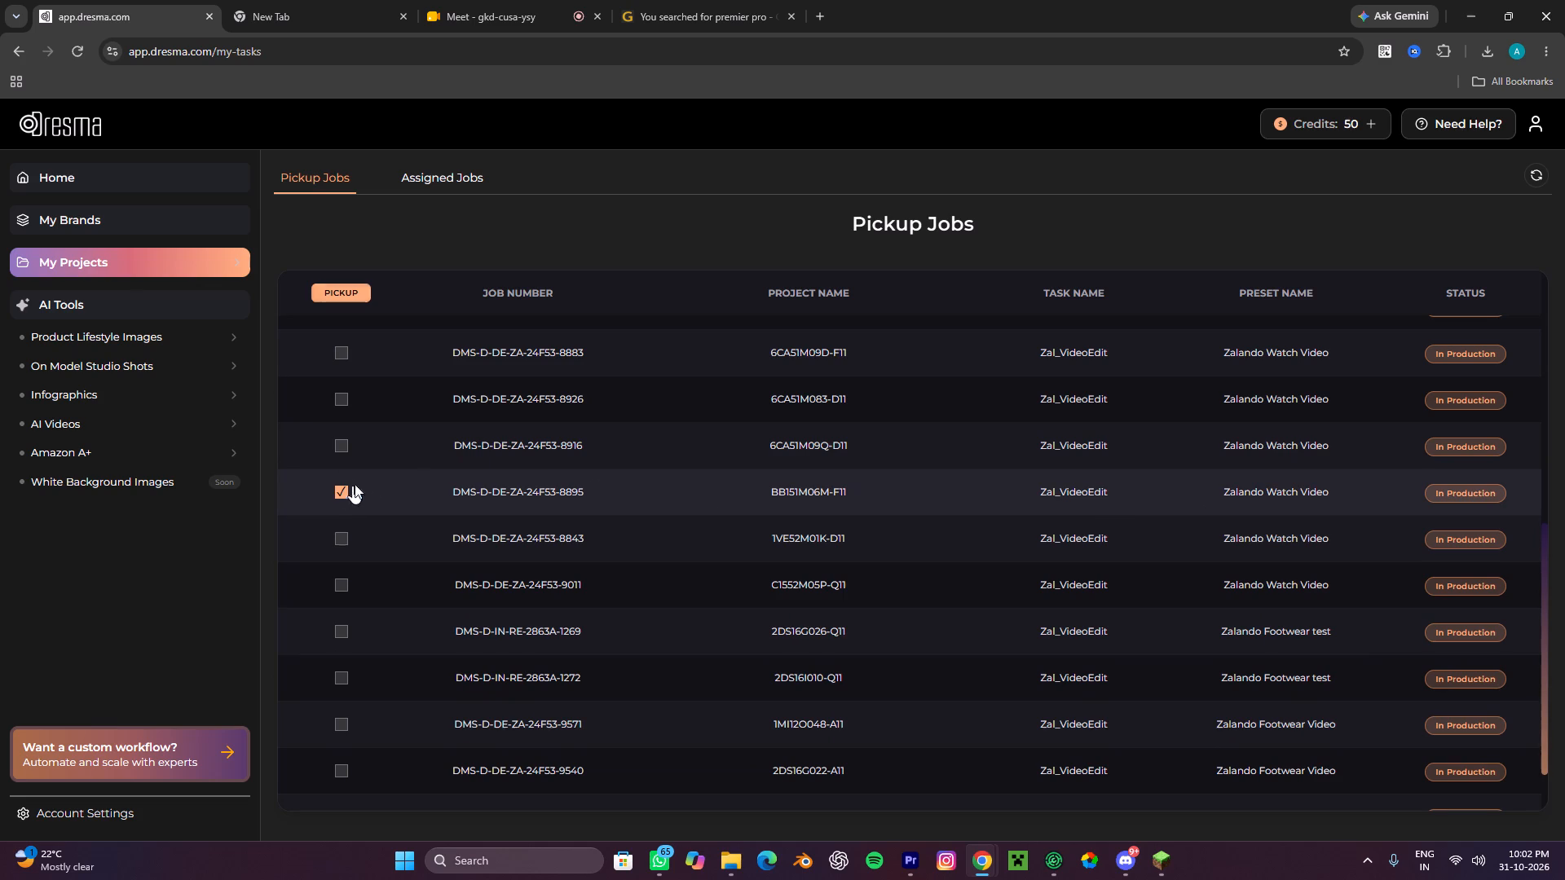
pyautogui.click(345, 293)
pyautogui.click(869, 539)
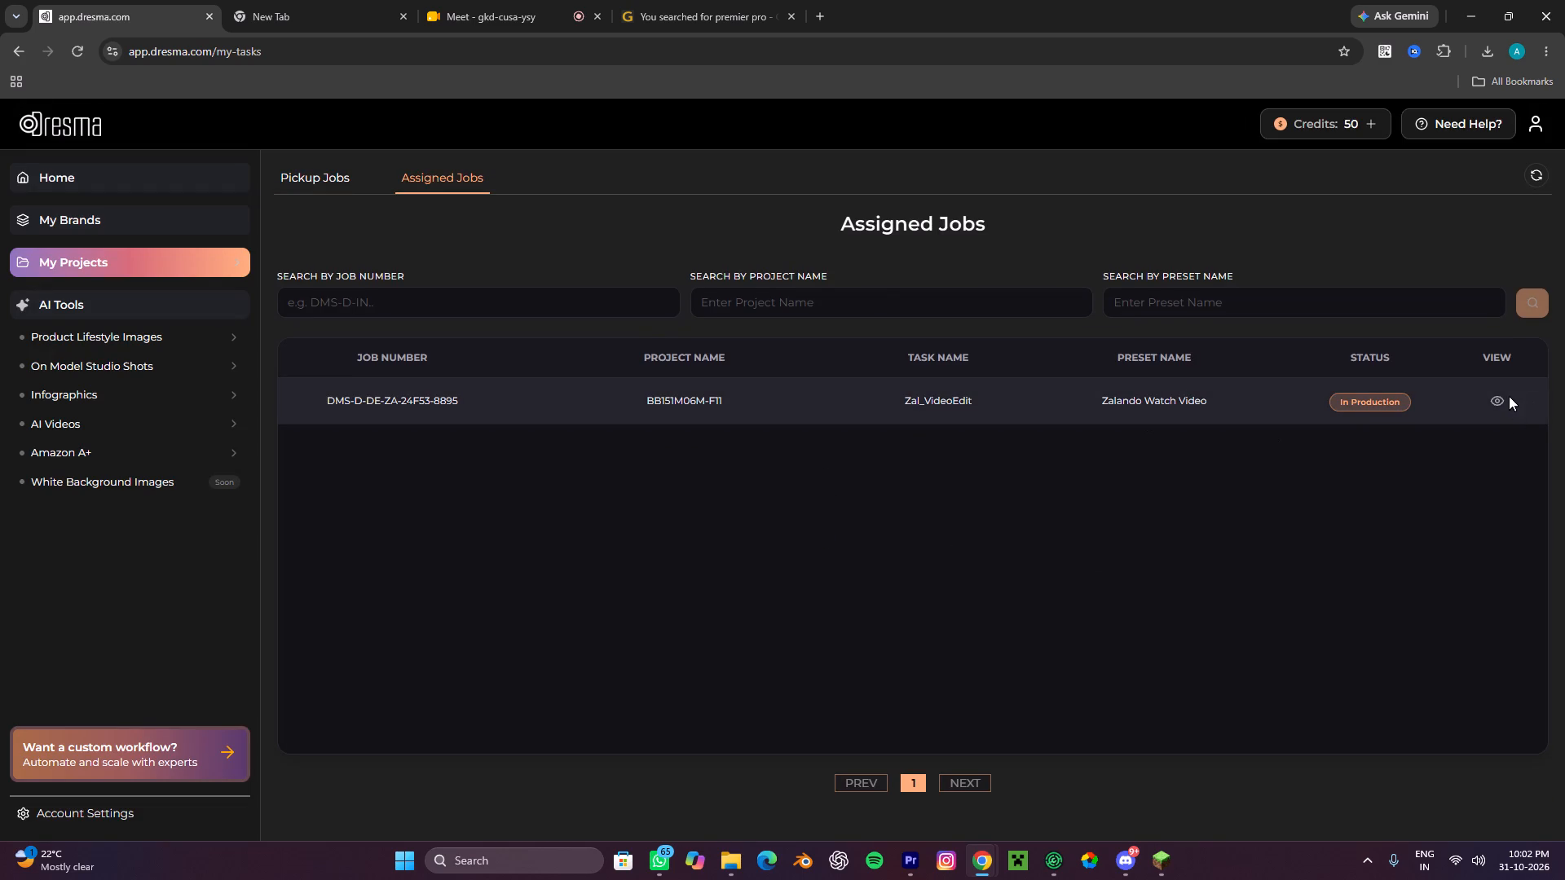
pyautogui.click(1507, 393)
pyautogui.click(1491, 411)
pyautogui.click(1499, 402)
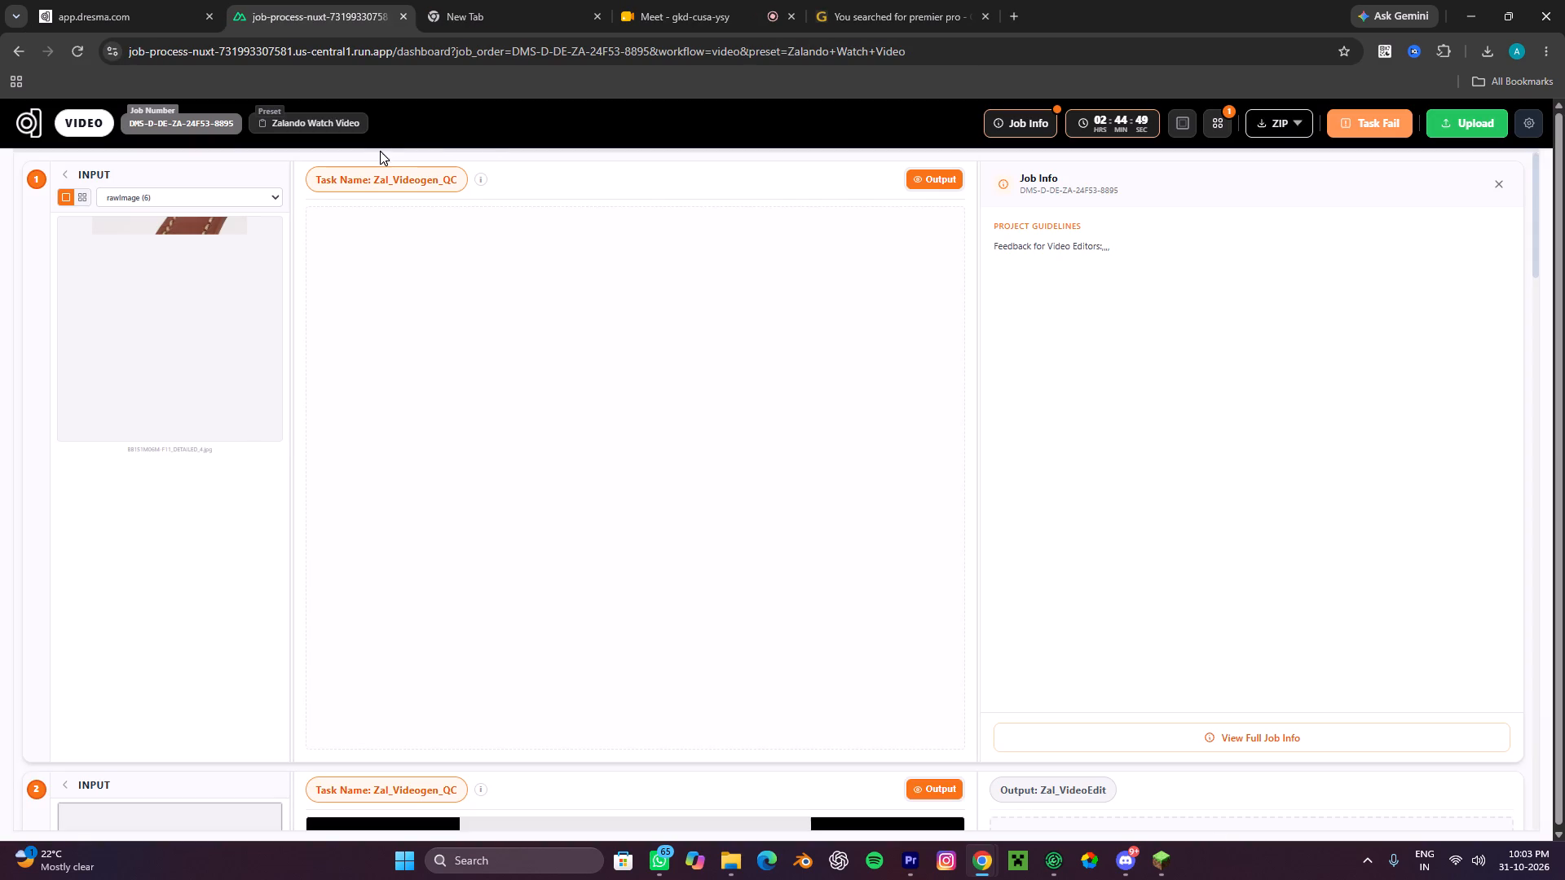
# Review the generated BOSS watch video in section 2 of the job page.
pyautogui.scroll(-4, 884, 509)
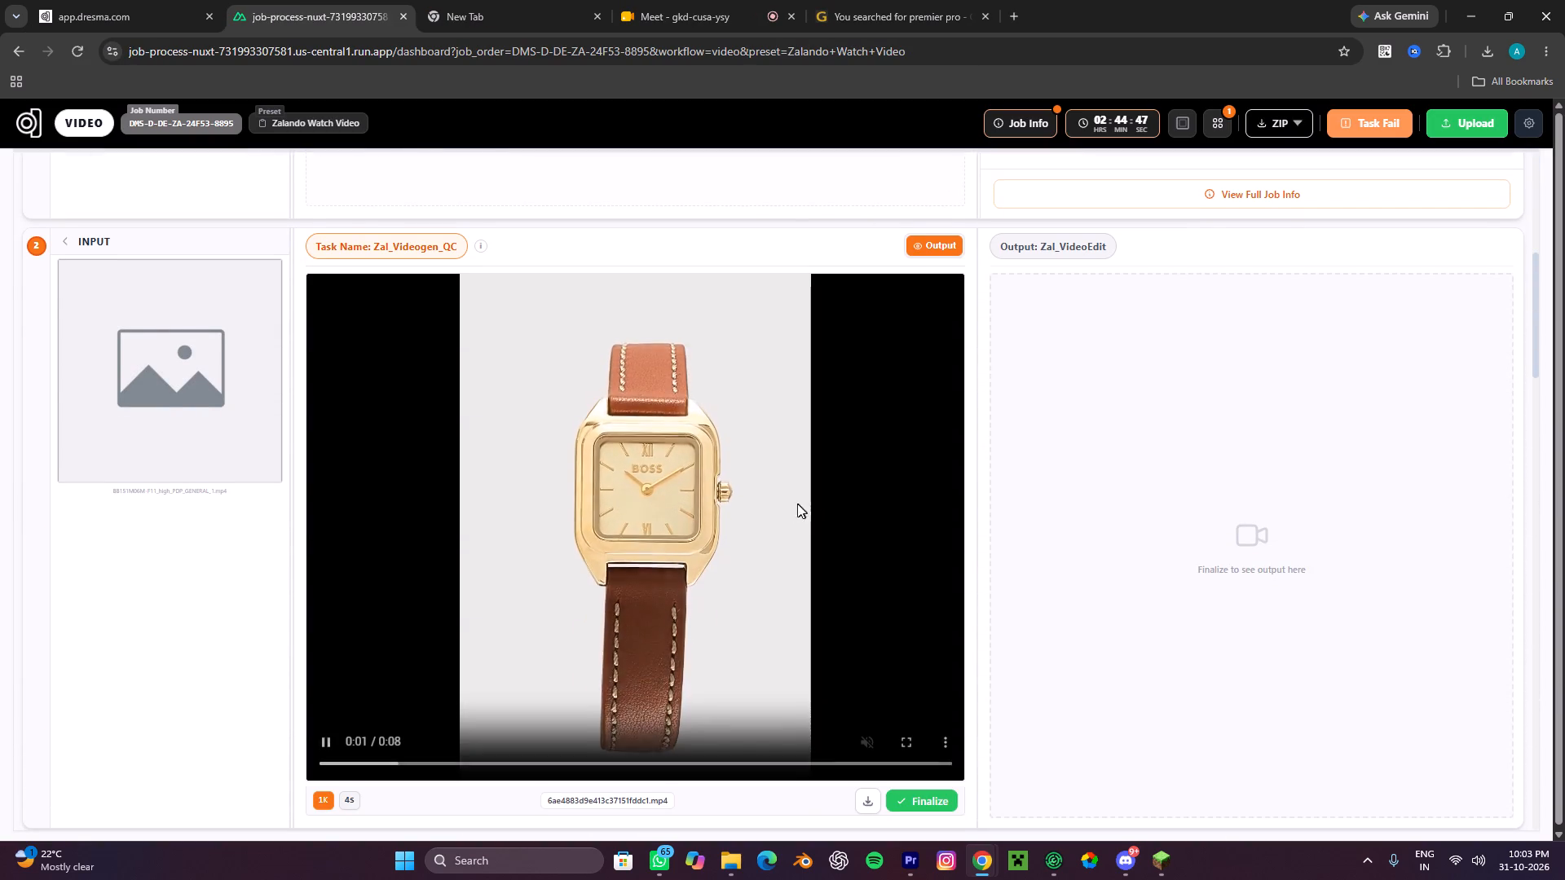
pyautogui.scroll(-2, 788, 504)
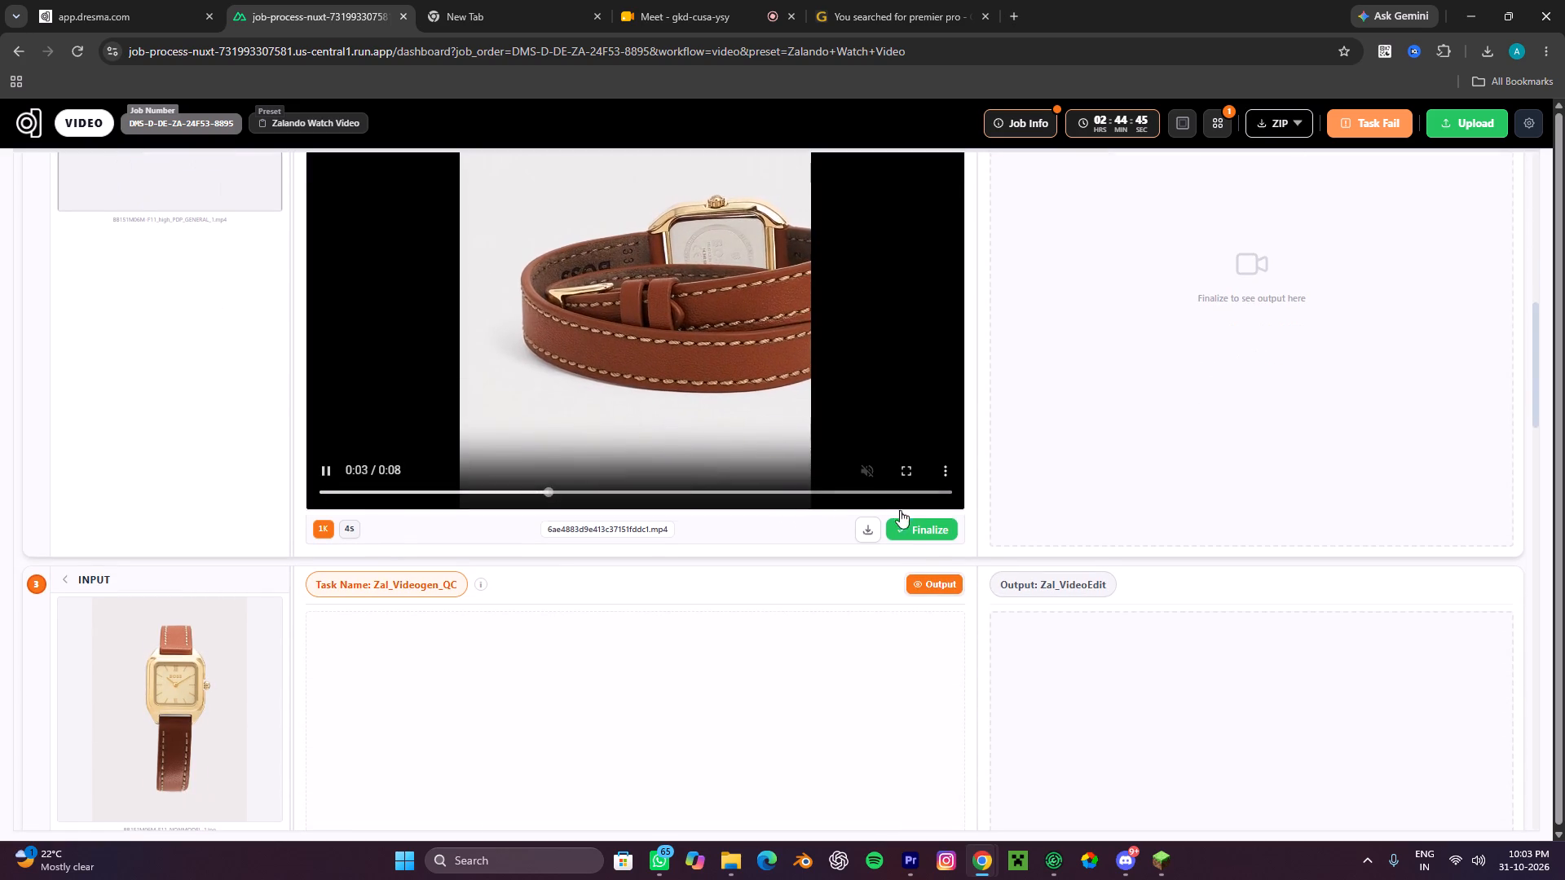
pyautogui.scroll(1, 708, 463)
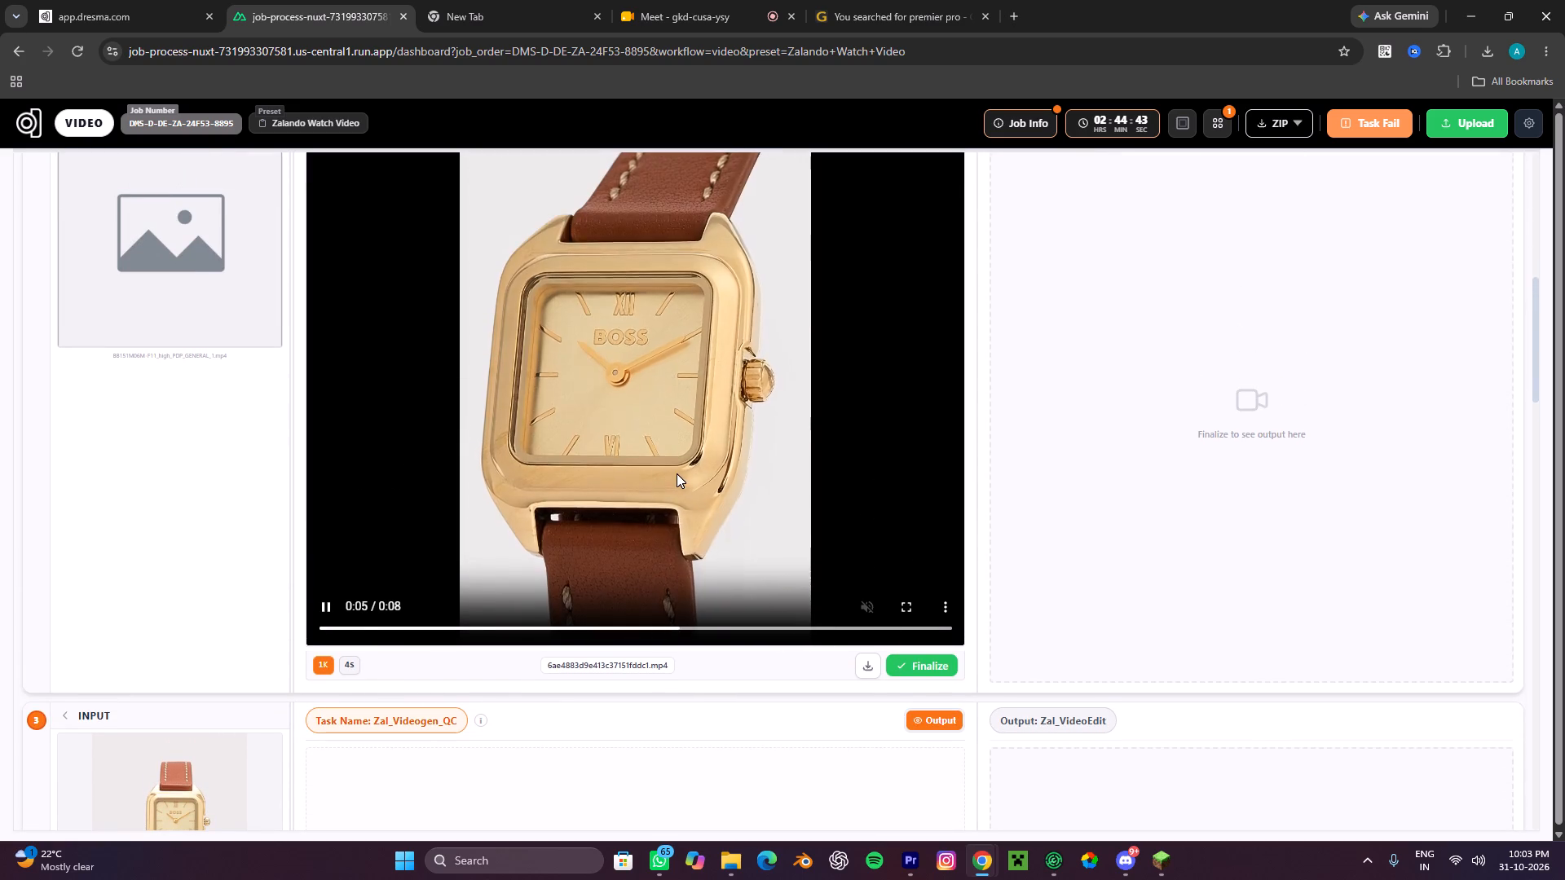
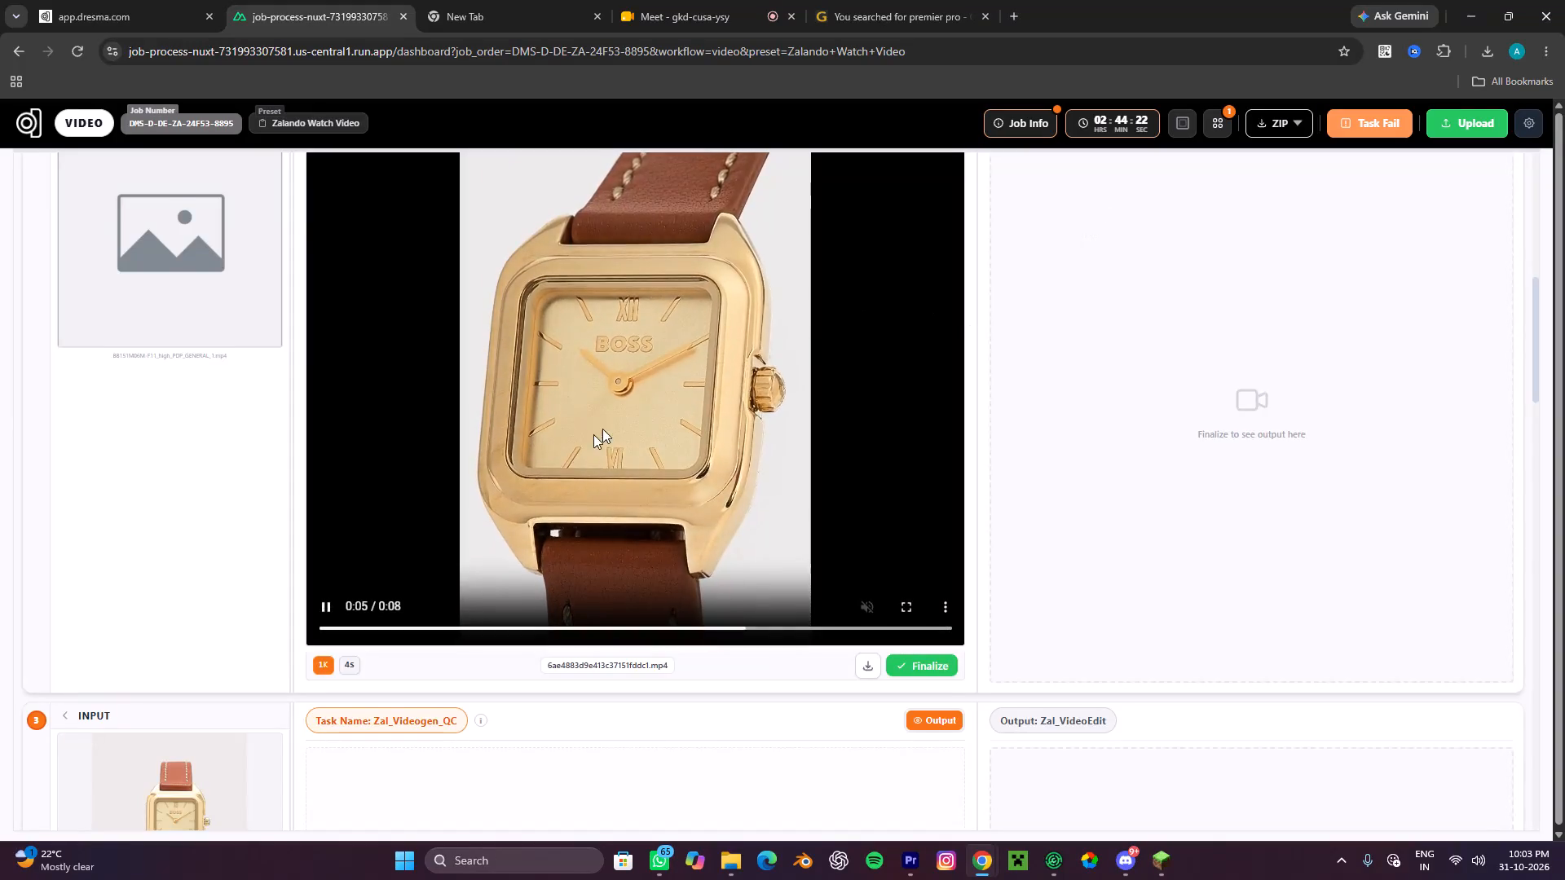
# Look over the job's sections and download the generated BOSS watch video from section 2.
pyautogui.scroll(-7, 550, 481)
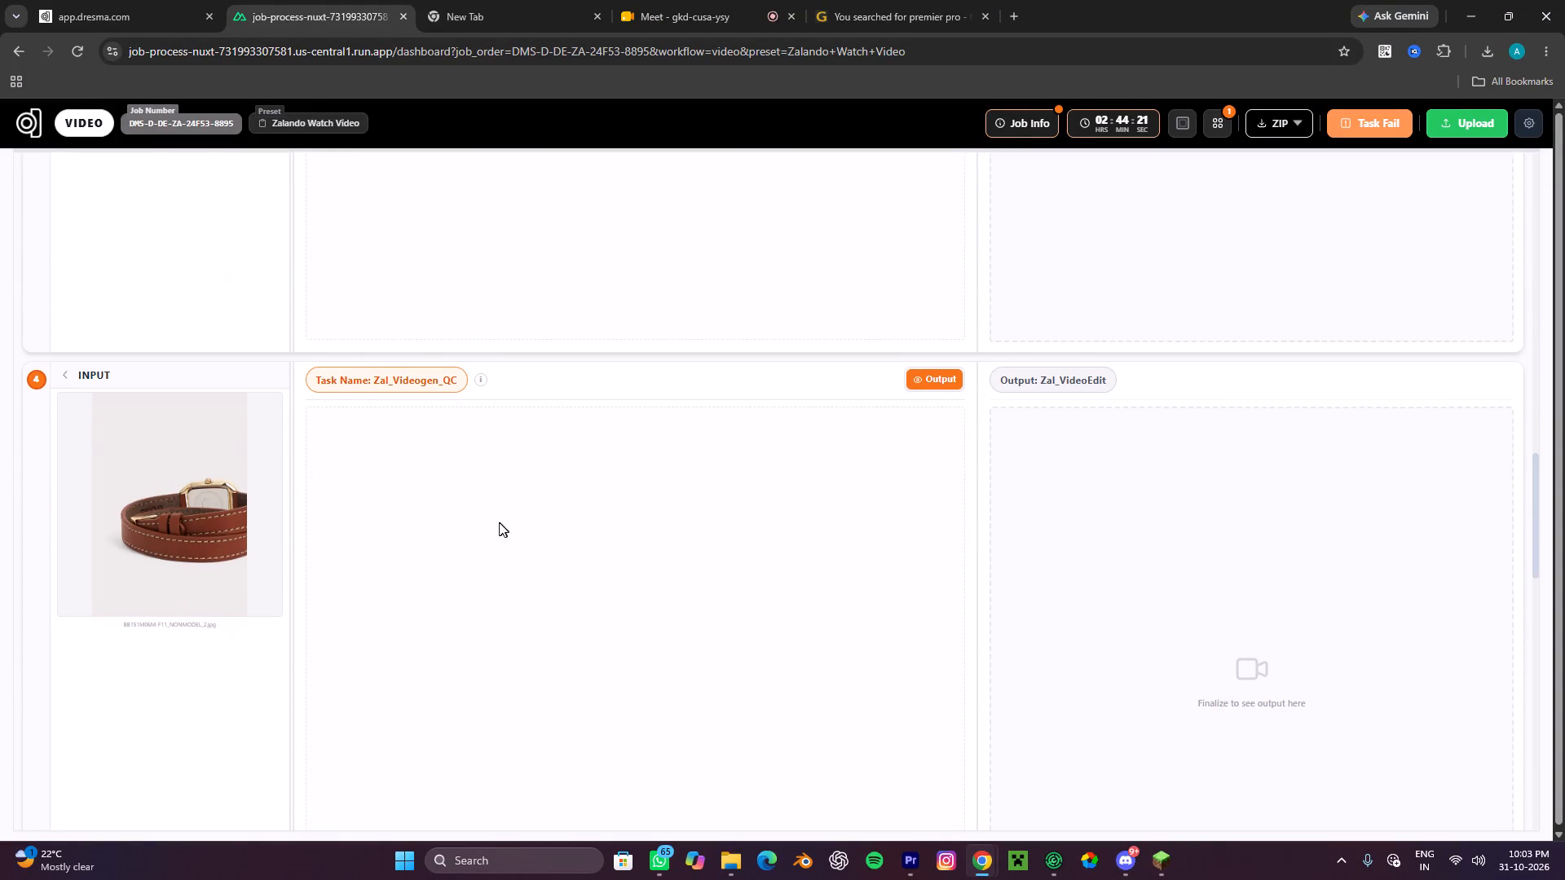
pyautogui.scroll(5, 499, 523)
pyautogui.scroll(3, 809, 506)
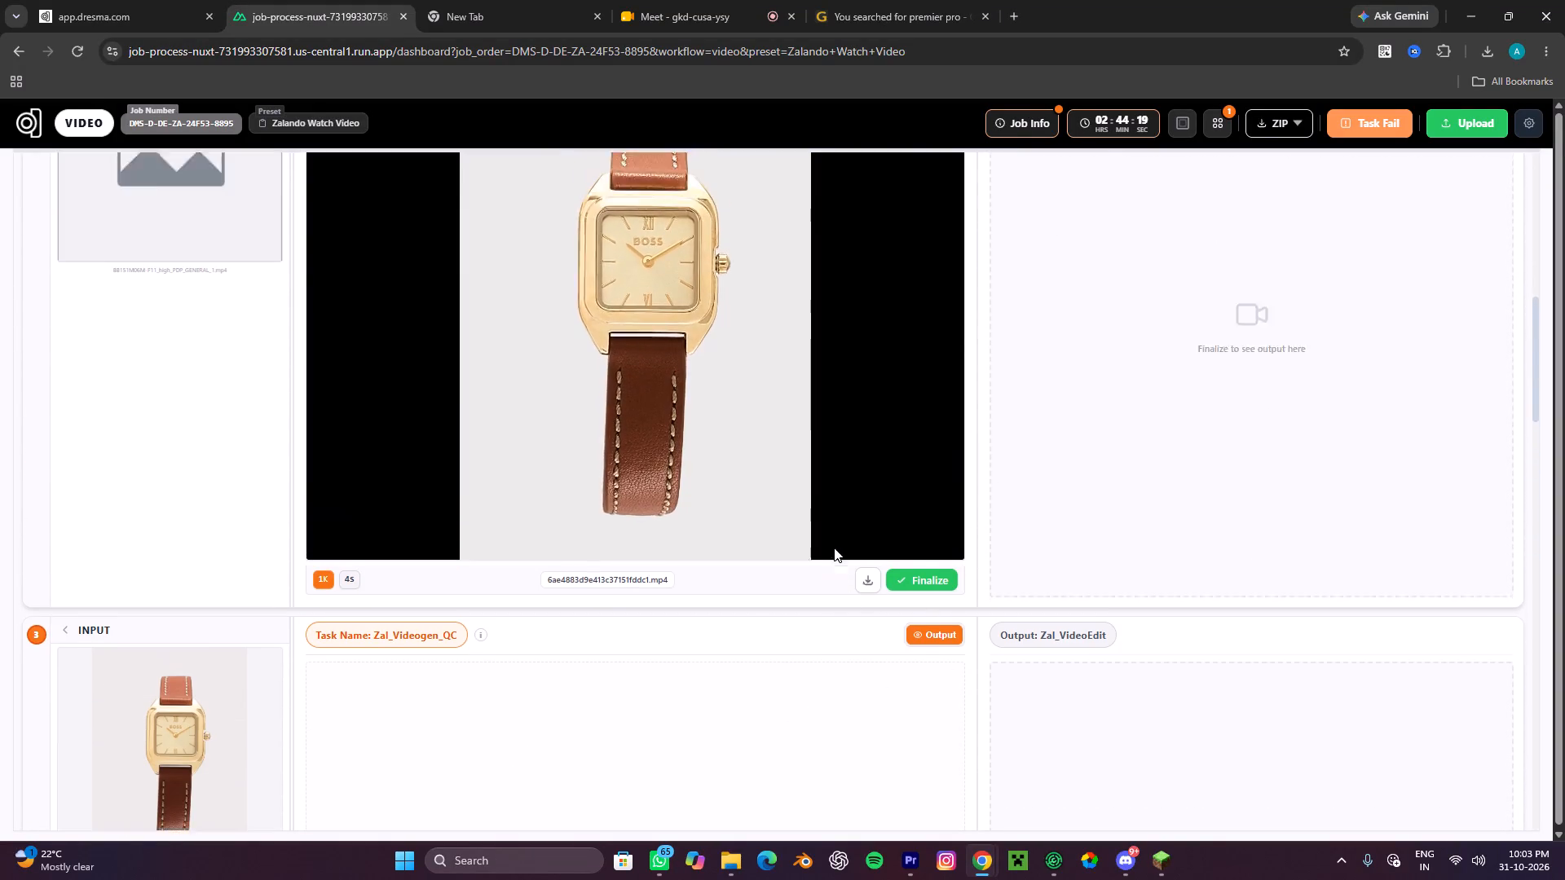
pyautogui.scroll(10, 796, 555)
pyautogui.scroll(-5, 795, 555)
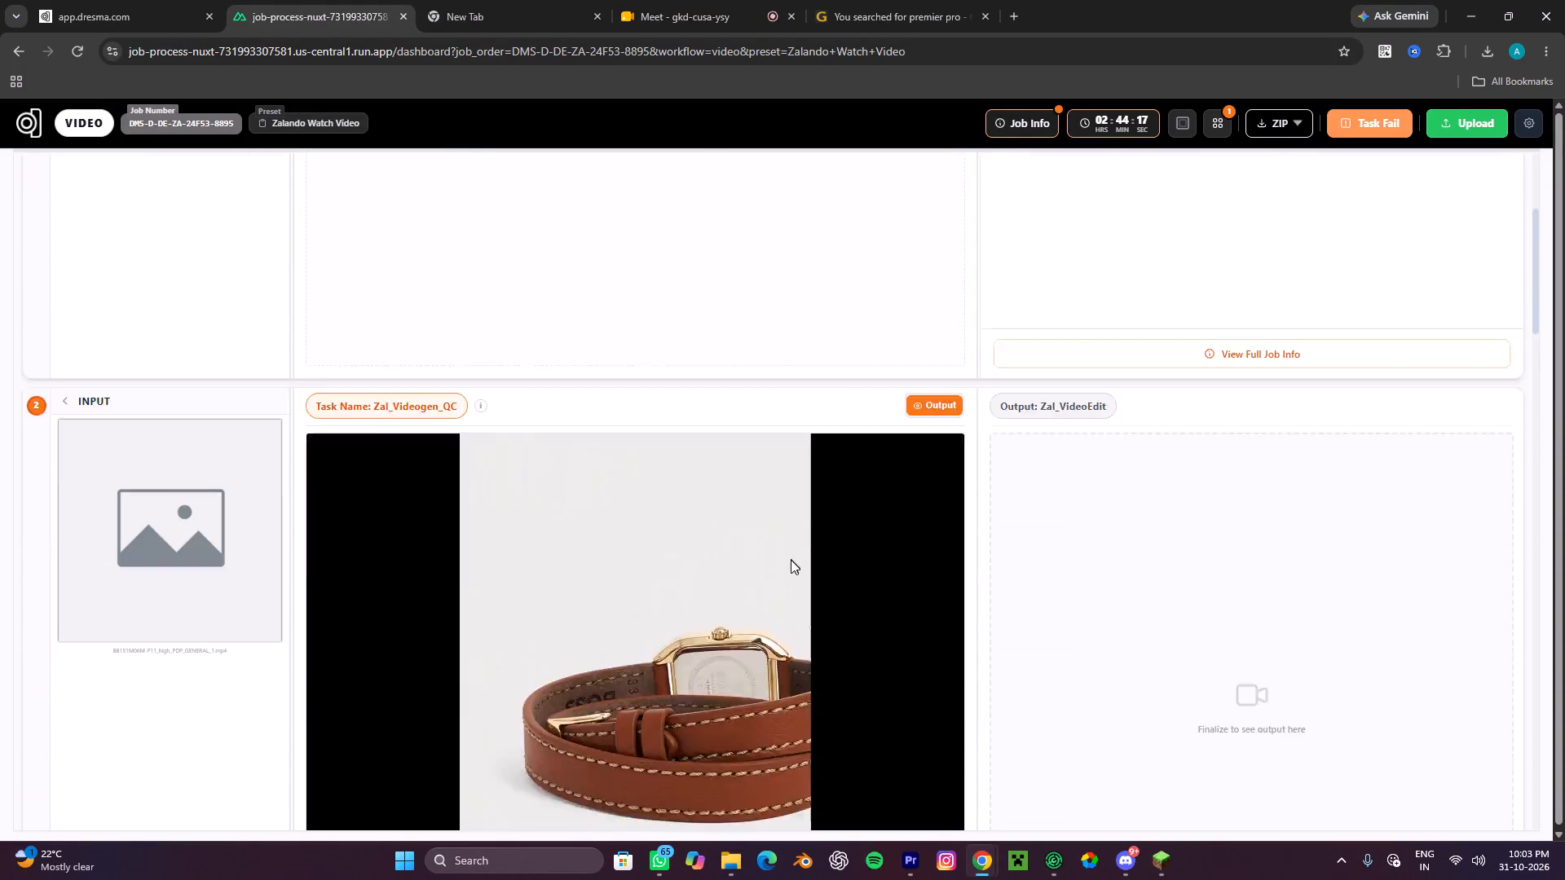
pyautogui.scroll(-1, 828, 570)
pyautogui.click(868, 530)
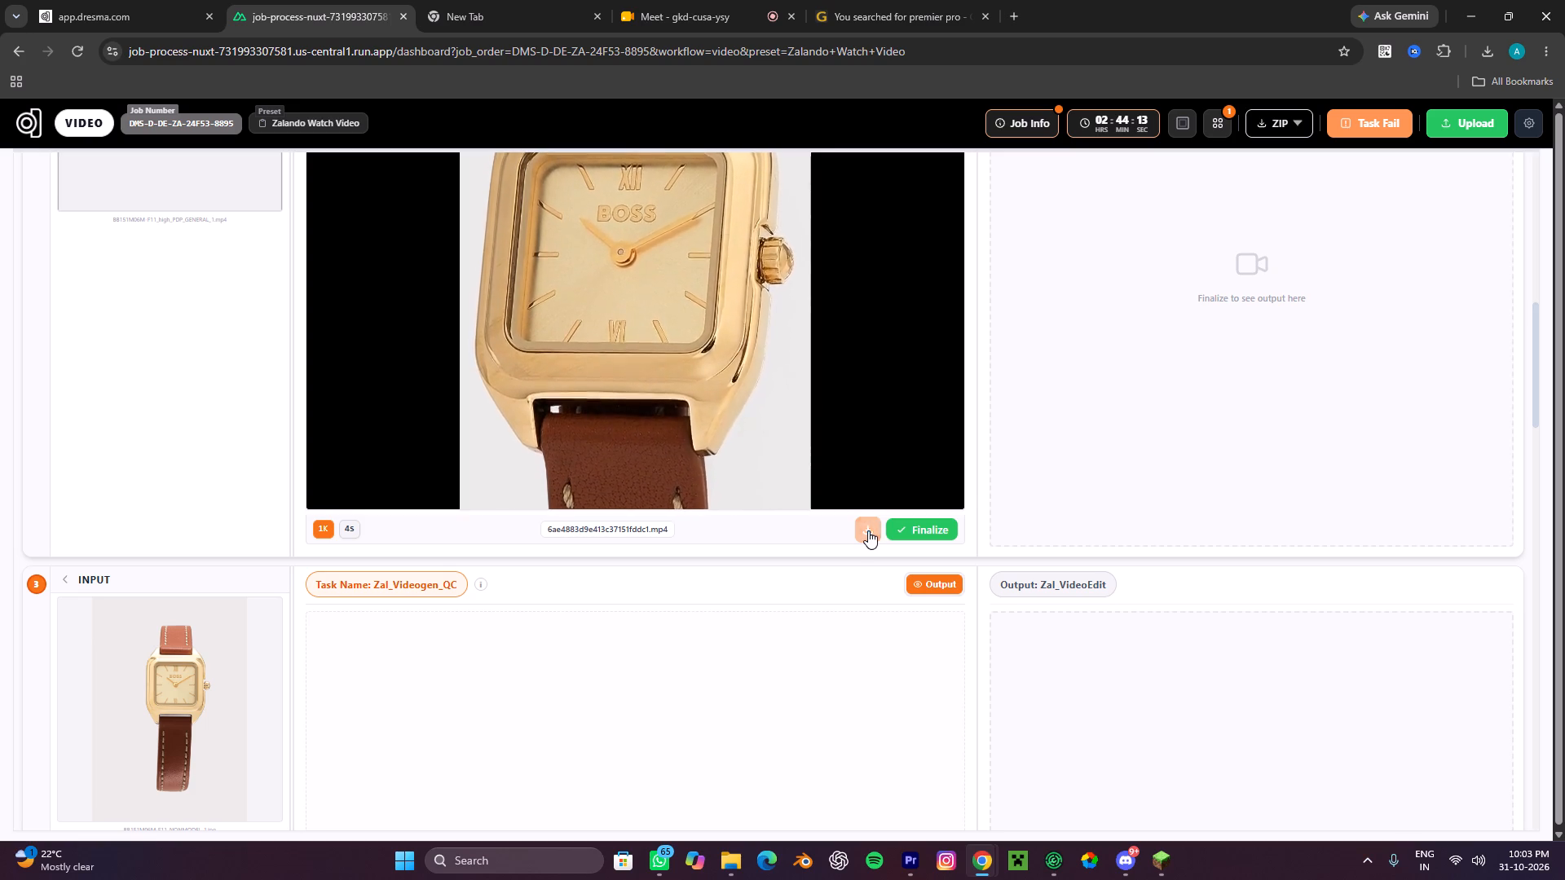
# Check the Feedback thread in the Job Info of DMS-D-DE-ZA-24F53-8895, close it, and check it a second time.
pyautogui.click(1021, 119)
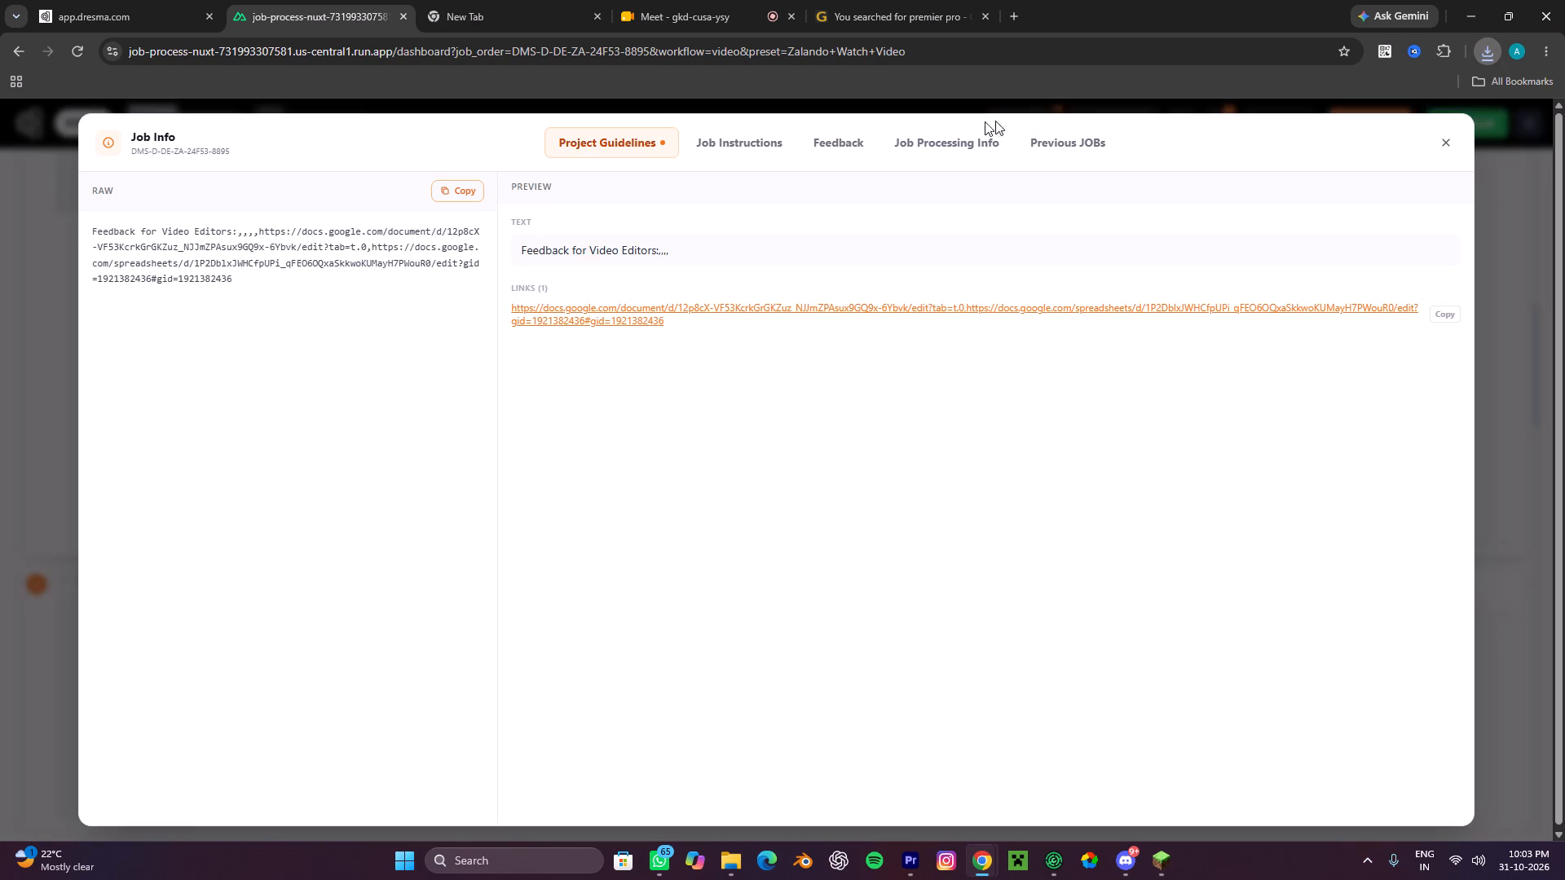
pyautogui.click(829, 143)
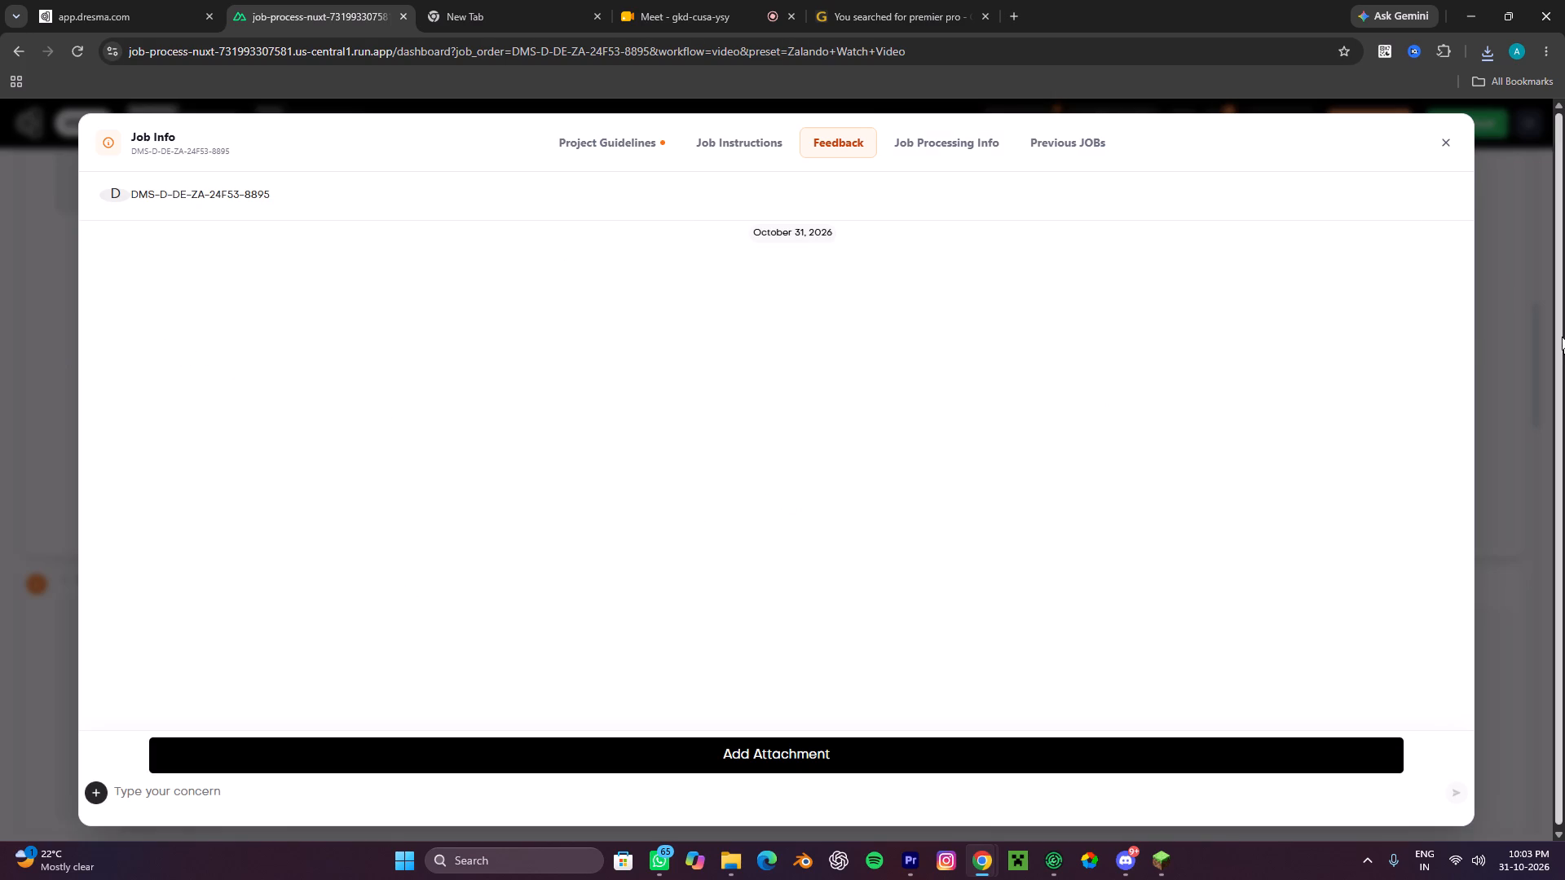
pyautogui.click(1436, 146)
pyautogui.scroll(2, 928, 526)
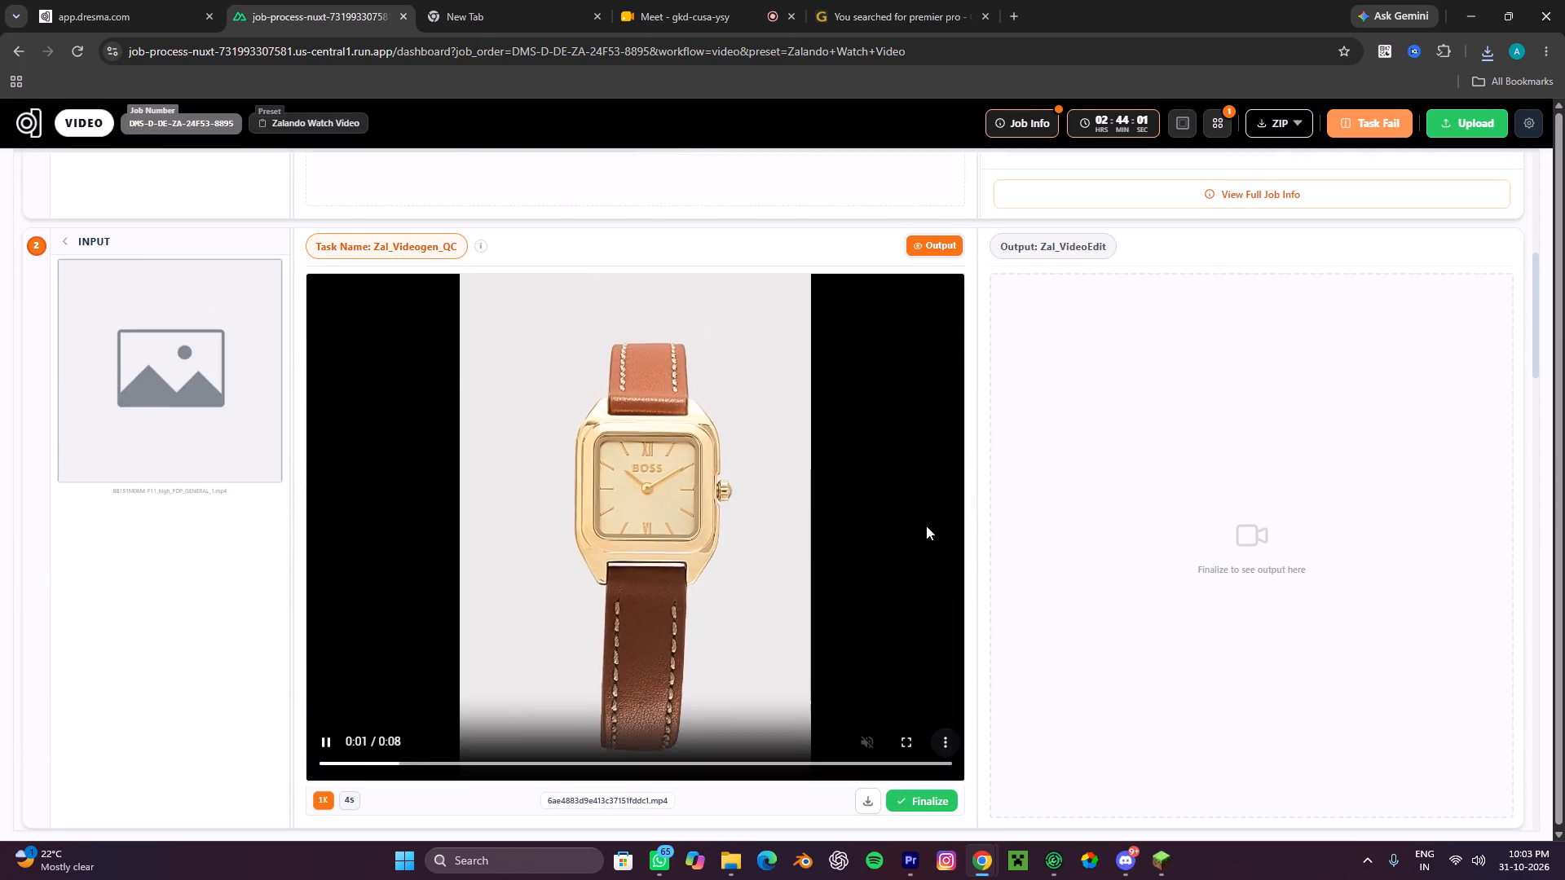
pyautogui.scroll(4, 897, 525)
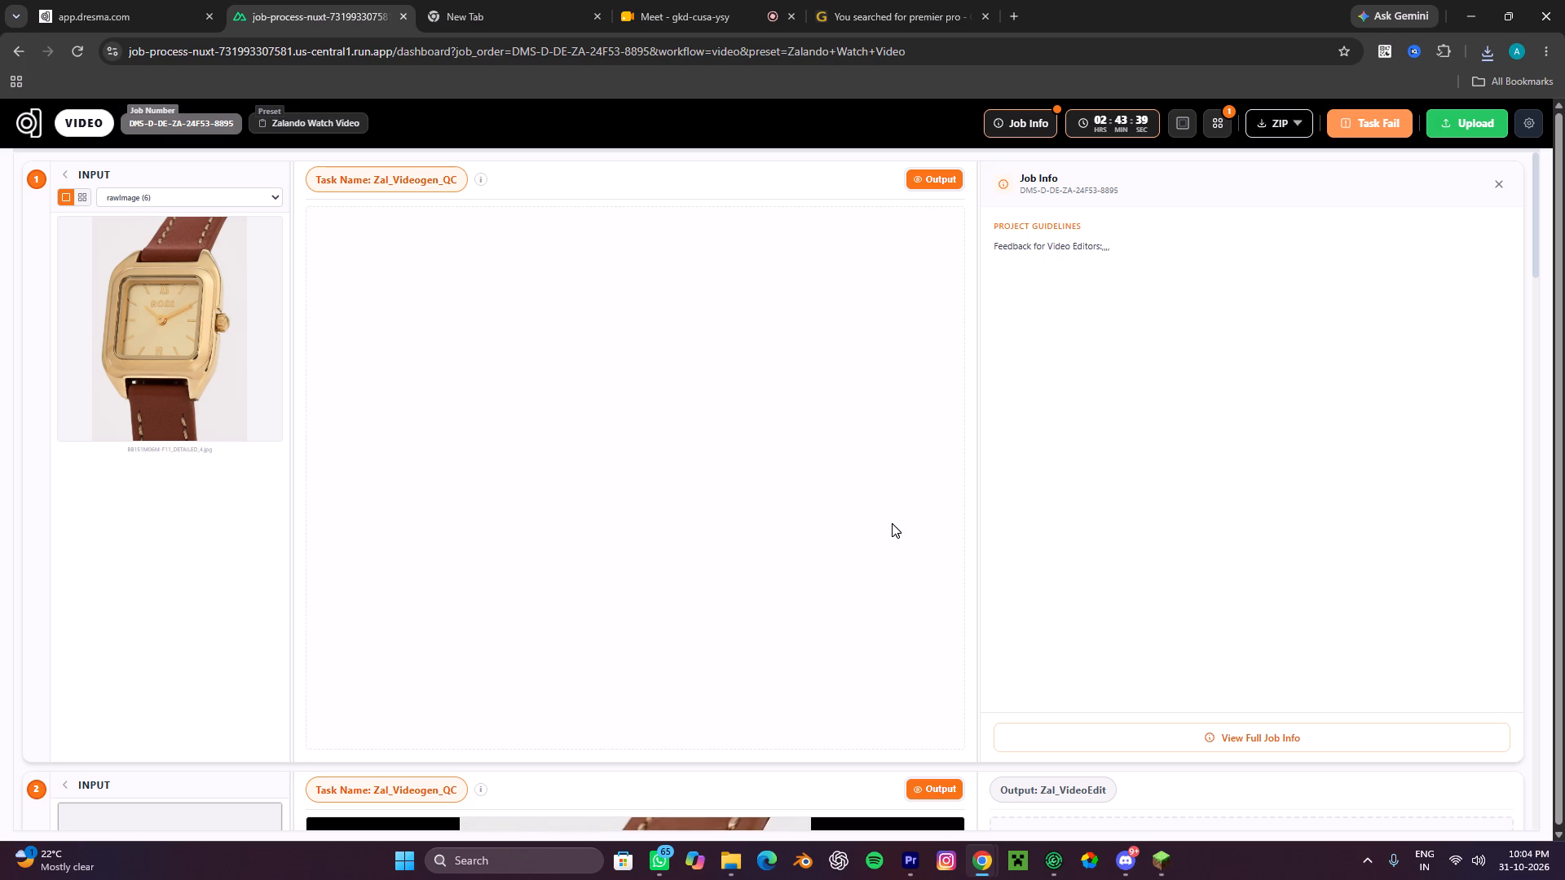
pyautogui.click(1030, 116)
pyautogui.click(849, 141)
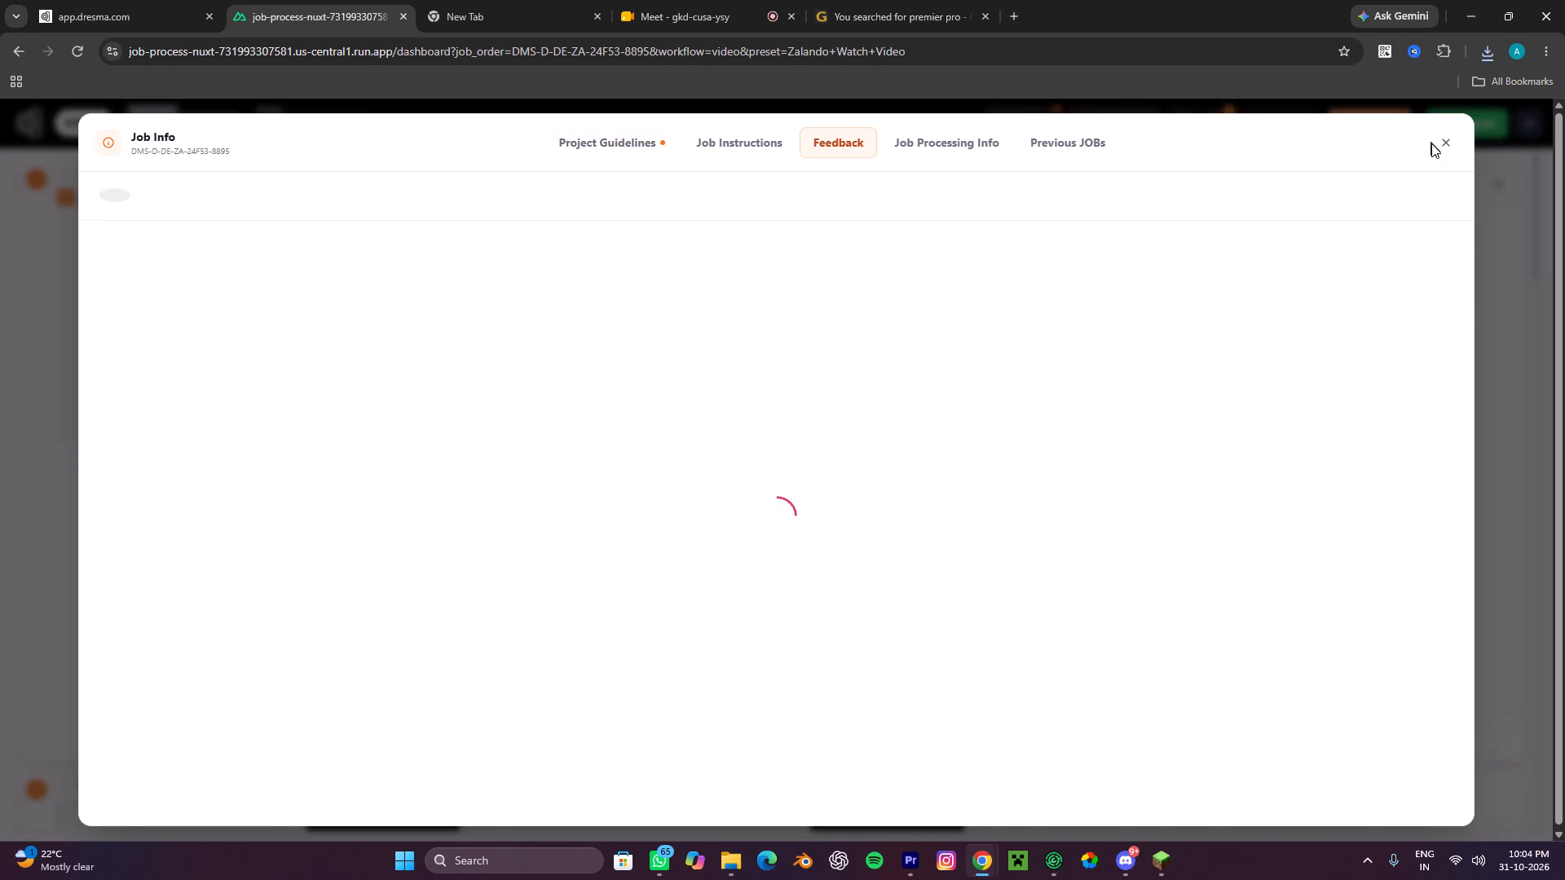
pyautogui.click(1437, 149)
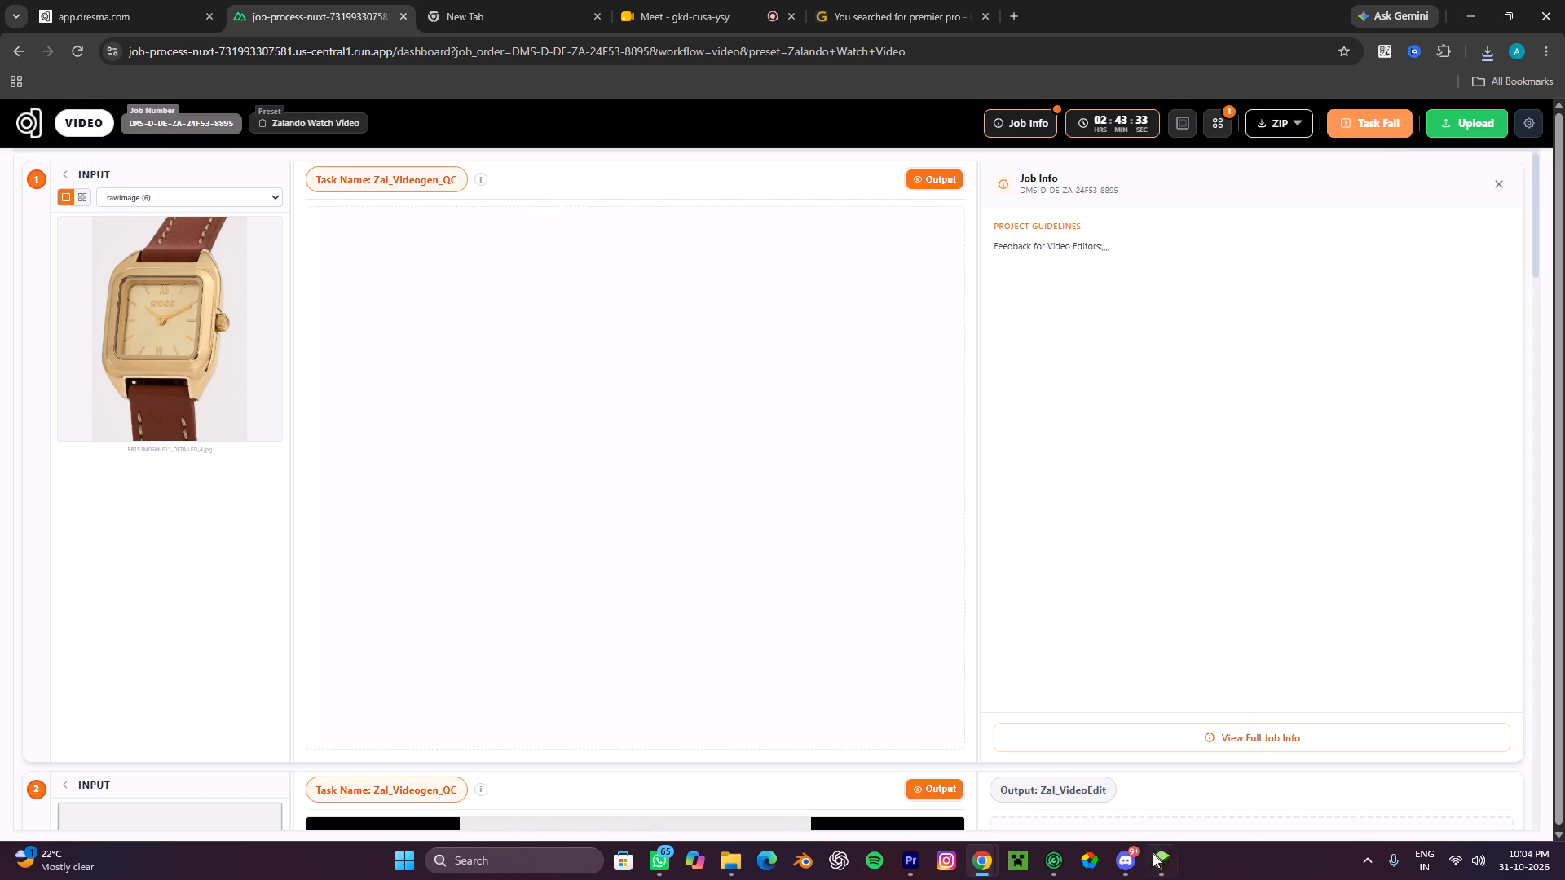
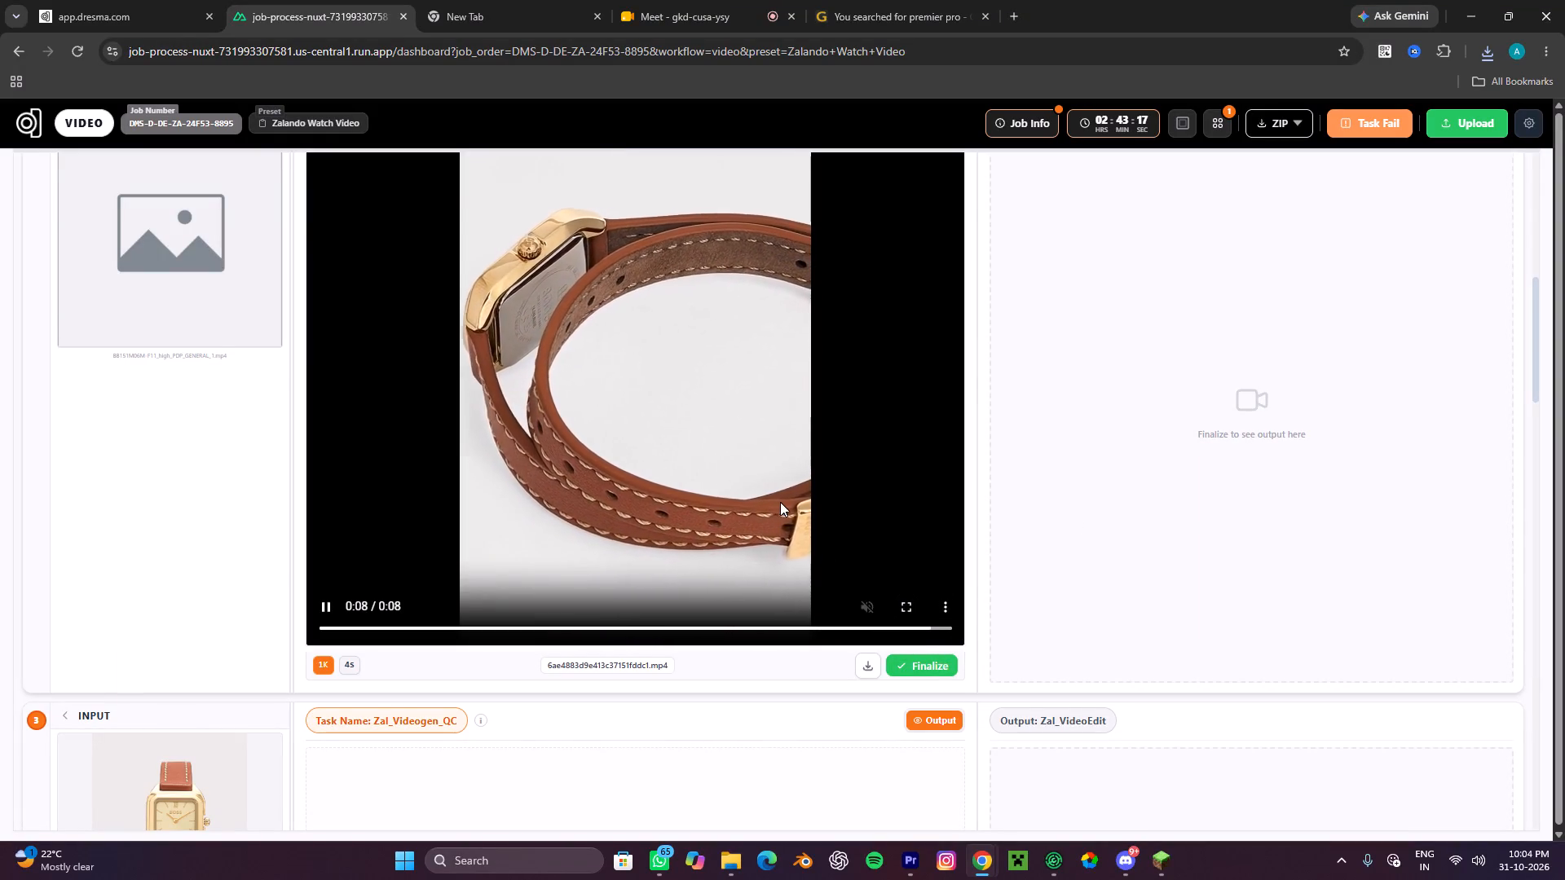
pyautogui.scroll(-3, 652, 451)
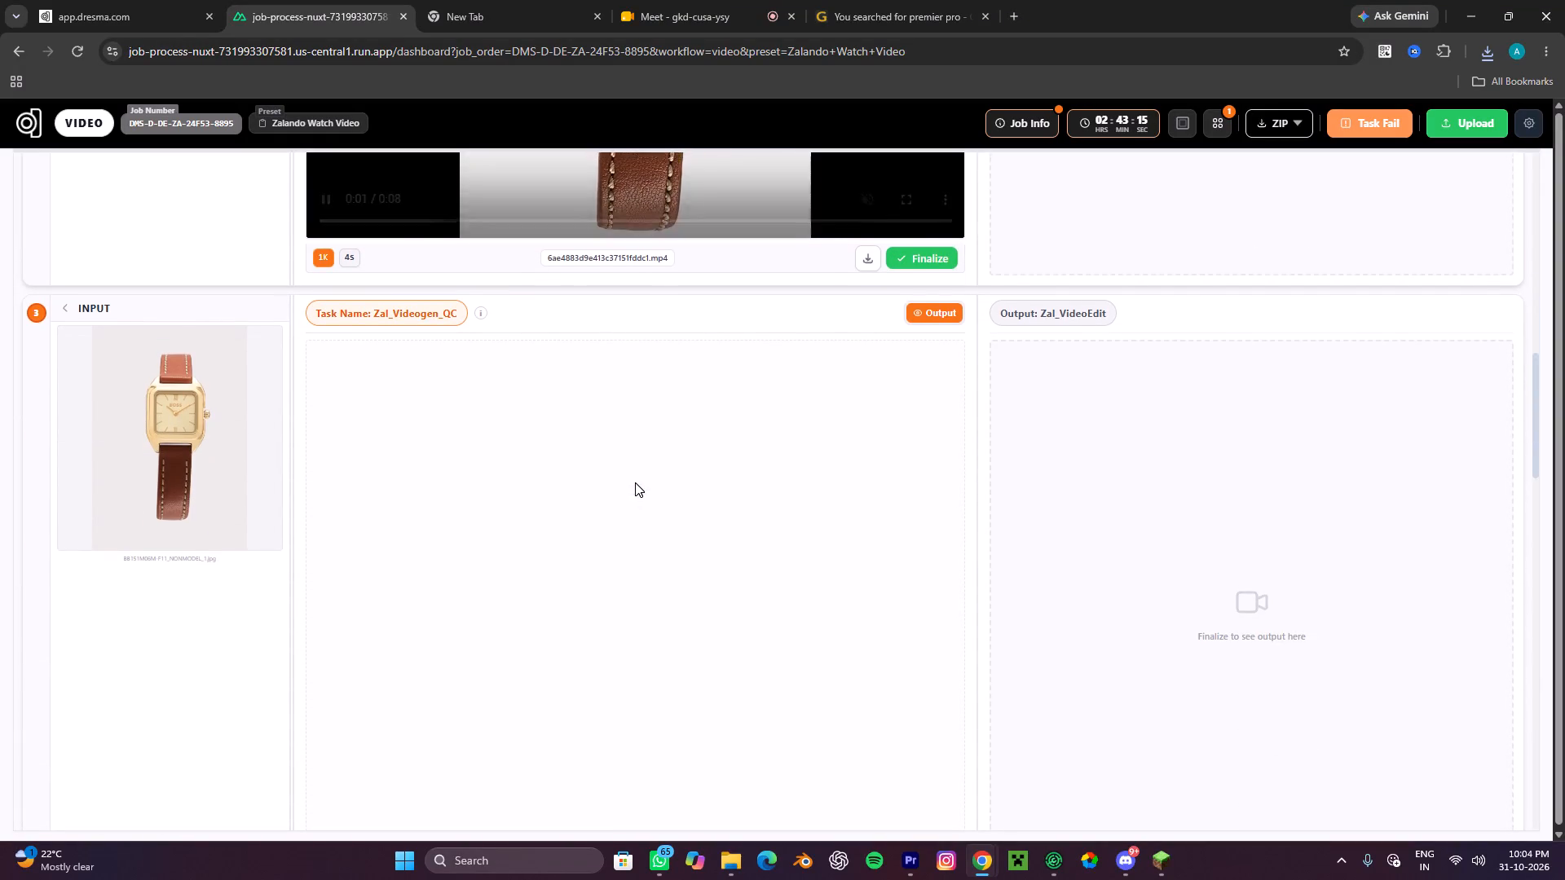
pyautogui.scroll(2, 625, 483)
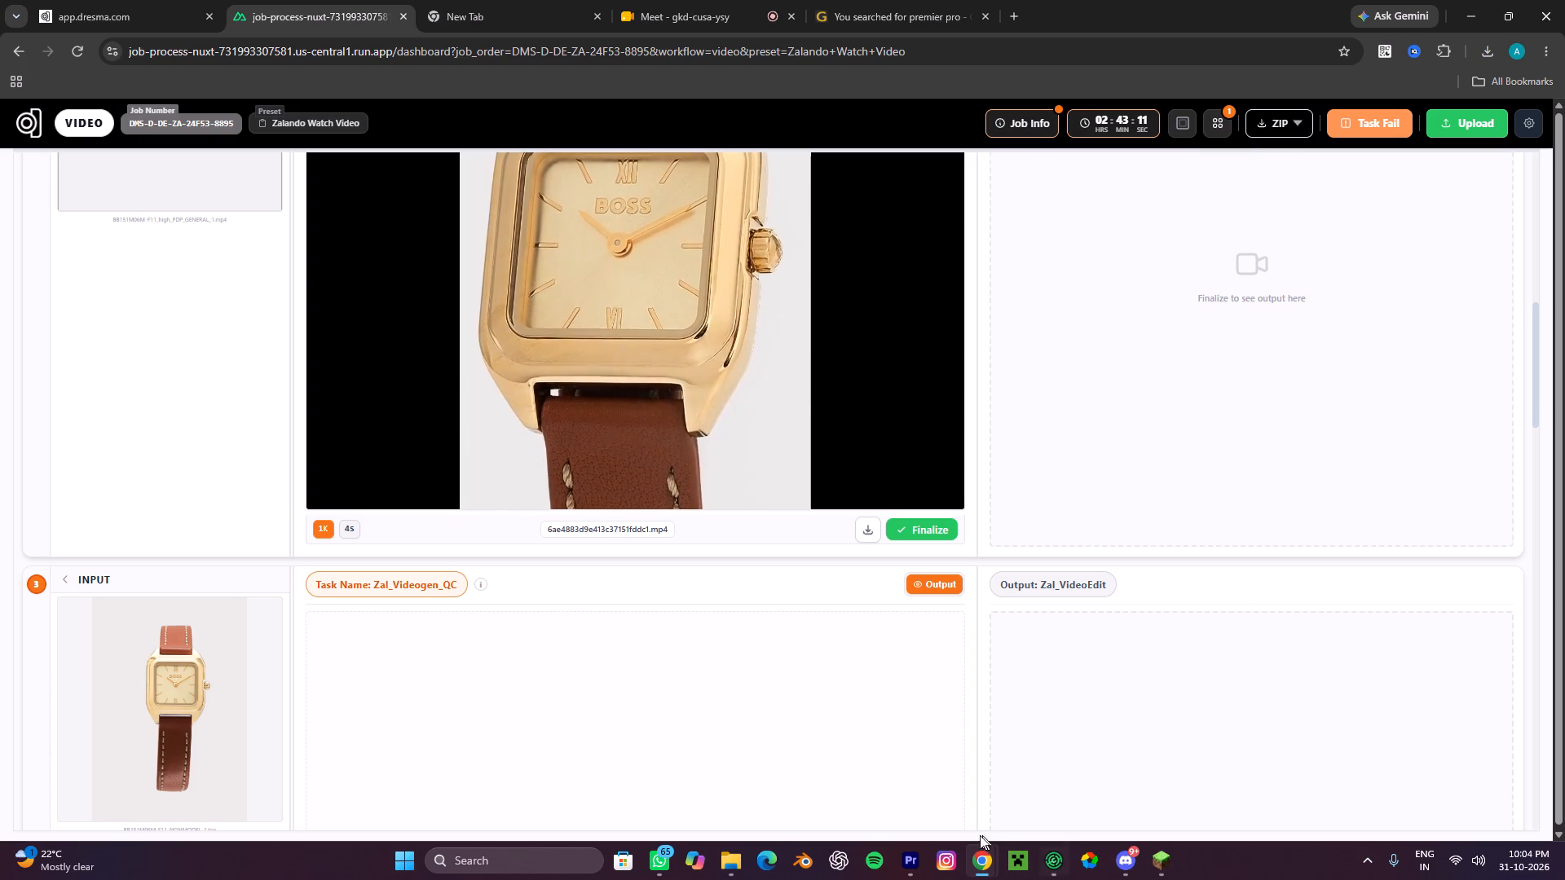
# Switch to Premiere and cut all the previous job's clips from tracks V1 and V2 of Sequence 01.
pyautogui.click(906, 849)
pyautogui.moveTo(840, 551); pyautogui.dragTo(170, 641)
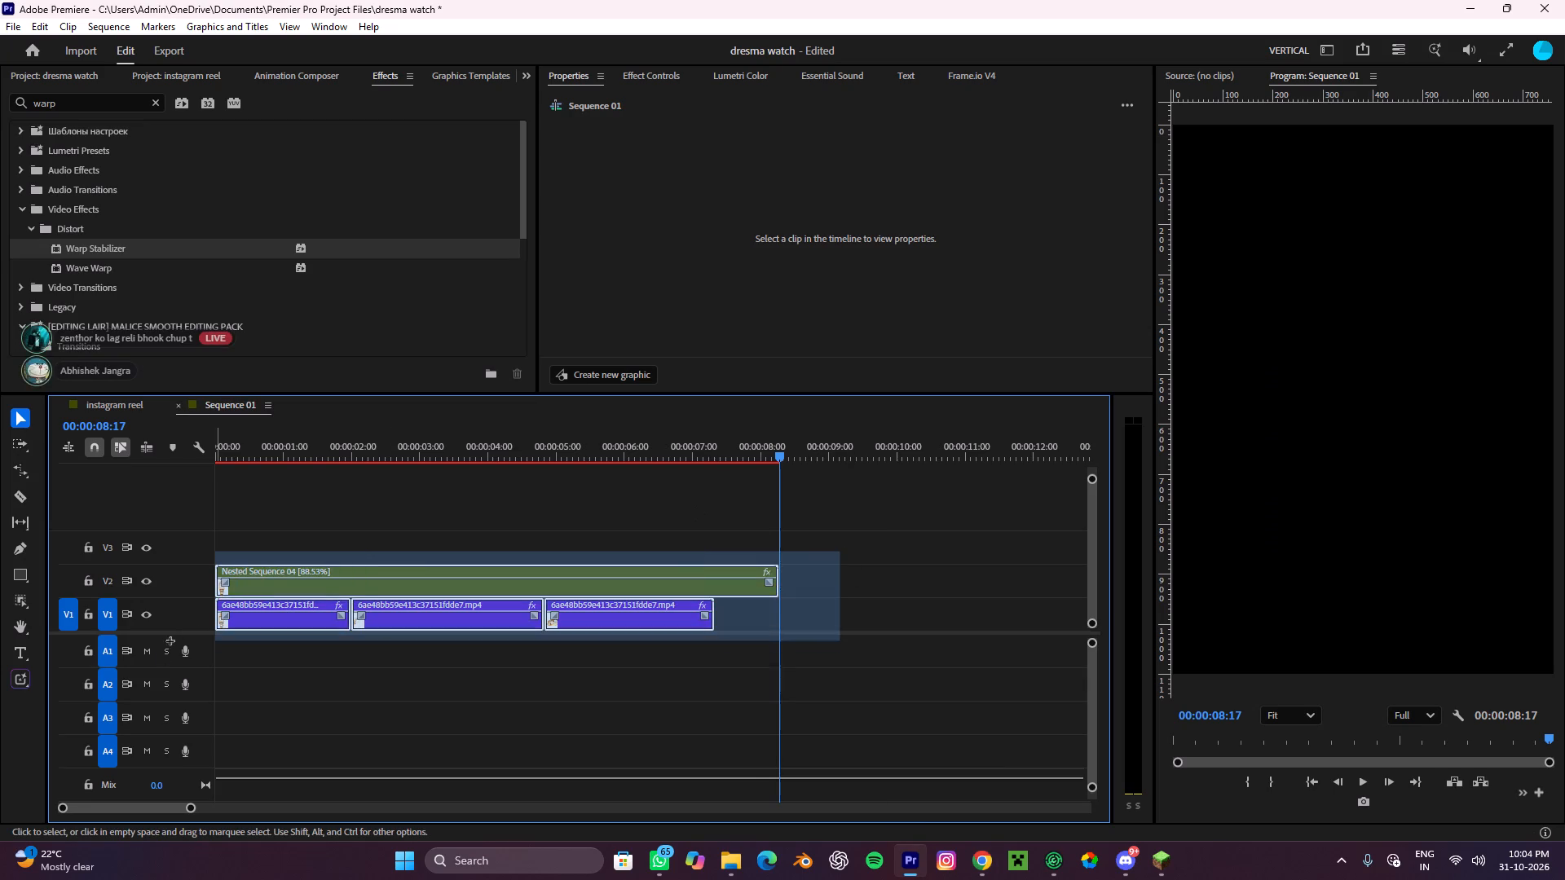
pyautogui.moveTo(170, 641); pyautogui.dragTo(159, 650)
pyautogui.hotkey('ctrl', 'x')
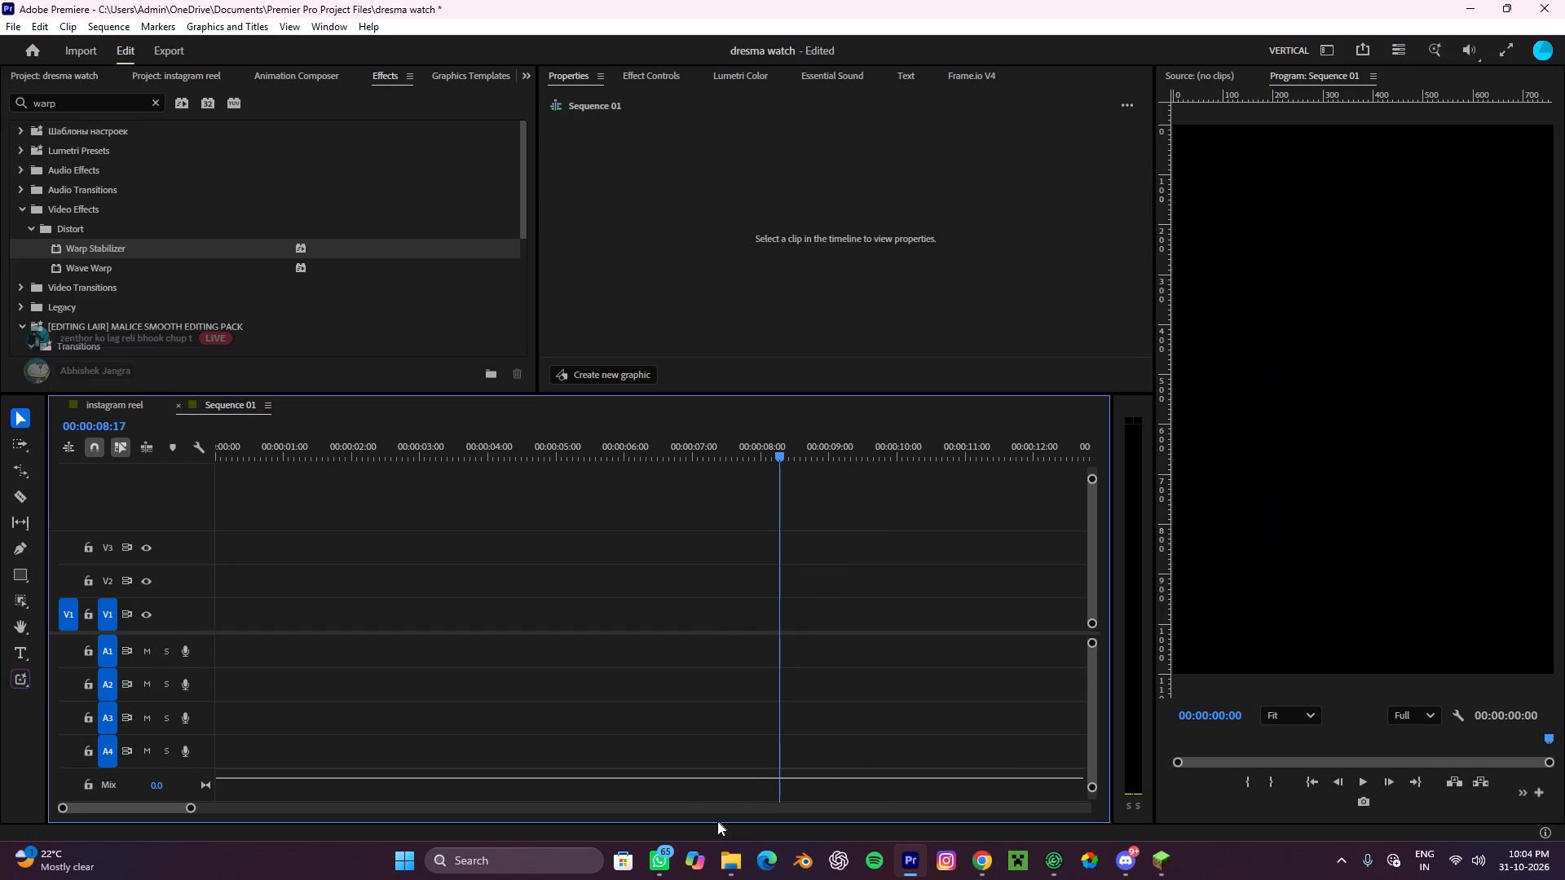
# Bring the downloaded 6ae4883d9e413c37151fddc1 video from the Downloads folder onto track V1 at the start of Sequence 01.
pyautogui.click(734, 869)
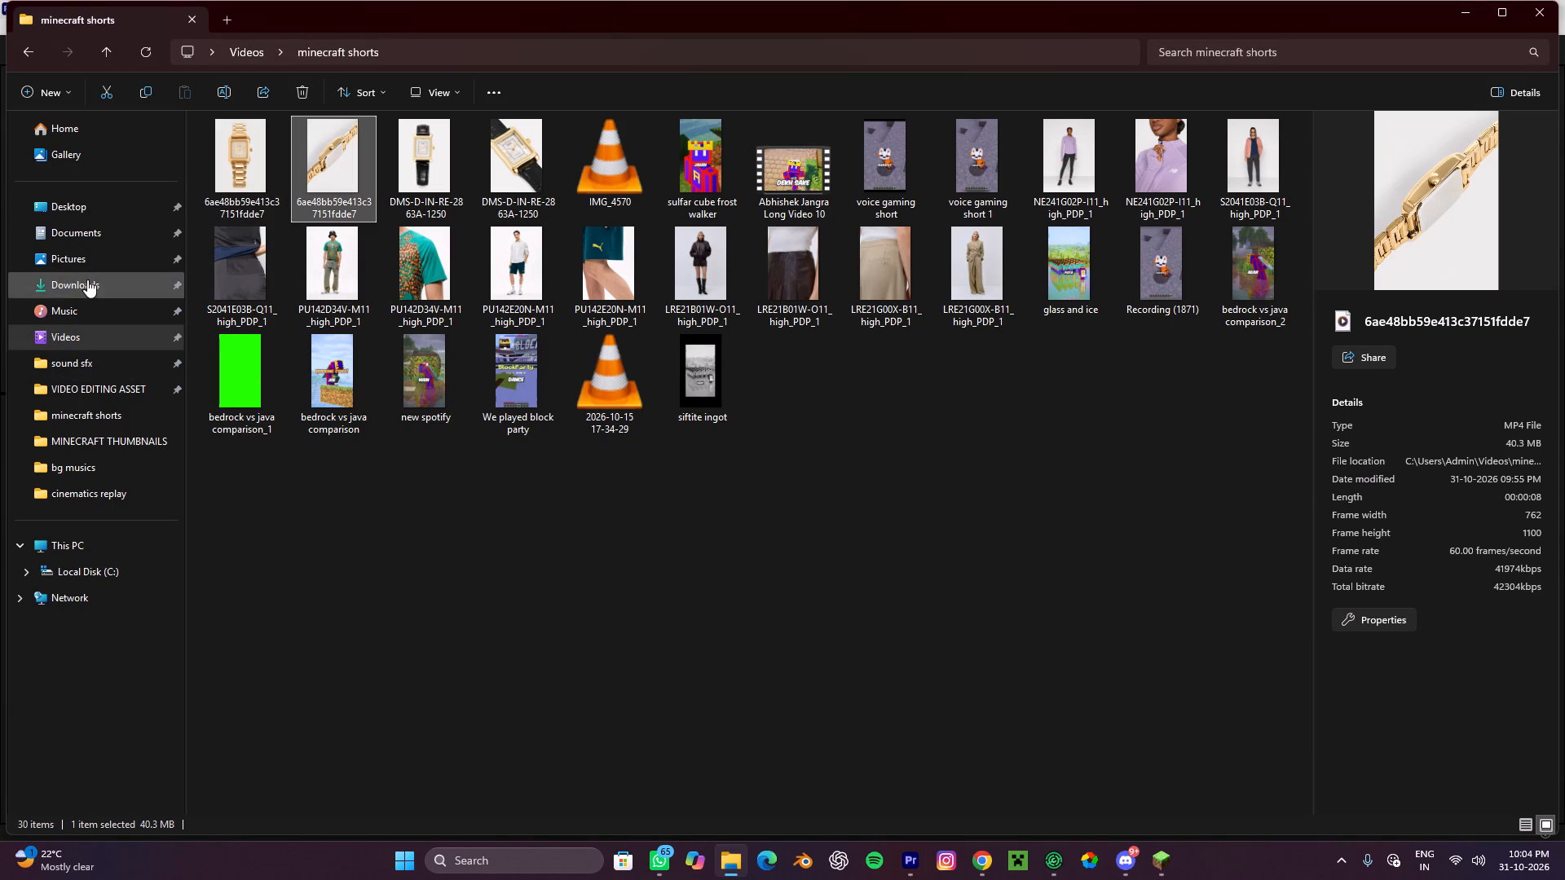
pyautogui.click(87, 280)
pyautogui.click(266, 171)
pyautogui.moveTo(265, 171); pyautogui.dragTo(940, 782)
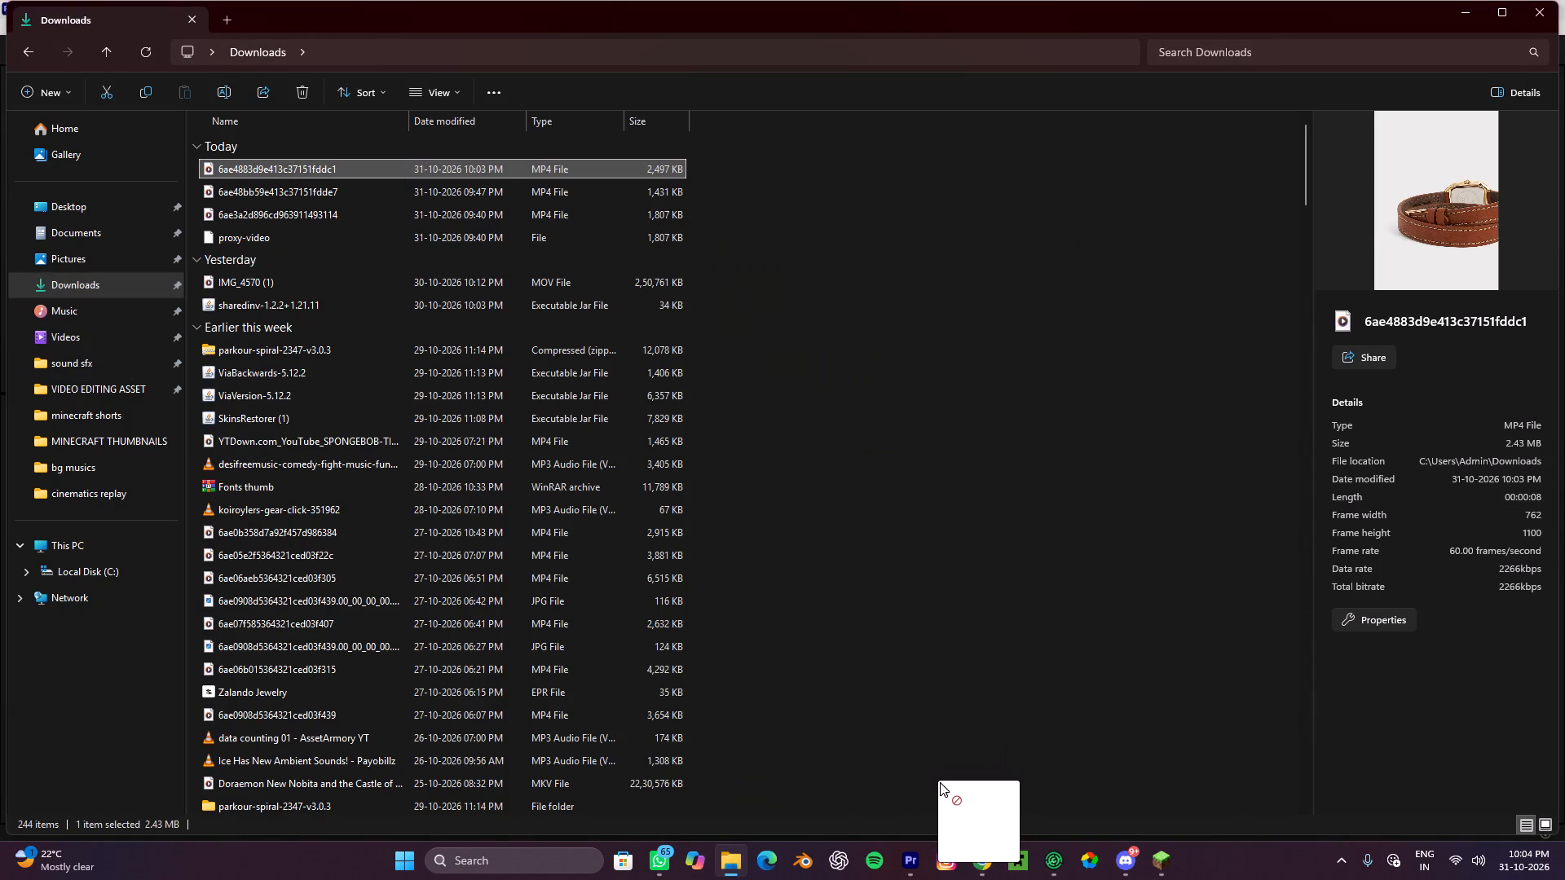
pyautogui.moveTo(940, 782); pyautogui.dragTo(725, 722)
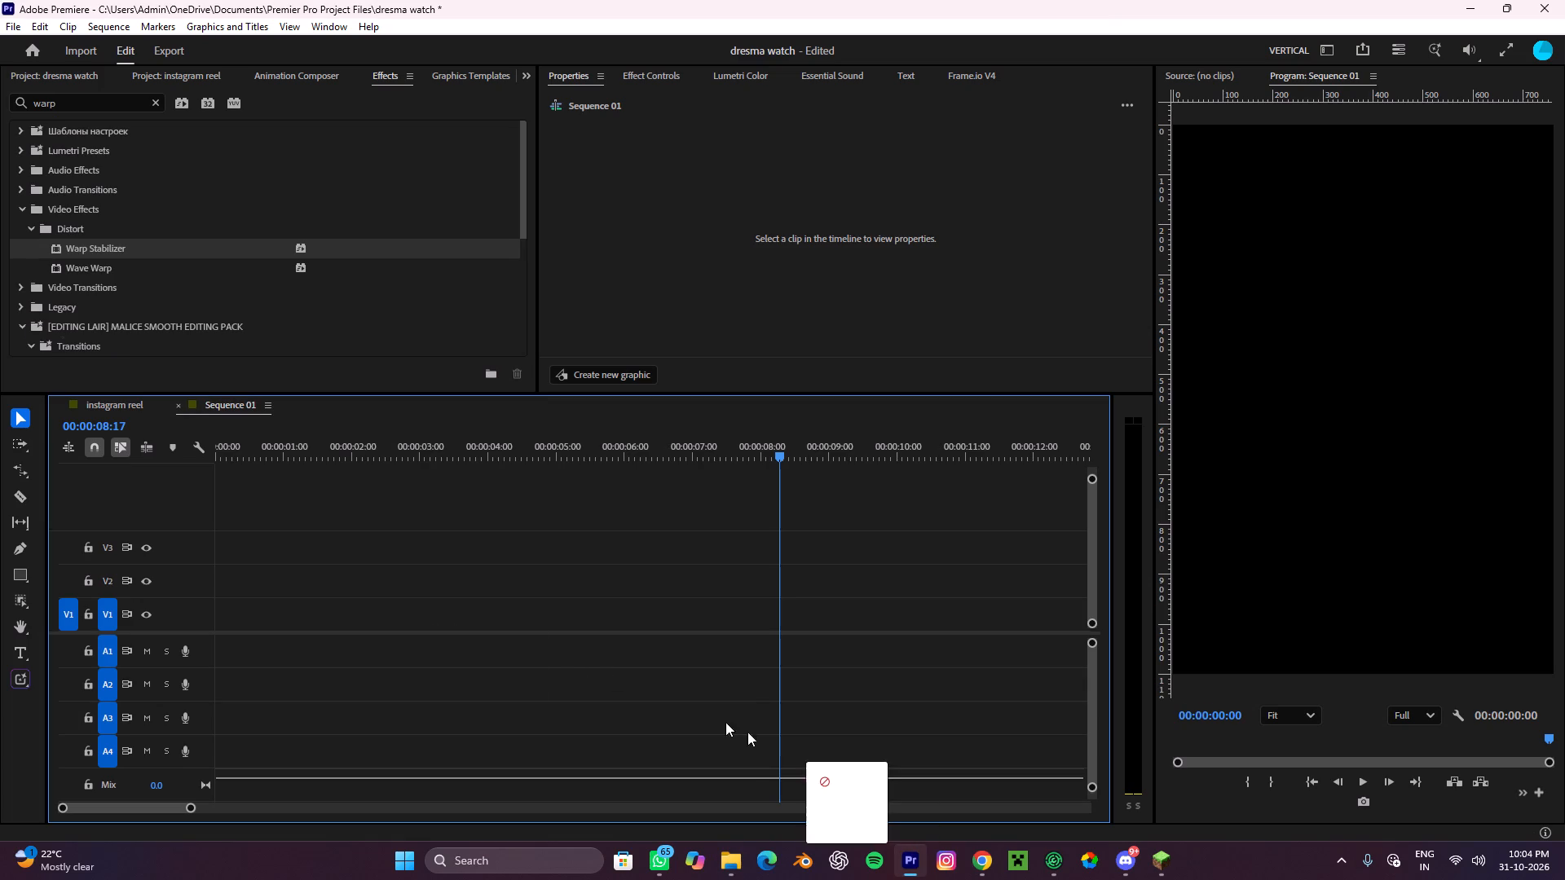
pyautogui.moveTo(725, 722); pyautogui.dragTo(180, 624)
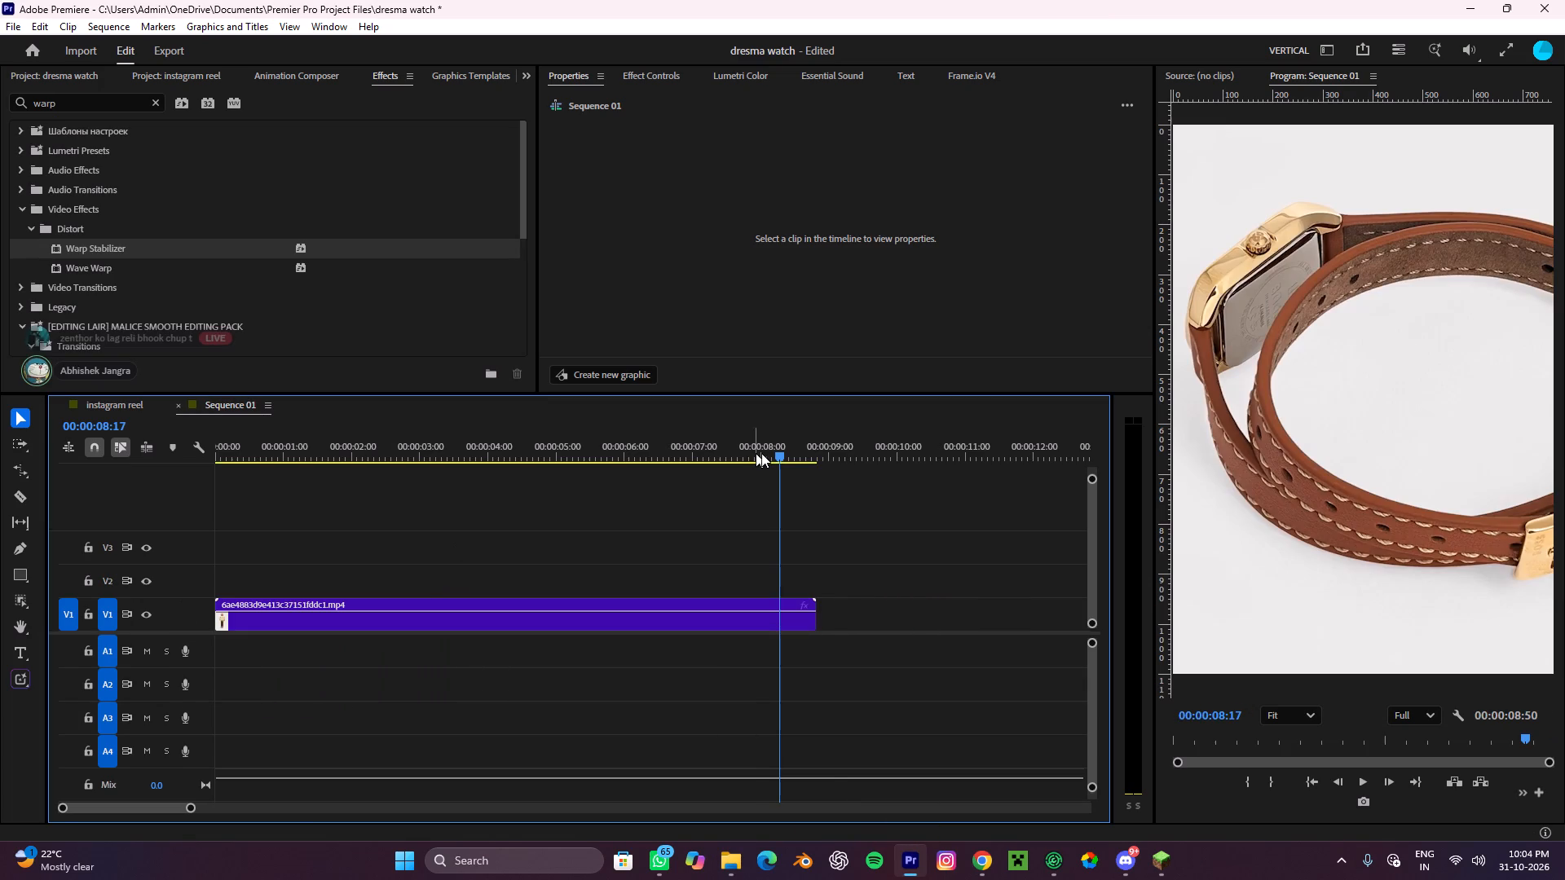
# Play the BOSS watch clip from the start of the sequence, rewind it, and replay its opening to examine the motion.
pyautogui.moveTo(805, 424); pyautogui.dragTo(5, 372)
pyautogui.moveTo(739, 427); pyautogui.dragTo(0, 422)
pyautogui.keyDown('alt'); pyautogui.scroll(-4, 573, 533); pyautogui.keyUp('alt')
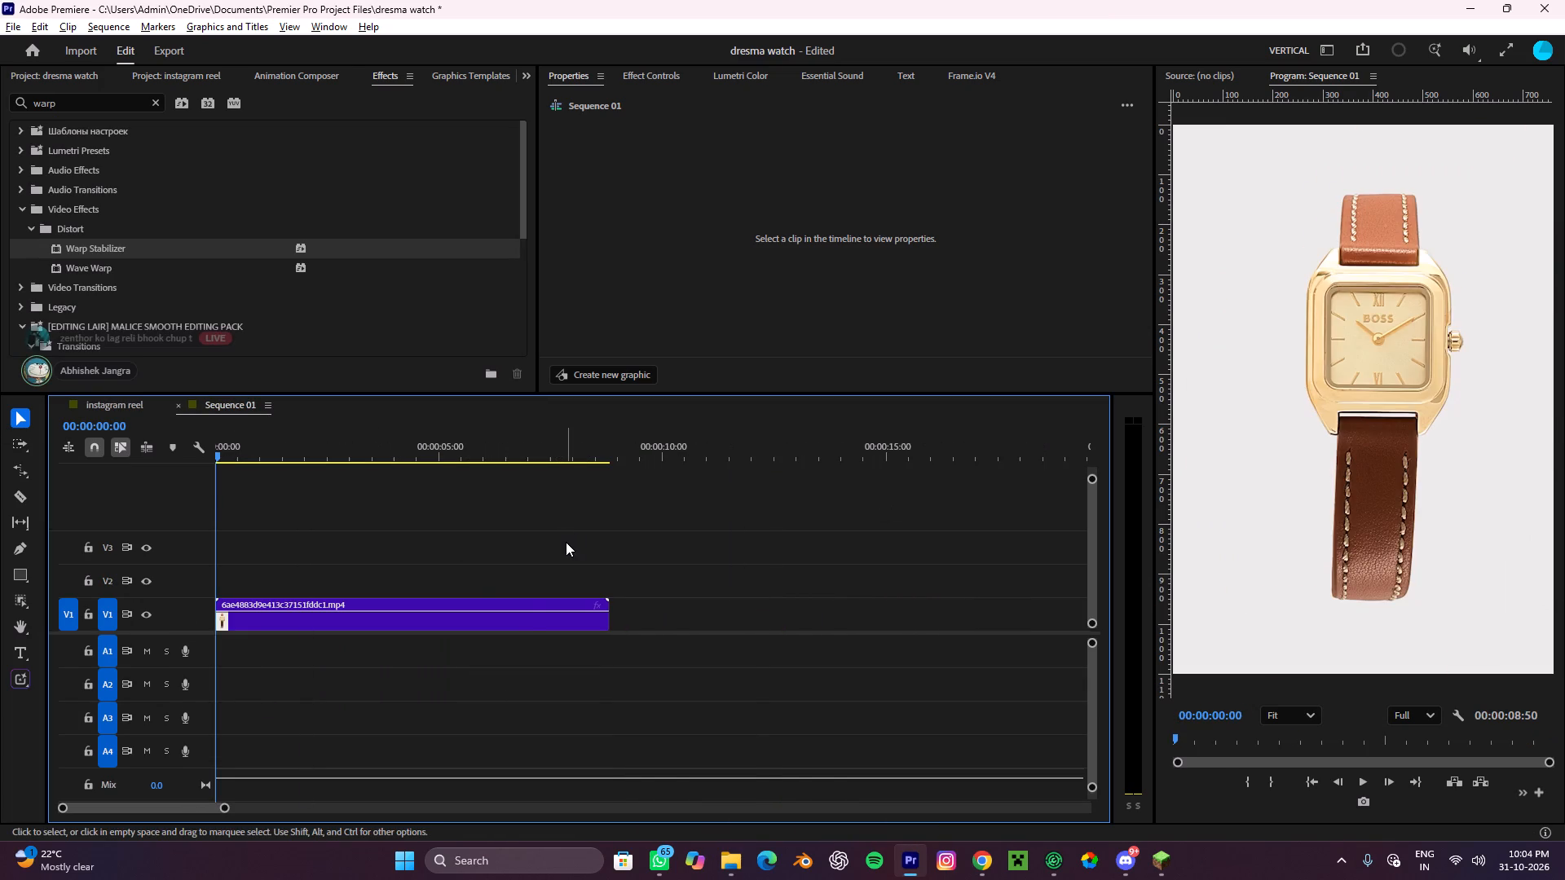
pyautogui.press('space')
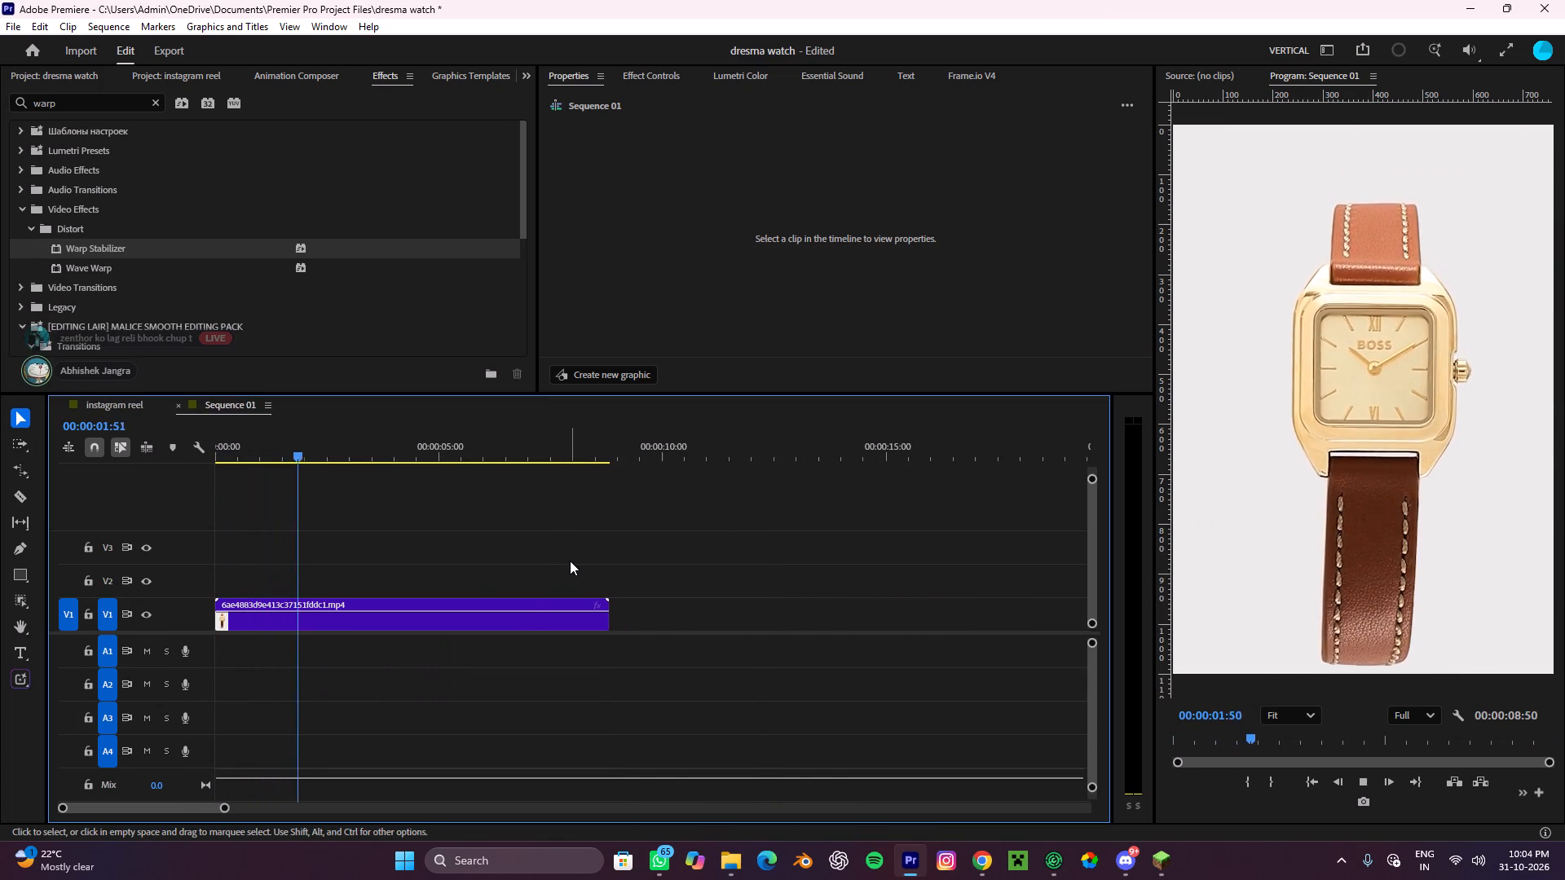
pyautogui.press('space')
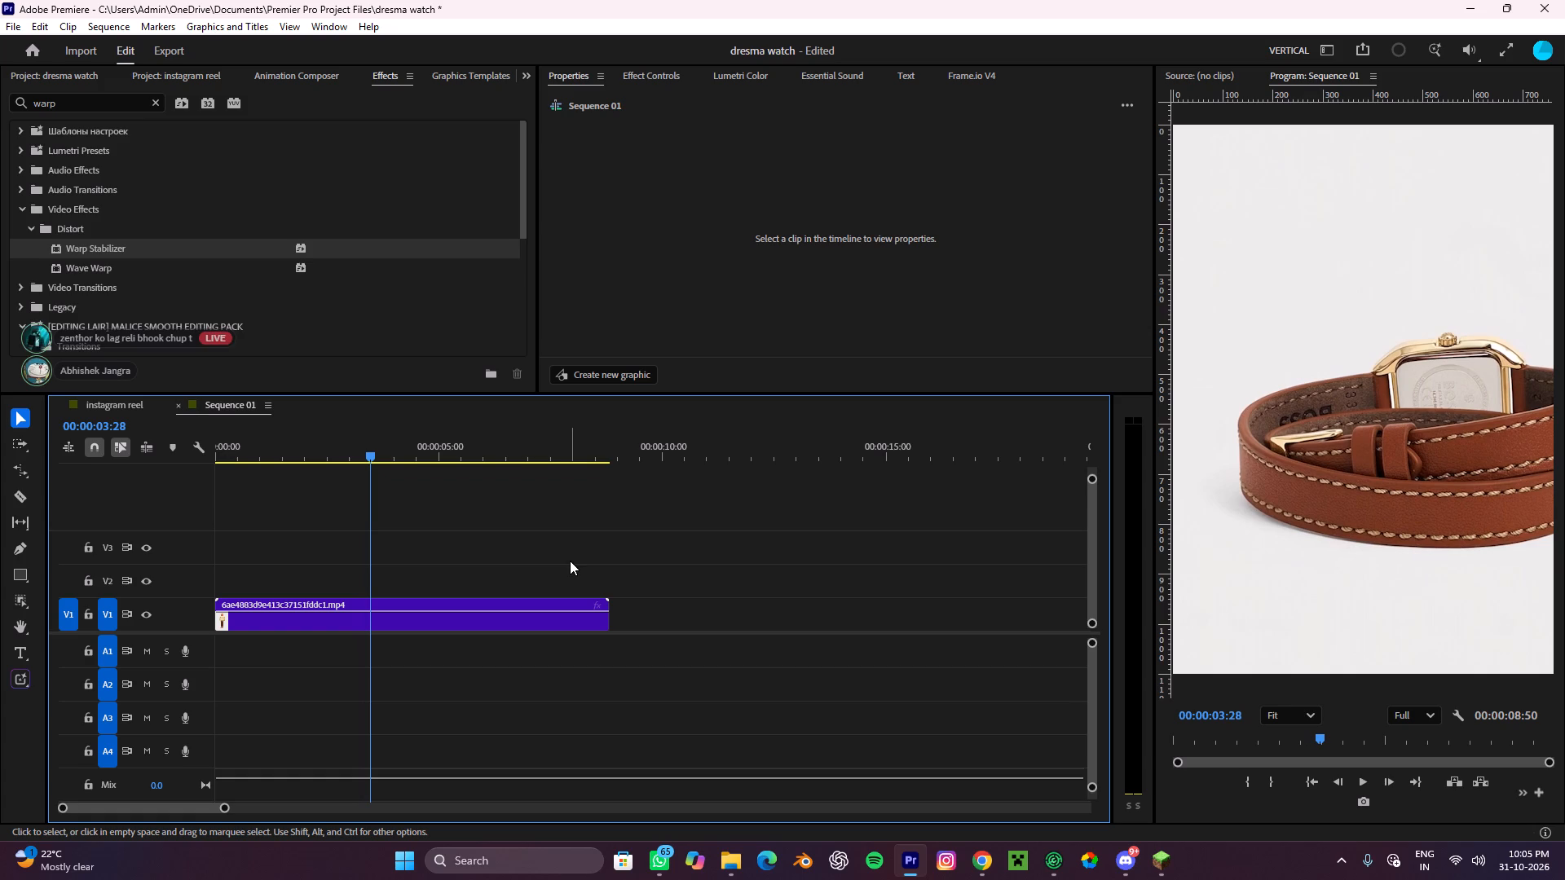
pyautogui.moveTo(262, 421); pyautogui.dragTo(196, 465)
pyautogui.moveTo(368, 449); pyautogui.dragTo(0, 399)
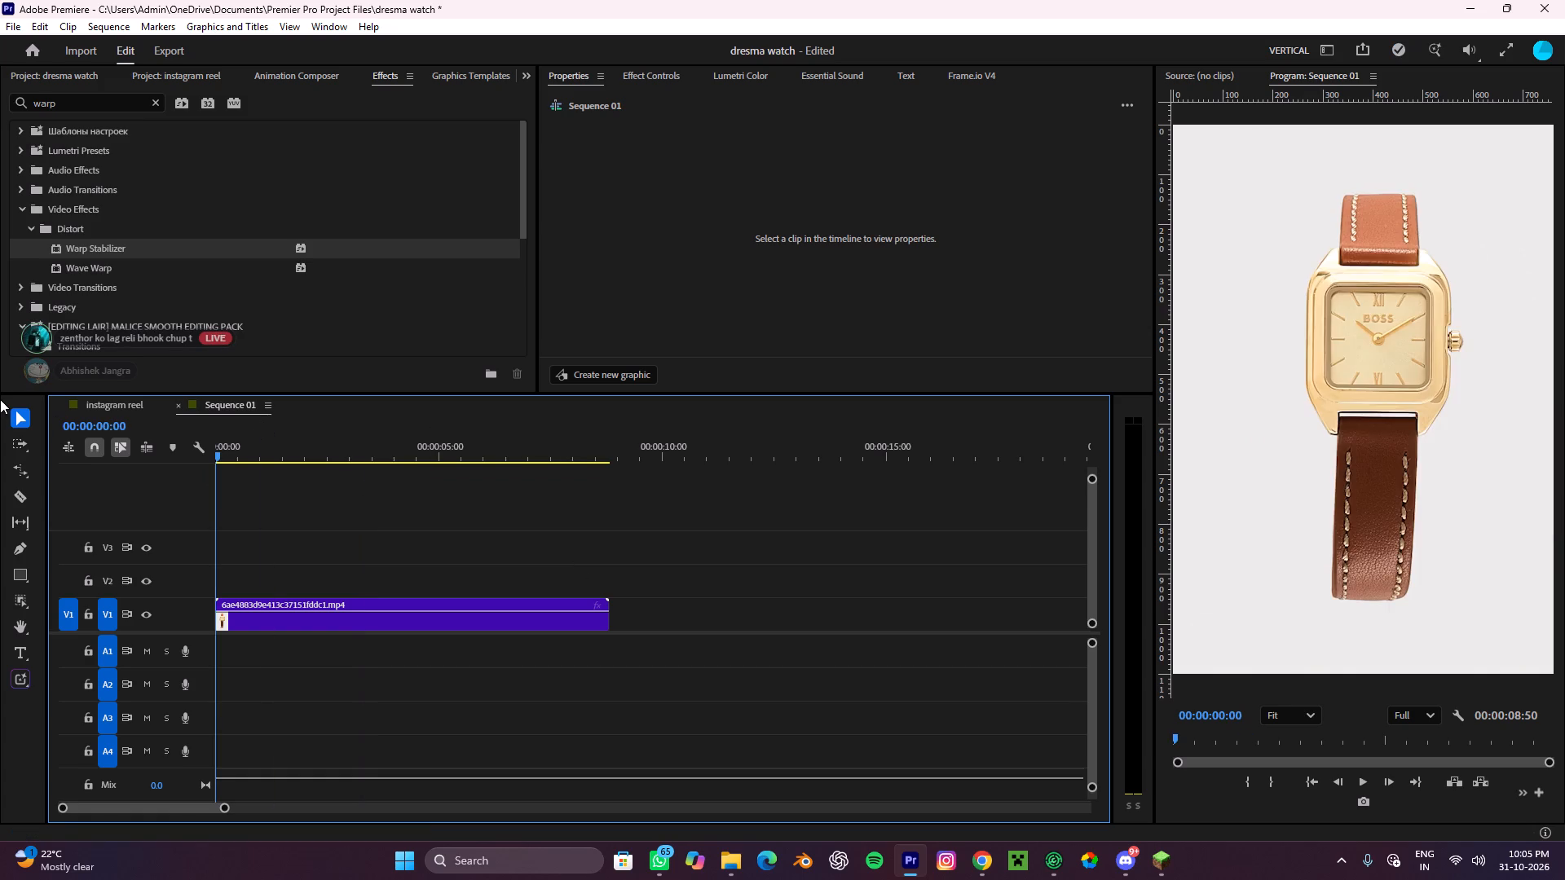
pyautogui.press('space')
pyautogui.press('space')
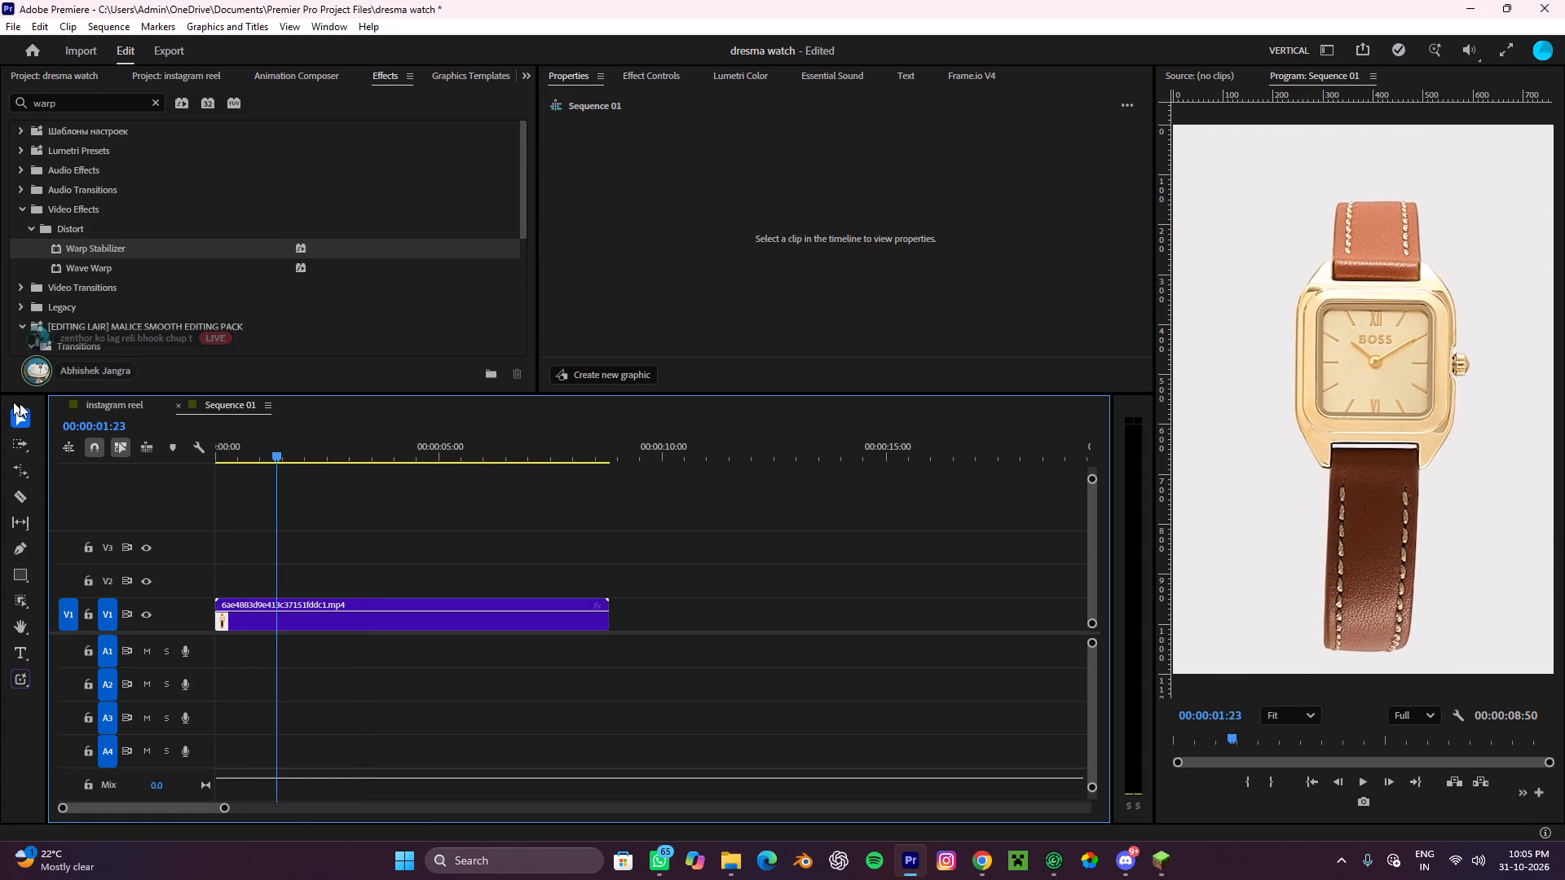
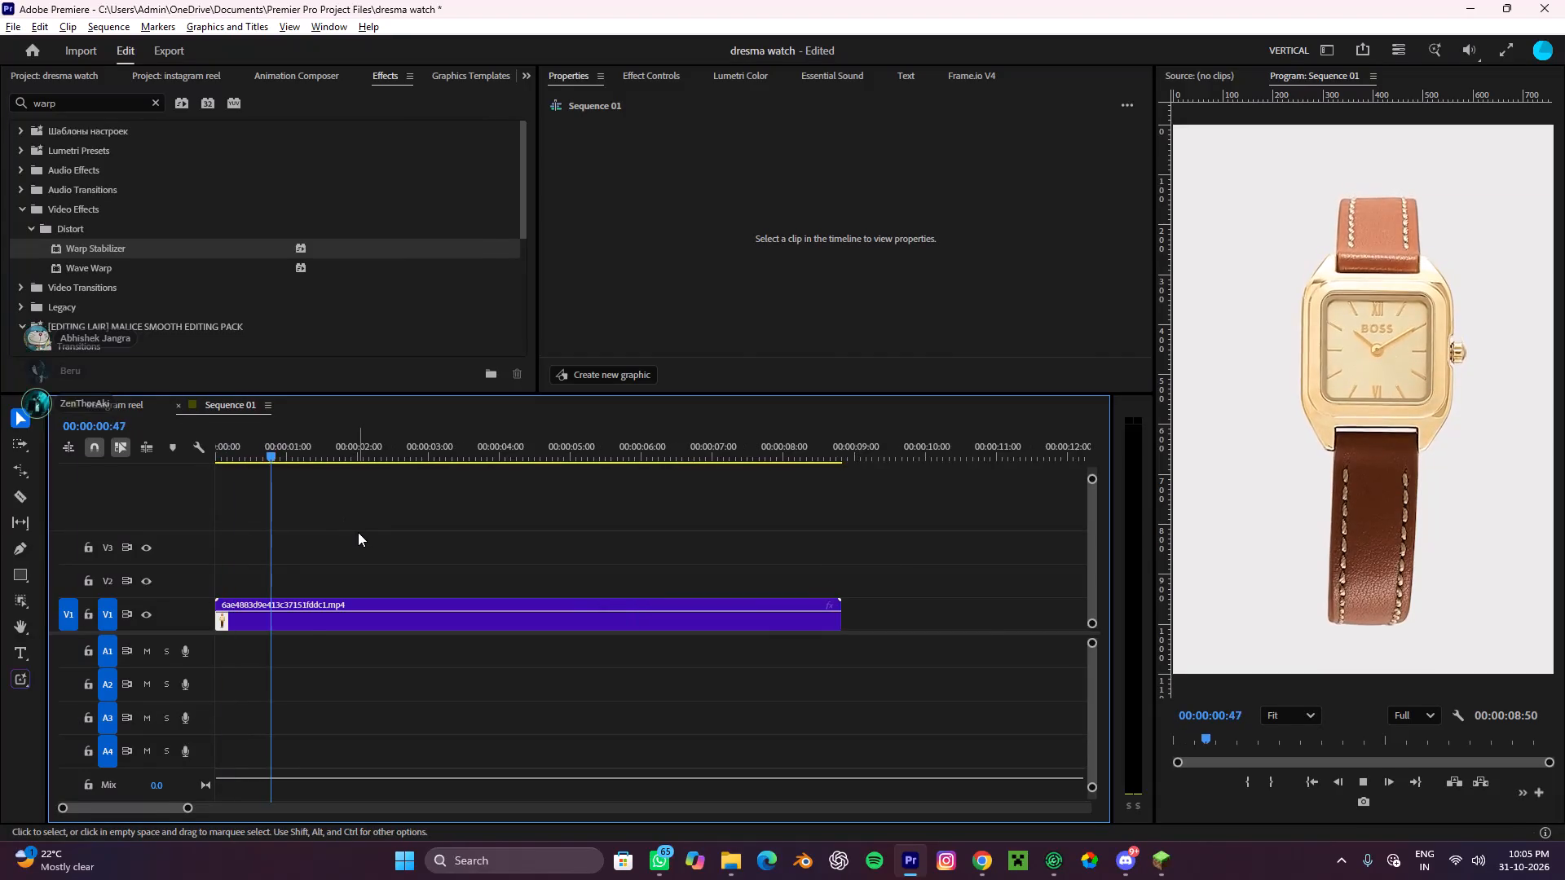
# Stop playback and run Scene Edit Detection on the BOSS watch clip on V1, applying a cut at each detected cut point.
pyautogui.keyDown('alt'); pyautogui.scroll(4, 358, 532); pyautogui.keyUp('alt')
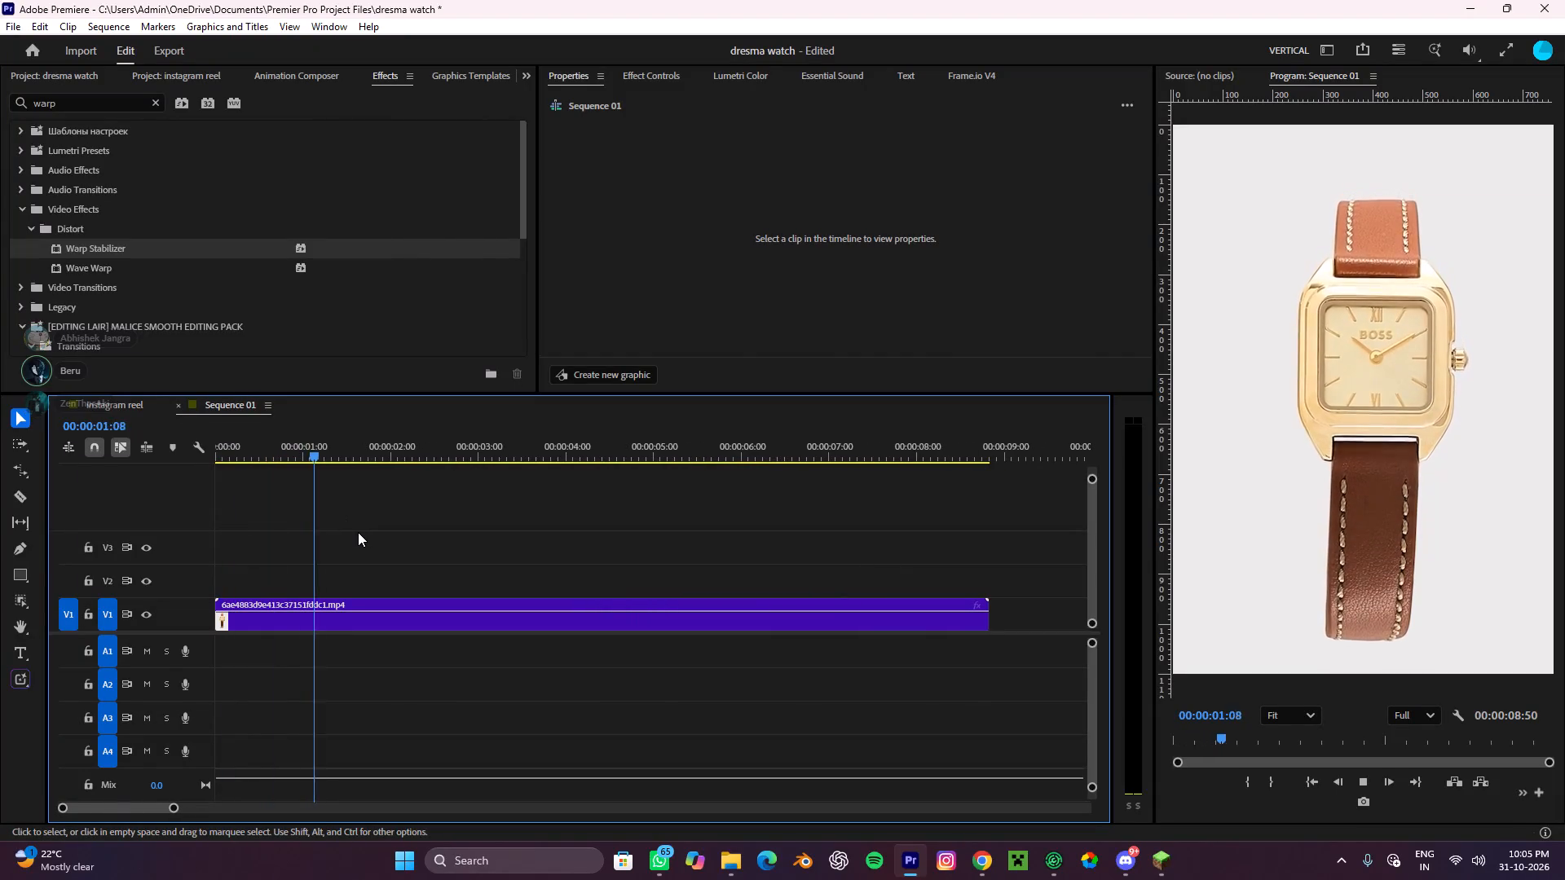
pyautogui.press('space')
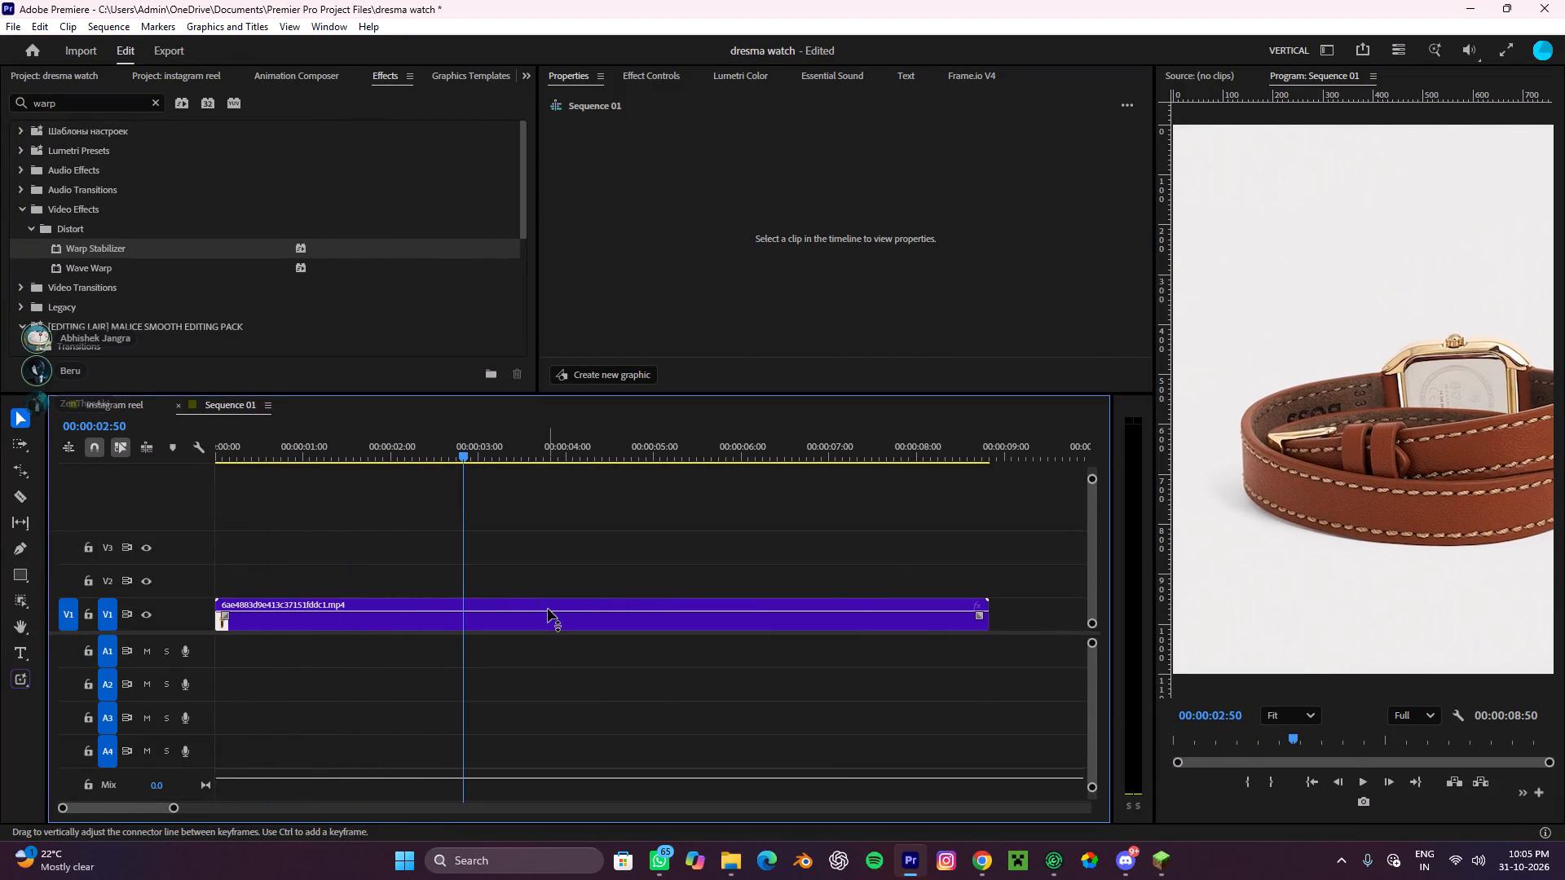
pyautogui.click(507, 597)
pyautogui.click(472, 609)
pyautogui.rightClick(472, 609)
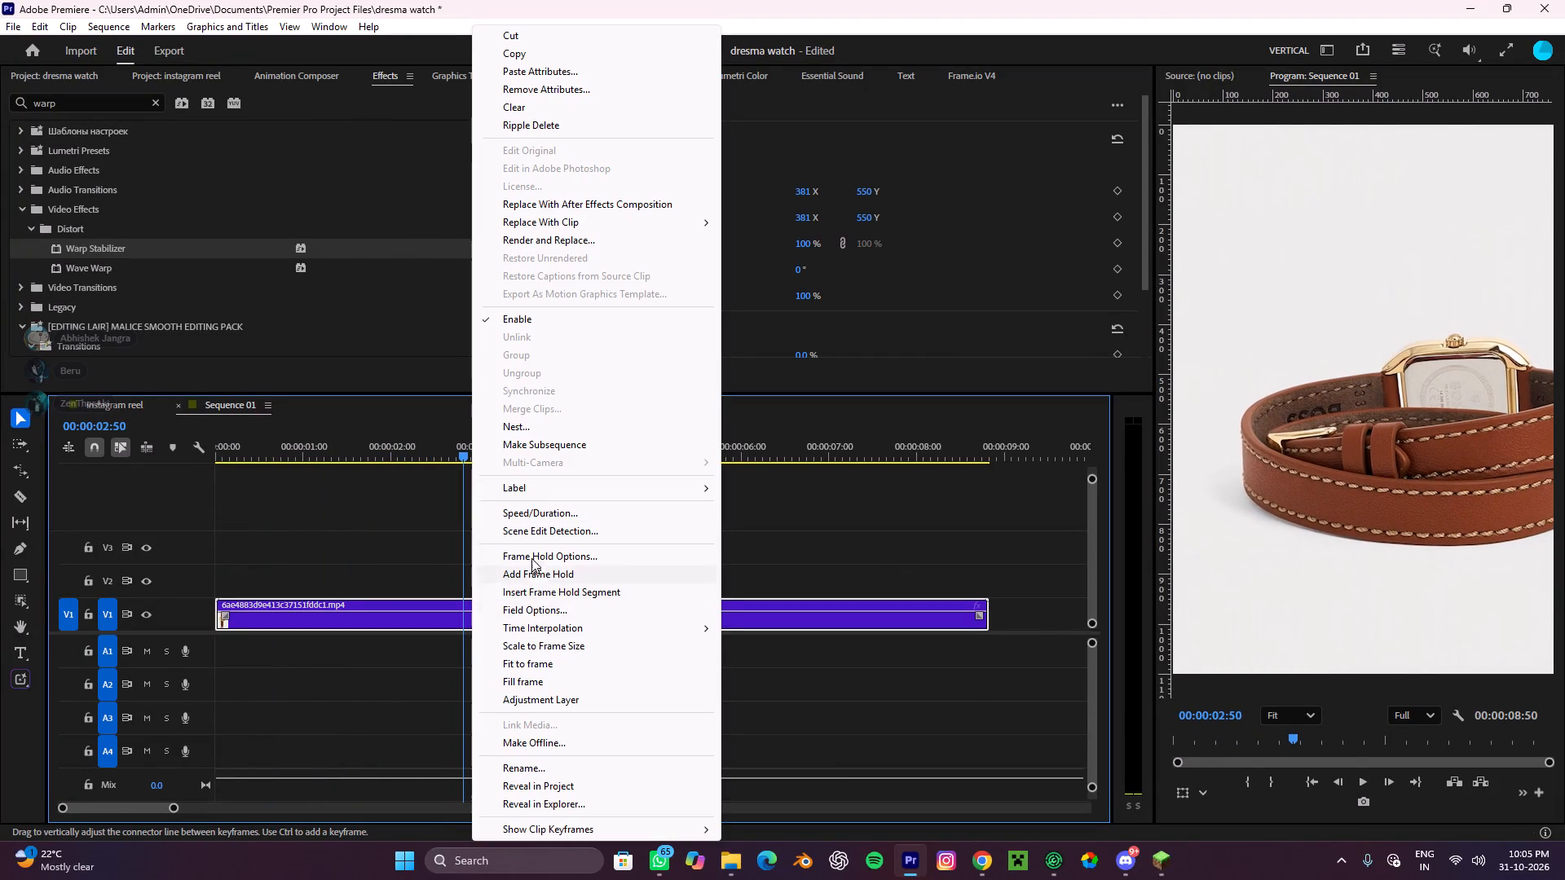
pyautogui.click(536, 531)
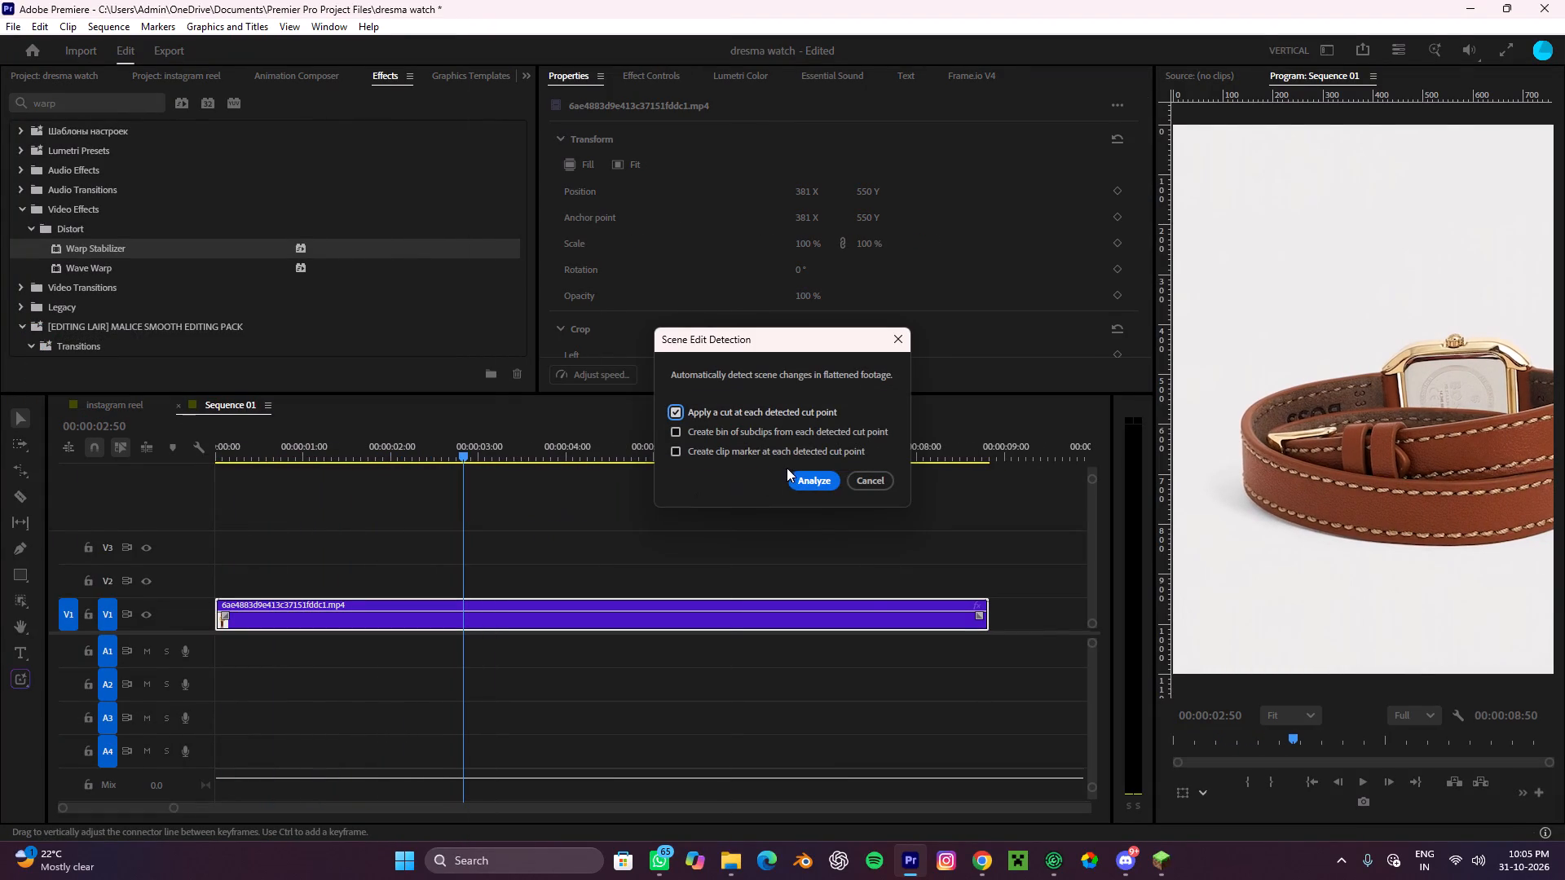
pyautogui.click(801, 473)
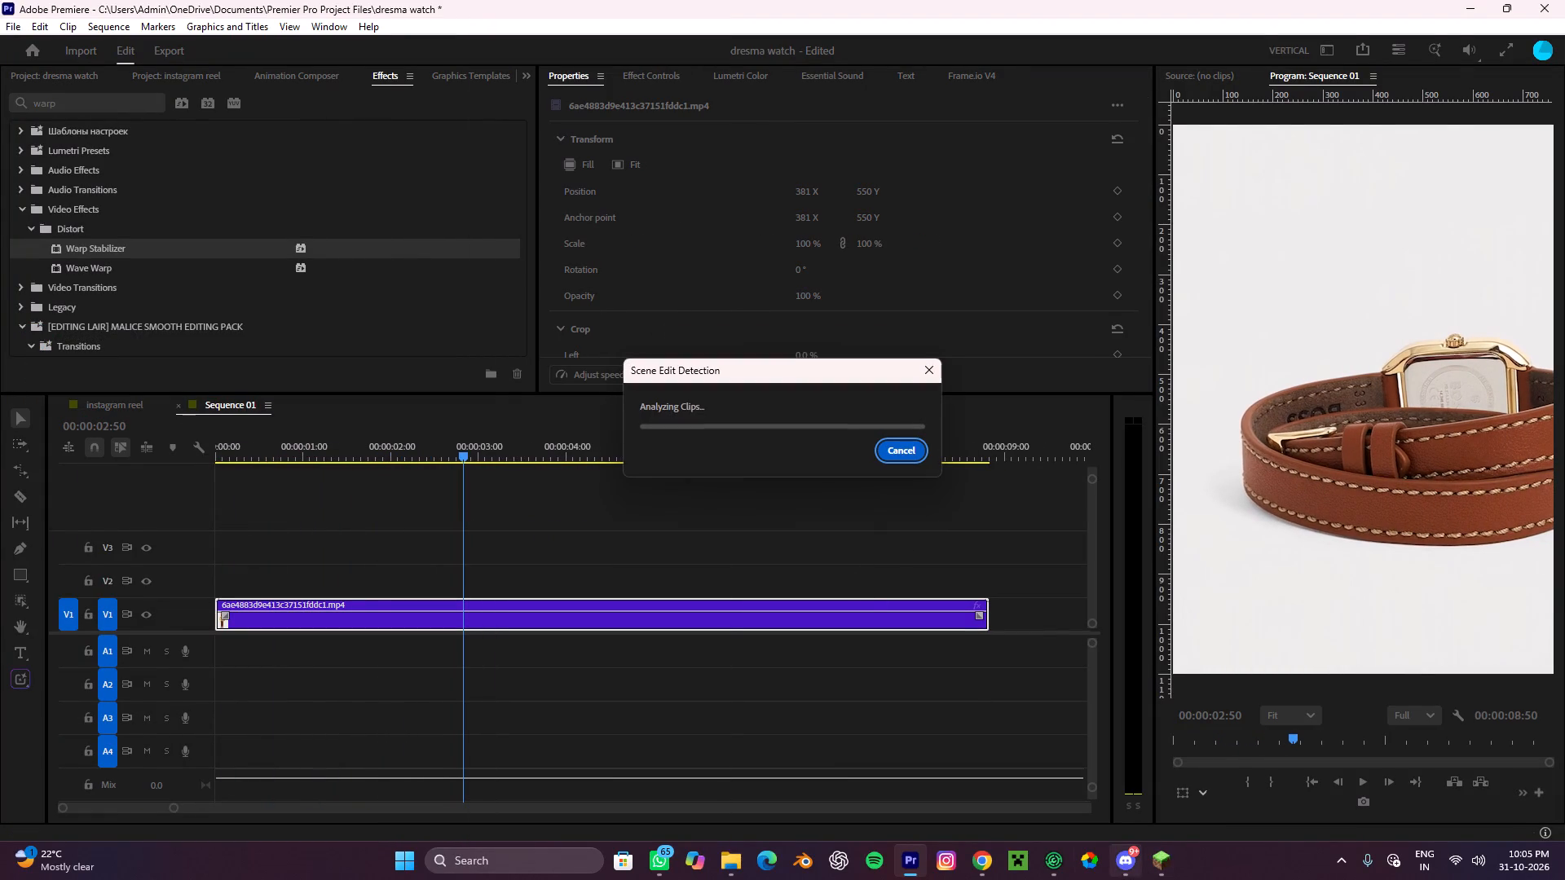
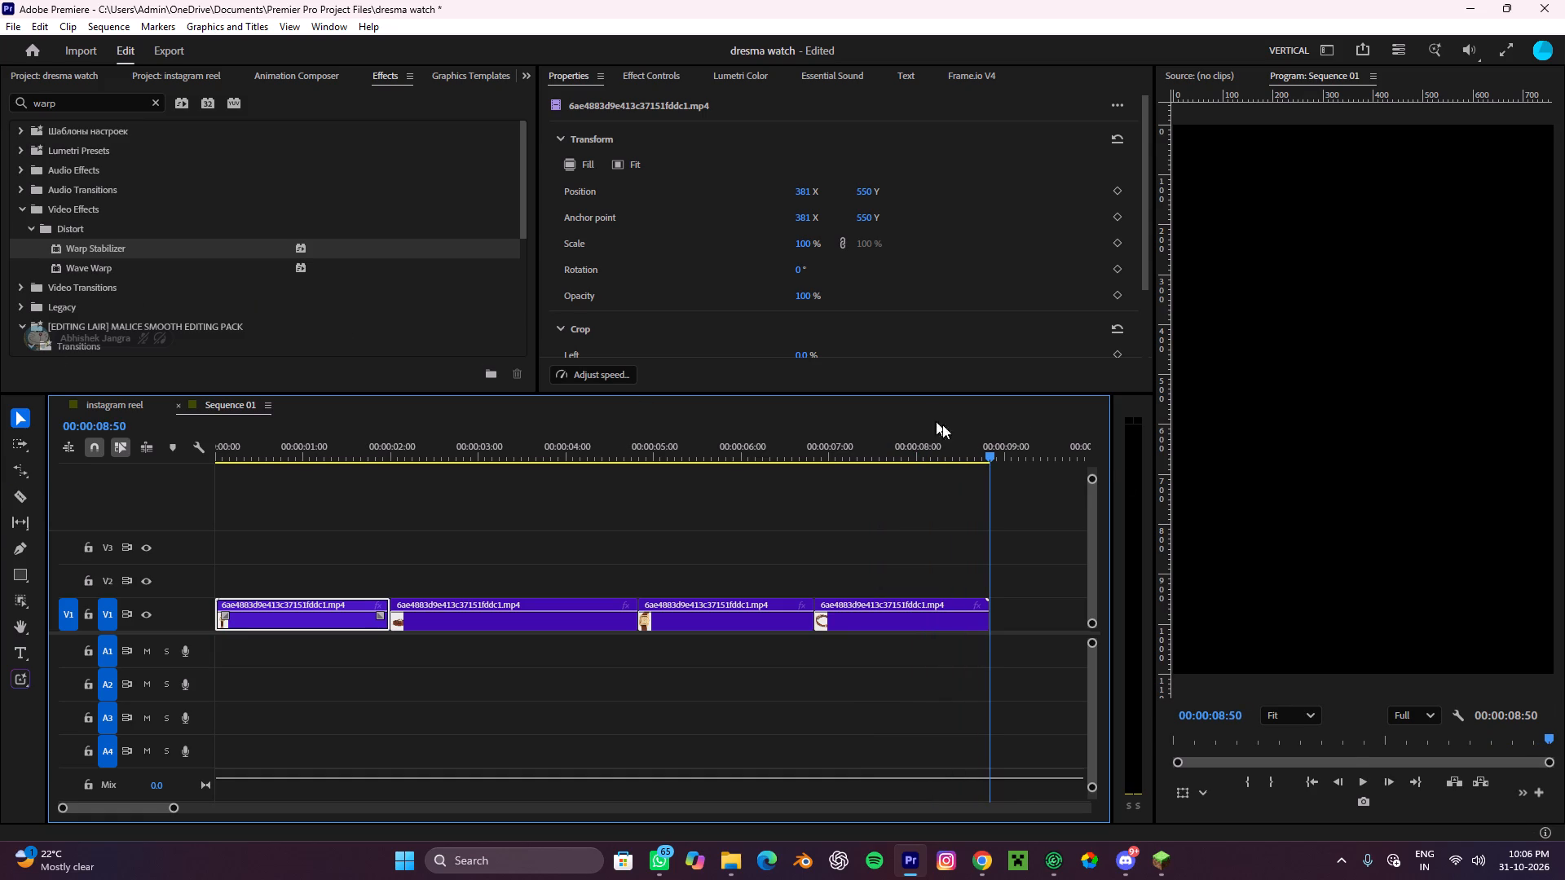
# Split the second scene on V1 at about 3 seconds and ripple-delete its opening portion, leaving no gap.
pyautogui.moveTo(1032, 452); pyautogui.dragTo(0, 545)
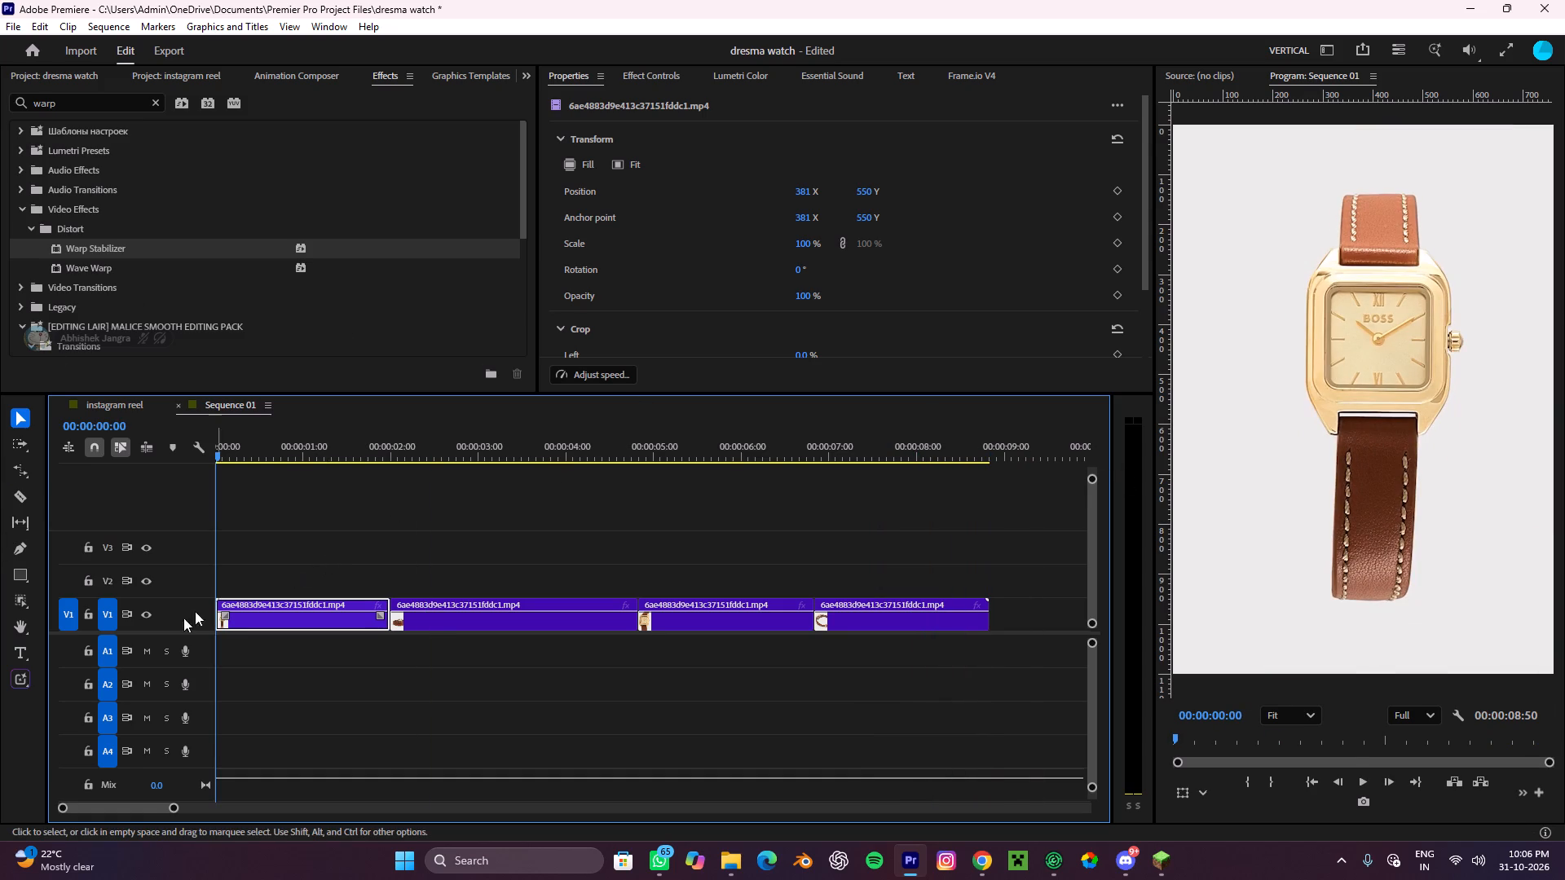
pyautogui.press('space')
pyautogui.moveTo(340, 428); pyautogui.dragTo(415, 443)
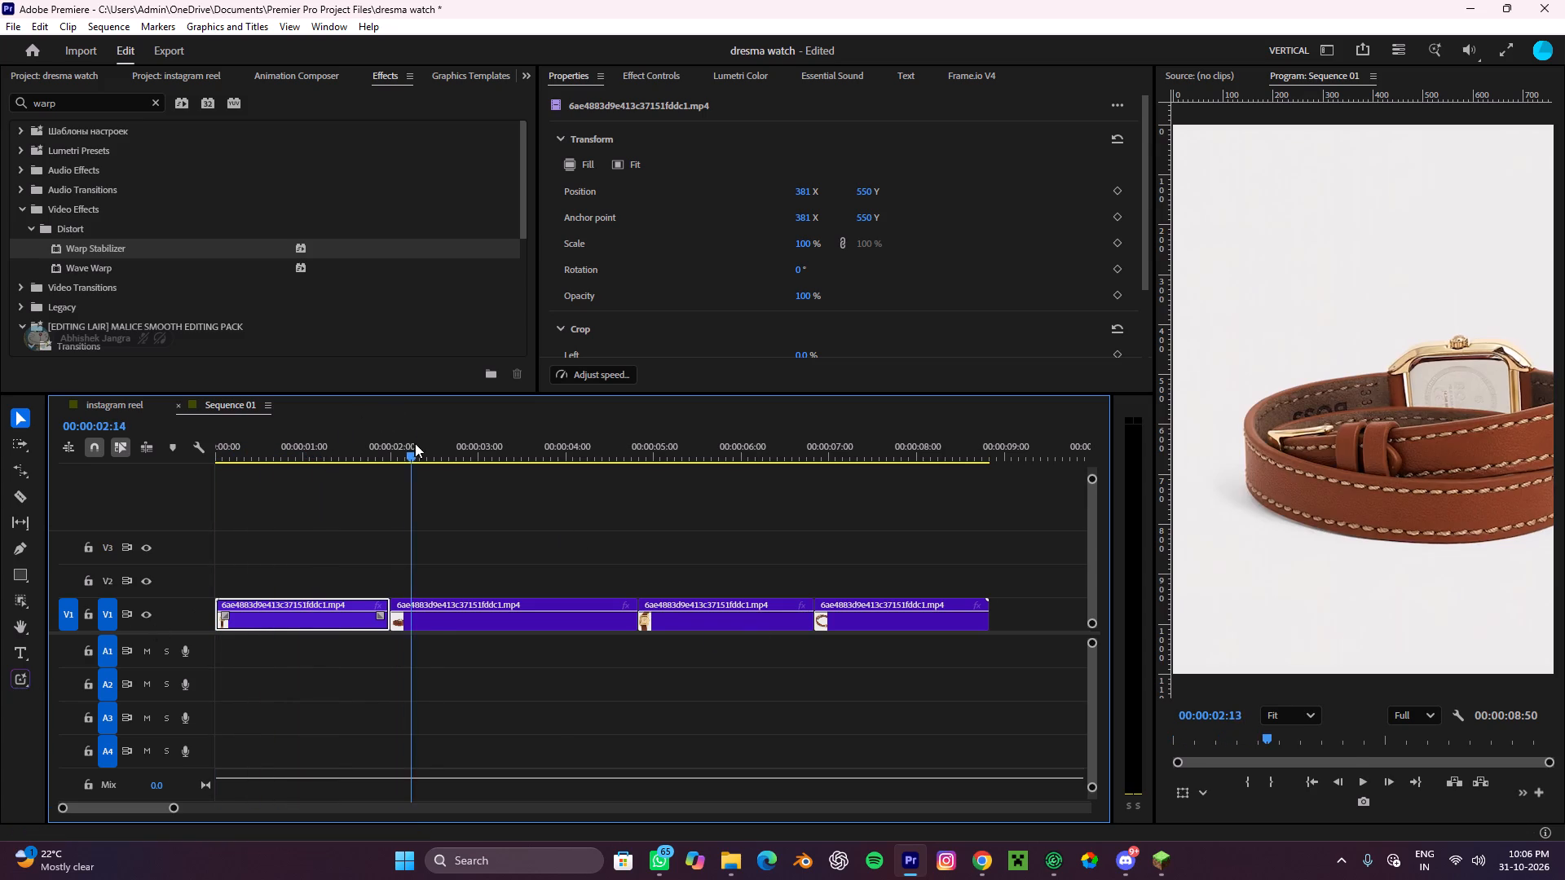
pyautogui.moveTo(415, 443); pyautogui.dragTo(350, 470)
pyautogui.press('space')
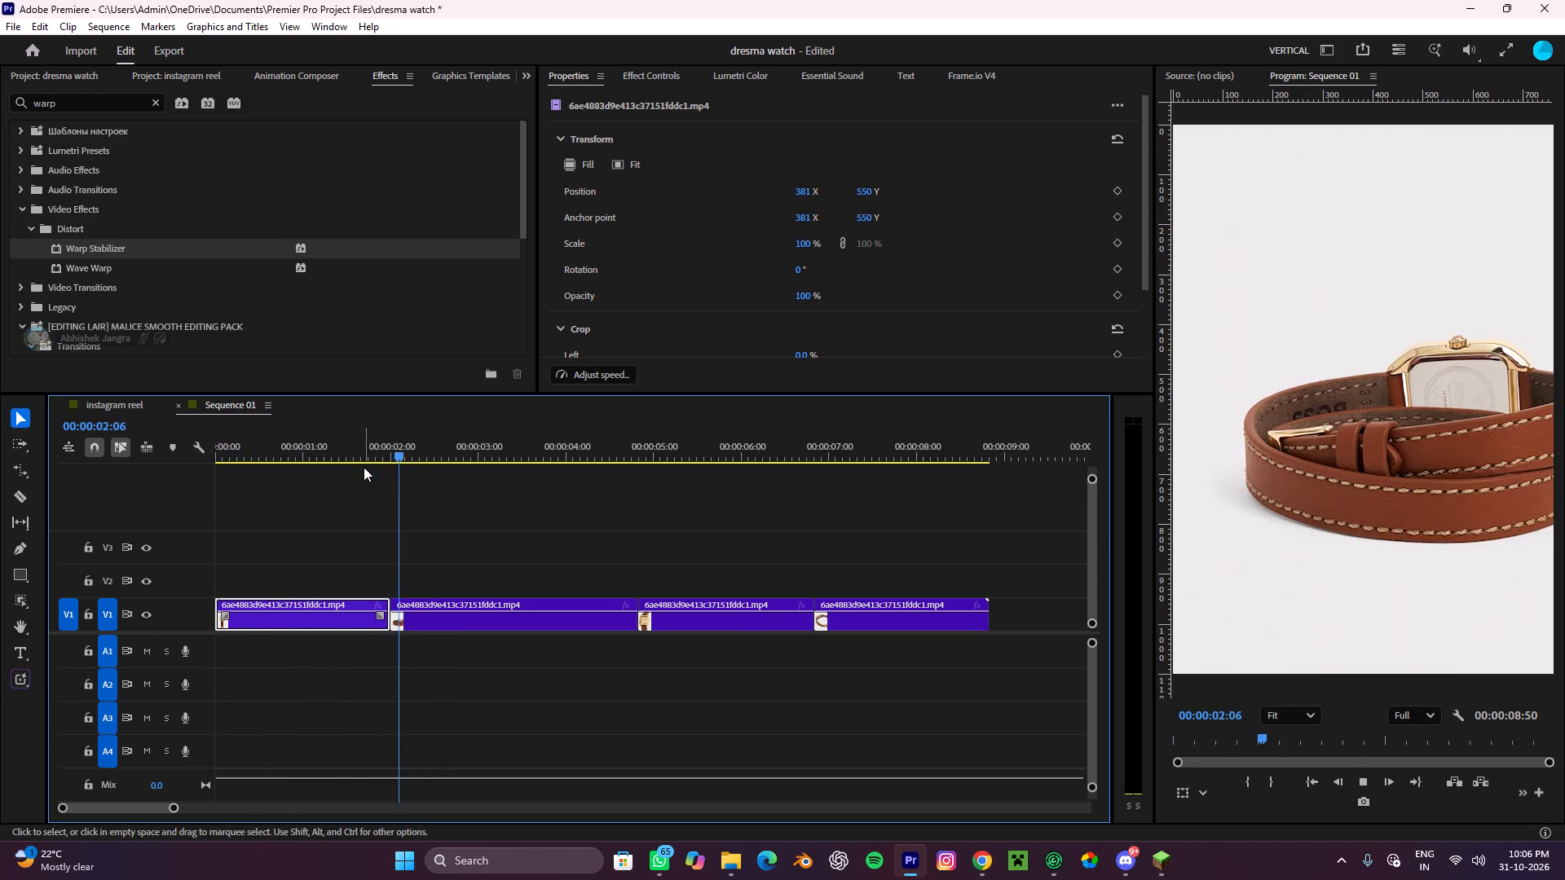
pyautogui.press('space')
pyautogui.press('c')
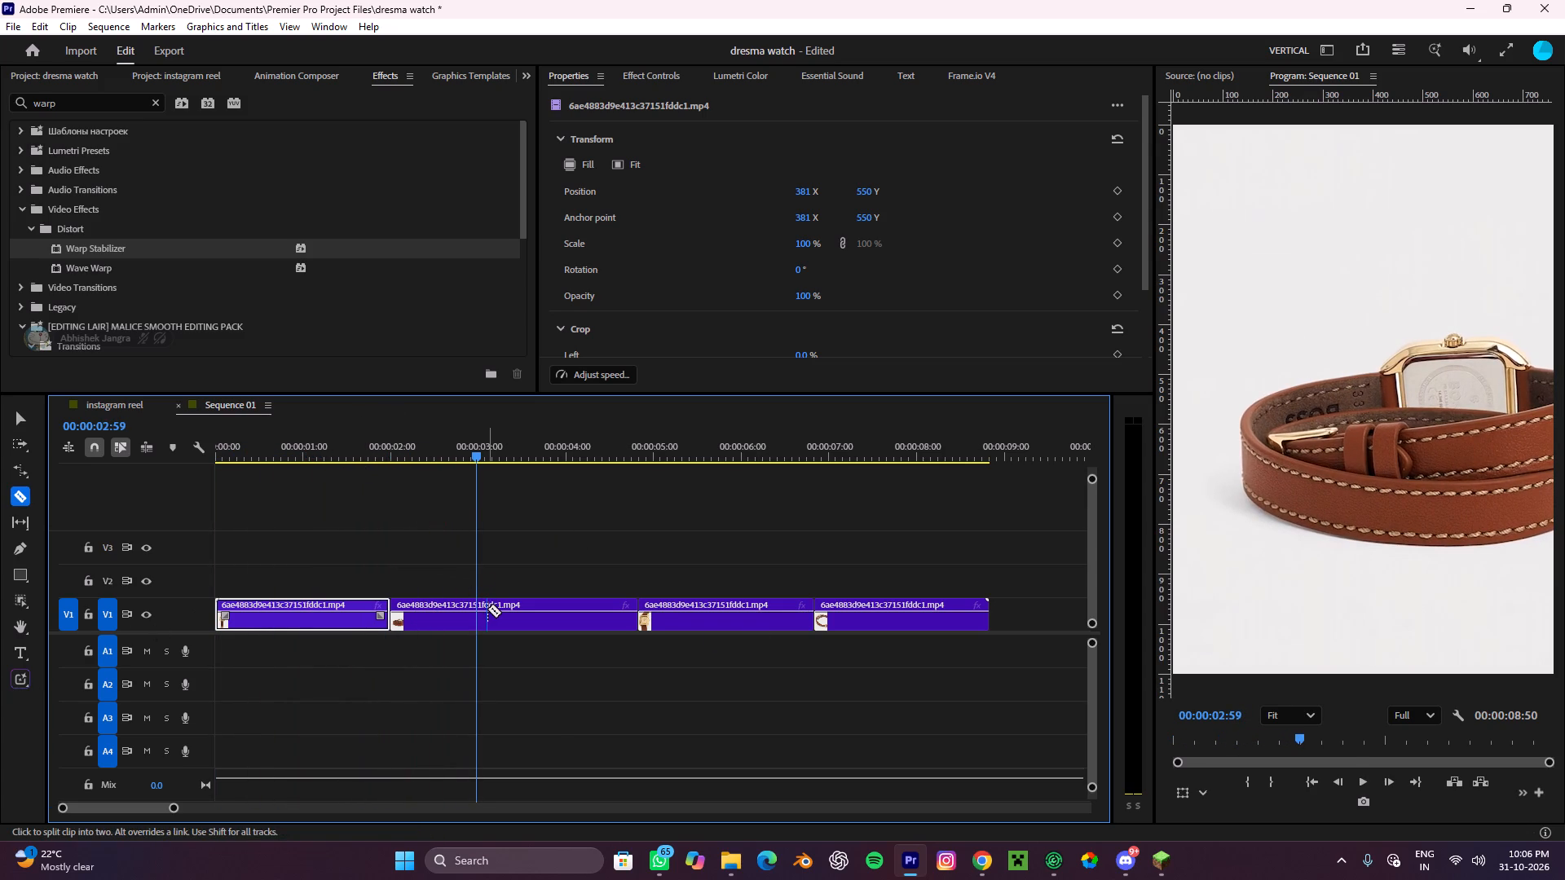
pyautogui.click(487, 609)
pyautogui.press('v')
pyautogui.click(443, 597)
pyautogui.keyDown('ctrl'); pyautogui.click(436, 601); pyautogui.keyUp('ctrl')
pyautogui.hotkey('ctrl', 'd')
pyautogui.press('d')
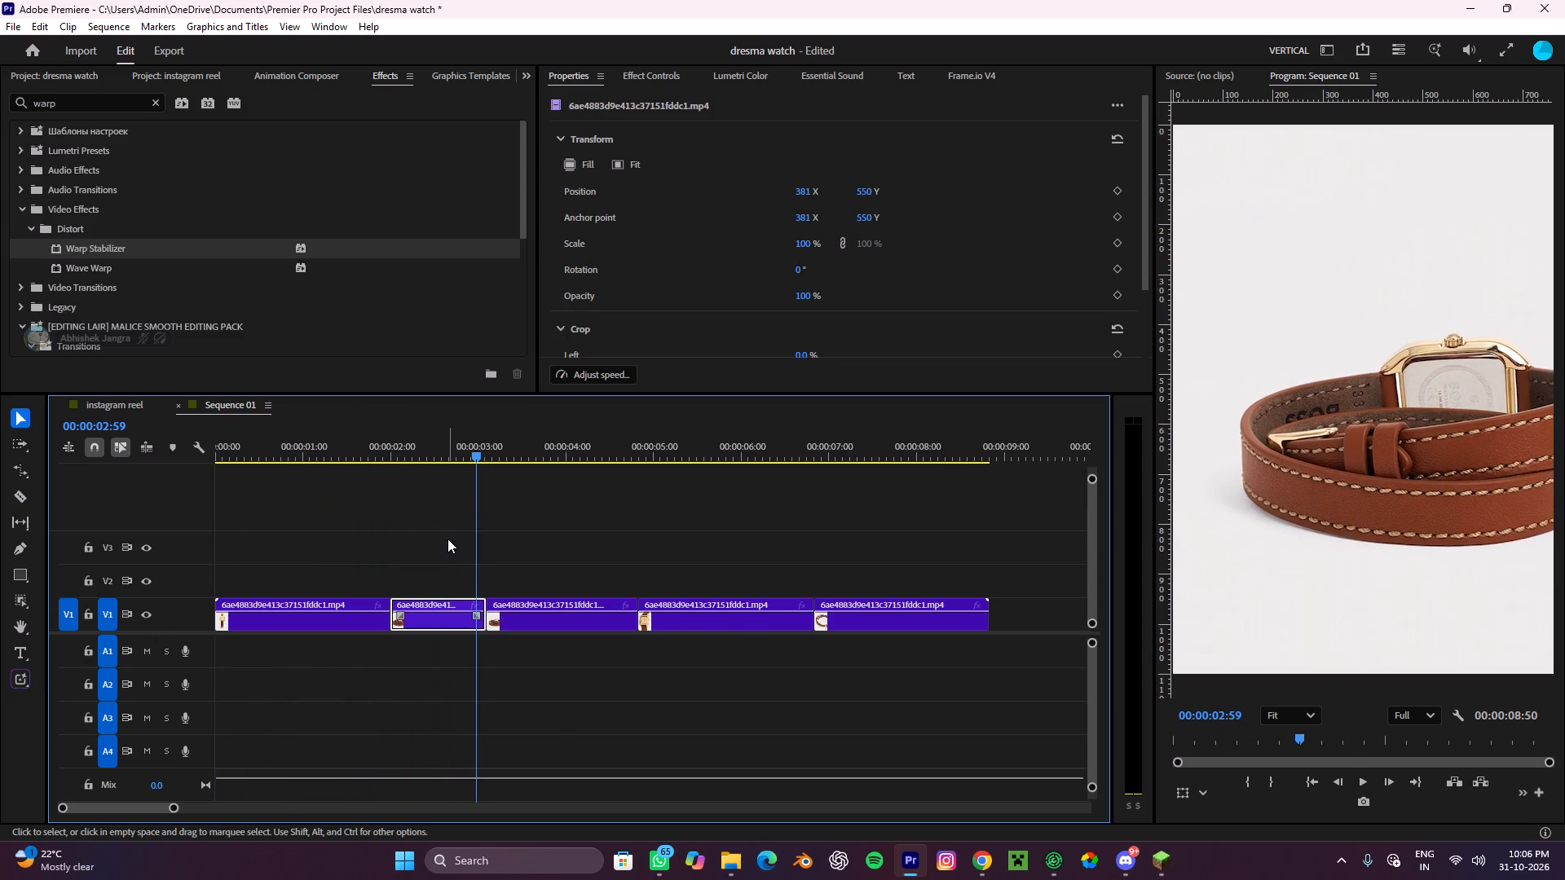
pyautogui.press('e')
# Play the trimmed BOSS watch sequence from the start to check the cuts and the flow between scenes.
pyautogui.moveTo(391, 455); pyautogui.dragTo(111, 477)
pyautogui.press('space')
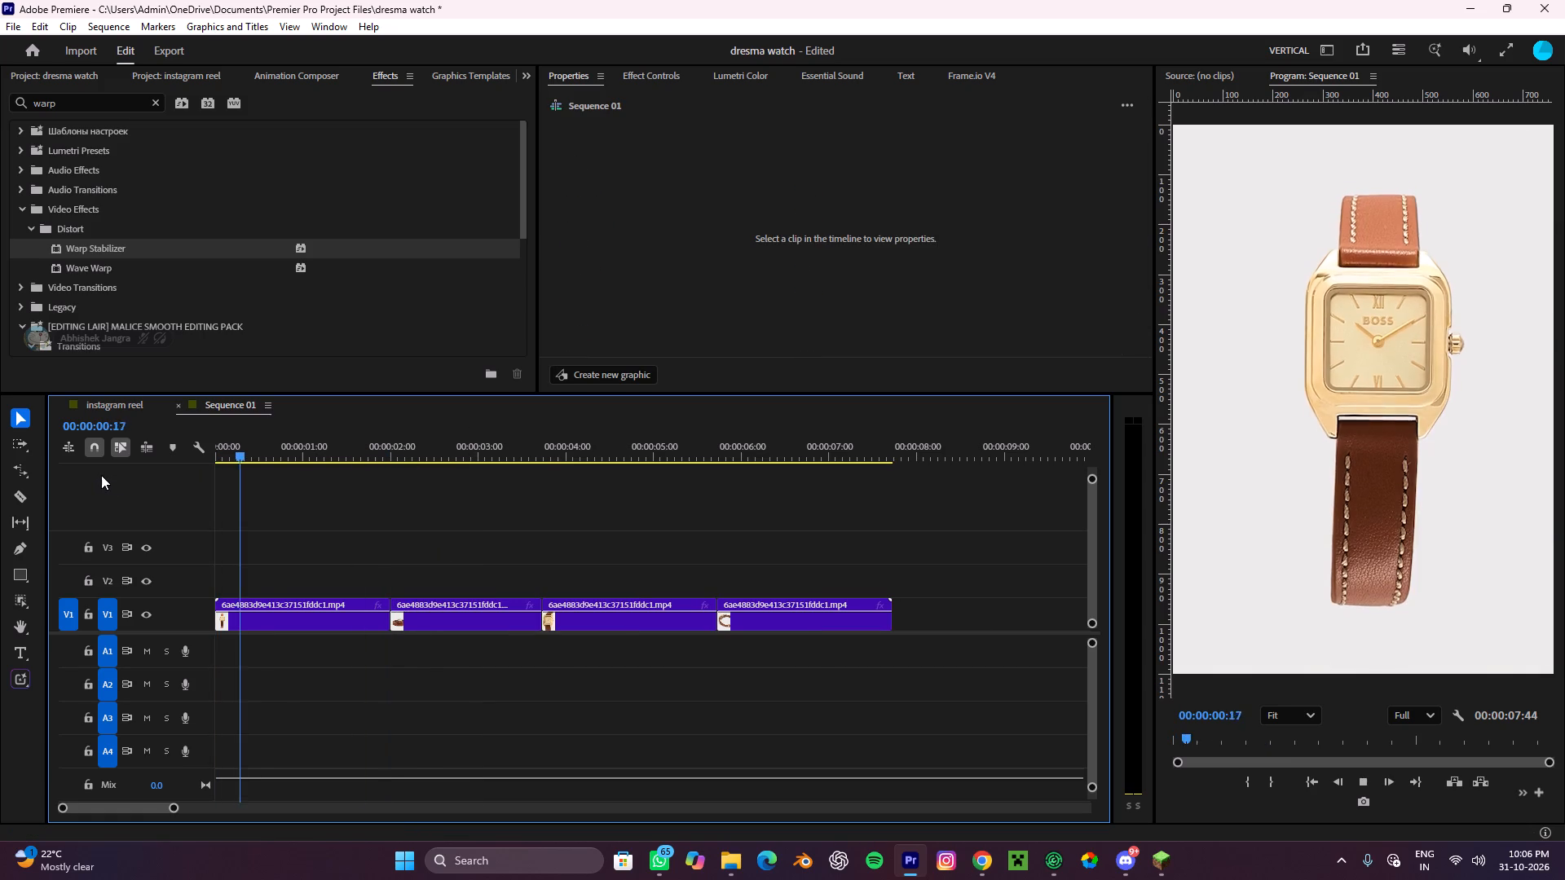
pyautogui.press('space')
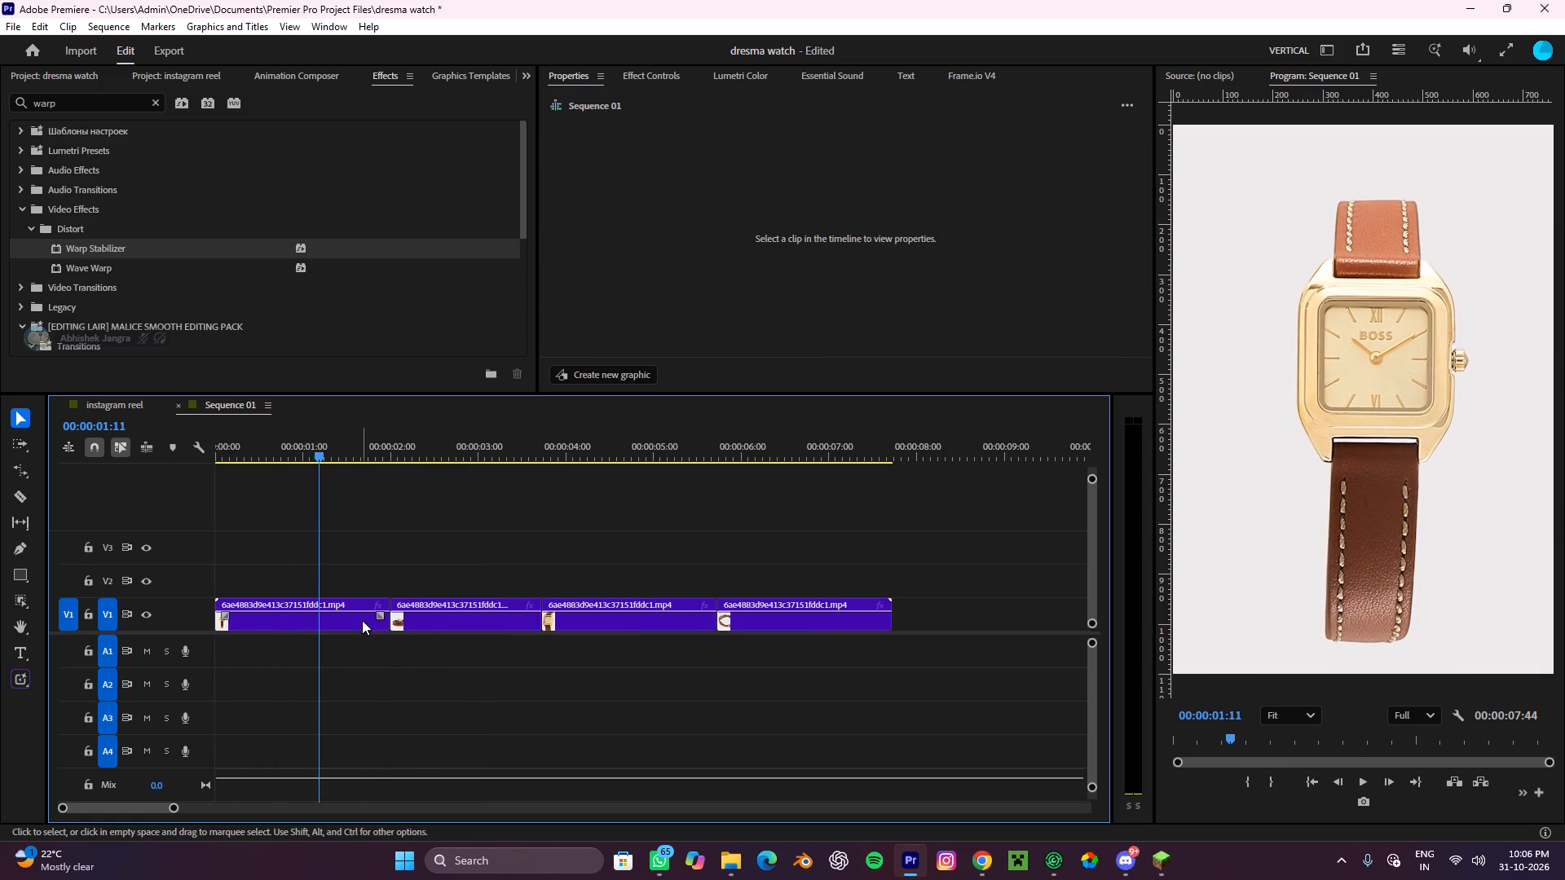
pyautogui.moveTo(260, 450); pyautogui.dragTo(74, 513)
pyautogui.press('space')
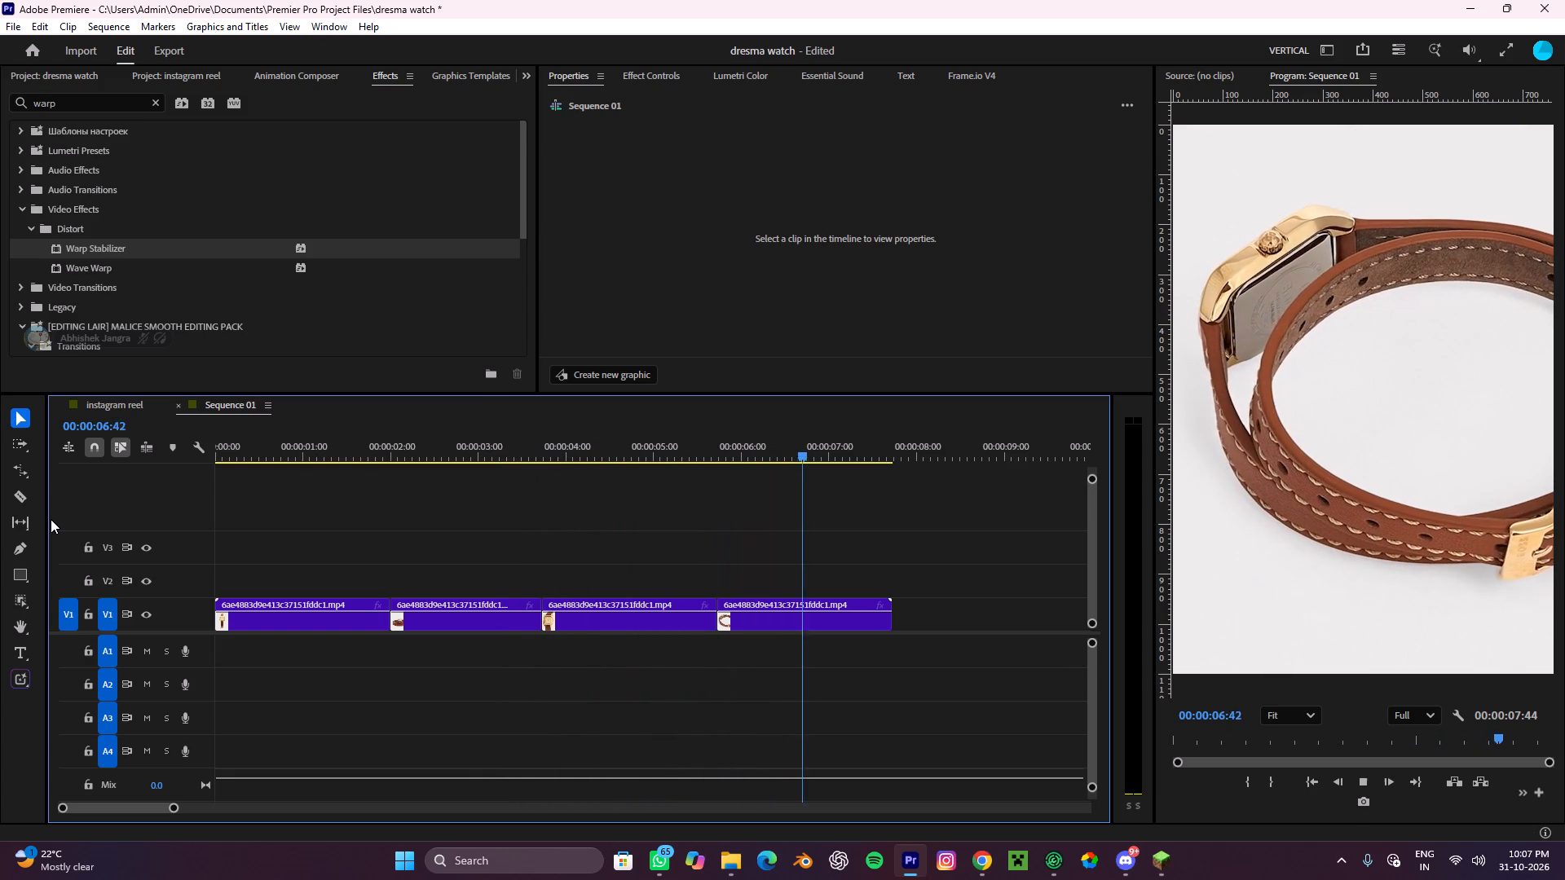
pyautogui.press('space')
pyautogui.press('space')
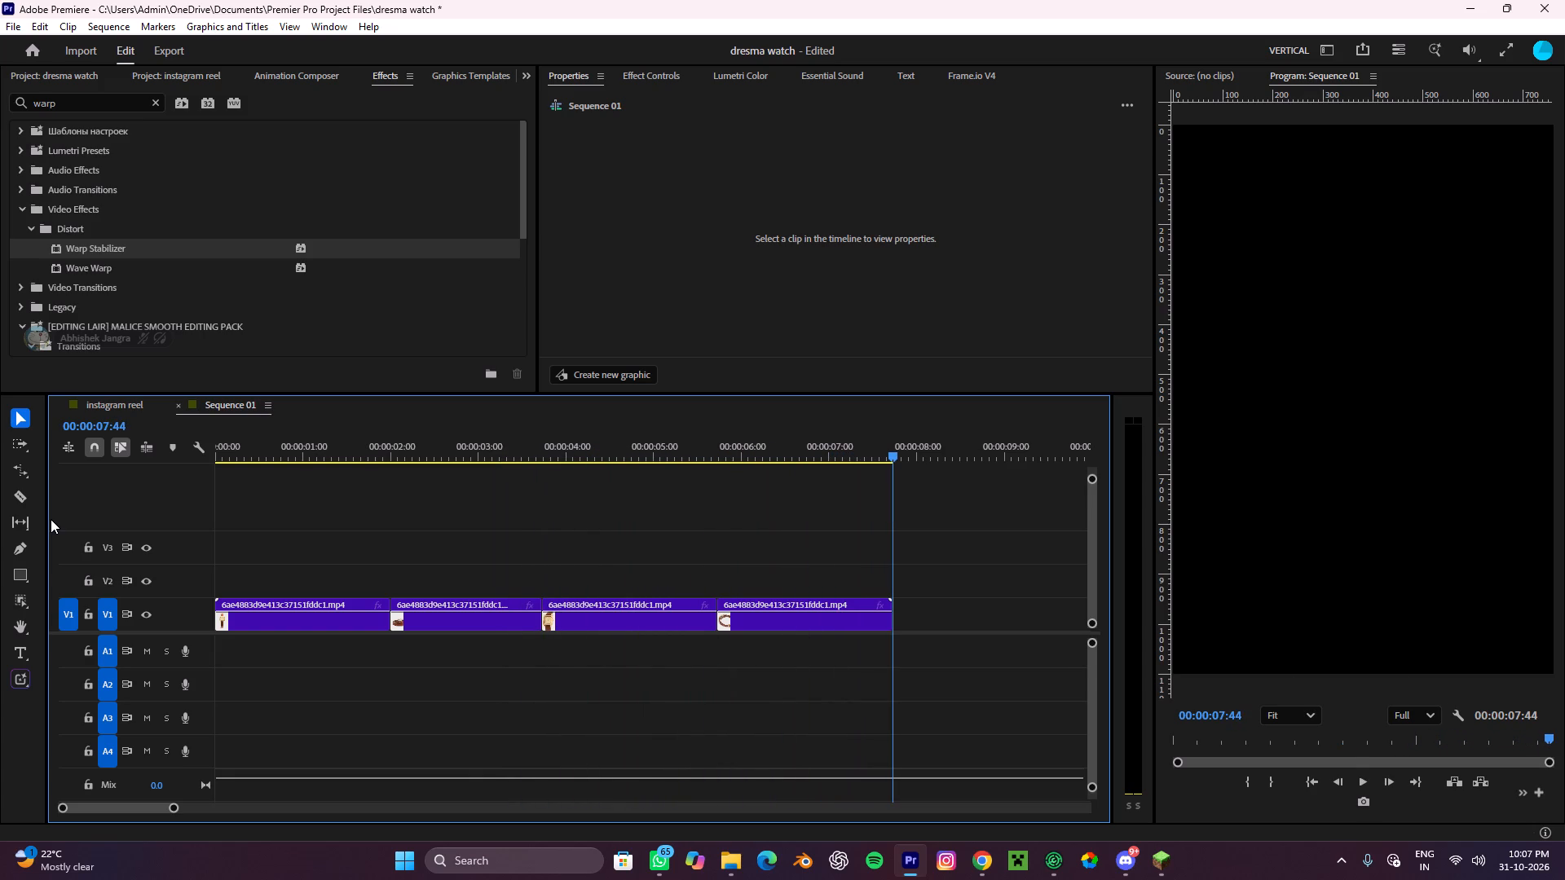
# Apply the Warp Stabilizer effect to all four BOSS watch clips on V1 and return the playhead to the start.
pyautogui.moveTo(887, 561); pyautogui.dragTo(95, 682)
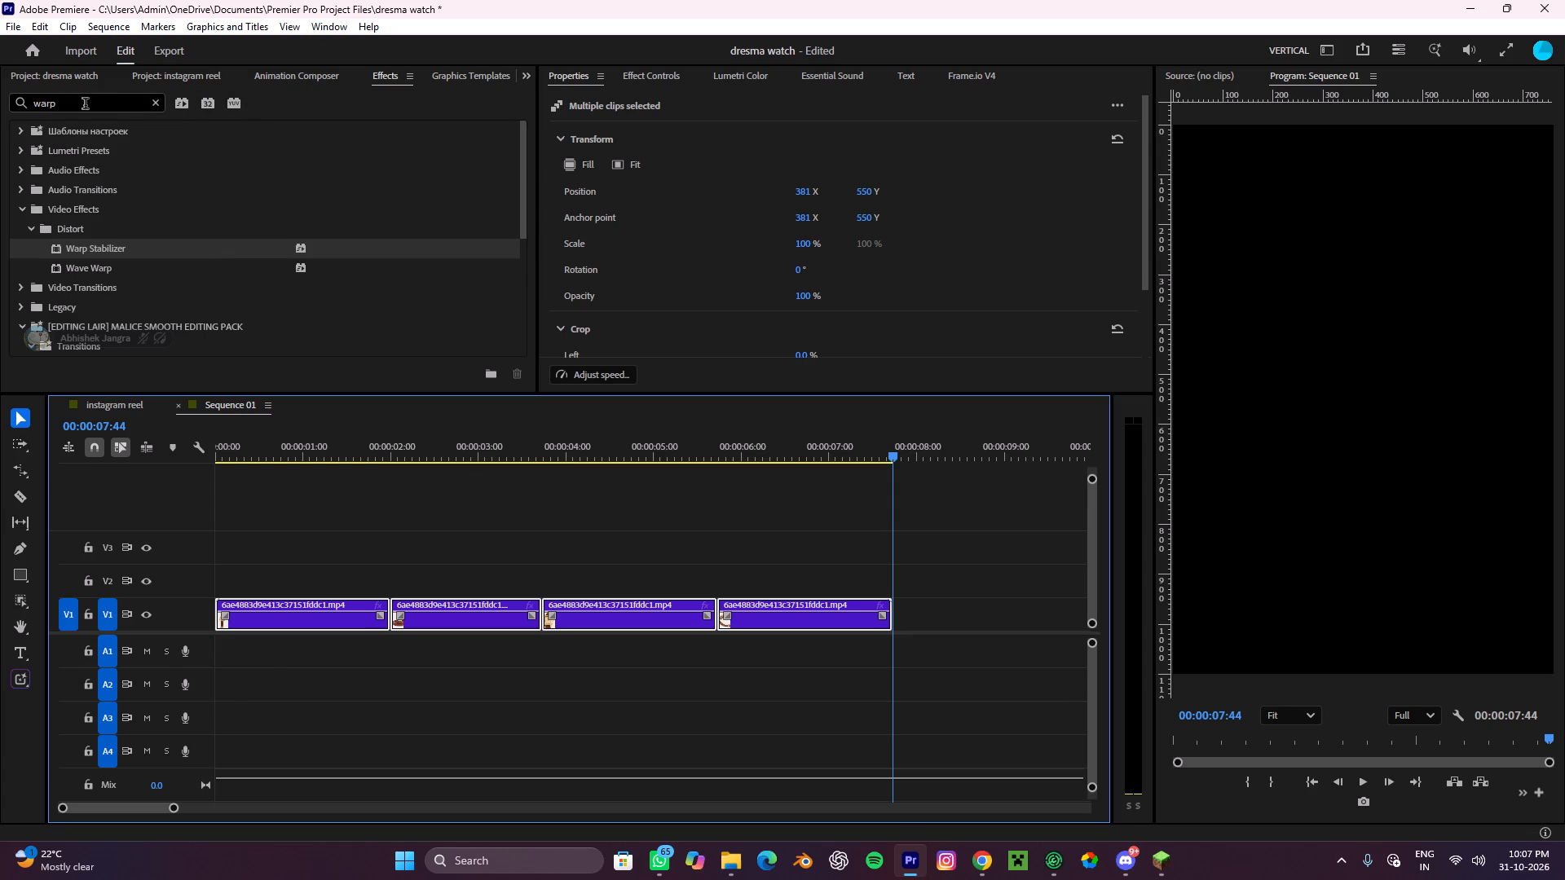
pyautogui.moveTo(87, 105); pyautogui.dragTo(0, 103)
pyautogui.moveTo(118, 242); pyautogui.dragTo(318, 526)
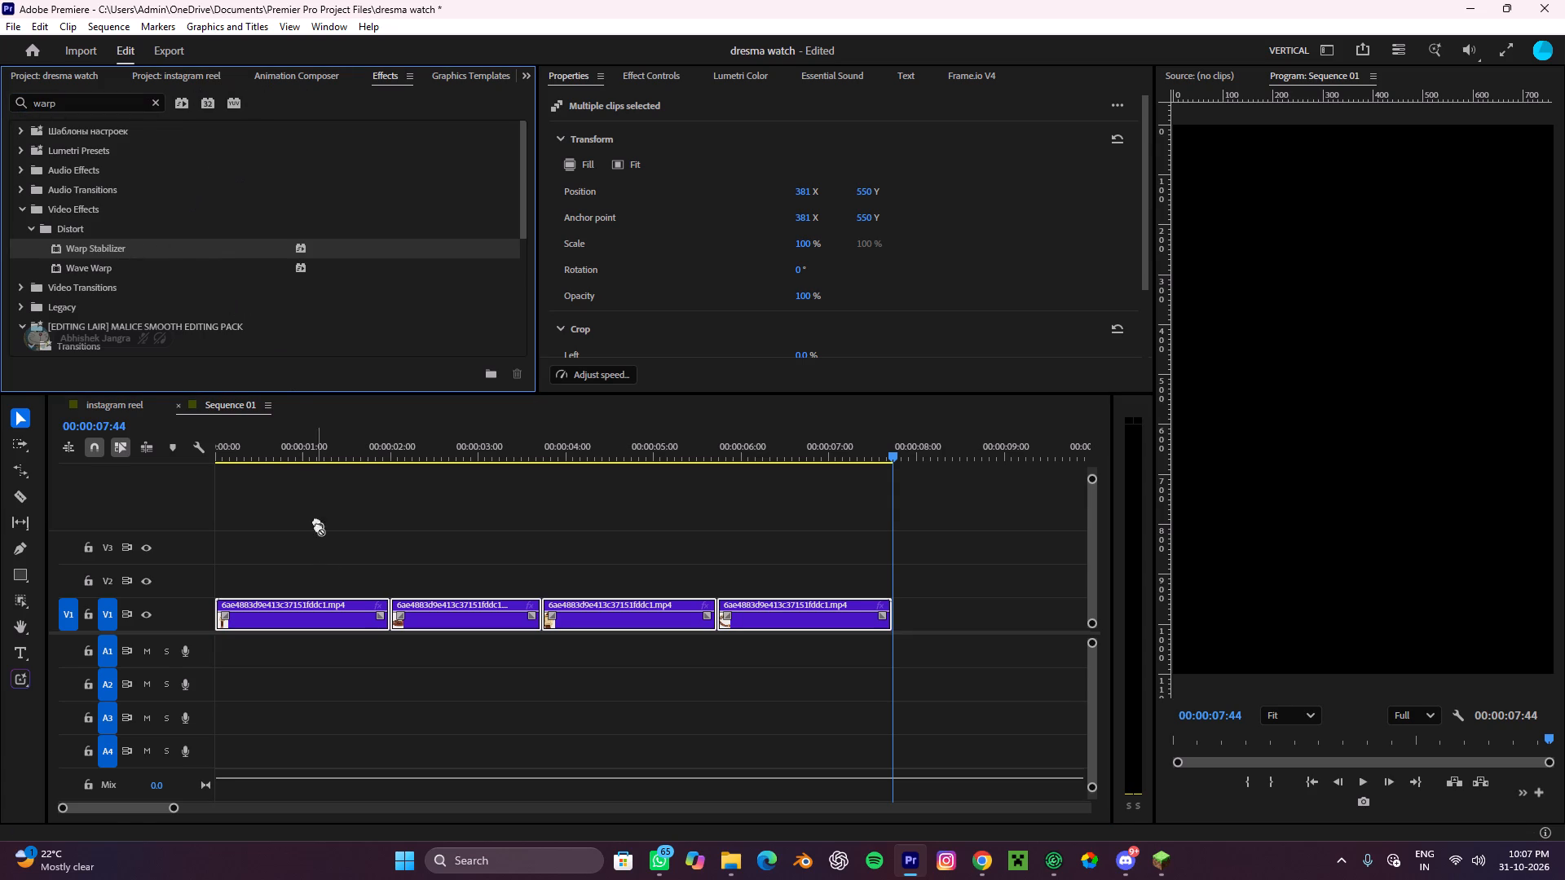
pyautogui.moveTo(318, 526); pyautogui.dragTo(287, 623)
pyautogui.moveTo(884, 456); pyautogui.dragTo(0, 529)
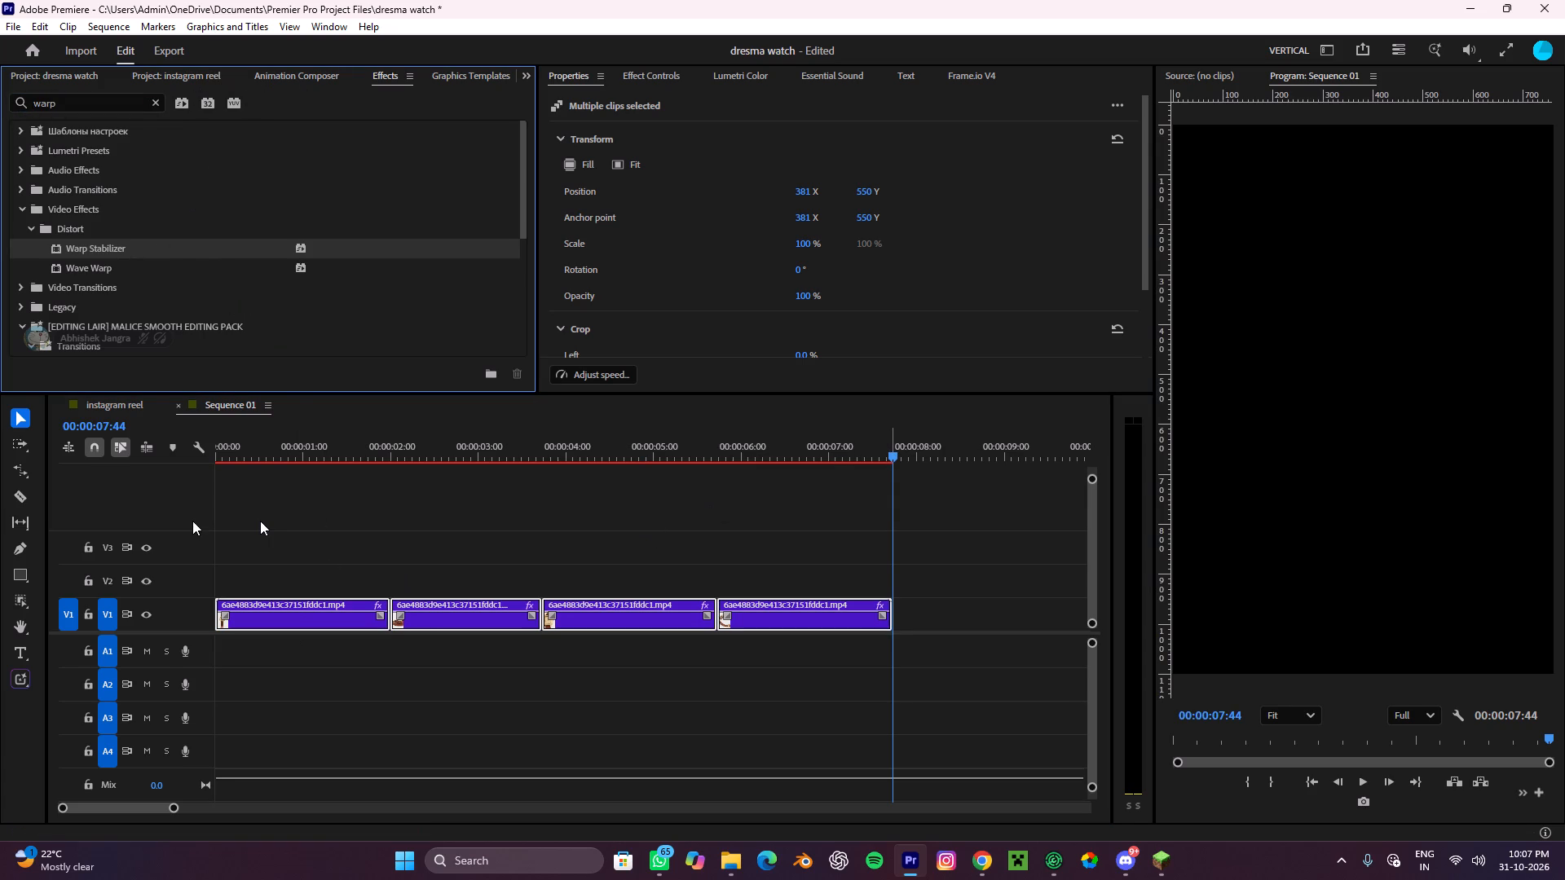
pyautogui.moveTo(857, 462); pyautogui.dragTo(0, 477)
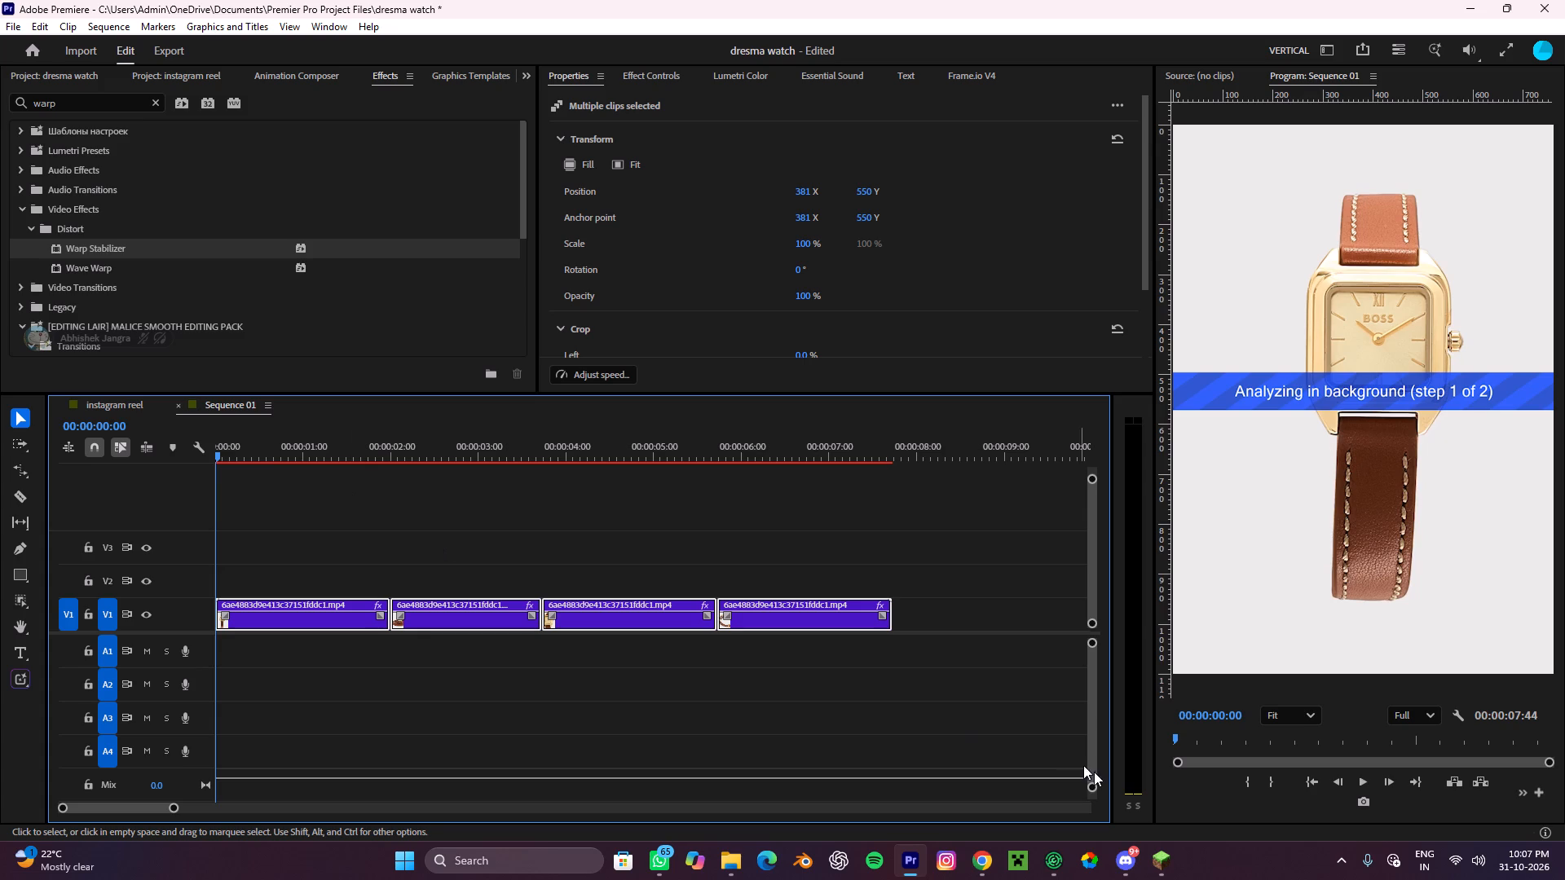
# Switch to the Chrome window showing the Zalando Watch Video job DMS-D-DE-ZA-24F53-8895.
pyautogui.click(990, 865)
pyautogui.click(908, 781)
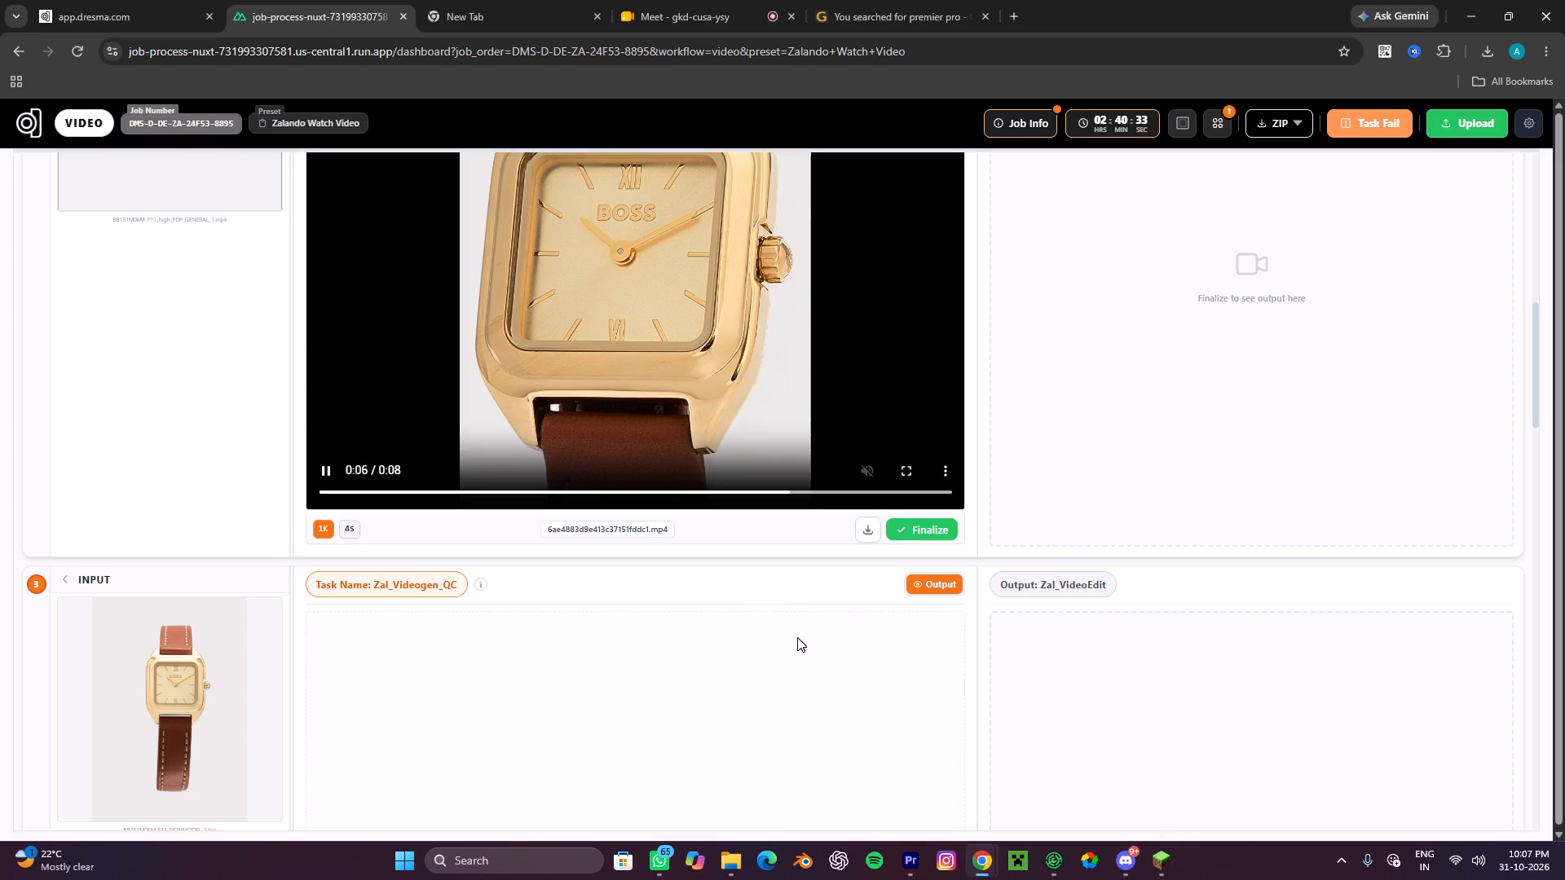
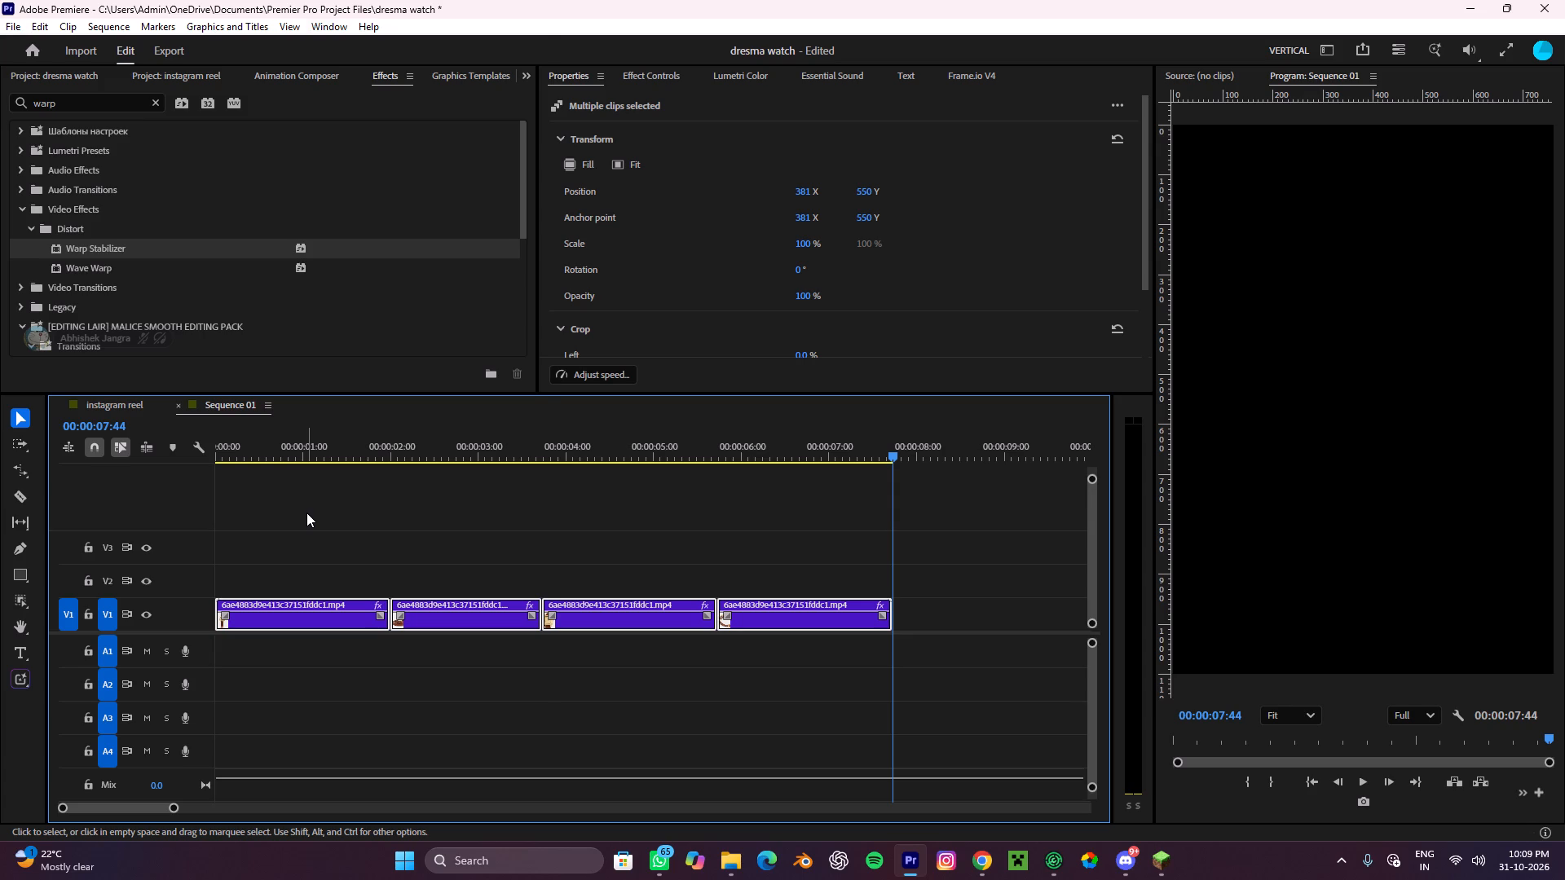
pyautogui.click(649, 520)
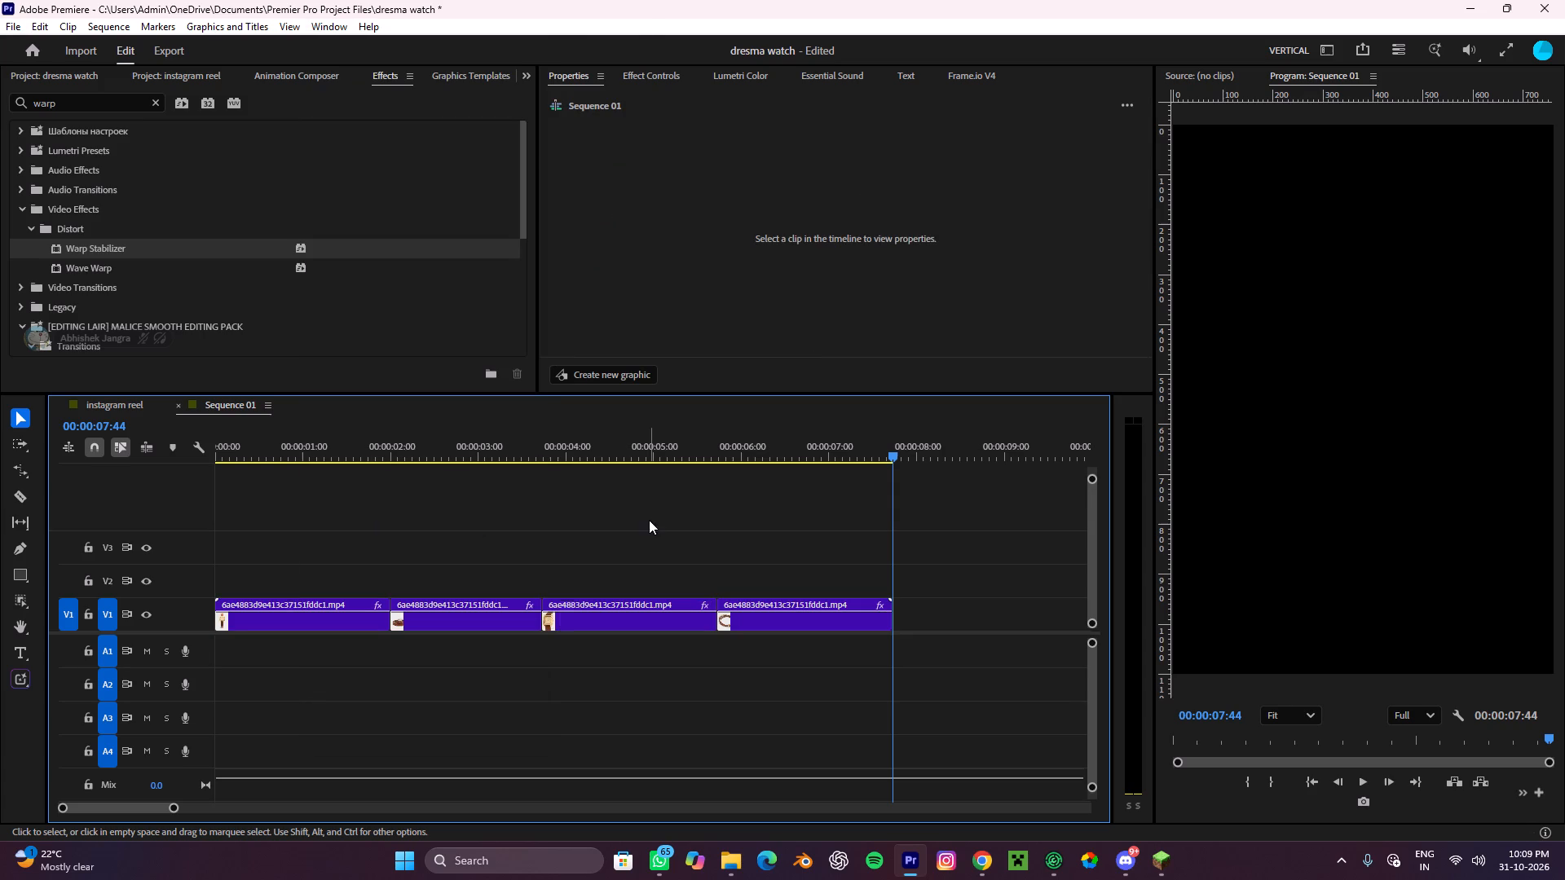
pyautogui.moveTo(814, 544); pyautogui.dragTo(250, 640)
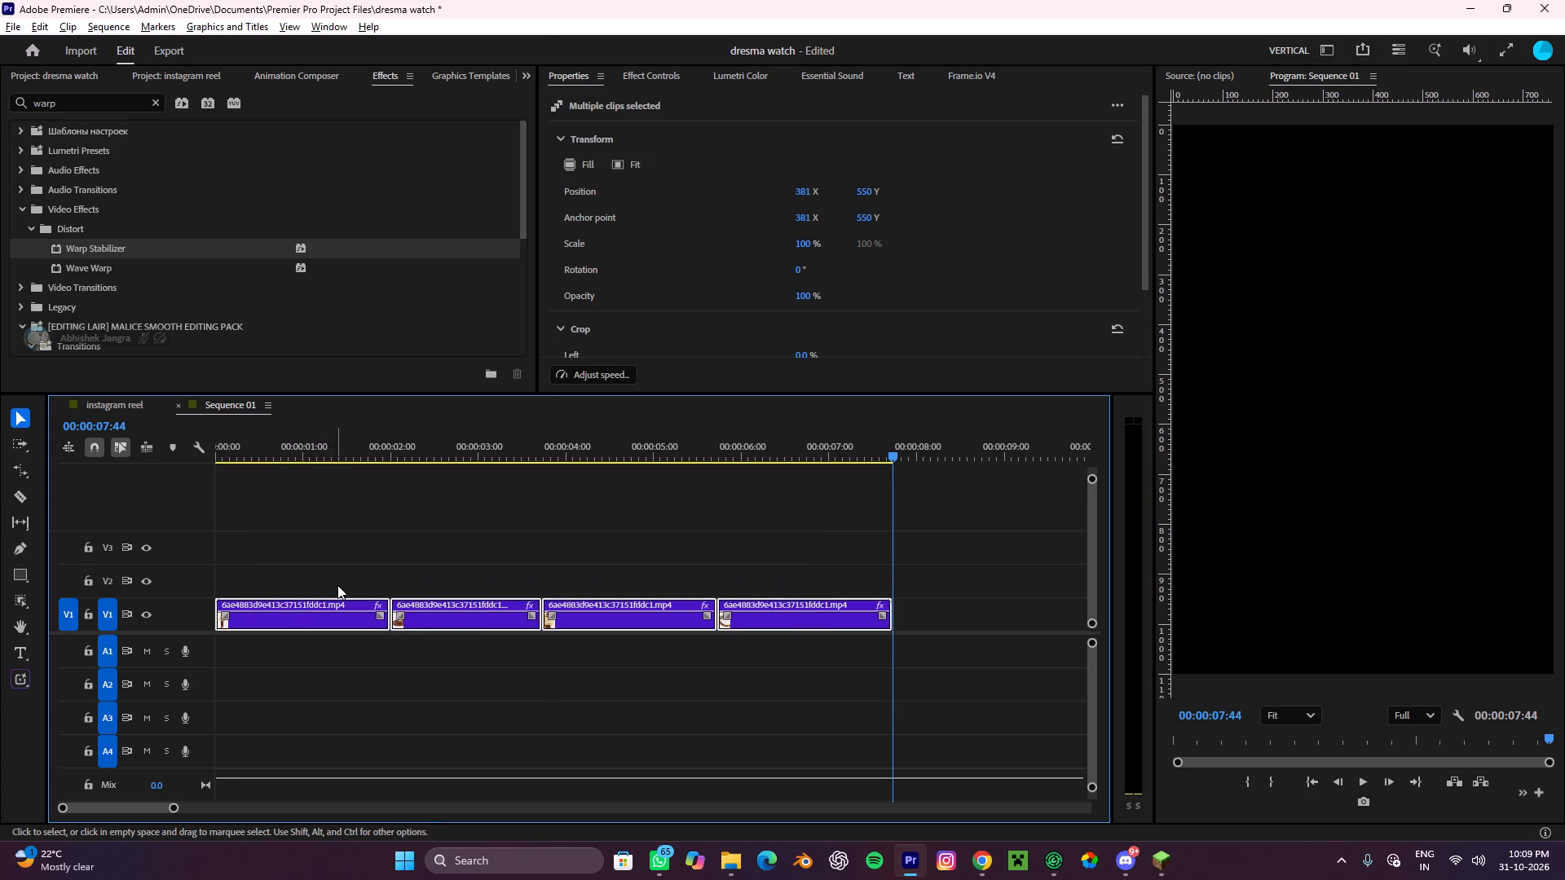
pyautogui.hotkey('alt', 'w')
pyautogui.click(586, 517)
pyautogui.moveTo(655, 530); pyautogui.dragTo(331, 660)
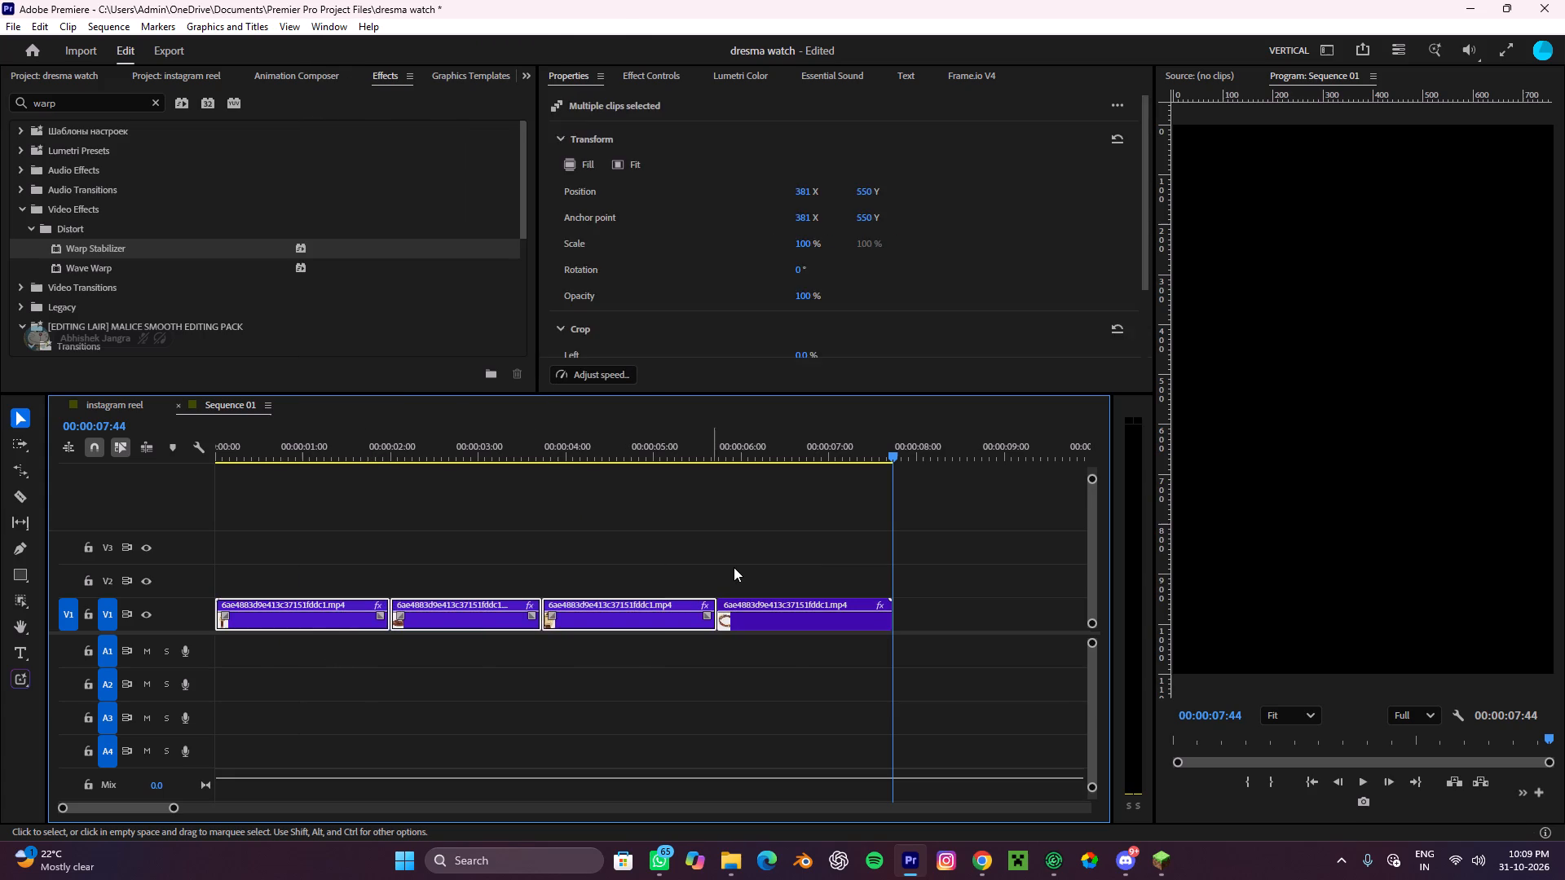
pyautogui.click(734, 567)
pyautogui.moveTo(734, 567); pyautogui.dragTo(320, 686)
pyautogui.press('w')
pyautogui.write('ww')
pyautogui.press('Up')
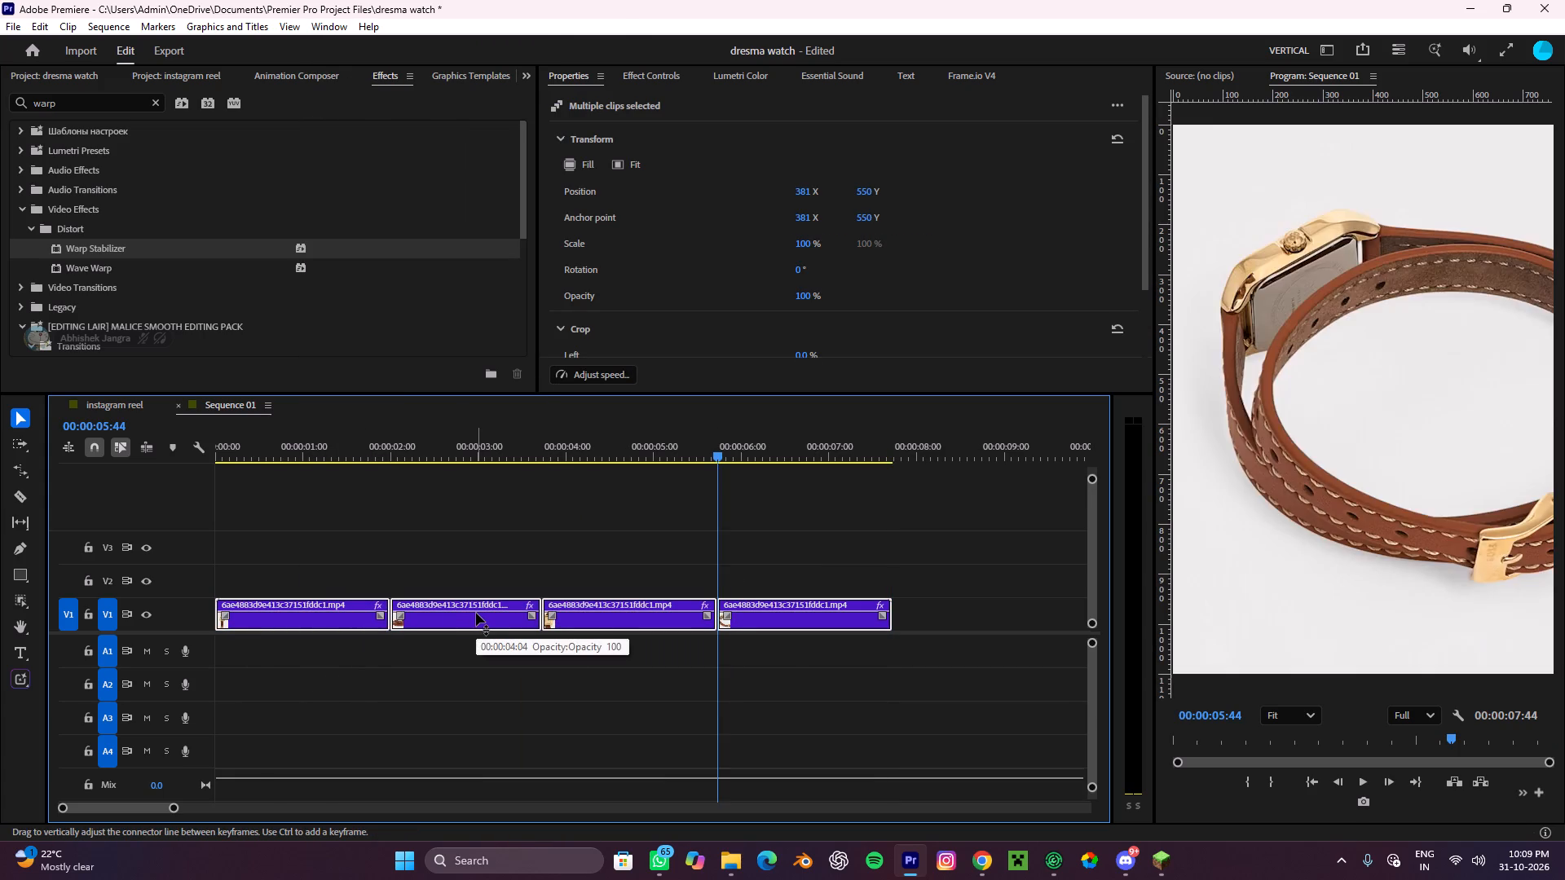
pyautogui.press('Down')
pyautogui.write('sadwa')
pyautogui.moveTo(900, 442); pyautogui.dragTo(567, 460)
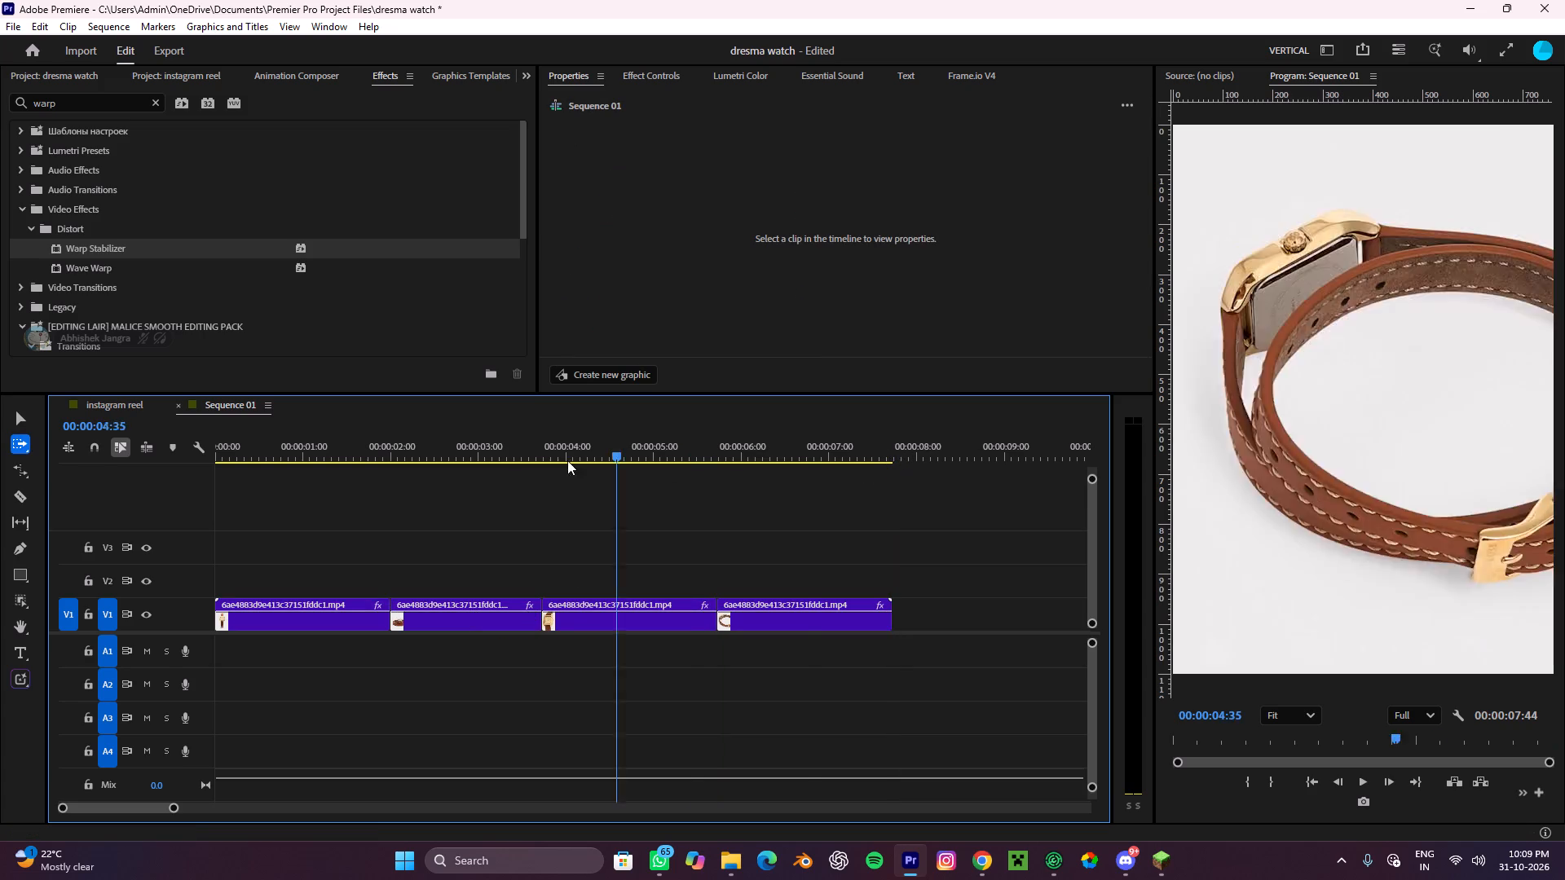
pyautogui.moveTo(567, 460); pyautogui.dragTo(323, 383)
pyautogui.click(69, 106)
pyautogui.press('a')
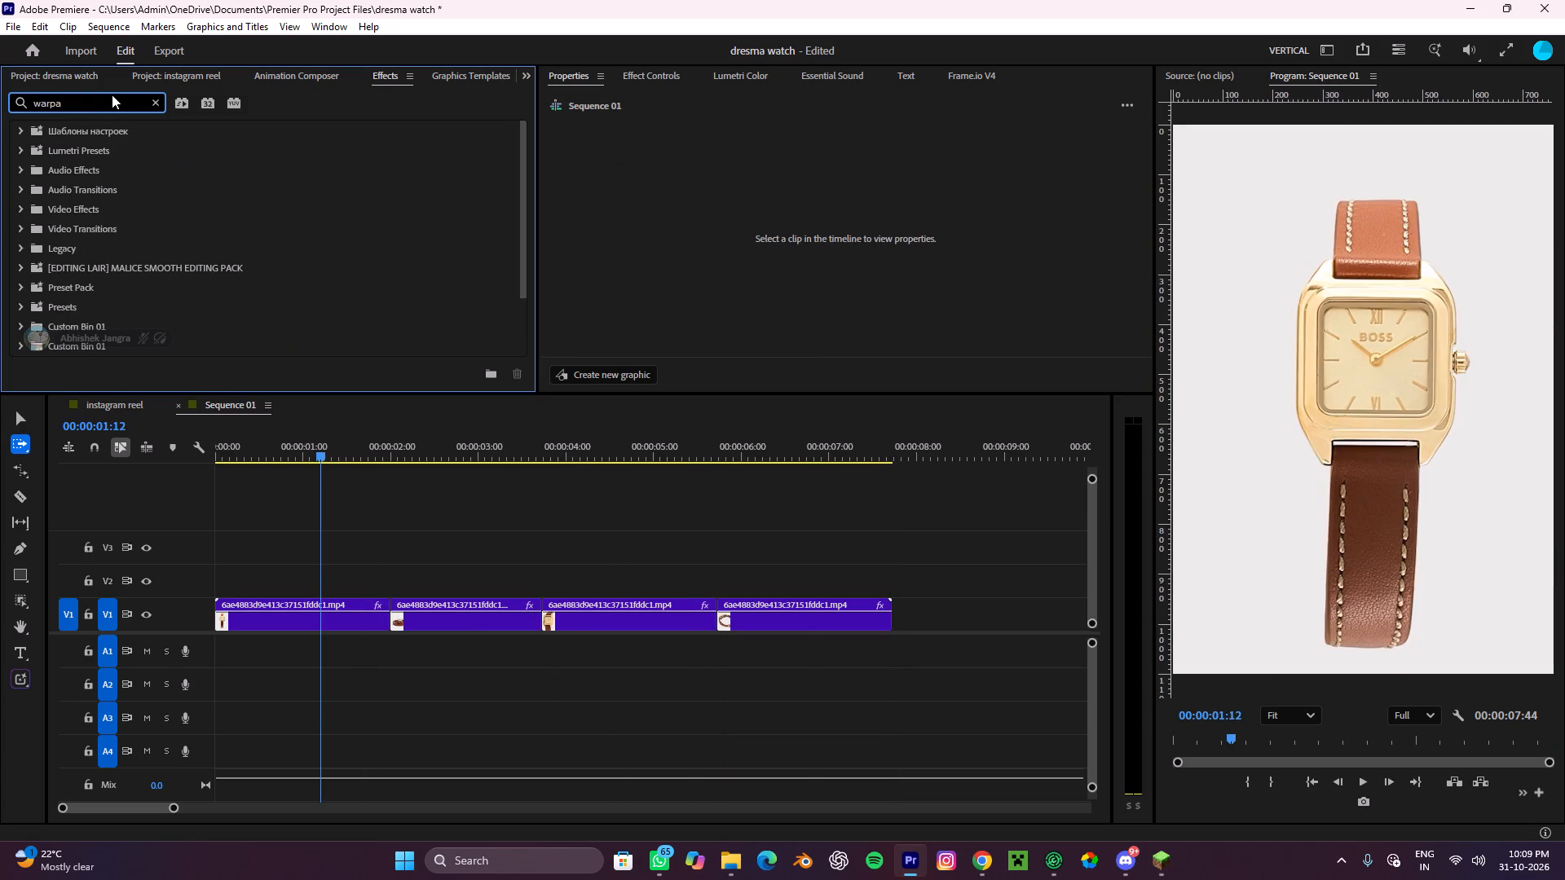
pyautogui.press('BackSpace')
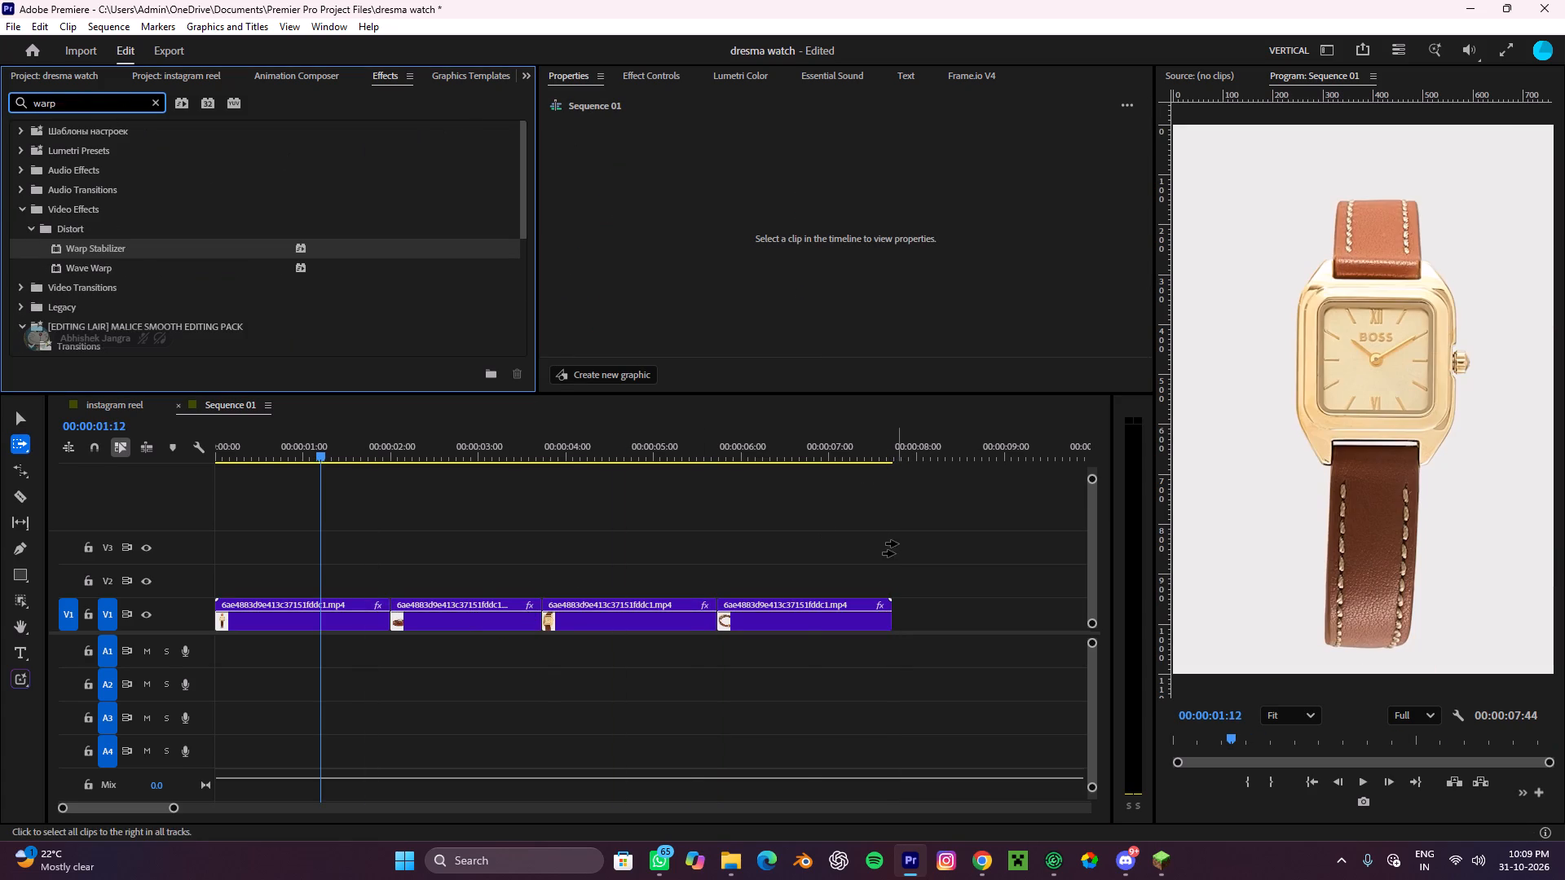
# Duplicate all four BOSS watch clips from V1 onto V2, directly above the originals.
pyautogui.moveTo(899, 539); pyautogui.dragTo(281, 652)
pyautogui.press('v')
pyautogui.moveTo(915, 542); pyautogui.dragTo(430, 623)
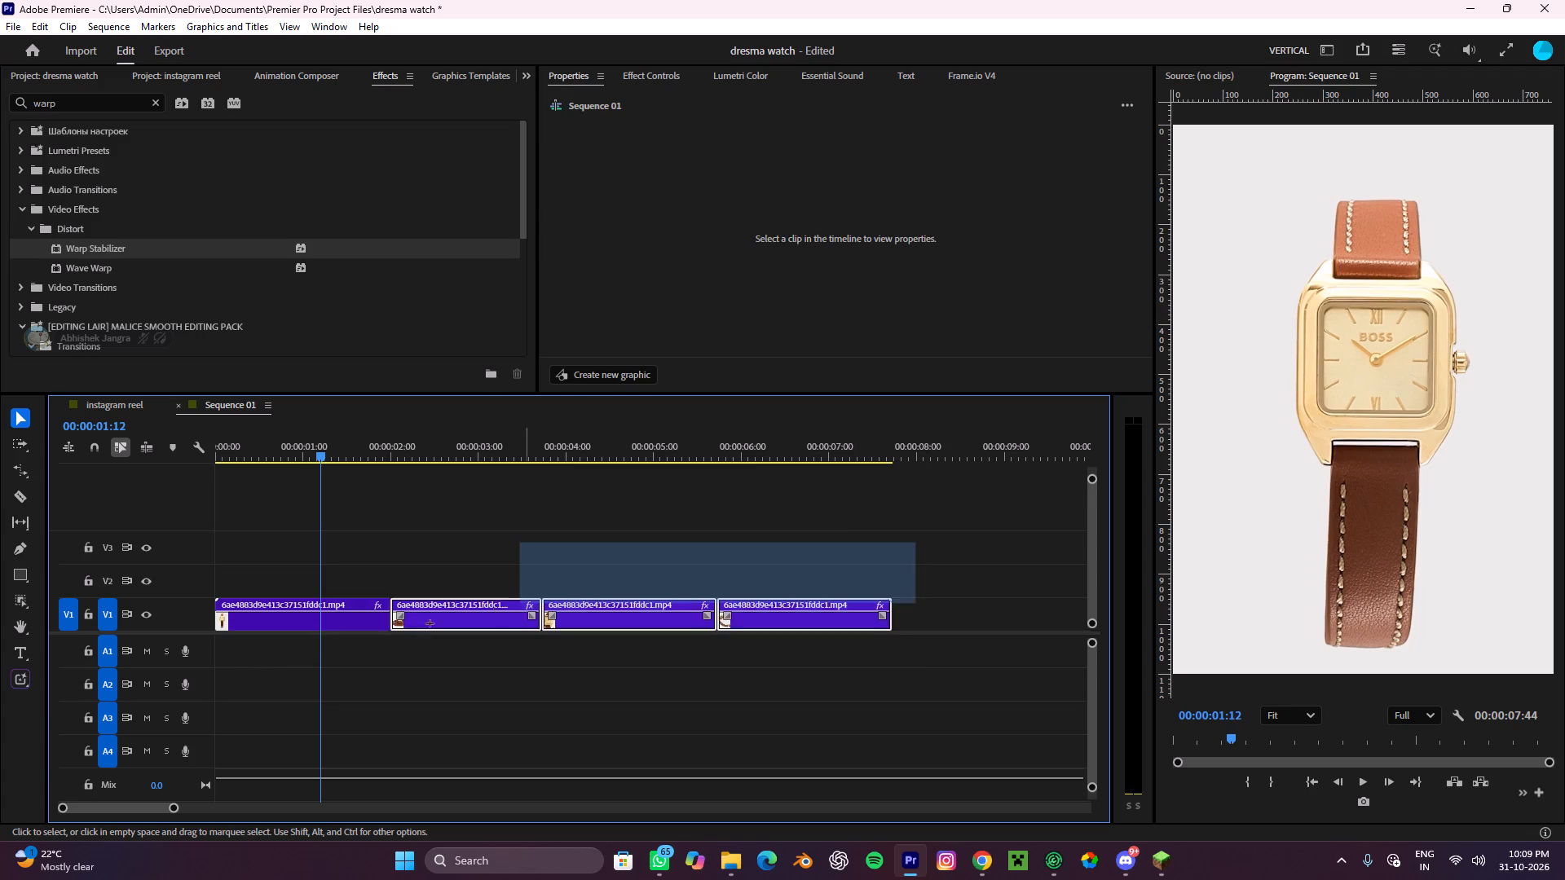
pyautogui.moveTo(430, 623); pyautogui.dragTo(202, 681)
pyautogui.keyDown('alt'); pyautogui.click(346, 608); pyautogui.keyUp('alt')
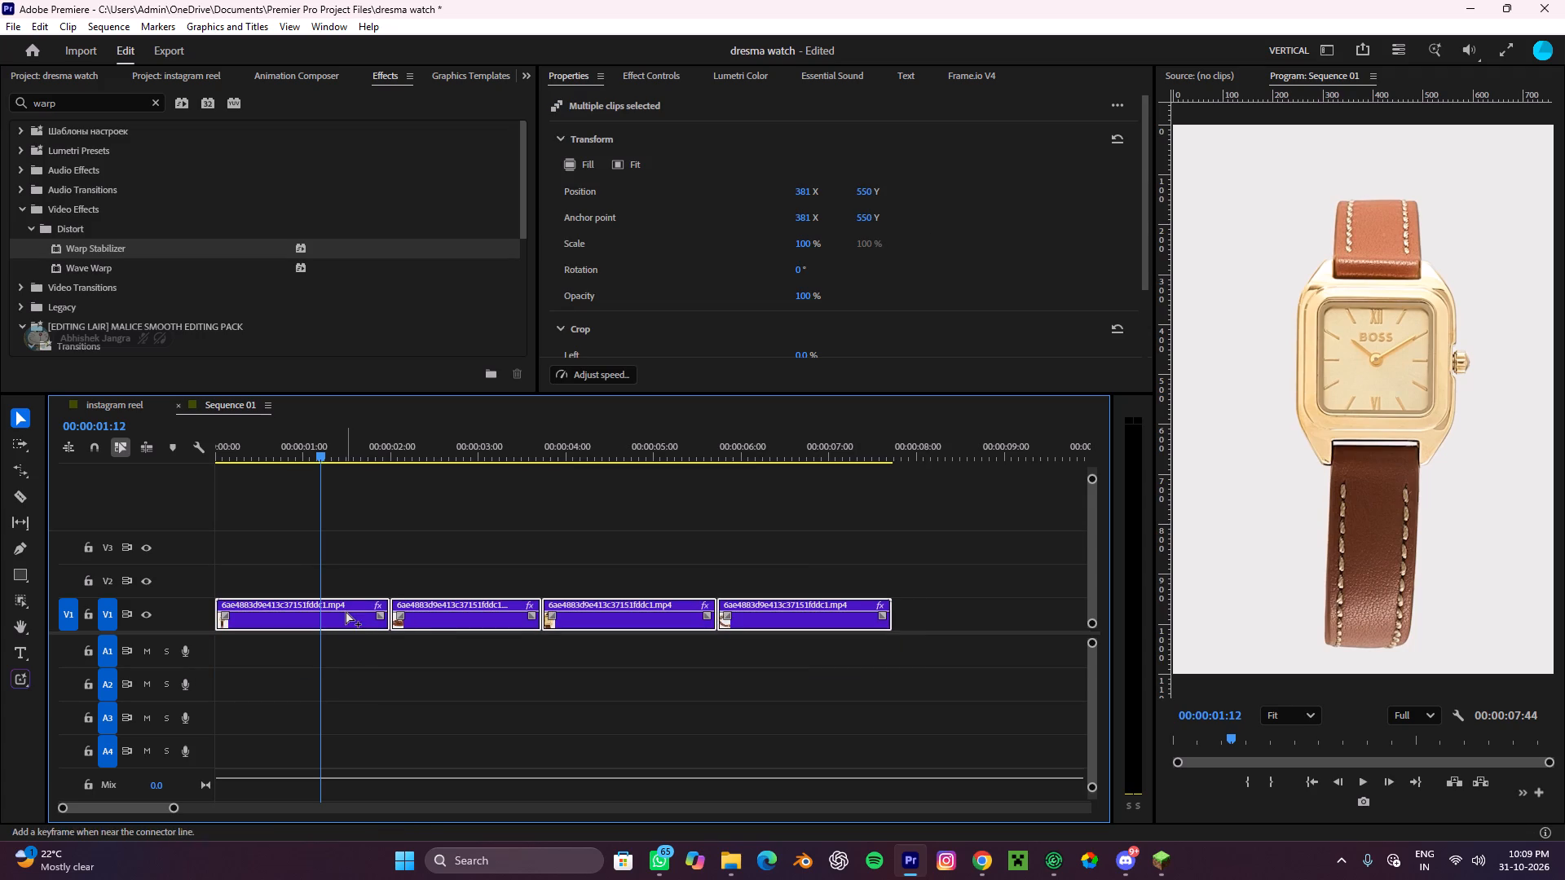
pyautogui.keyDown('alt'); pyautogui.moveTo(349, 605); pyautogui.dragTo(340, 585); pyautogui.keyUp('alt')
pyautogui.click(441, 532)
pyautogui.click(648, 527)
pyautogui.moveTo(943, 534); pyautogui.dragTo(218, 605)
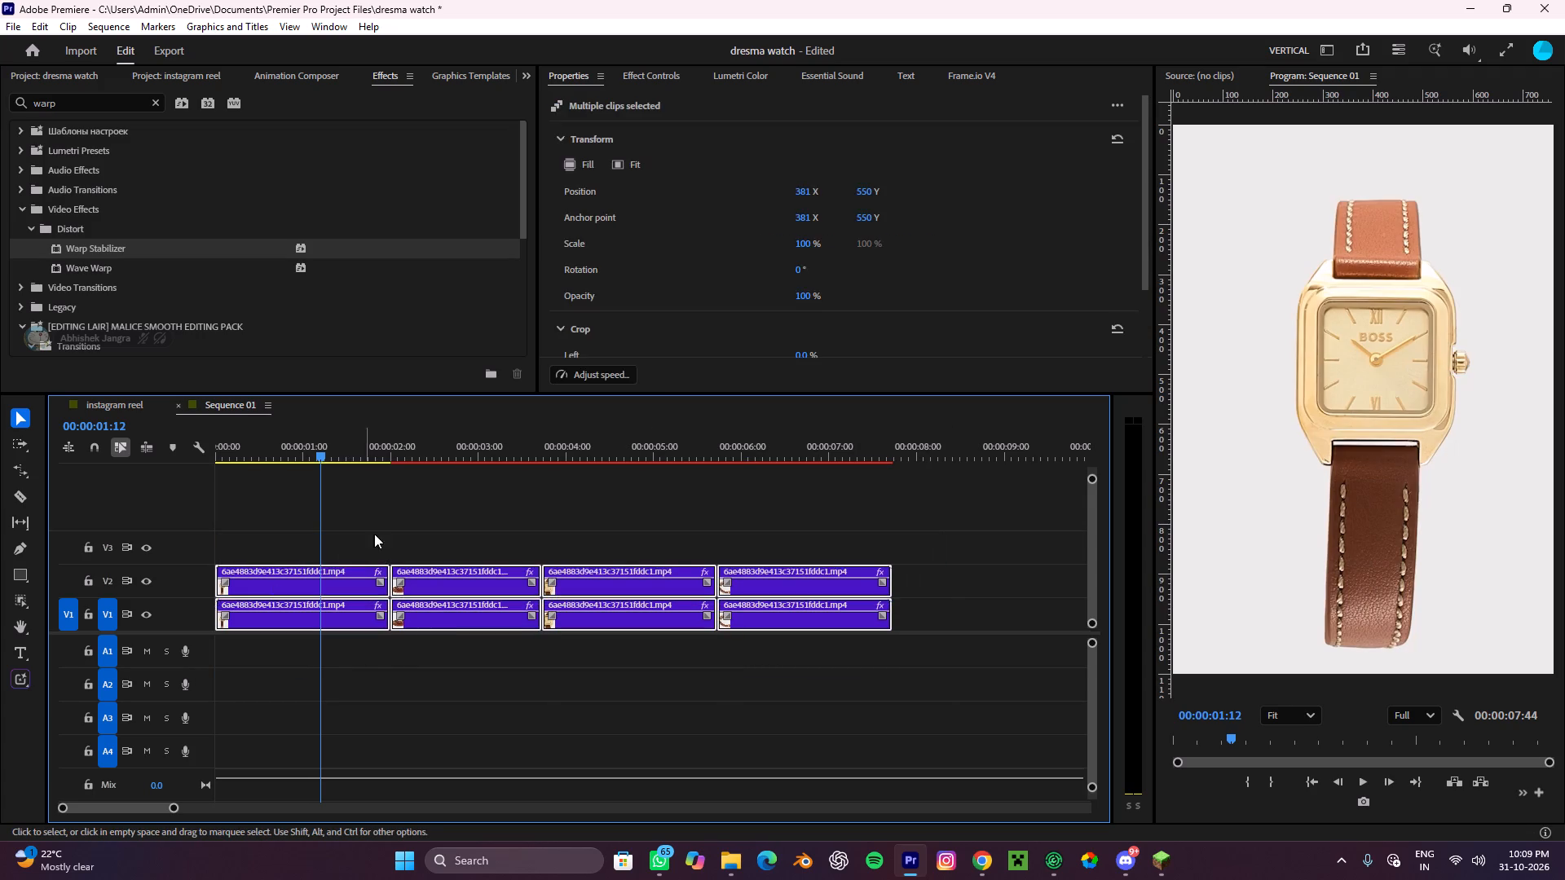
# Nest the four duplicated clips on V2 into a single sequence, keeping the suggested name.
pyautogui.click(384, 530)
pyautogui.moveTo(781, 521); pyautogui.dragTo(338, 579)
pyautogui.rightClick(338, 579)
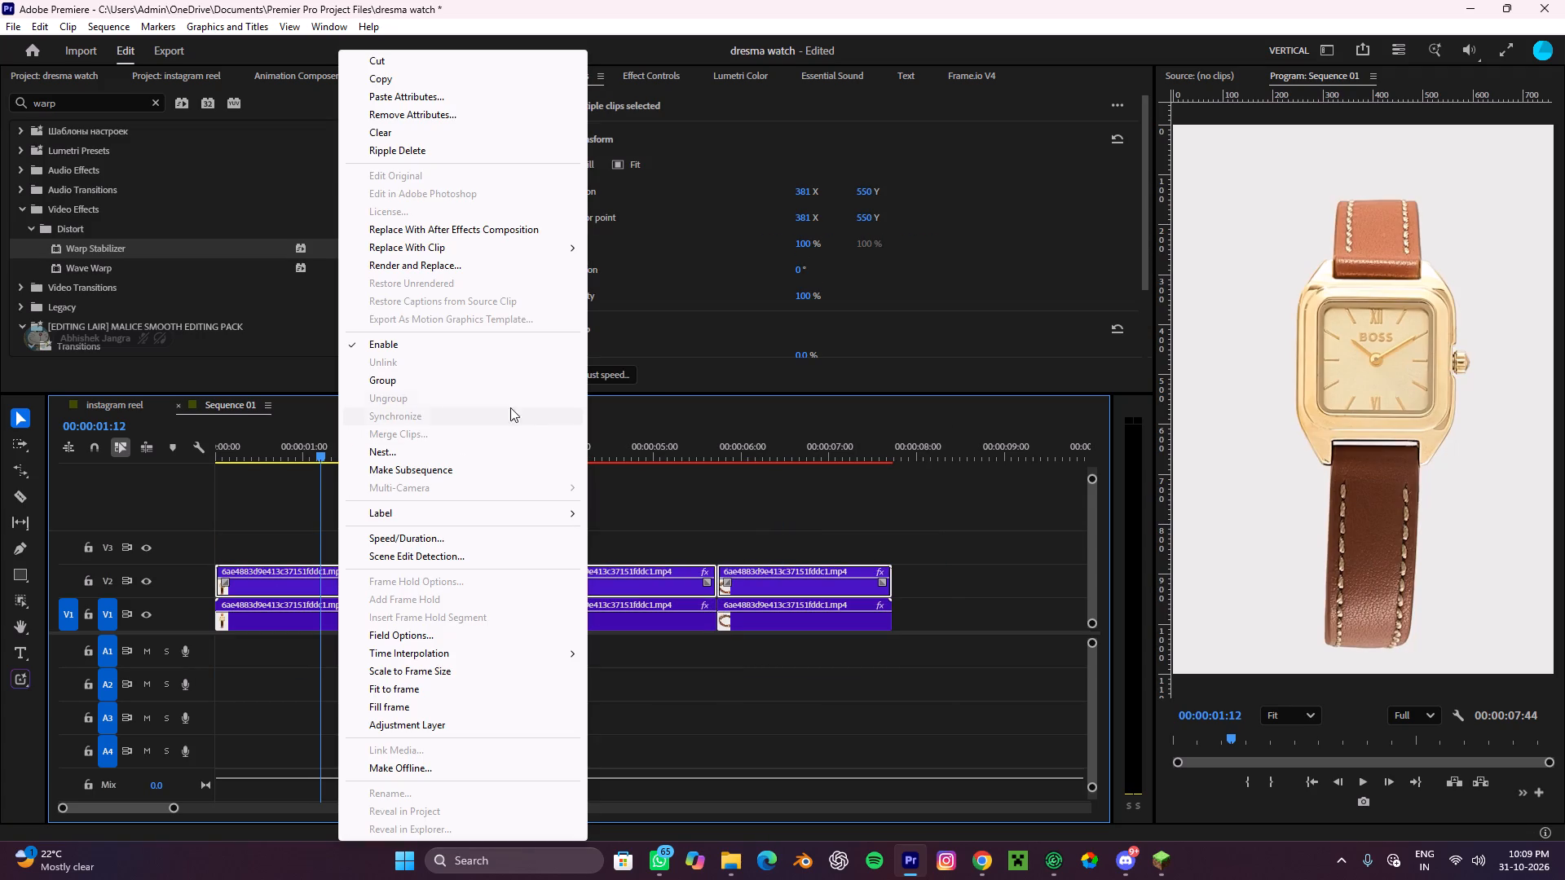
pyautogui.click(398, 449)
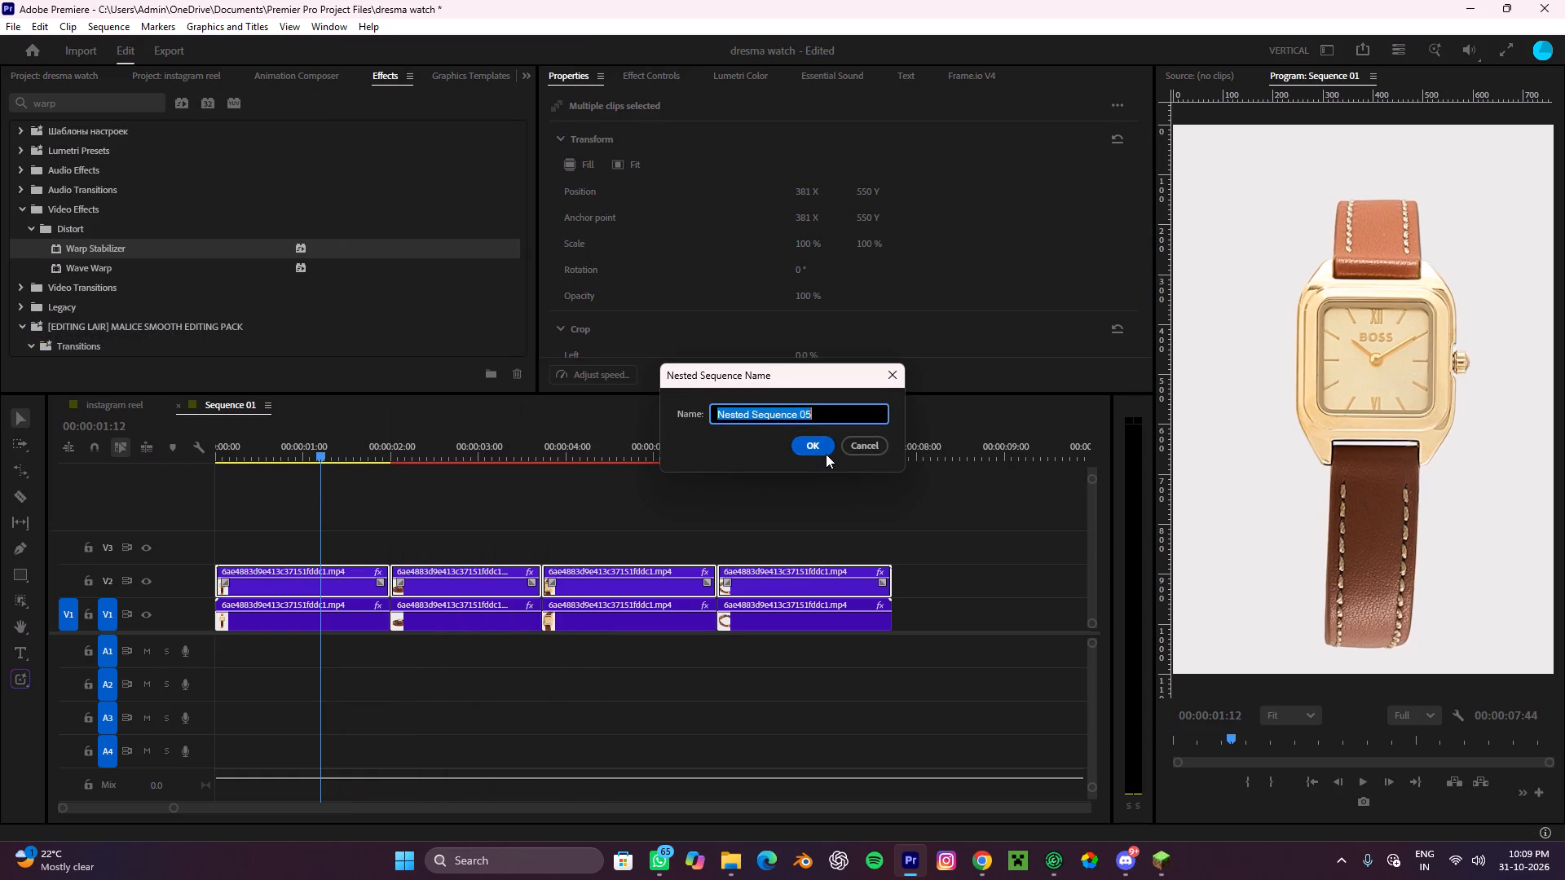
pyautogui.click(813, 450)
# Rate-stretch the nested clip on V2 so that it ends at about 00:00:08:21.
pyautogui.click(796, 565)
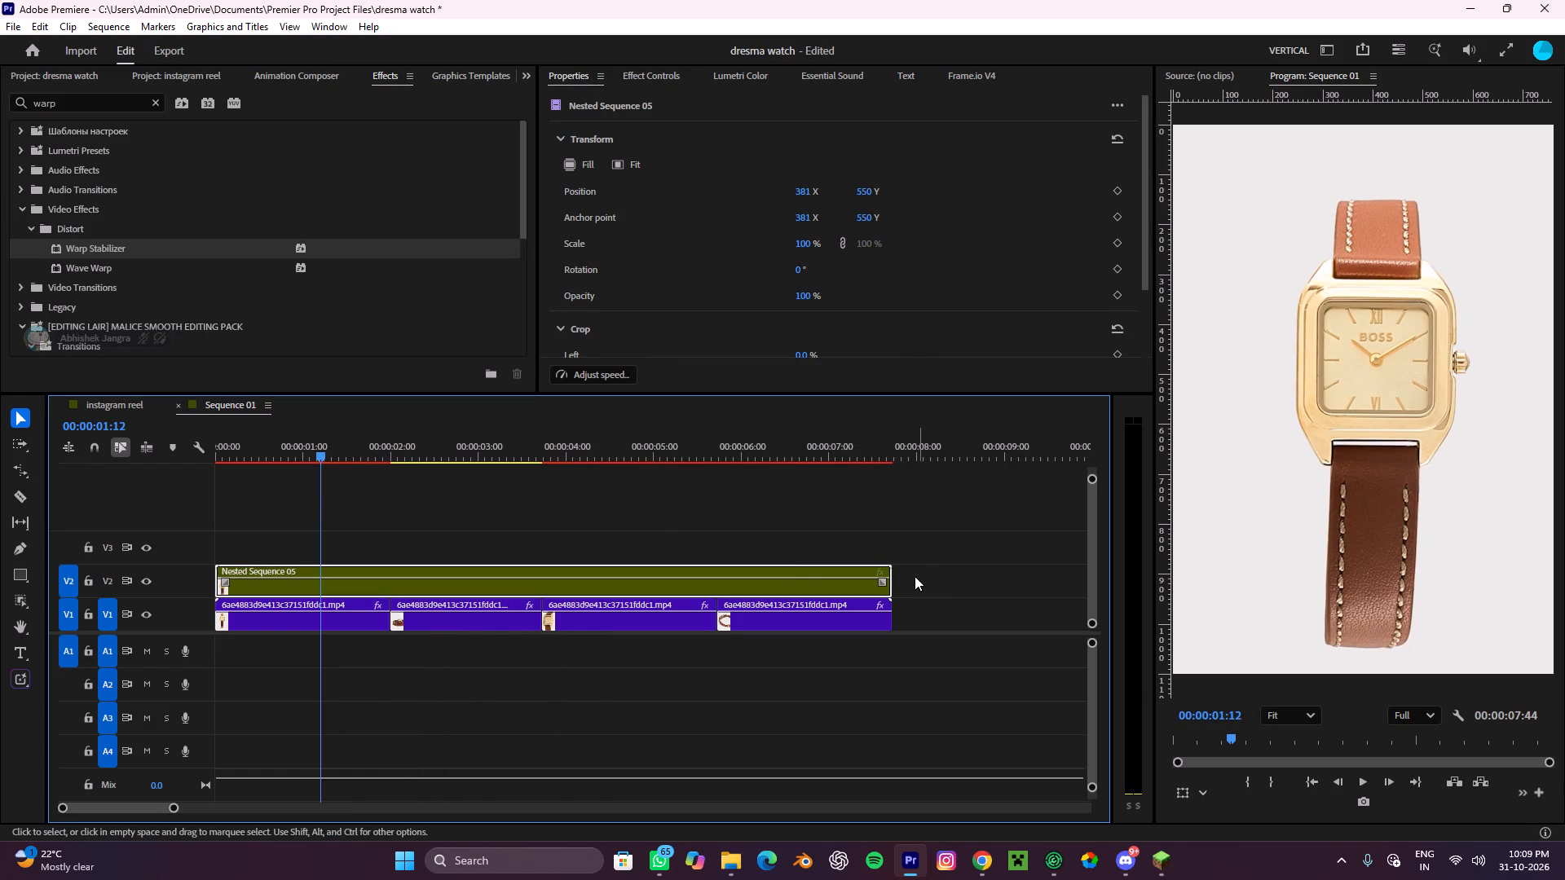
pyautogui.press('r')
pyautogui.moveTo(897, 581); pyautogui.dragTo(946, 588)
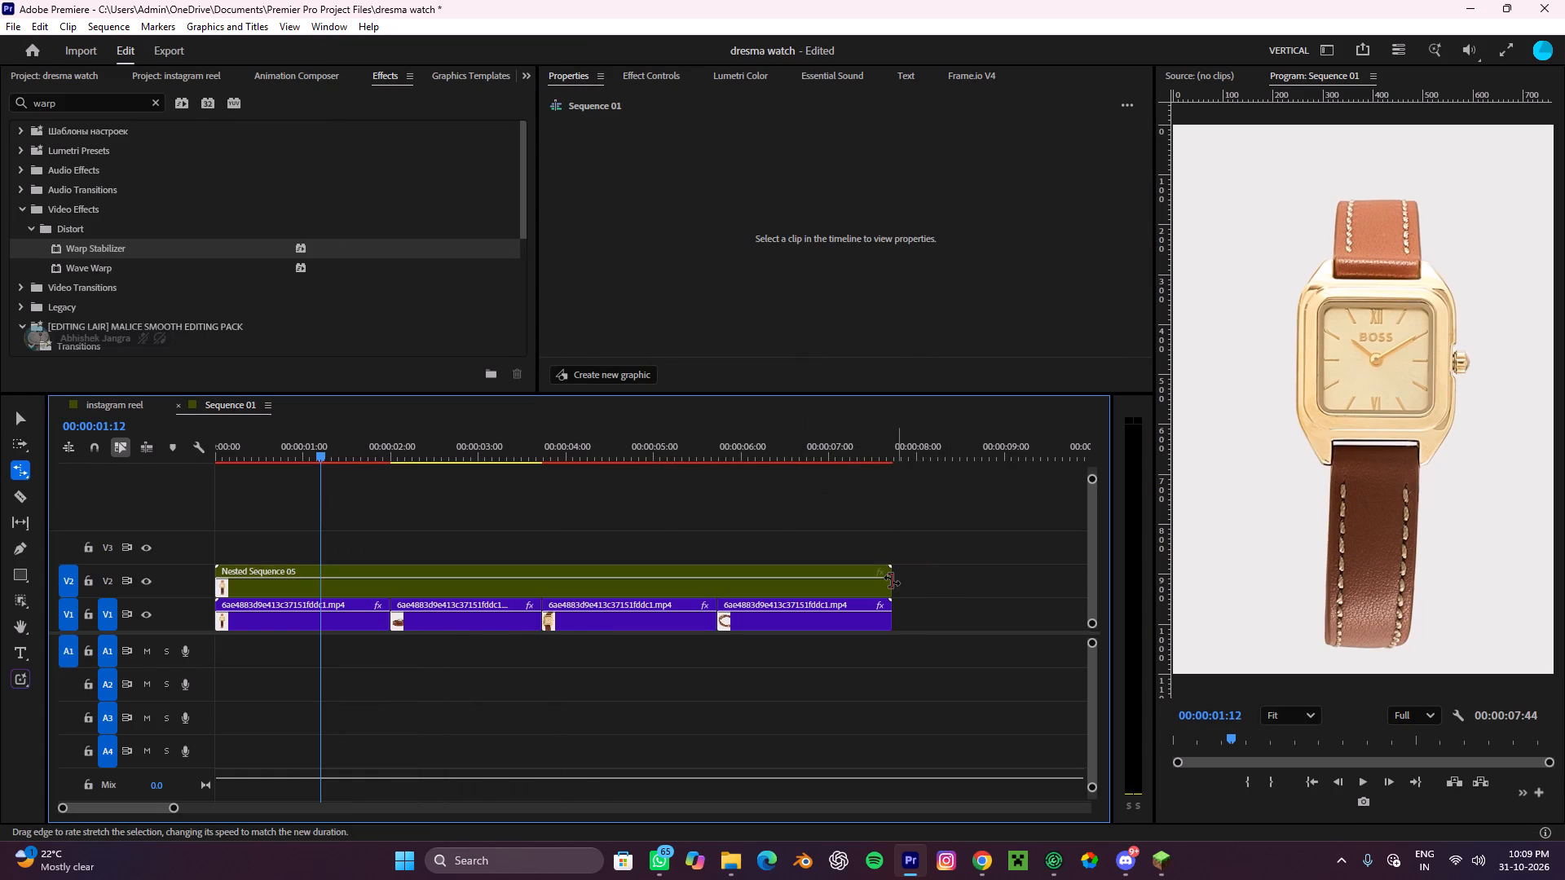
pyautogui.click(892, 580)
pyautogui.moveTo(892, 580); pyautogui.dragTo(935, 598)
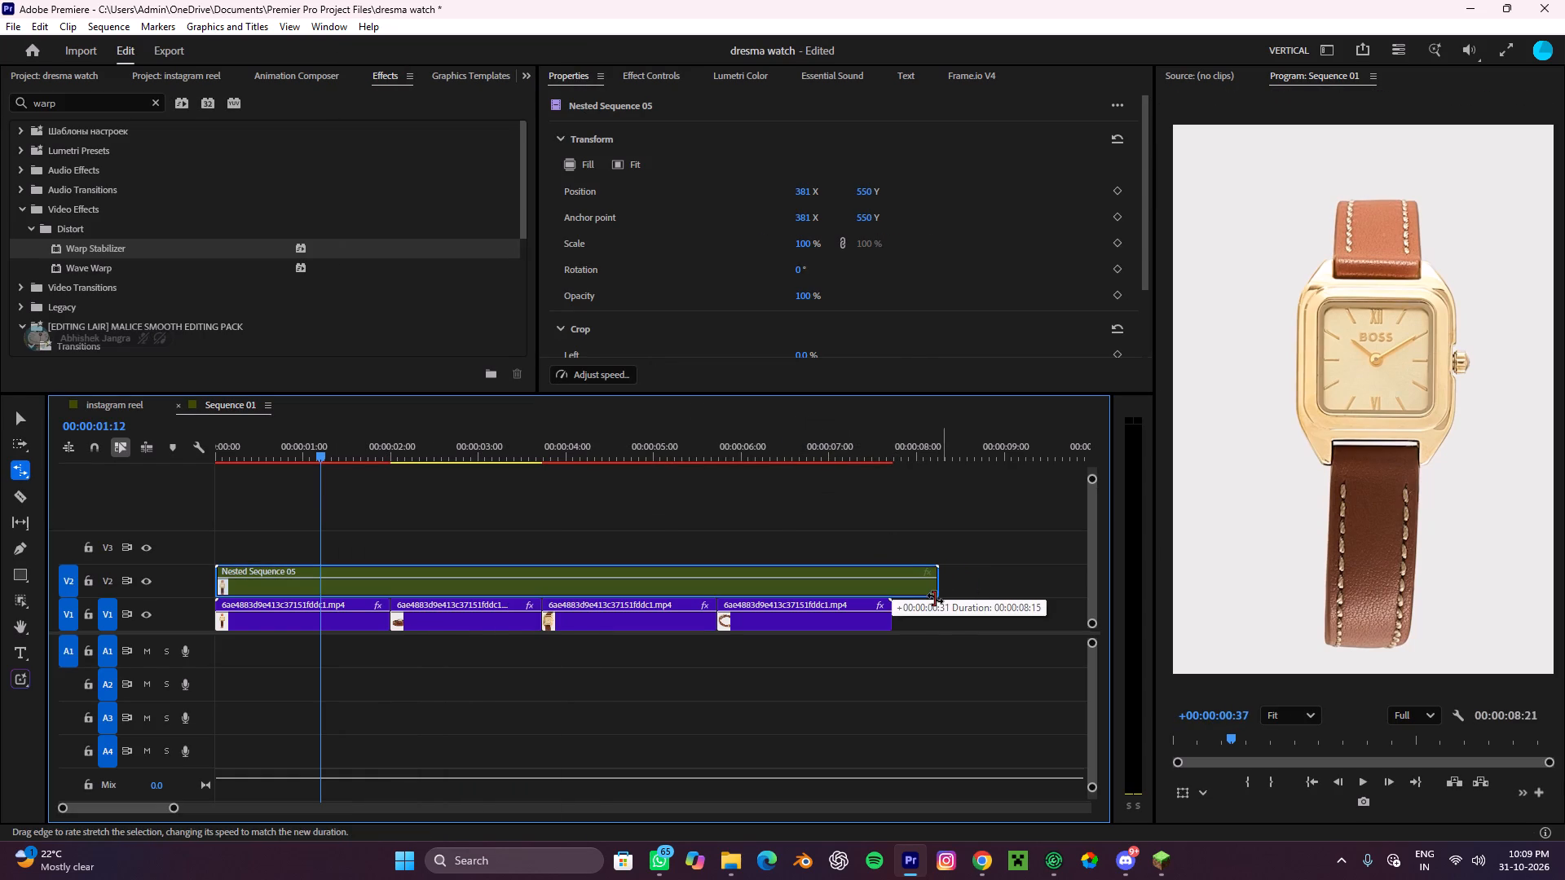
pyautogui.moveTo(935, 598); pyautogui.dragTo(946, 618)
# Play the stretched BOSS watch sequence to check its pacing and clear the effects search.
pyautogui.press('space')
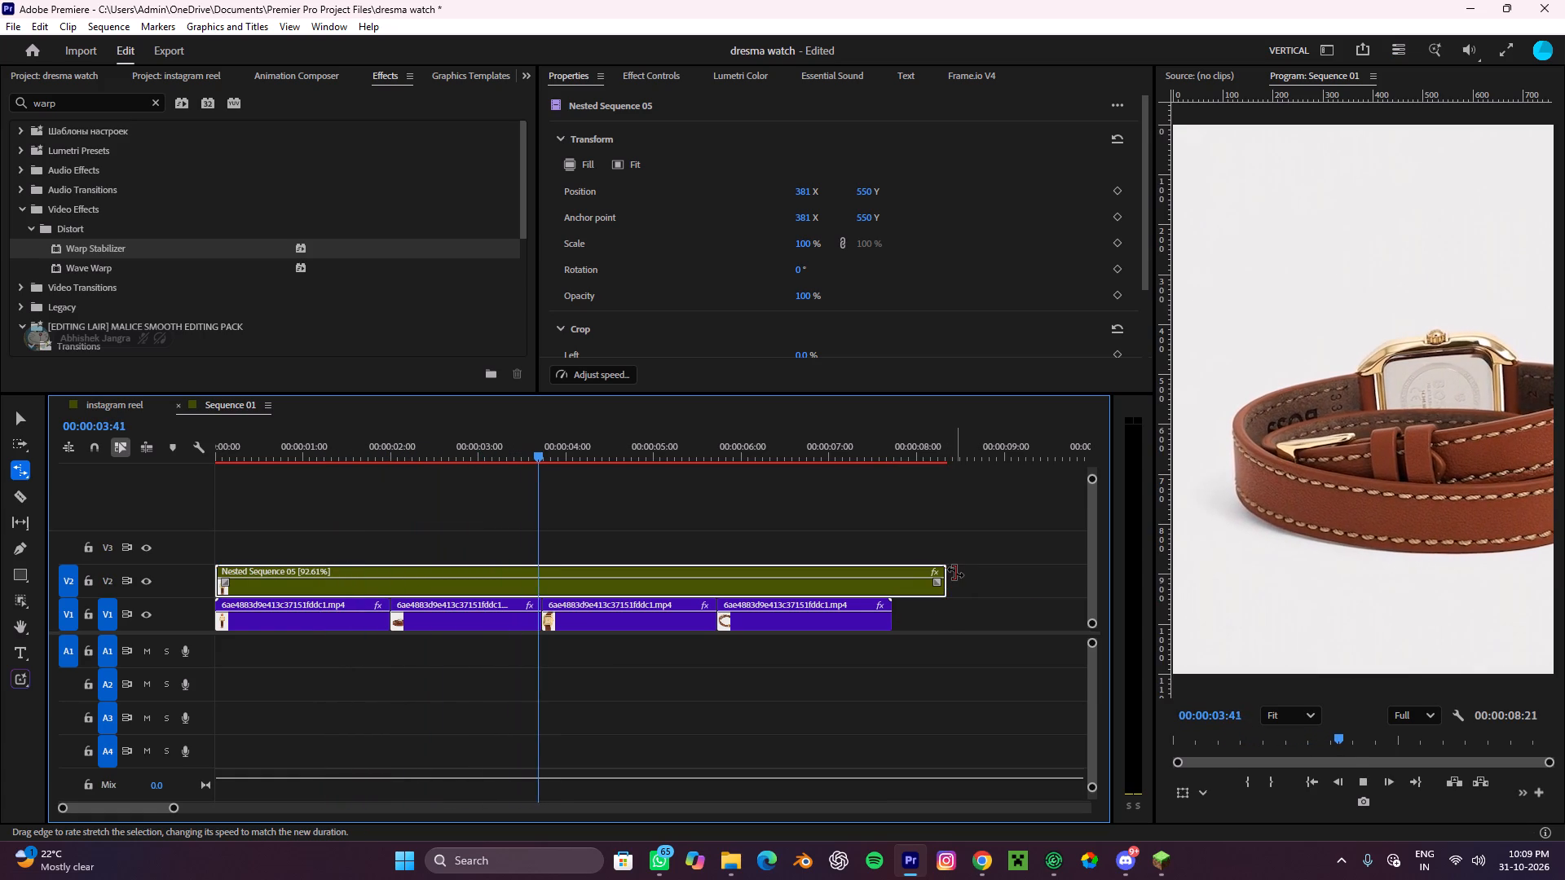
pyautogui.press('space')
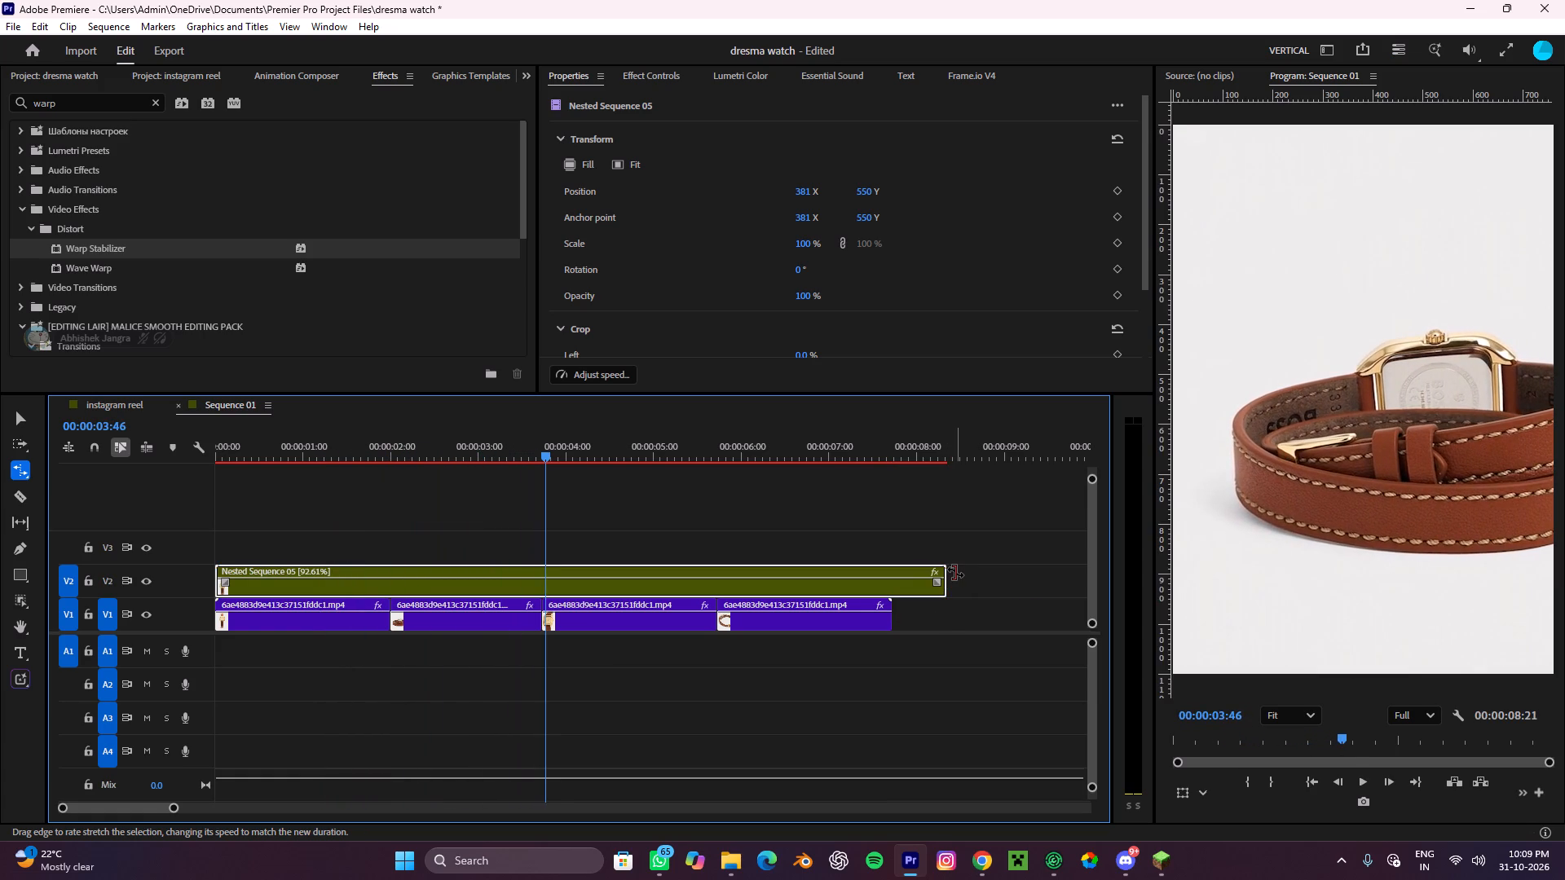
pyautogui.press('space')
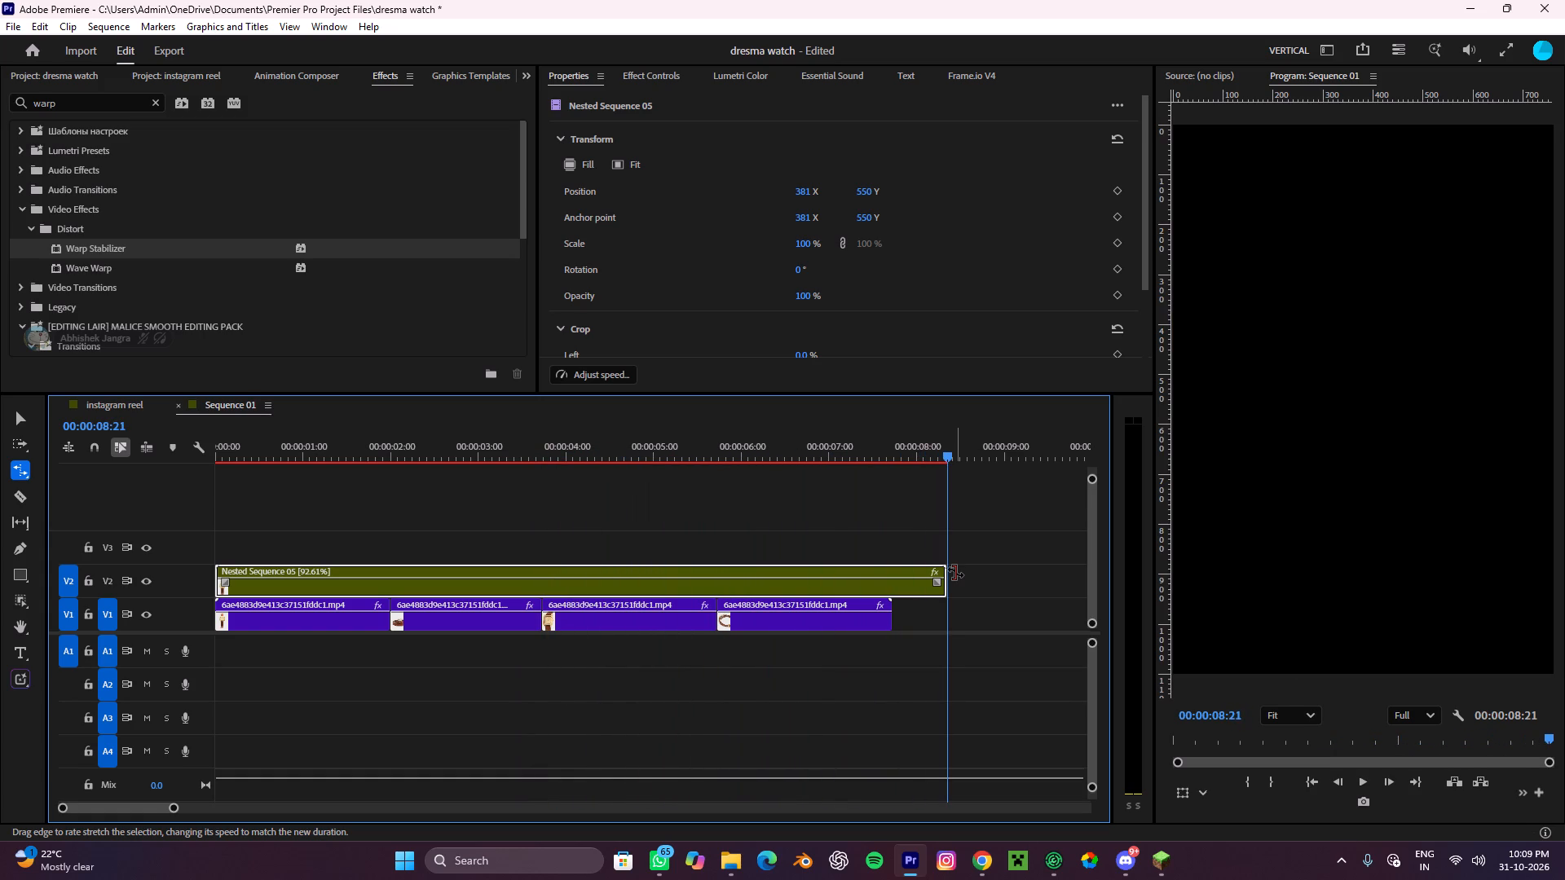
pyautogui.press('space')
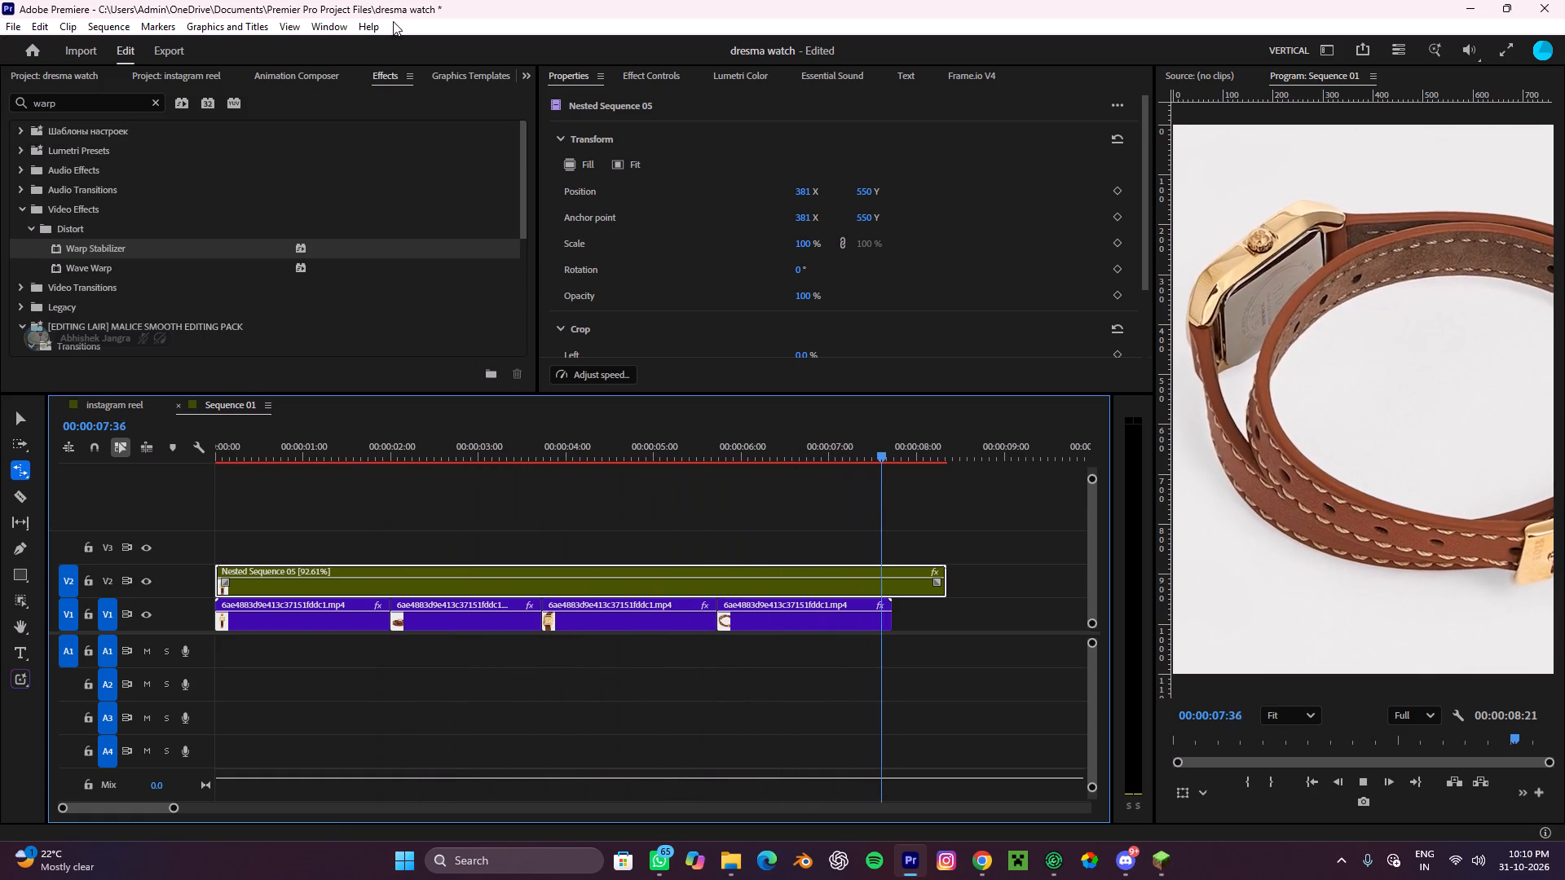
pyautogui.click(161, 95)
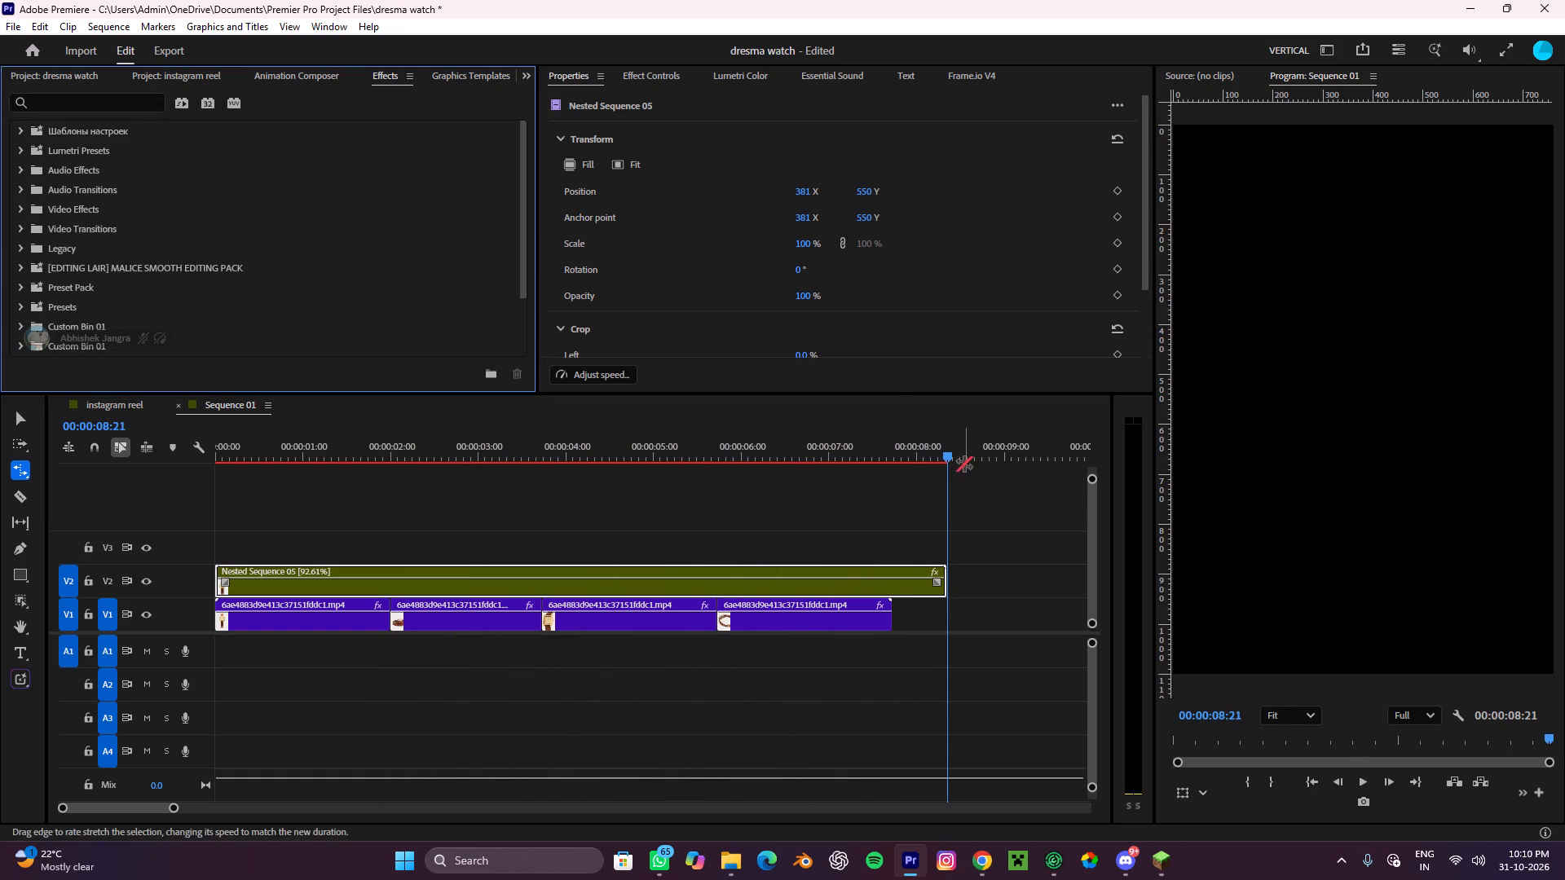
pyautogui.moveTo(884, 444); pyautogui.dragTo(0, 433)
pyautogui.press('space')
pyautogui.press('space')
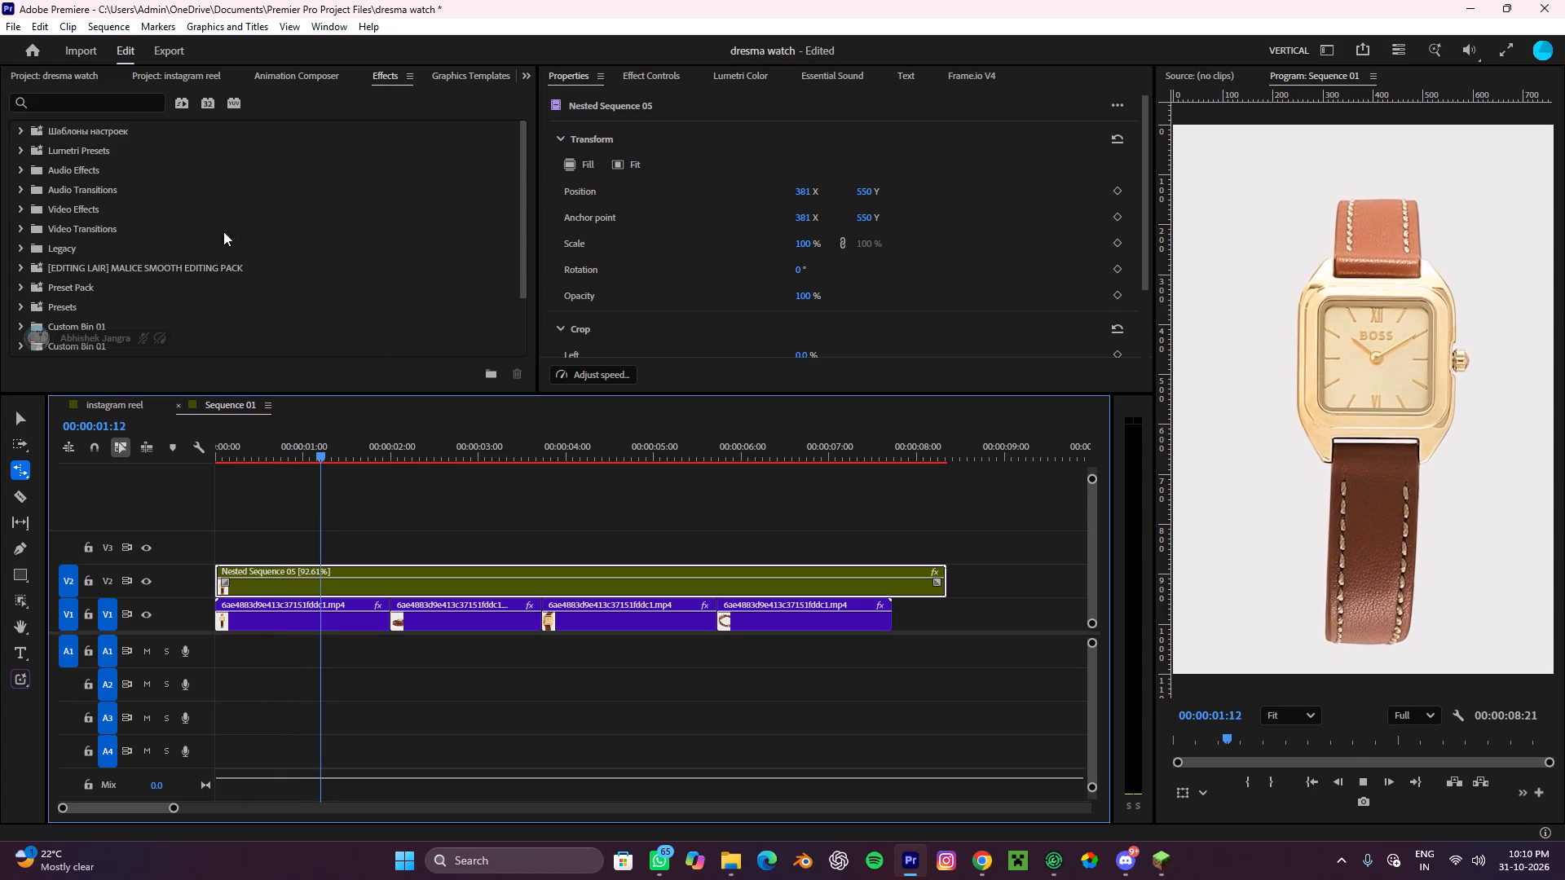
# Export the sequence as Sequence 01.mp4 in H.264 format with the Zalando Jewelry preset.
pyautogui.click(170, 48)
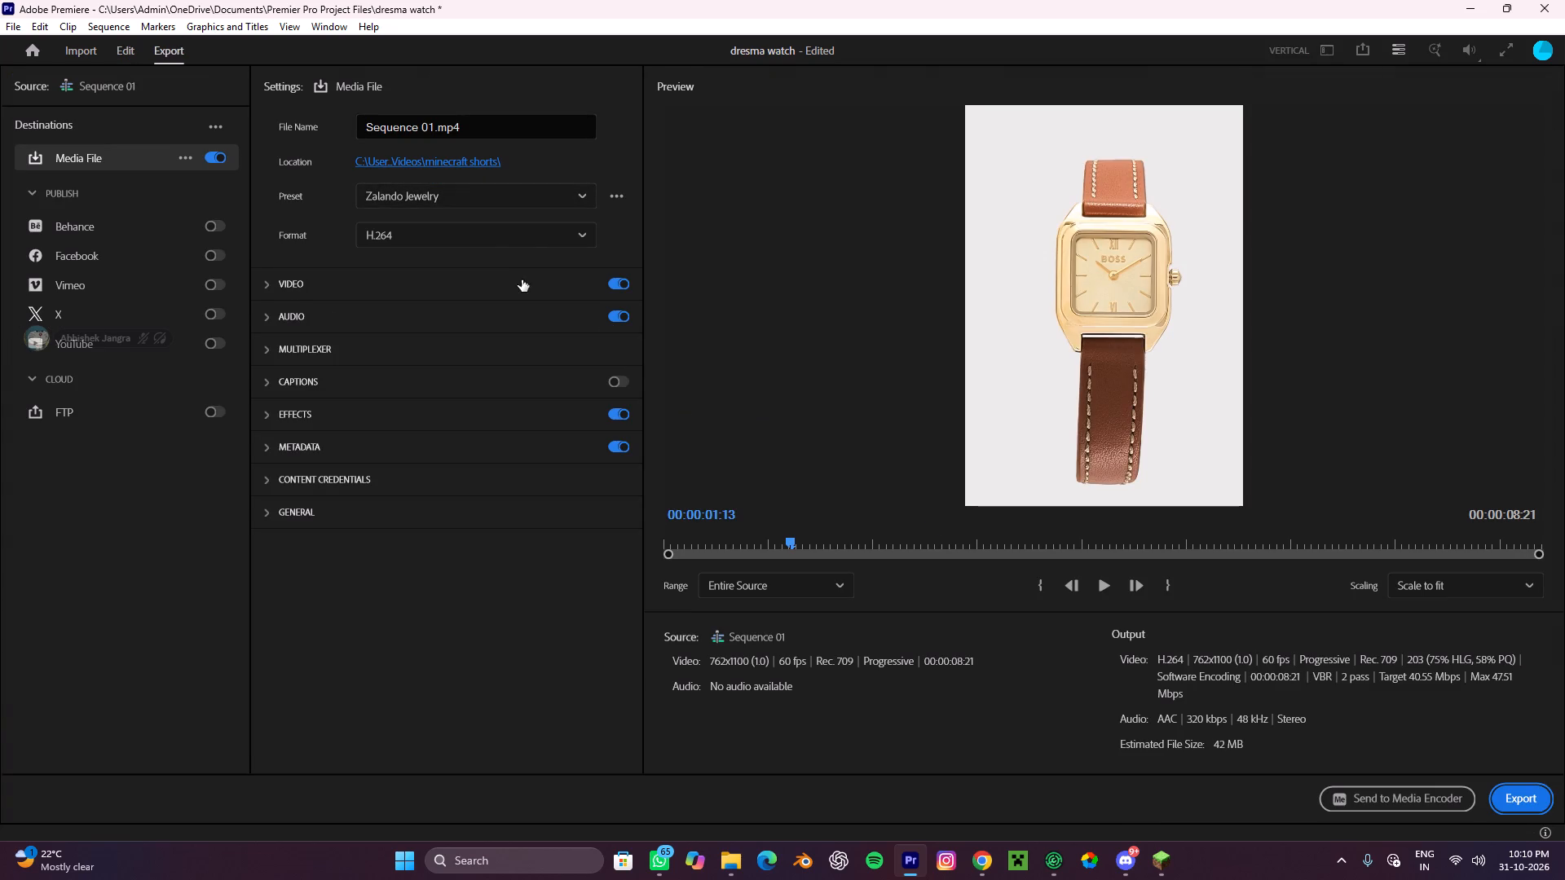
pyautogui.click(1502, 806)
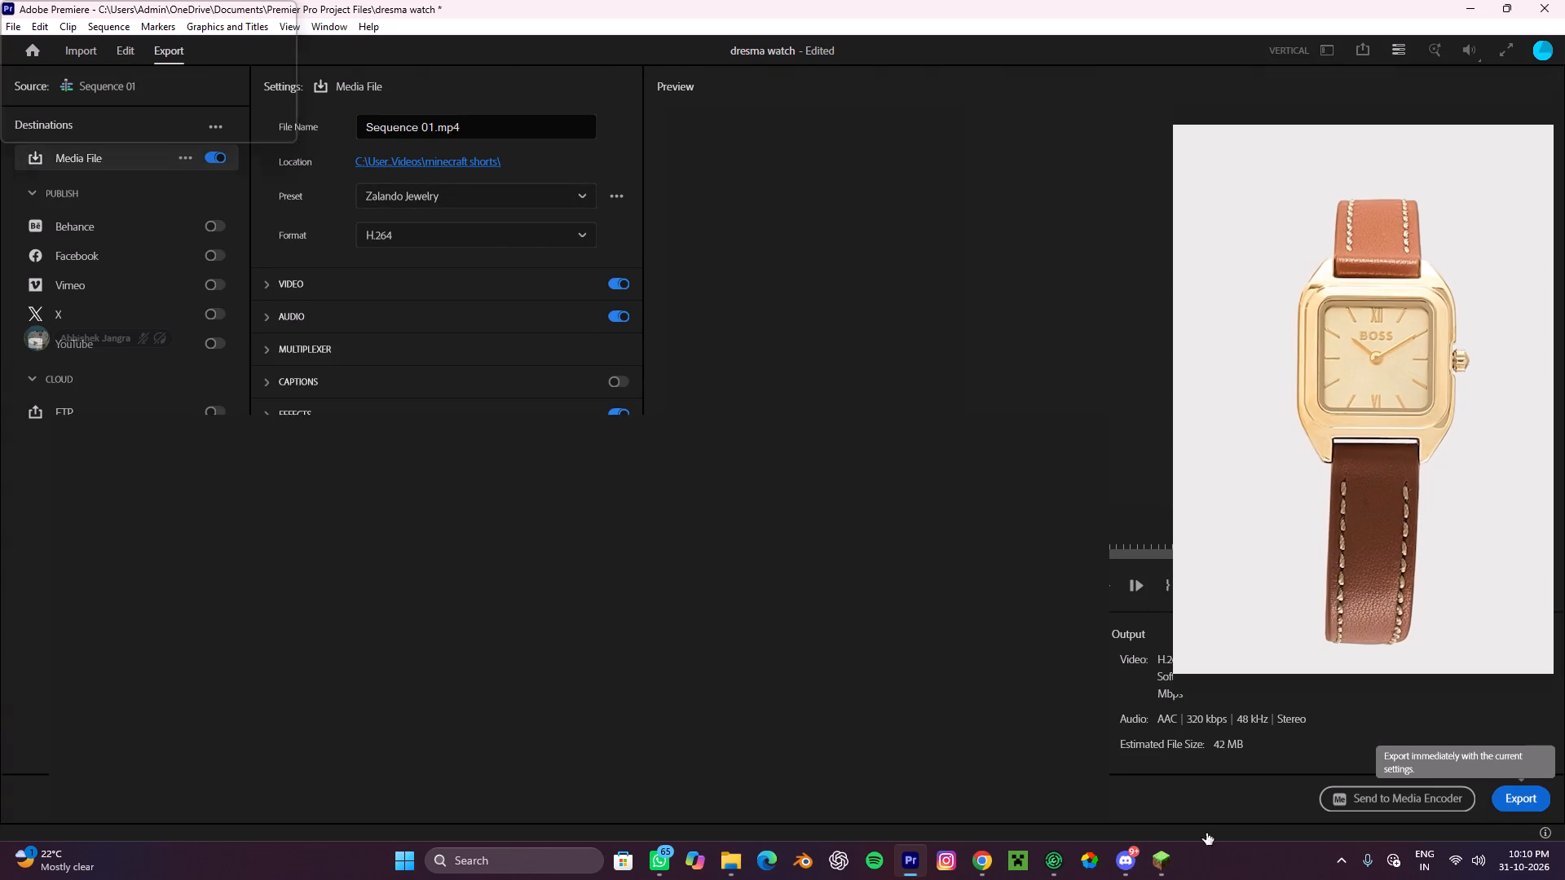
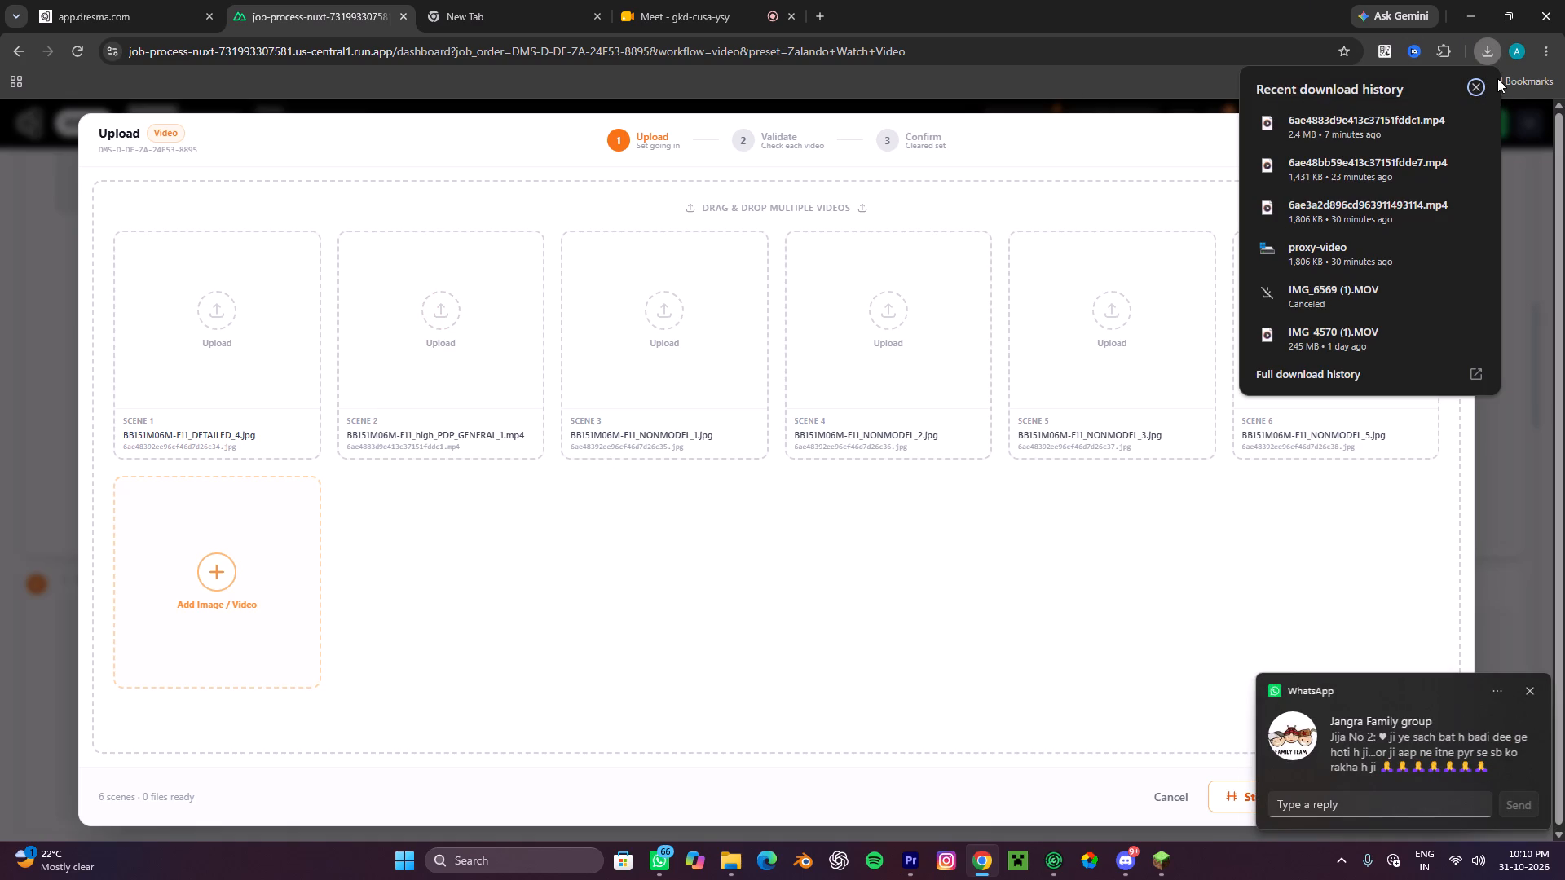
# Dismiss the message notification and copy Scene 2's file ID, 6ae4883d9e413c37151fddc1, without its .mp4 extension.
pyautogui.click(1527, 684)
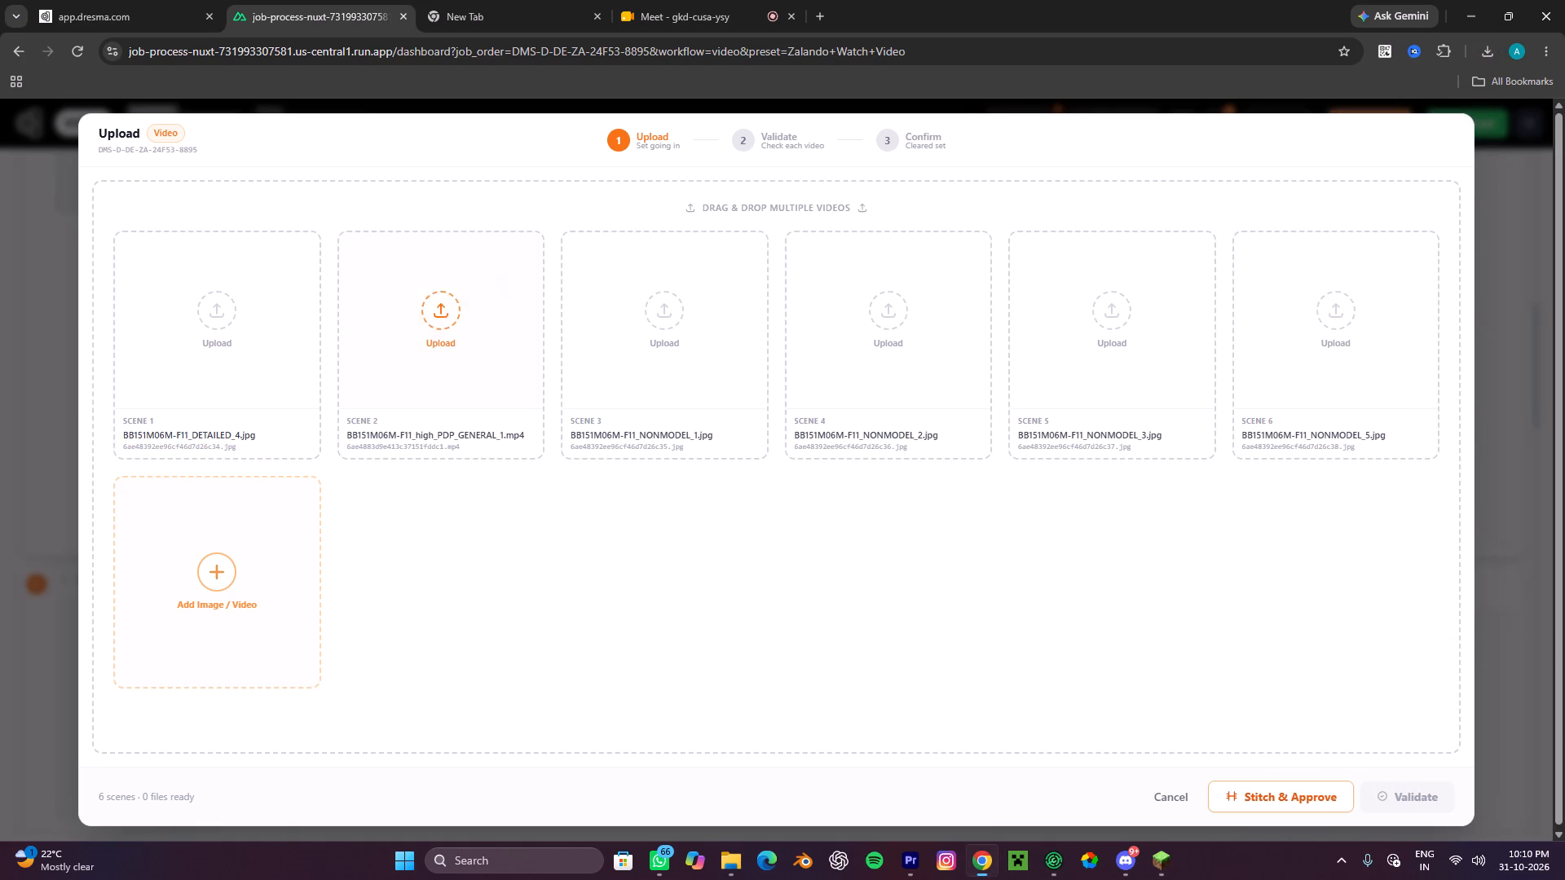
pyautogui.moveTo(441, 444); pyautogui.dragTo(410, 449)
pyautogui.moveTo(410, 449); pyautogui.dragTo(408, 440)
pyautogui.click(445, 451)
pyautogui.moveTo(443, 444); pyautogui.dragTo(413, 451)
pyautogui.moveTo(413, 451); pyautogui.dragTo(331, 442)
pyautogui.hotkey('ctrl', 'c')
pyautogui.hotkey('ctrl', 'c')
pyautogui.hotkey('ctrl', 'c')
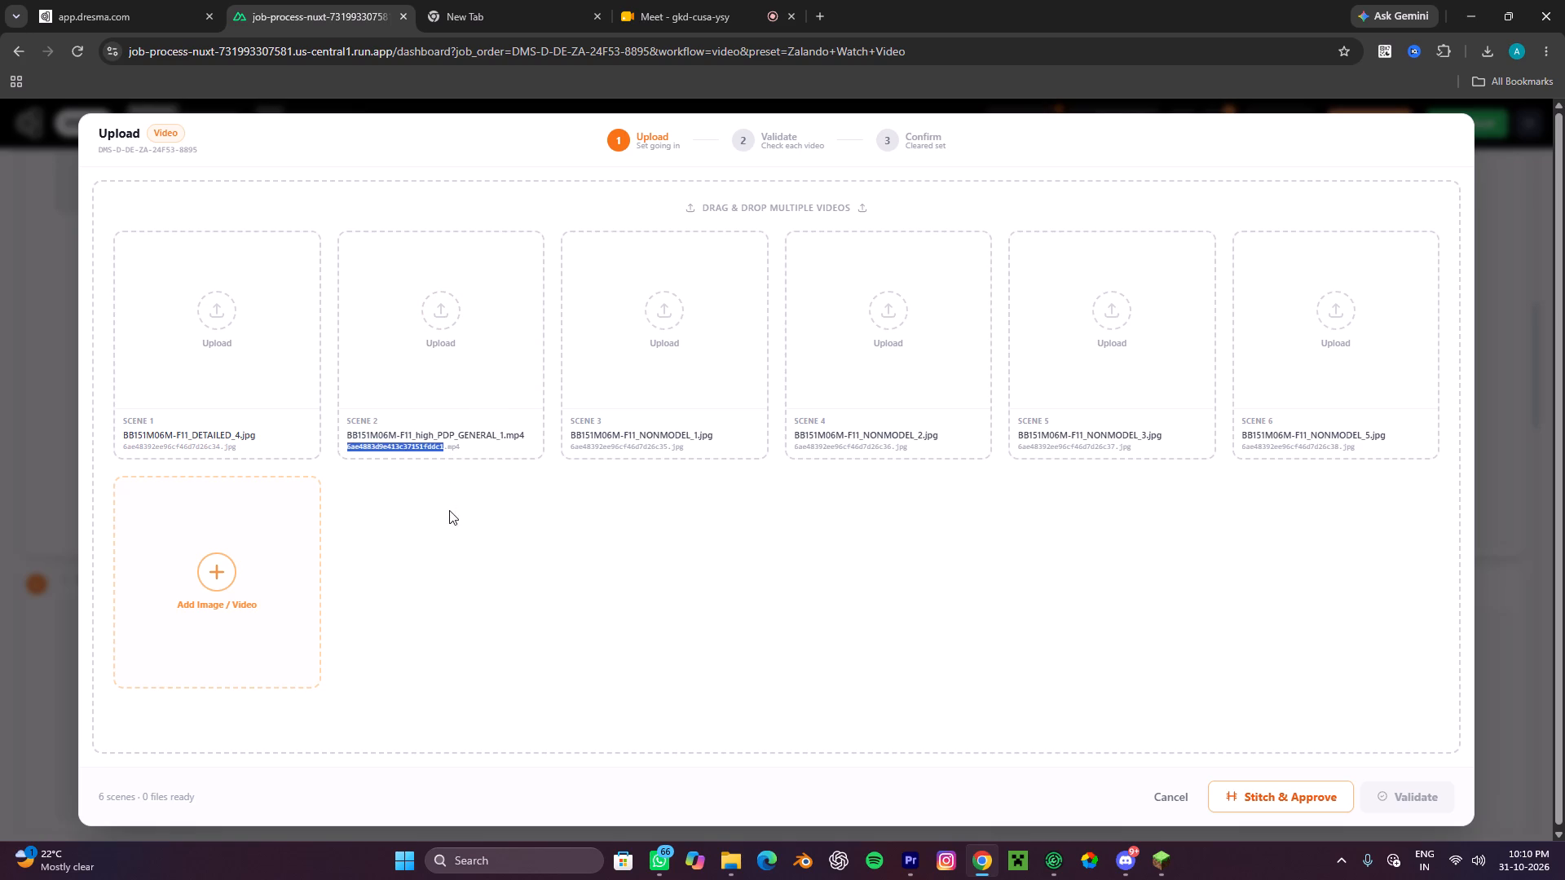
pyautogui.hotkey('ctrl', 'c')
pyautogui.hotkey('ctrl', 'c')
pyautogui.hotkey('ctrl', 'c')
pyautogui.hotkey('ctrl', 'c')
pyautogui.hotkey('ctrl', 'c')
pyautogui.hotkey('ctrl', 'c')
pyautogui.hotkey('ctrl', 'c')
pyautogui.hotkey('ctrl', 'c')
pyautogui.click(414, 524)
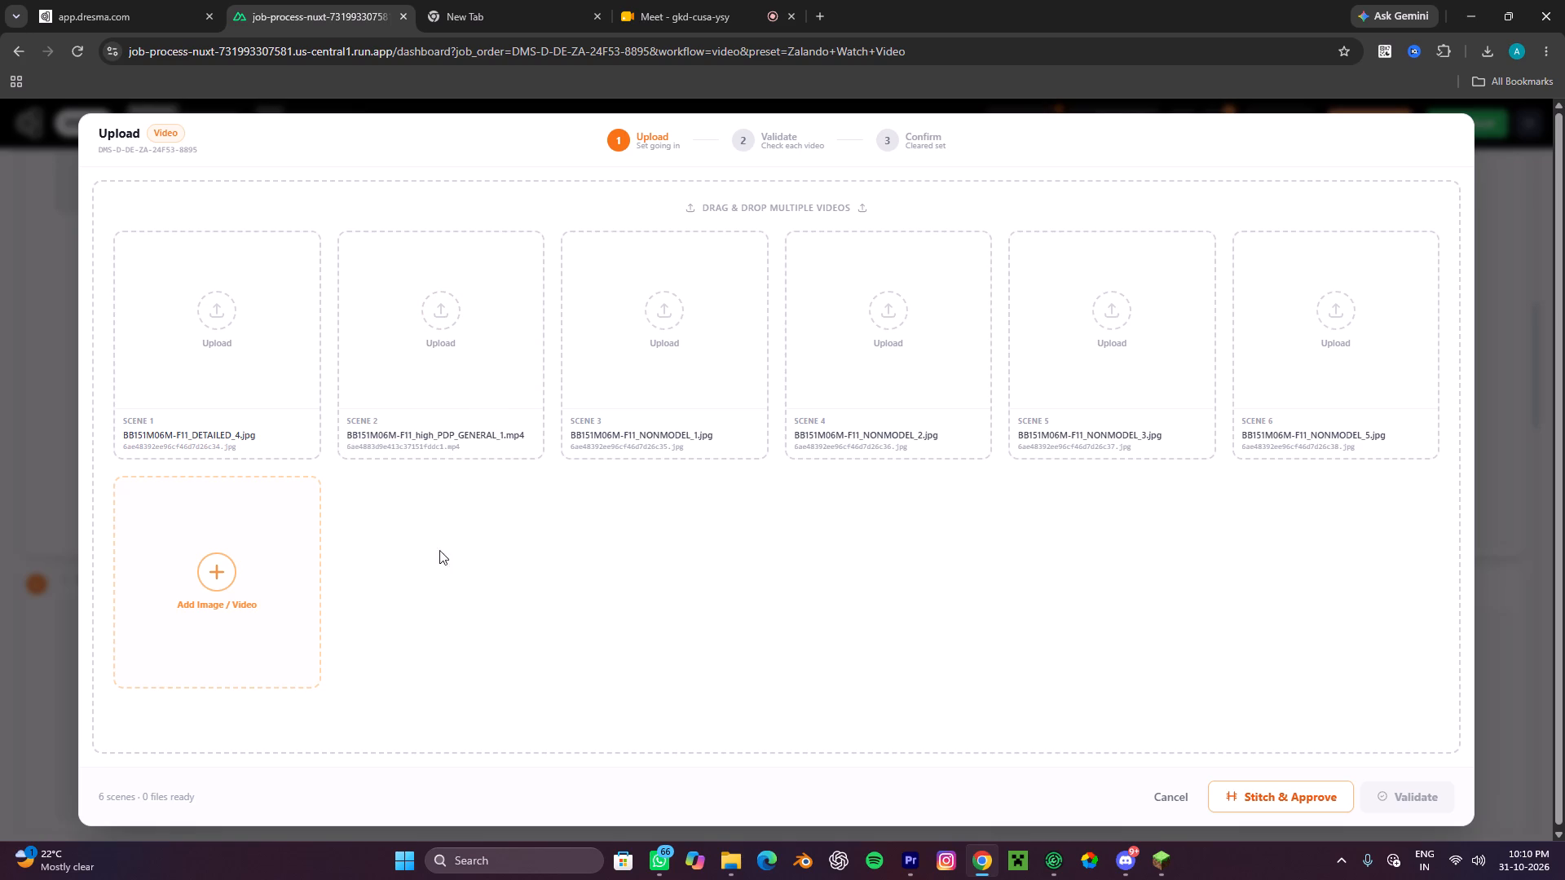
# Switch to File Explorer to find the exported Sequence 01.mp4.
pyautogui.click(734, 866)
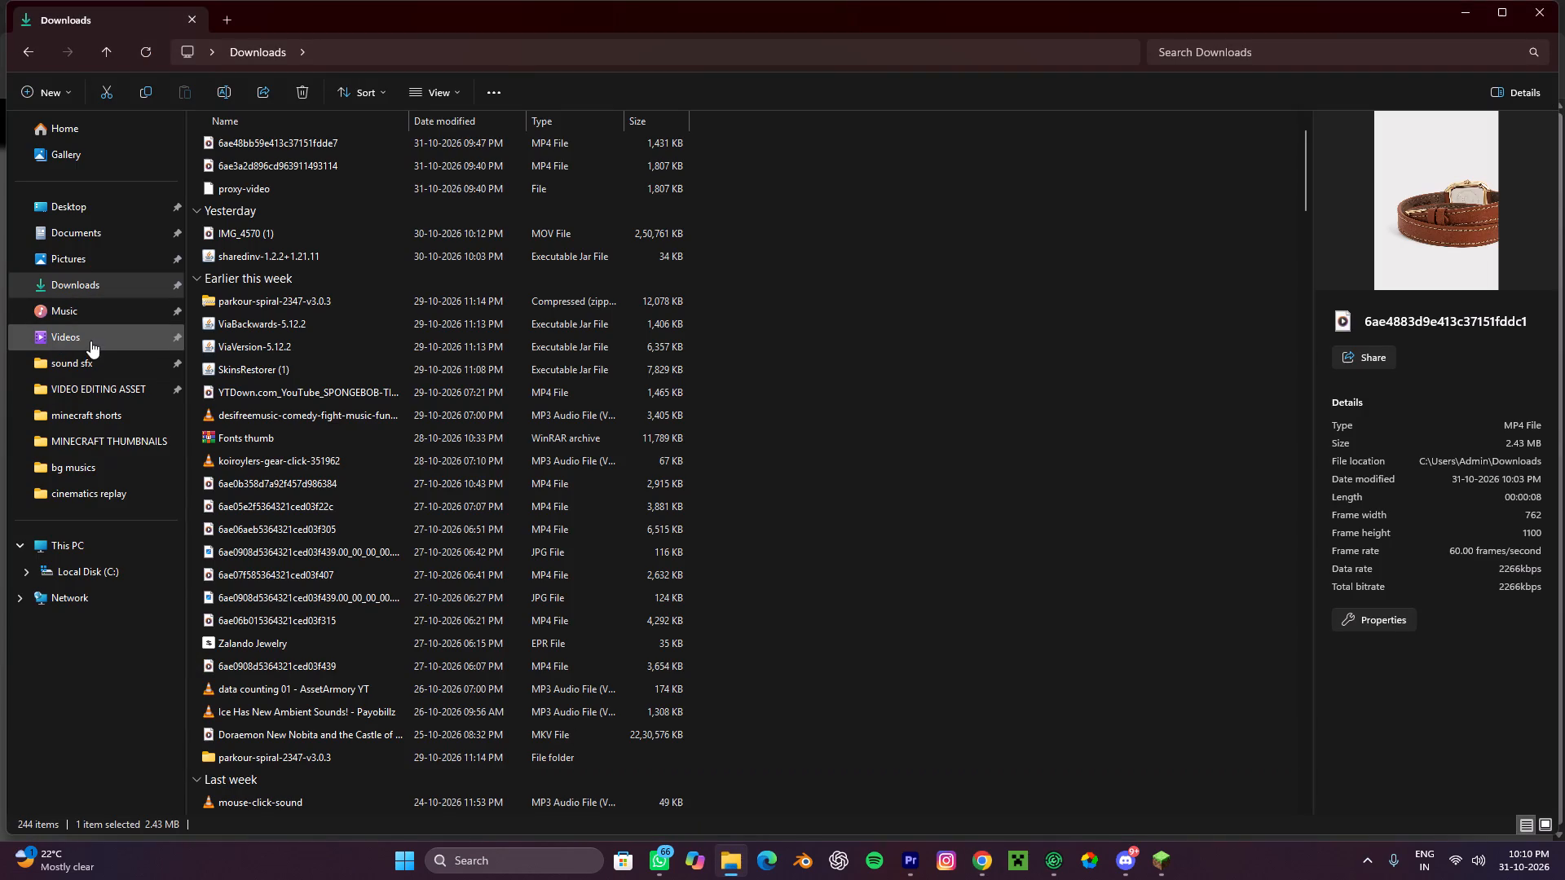
# Rename the exported Sequence 01 video in the Videos > minecraft shorts folder as 6ae4883d9e413c37151fddc1.
pyautogui.click(90, 341)
pyautogui.click(424, 169)
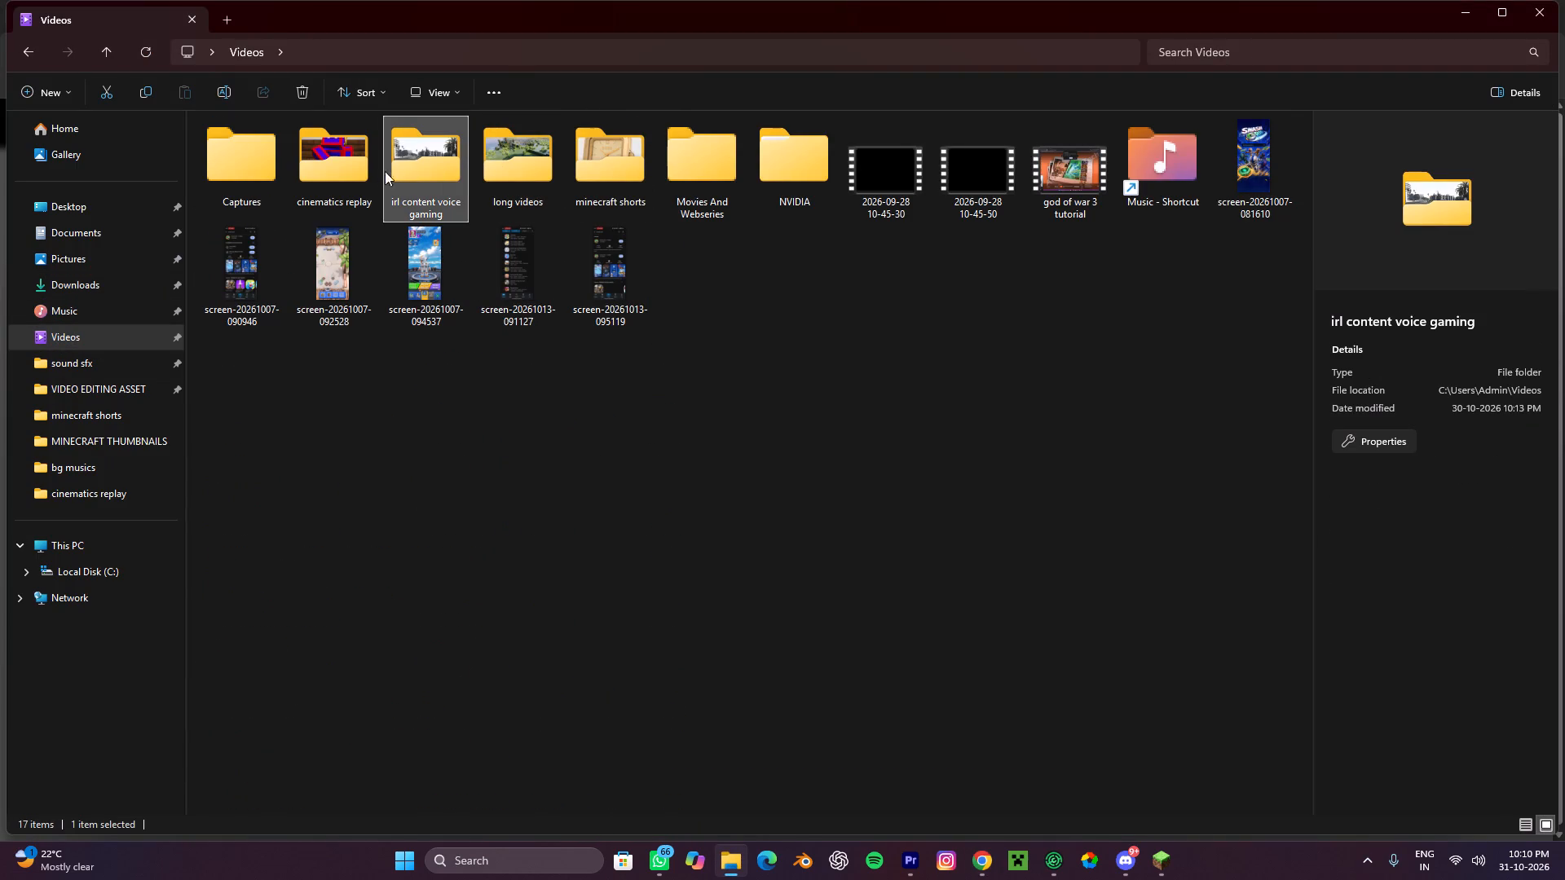
pyautogui.doubleClick(605, 161)
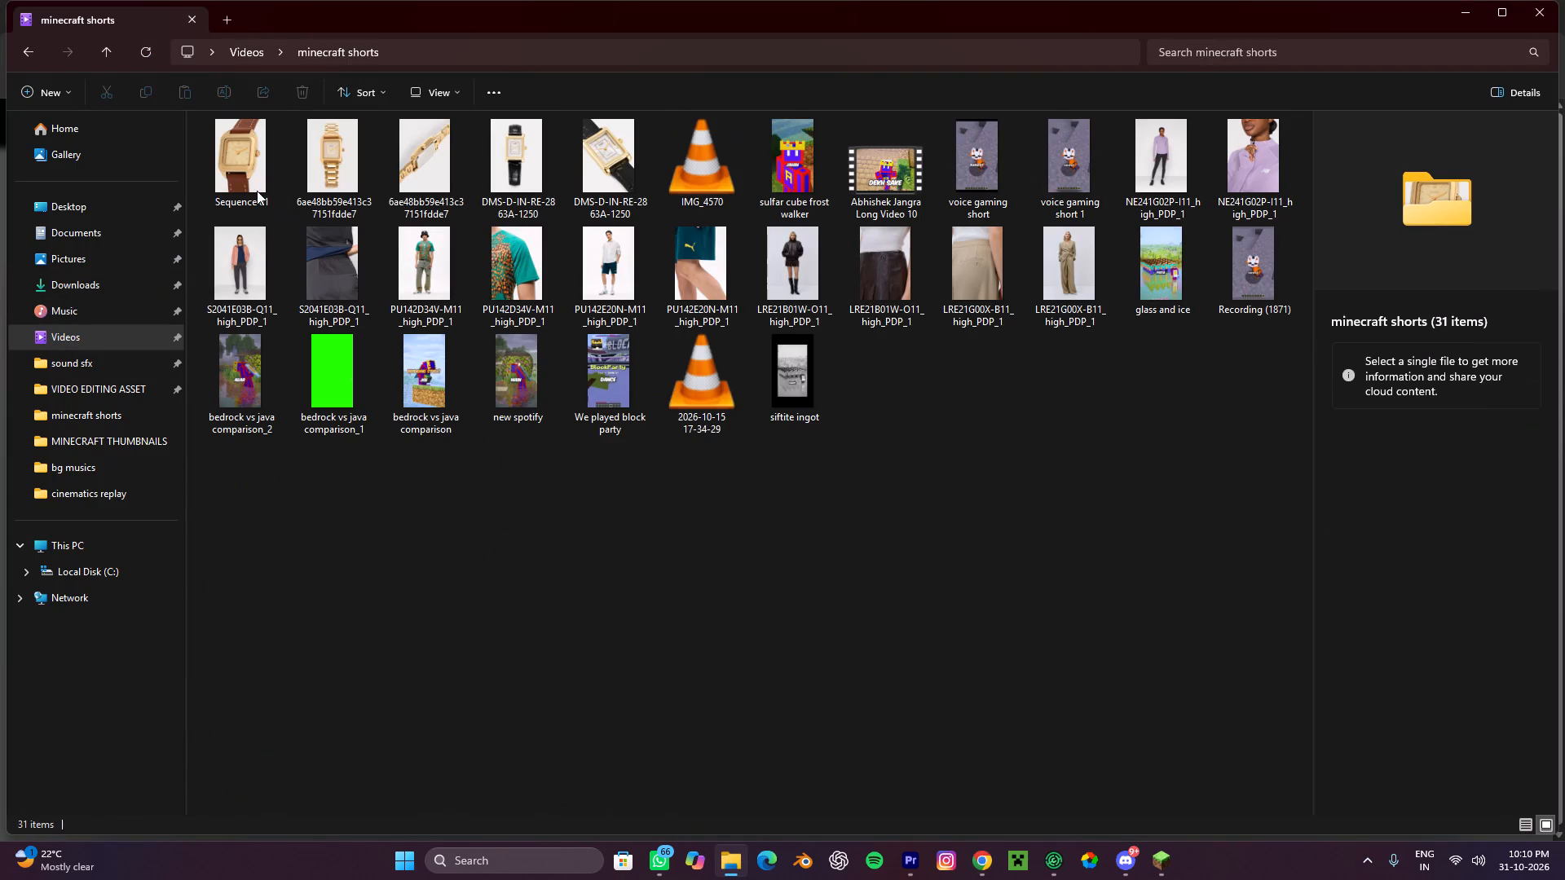
pyautogui.click(257, 191)
pyautogui.rightClick(257, 191)
pyautogui.click(389, 211)
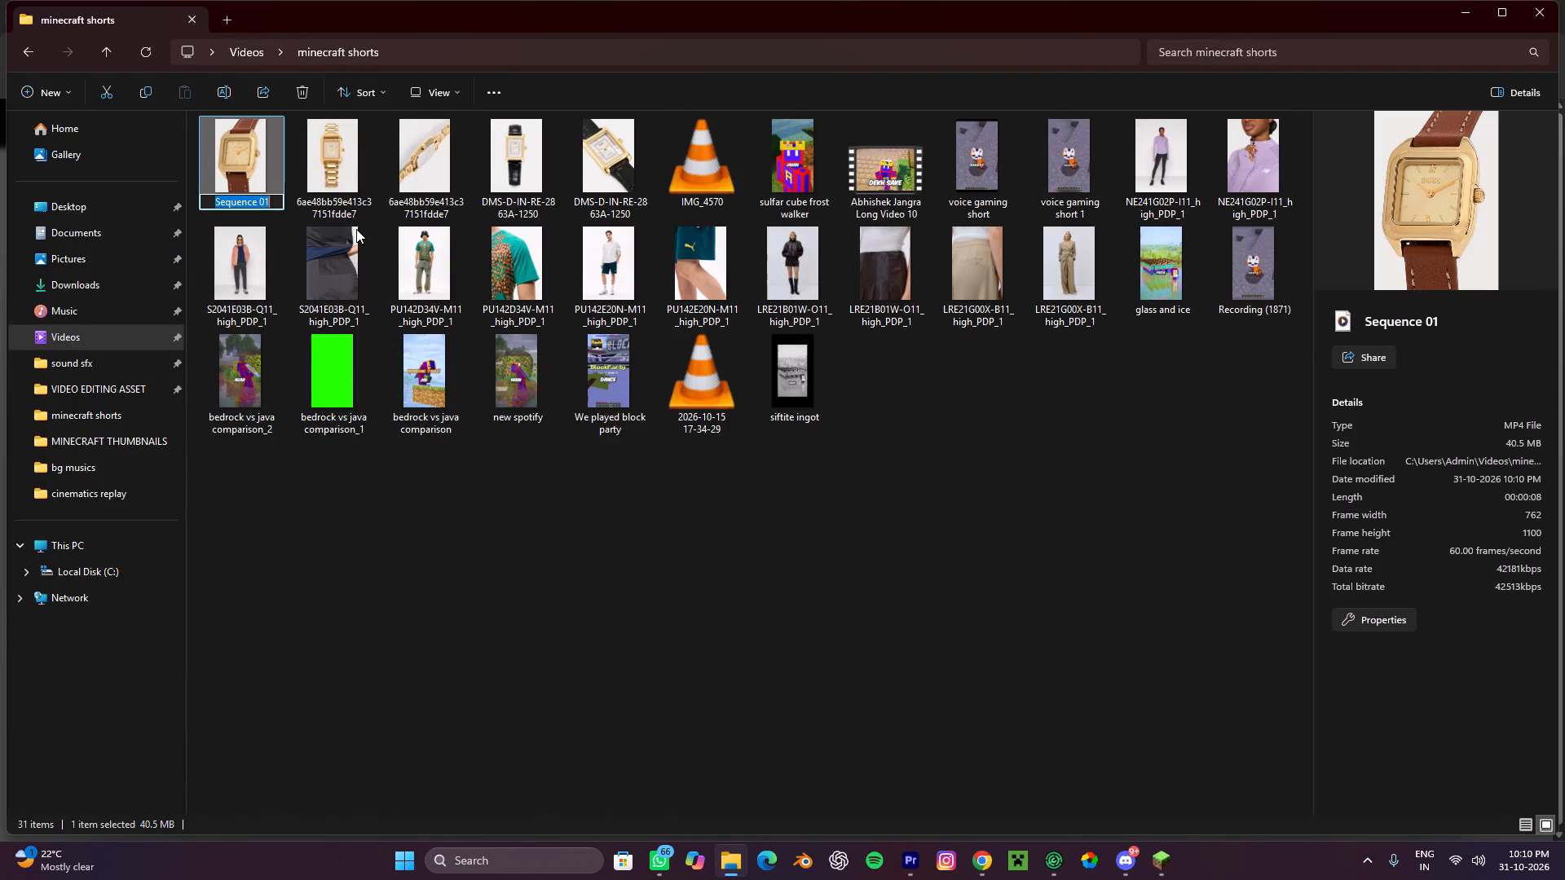
pyautogui.hotkey('ctrl', 'v')
pyautogui.click(434, 582)
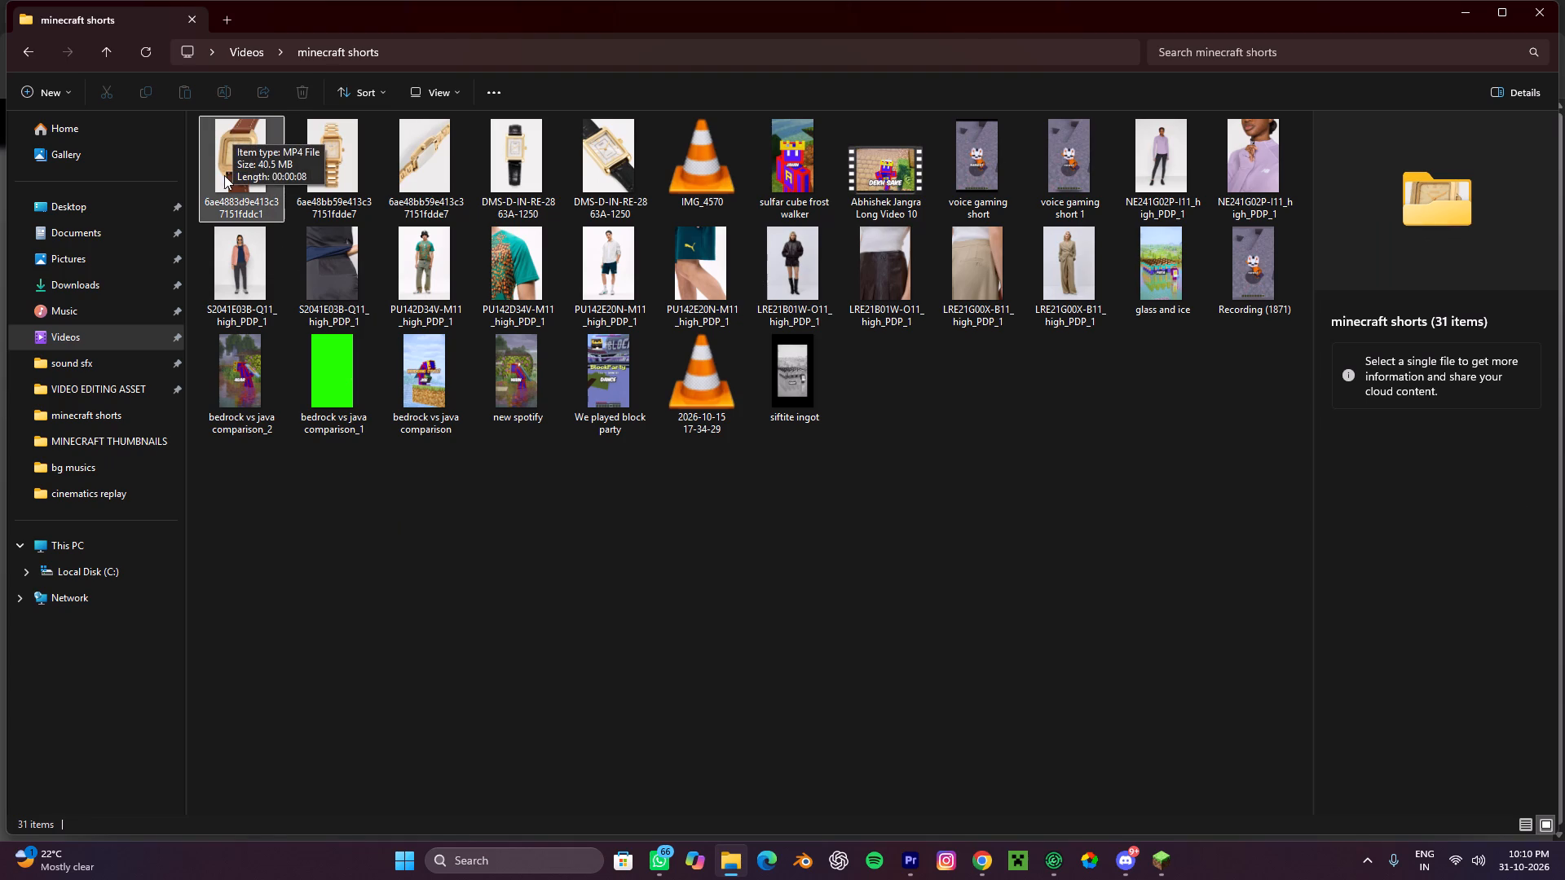
# Add the renamed watch video from the minecraft shorts folder to the job's upload dialog in Chrome.
pyautogui.moveTo(224, 175); pyautogui.dragTo(976, 729)
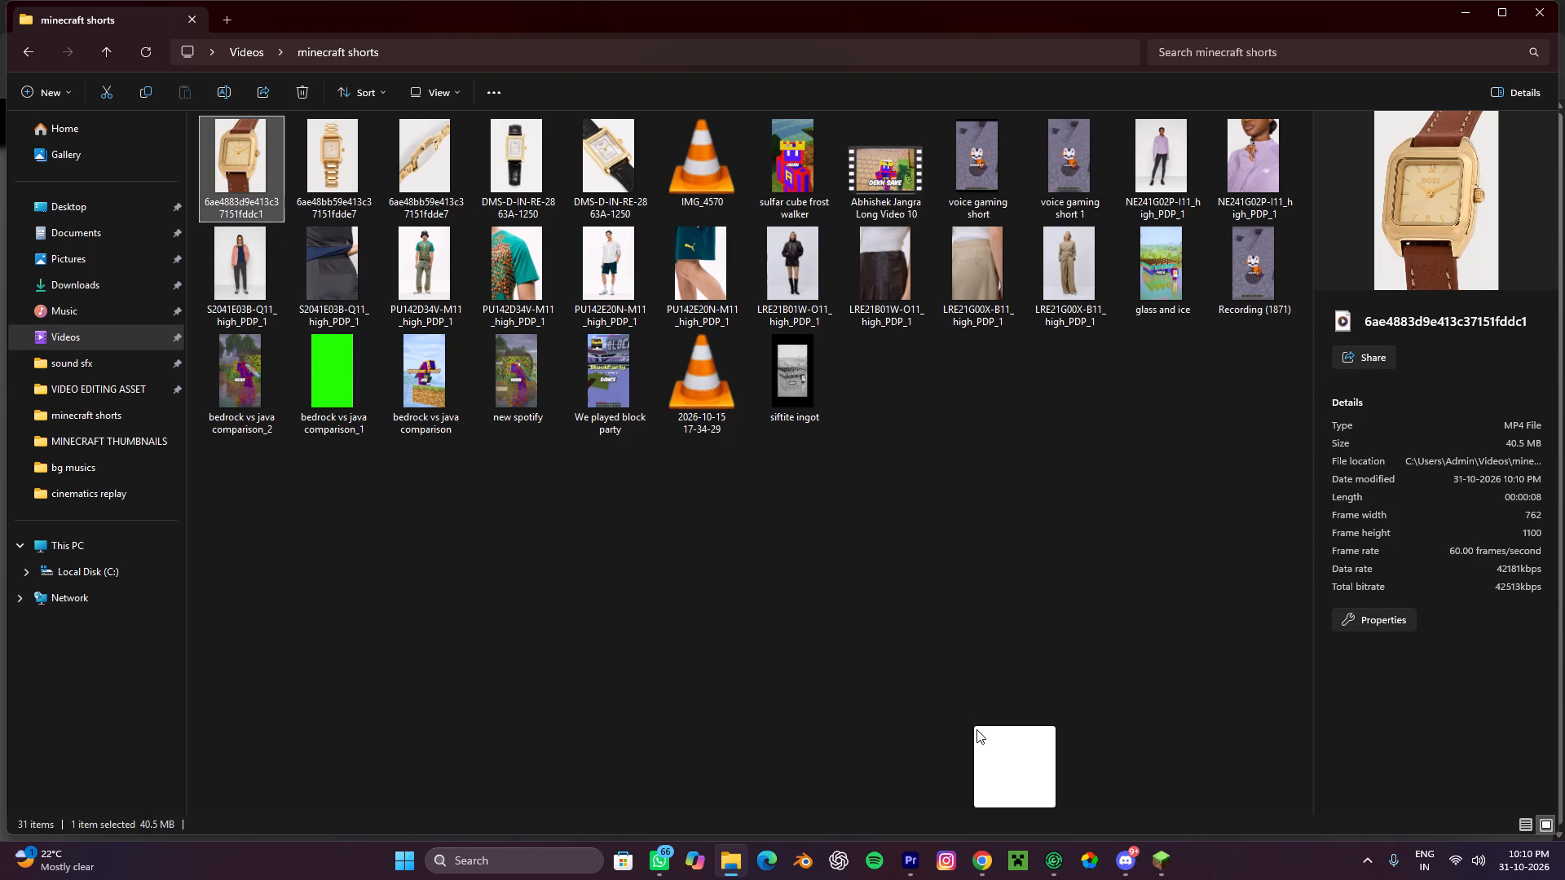
pyautogui.moveTo(976, 729); pyautogui.dragTo(750, 416)
pyautogui.click(797, 604)
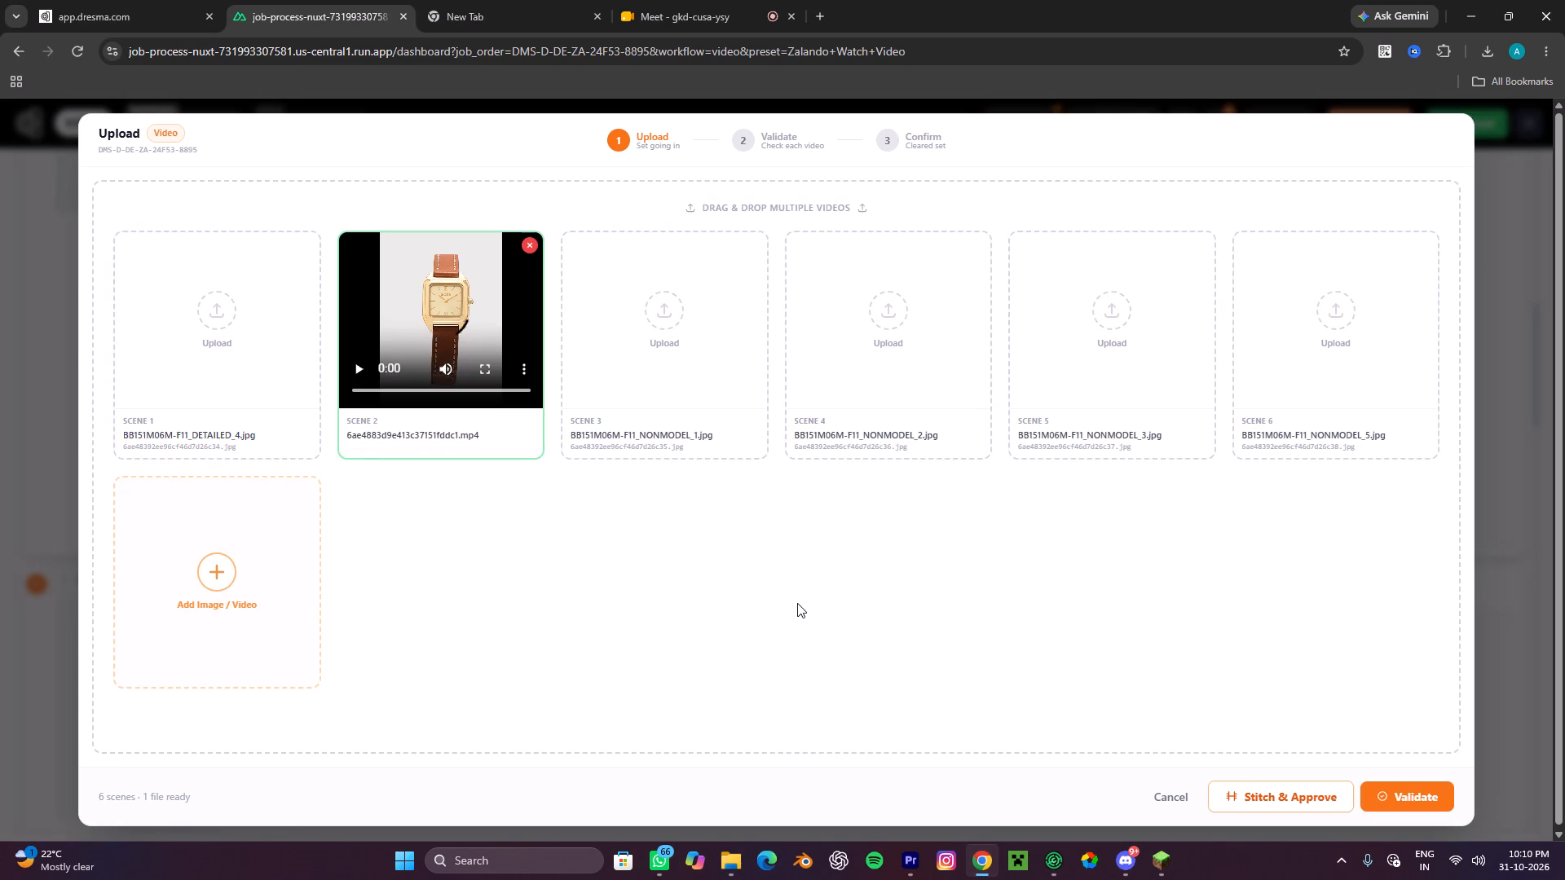
# Play the Scene 2 watch video in the upload dialog to check it.
pyautogui.click(364, 373)
pyautogui.click(364, 373)
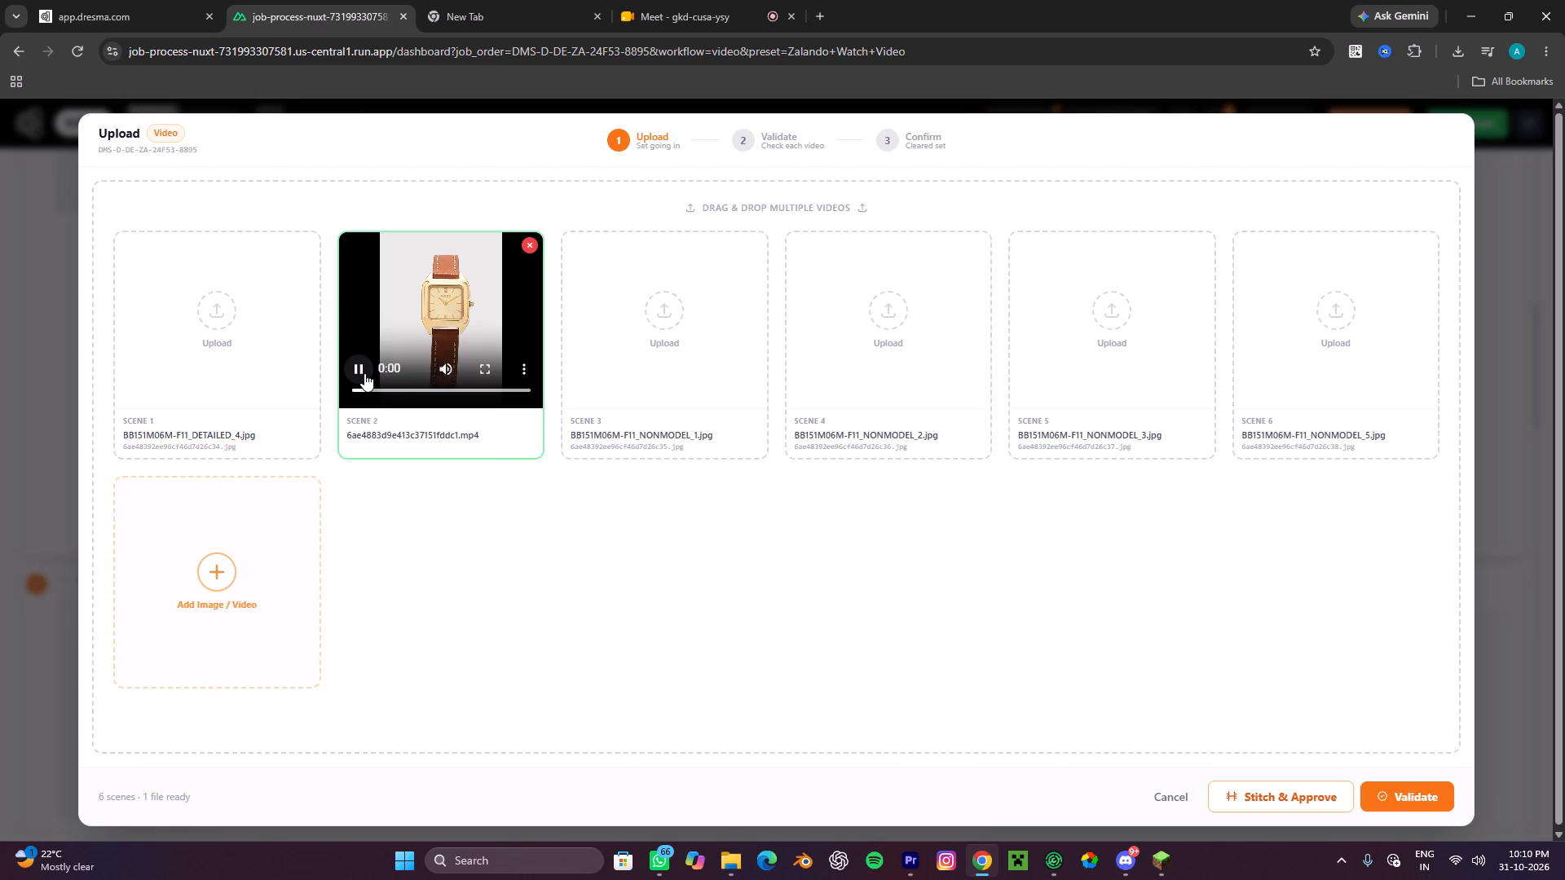
# Send the upload set to the Validate stage and open Scene 2's watch video with its automatic checks.
pyautogui.click(1411, 794)
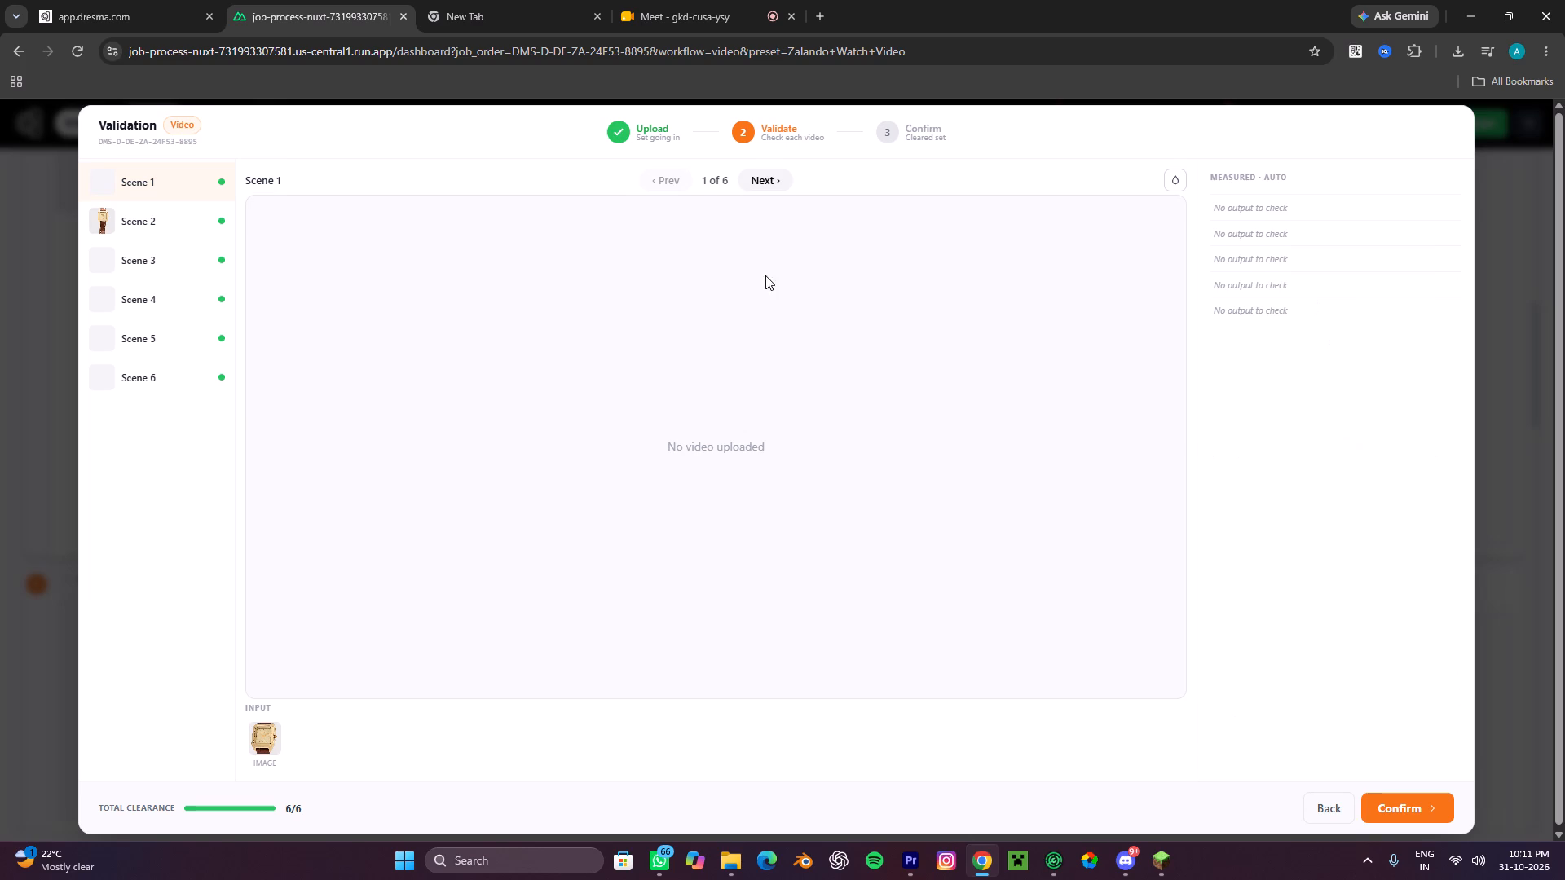
pyautogui.click(108, 215)
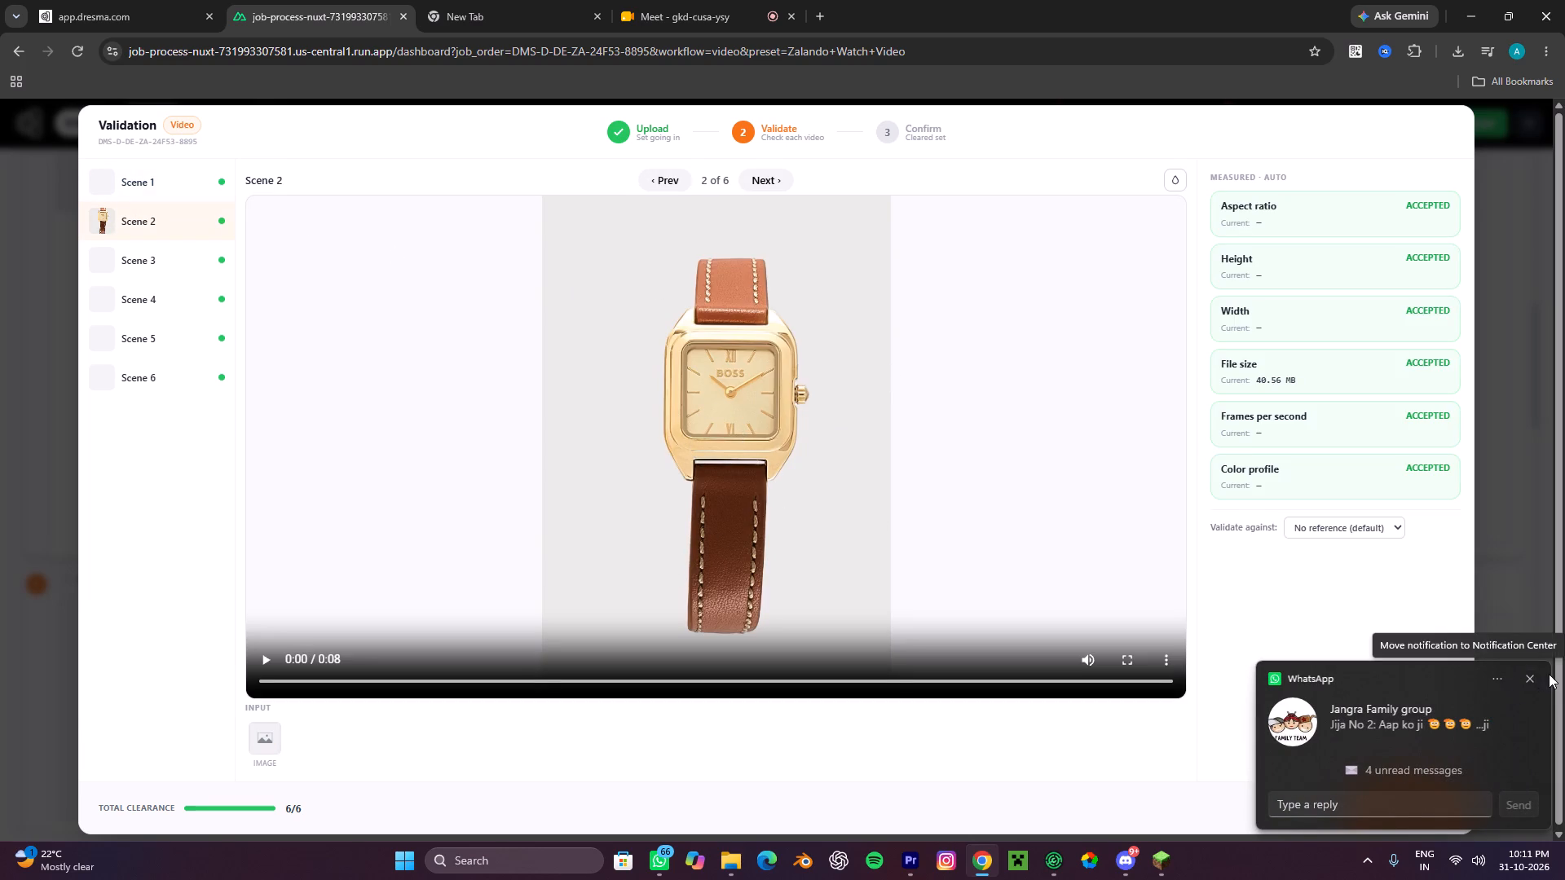
# Dismiss the WhatsApp notification and show the hidden system tray icons.
pyautogui.click(1363, 856)
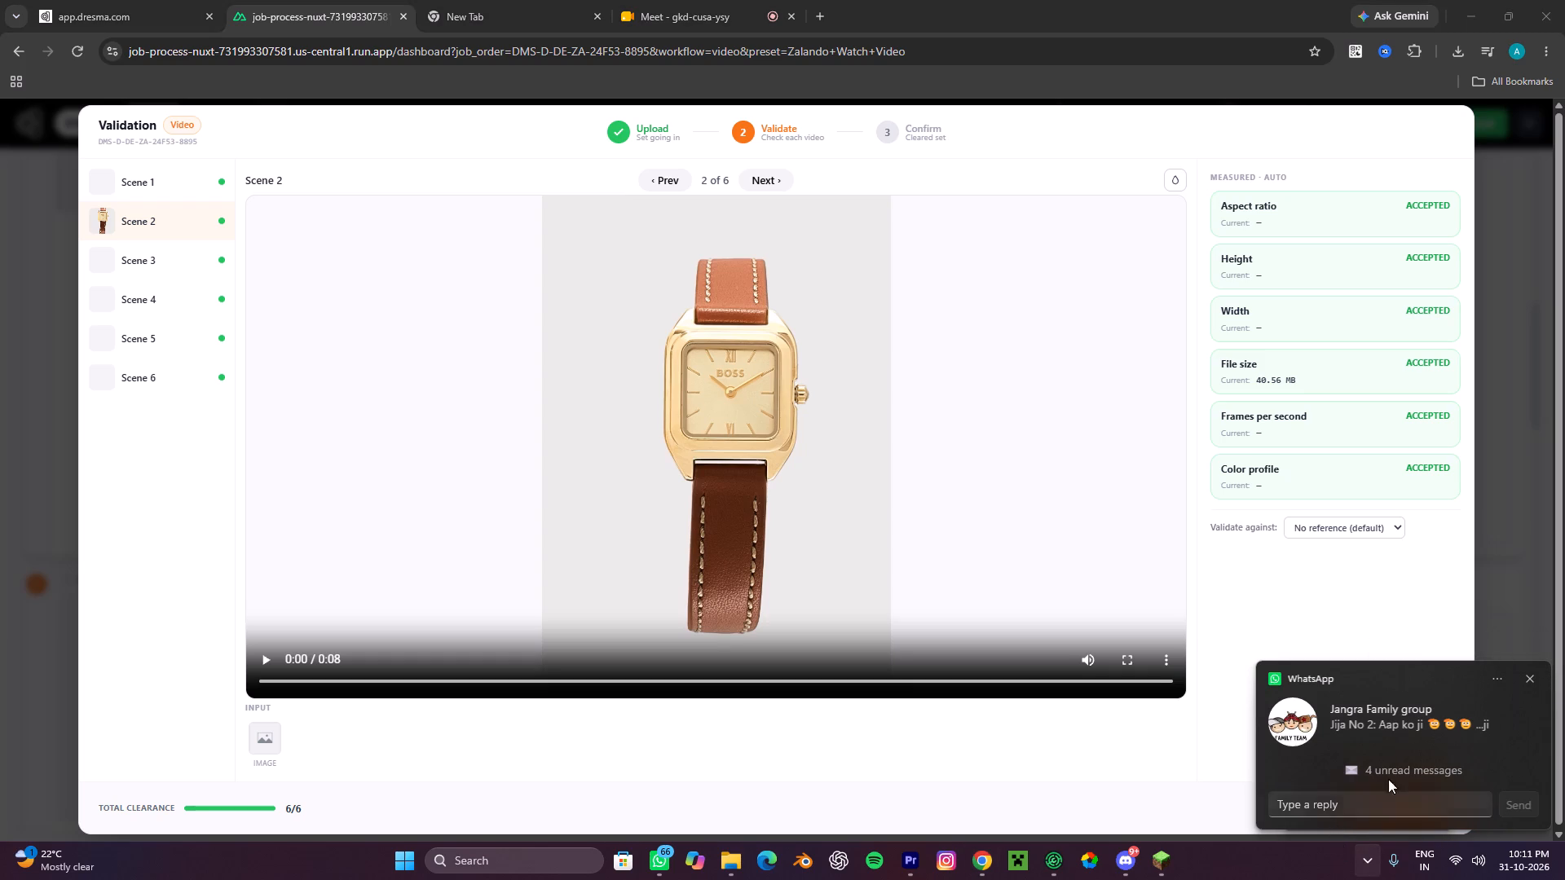
pyautogui.click(1523, 671)
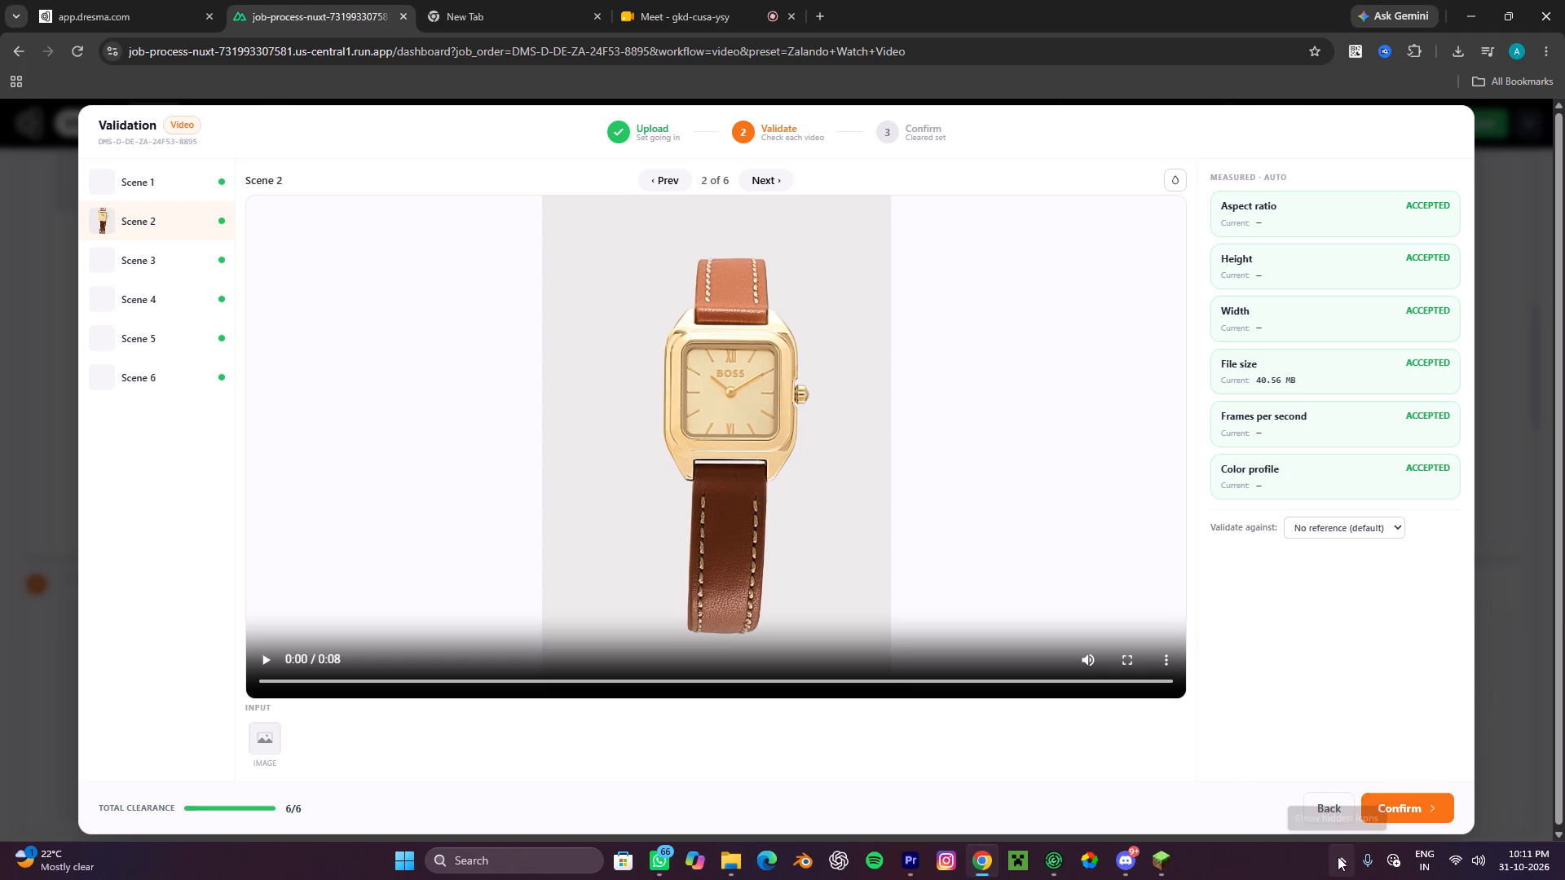
pyautogui.click(1338, 856)
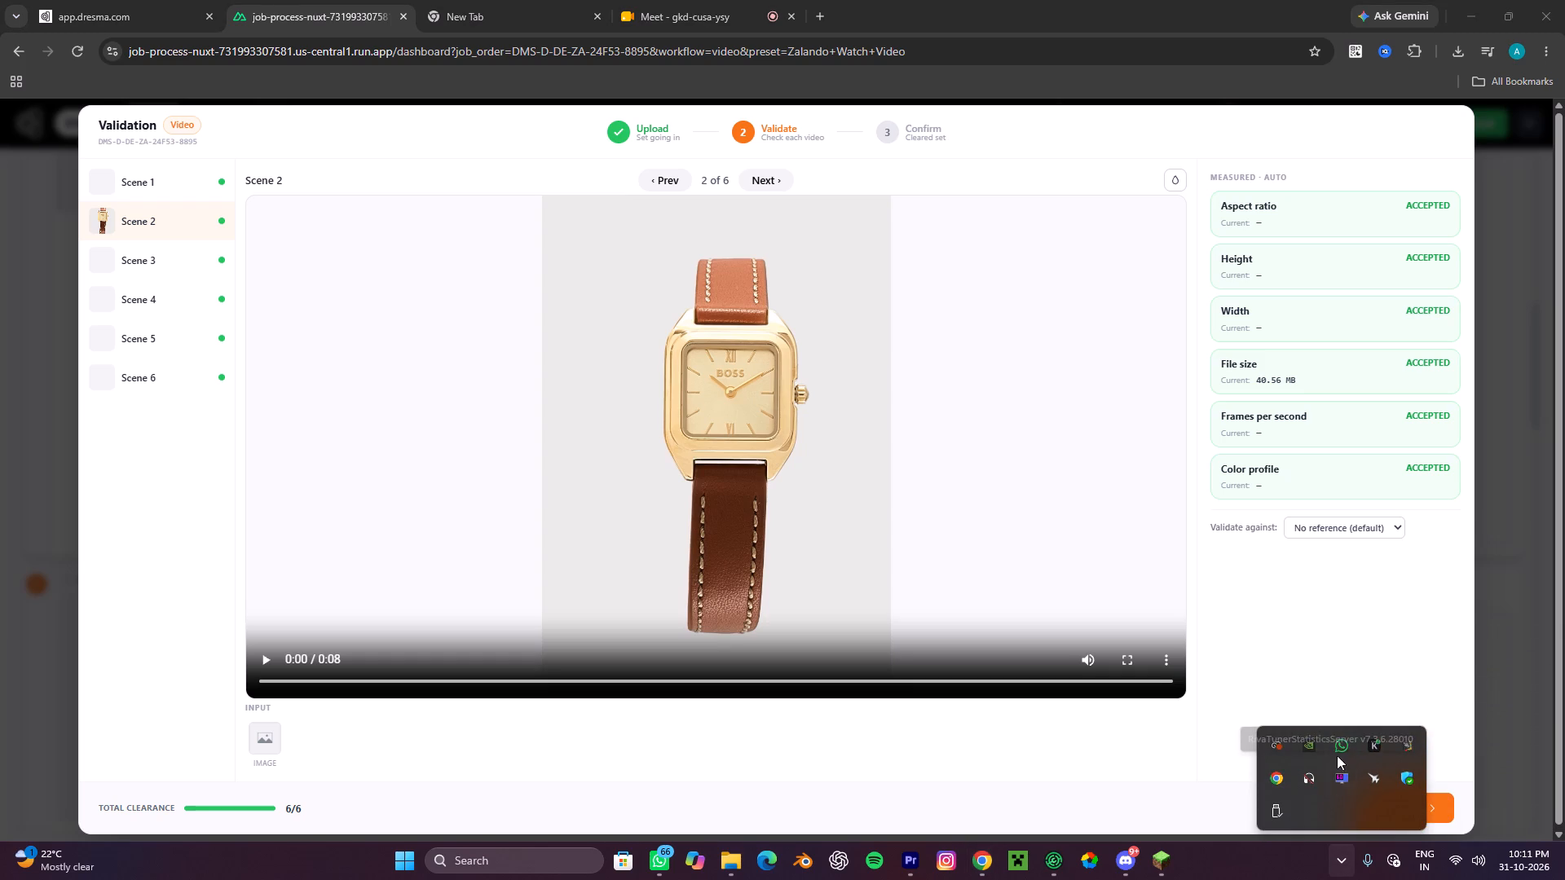
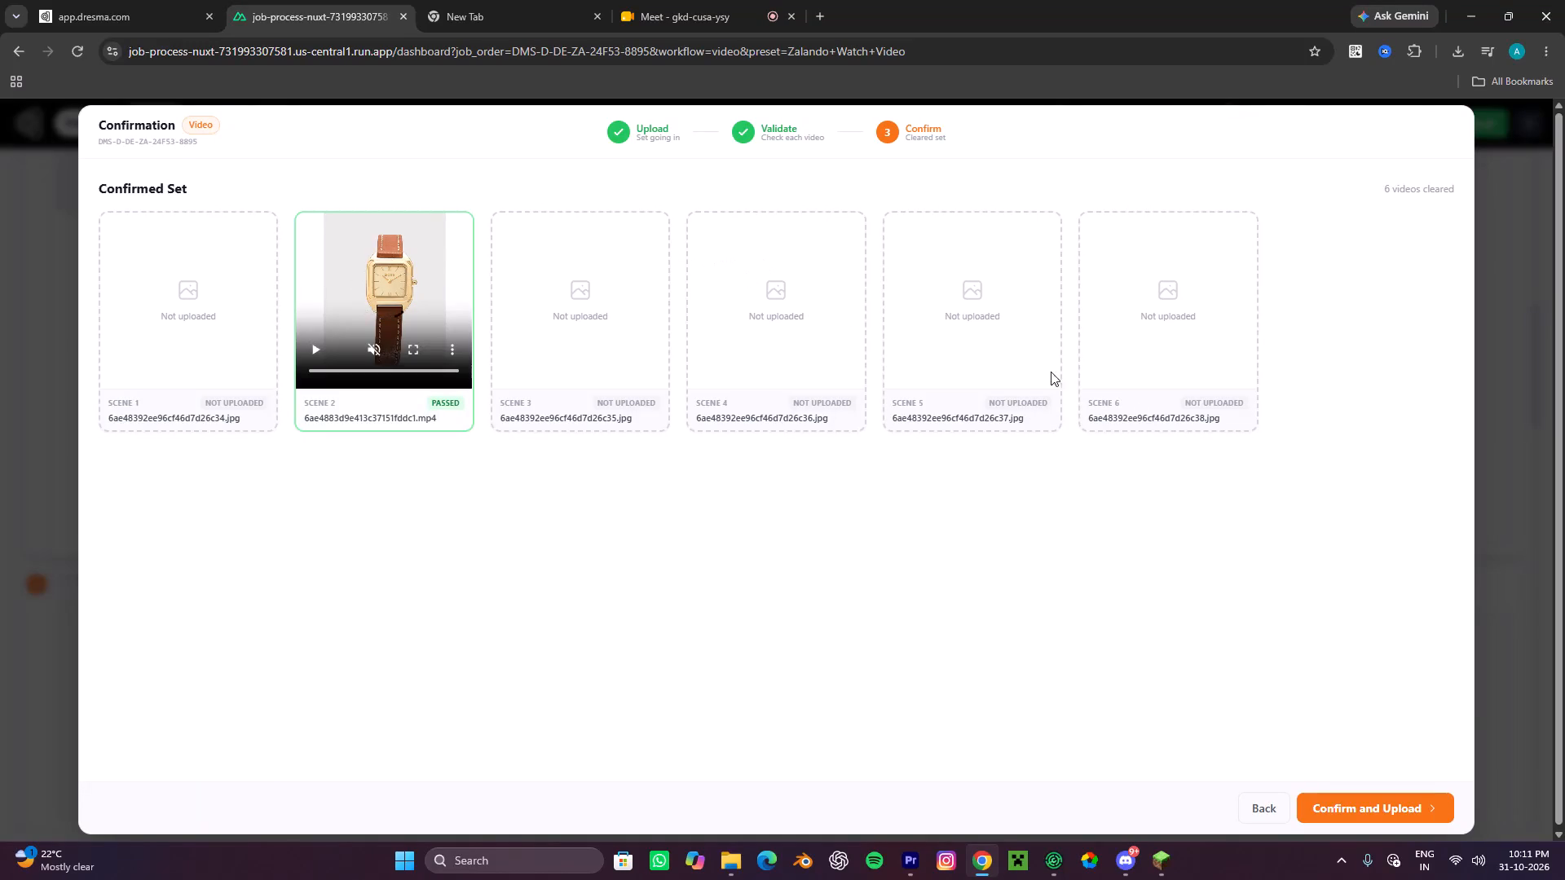
# Confirm and upload the cleared Scene 2 watch video to submit job DMS-D-DE-ZA-24F53-8895, dismissing any notification.
pyautogui.click(1393, 799)
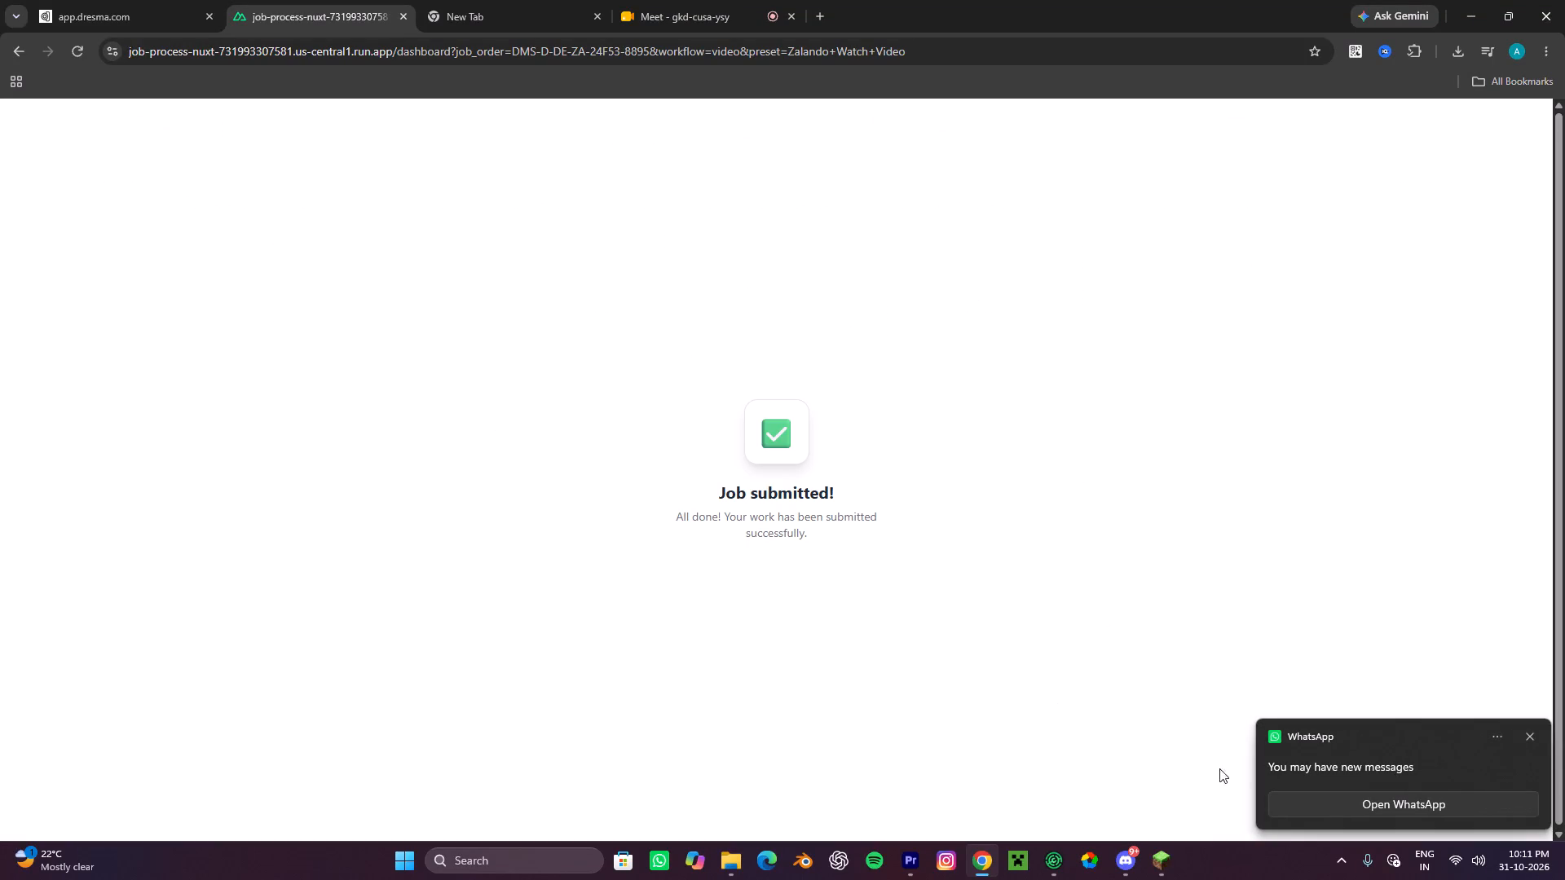
pyautogui.click(1521, 737)
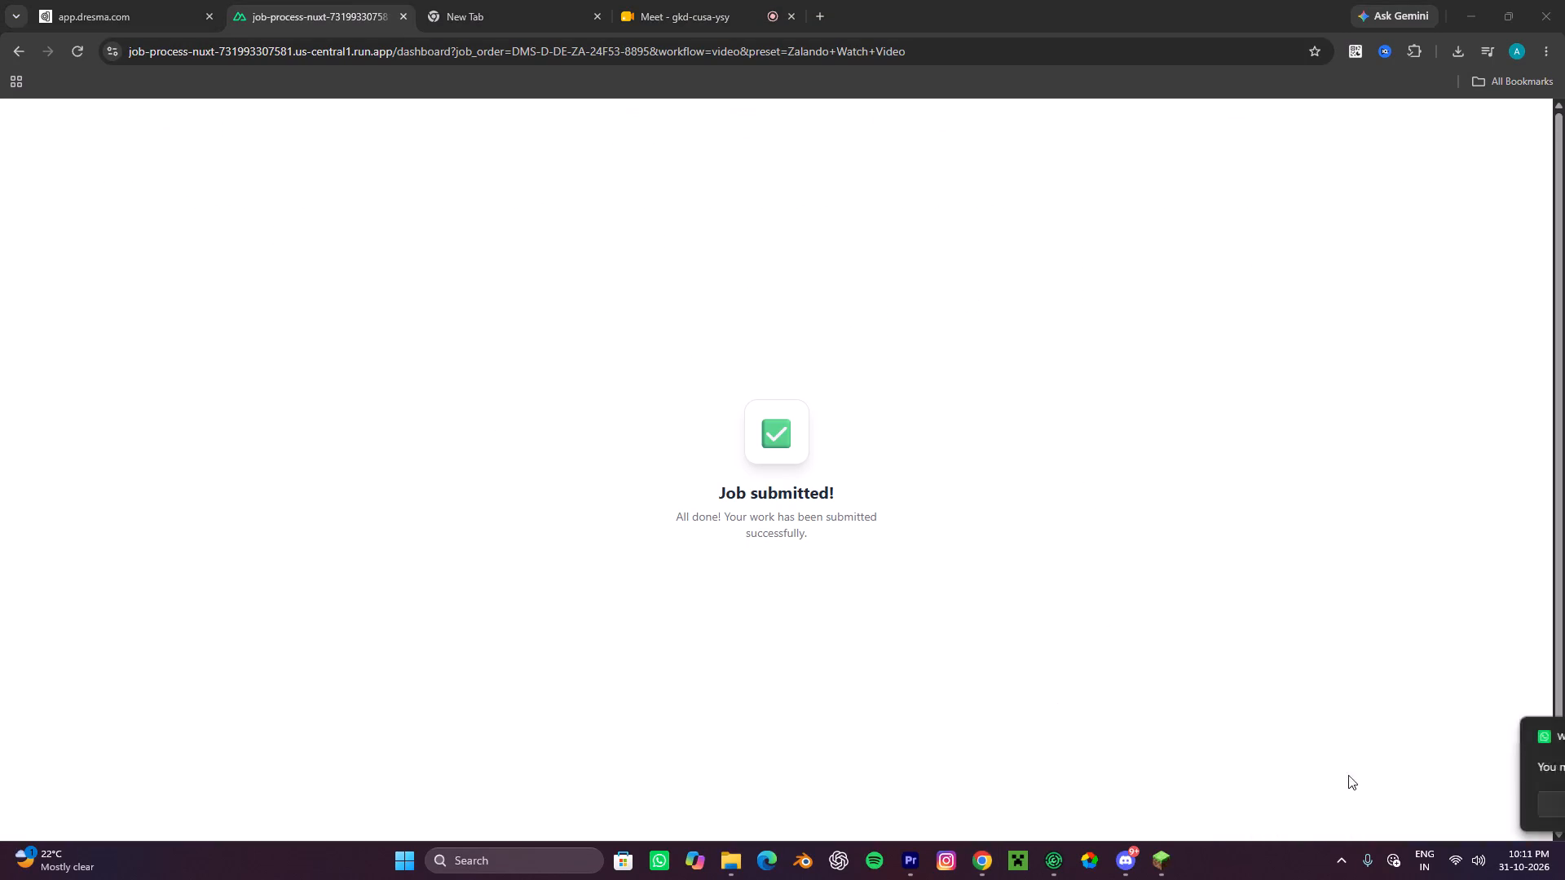
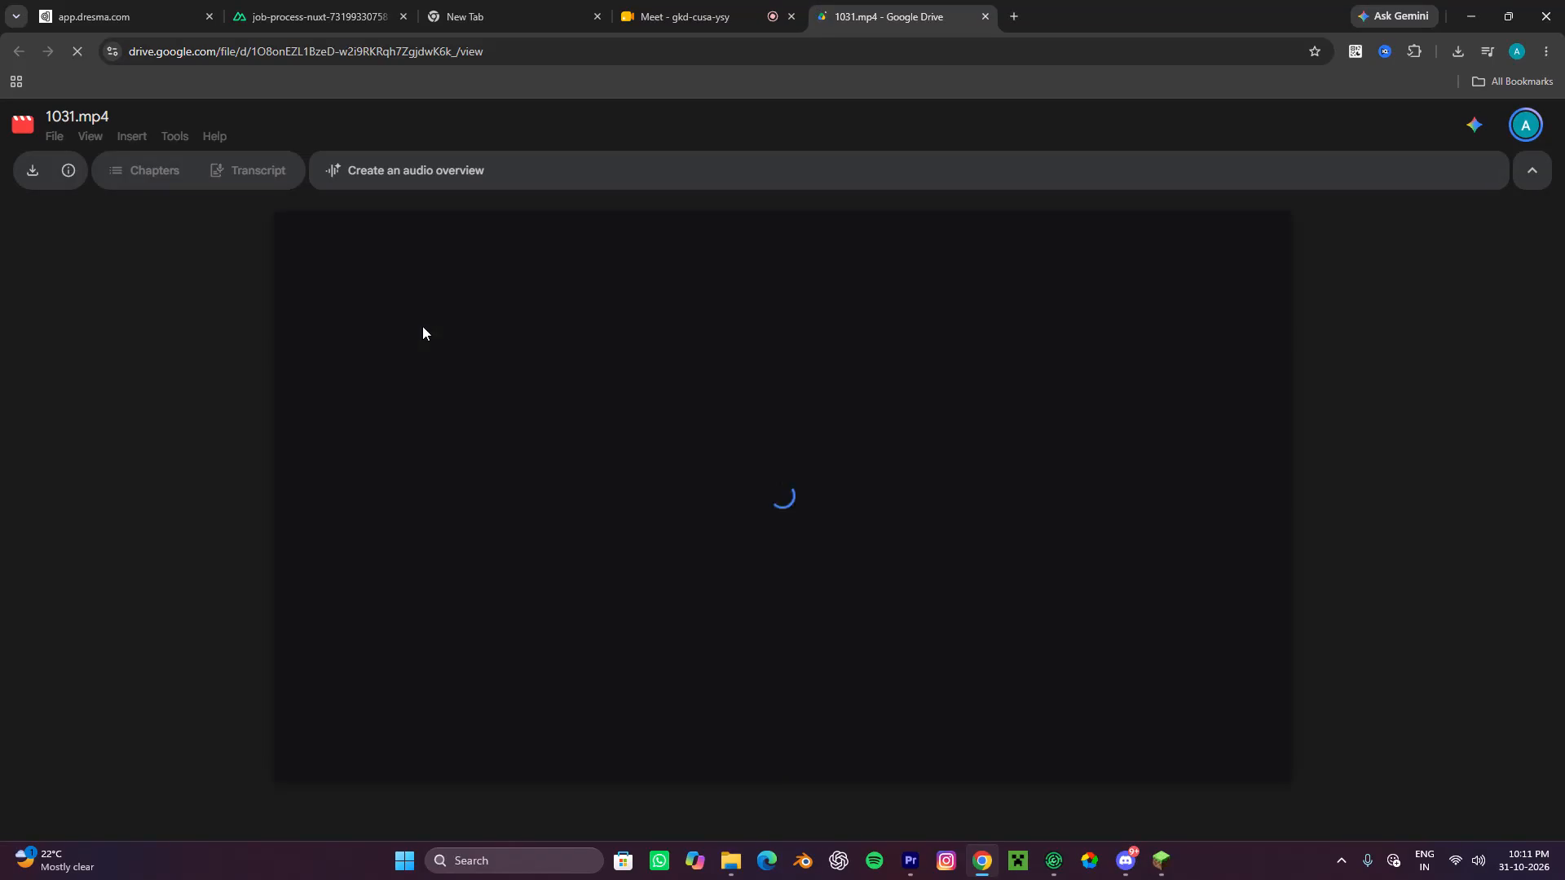
# Play the 1031.mp4 video and skip ahead to about 2:31 and on to about 4:23 to review its content.
pyautogui.click(781, 501)
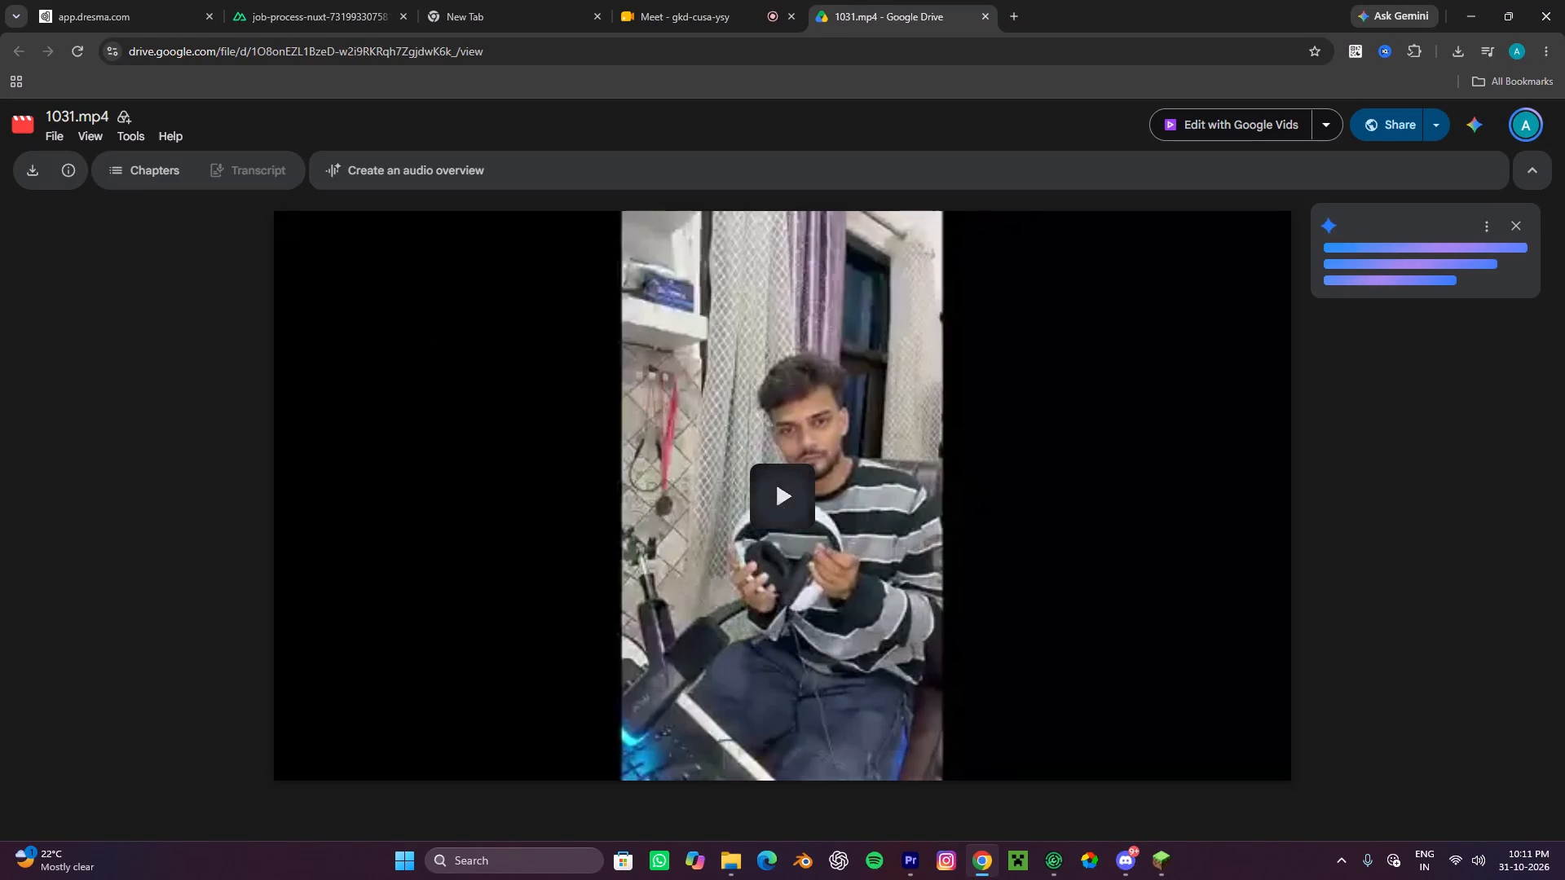
pyautogui.click(473, 700)
pyautogui.click(606, 697)
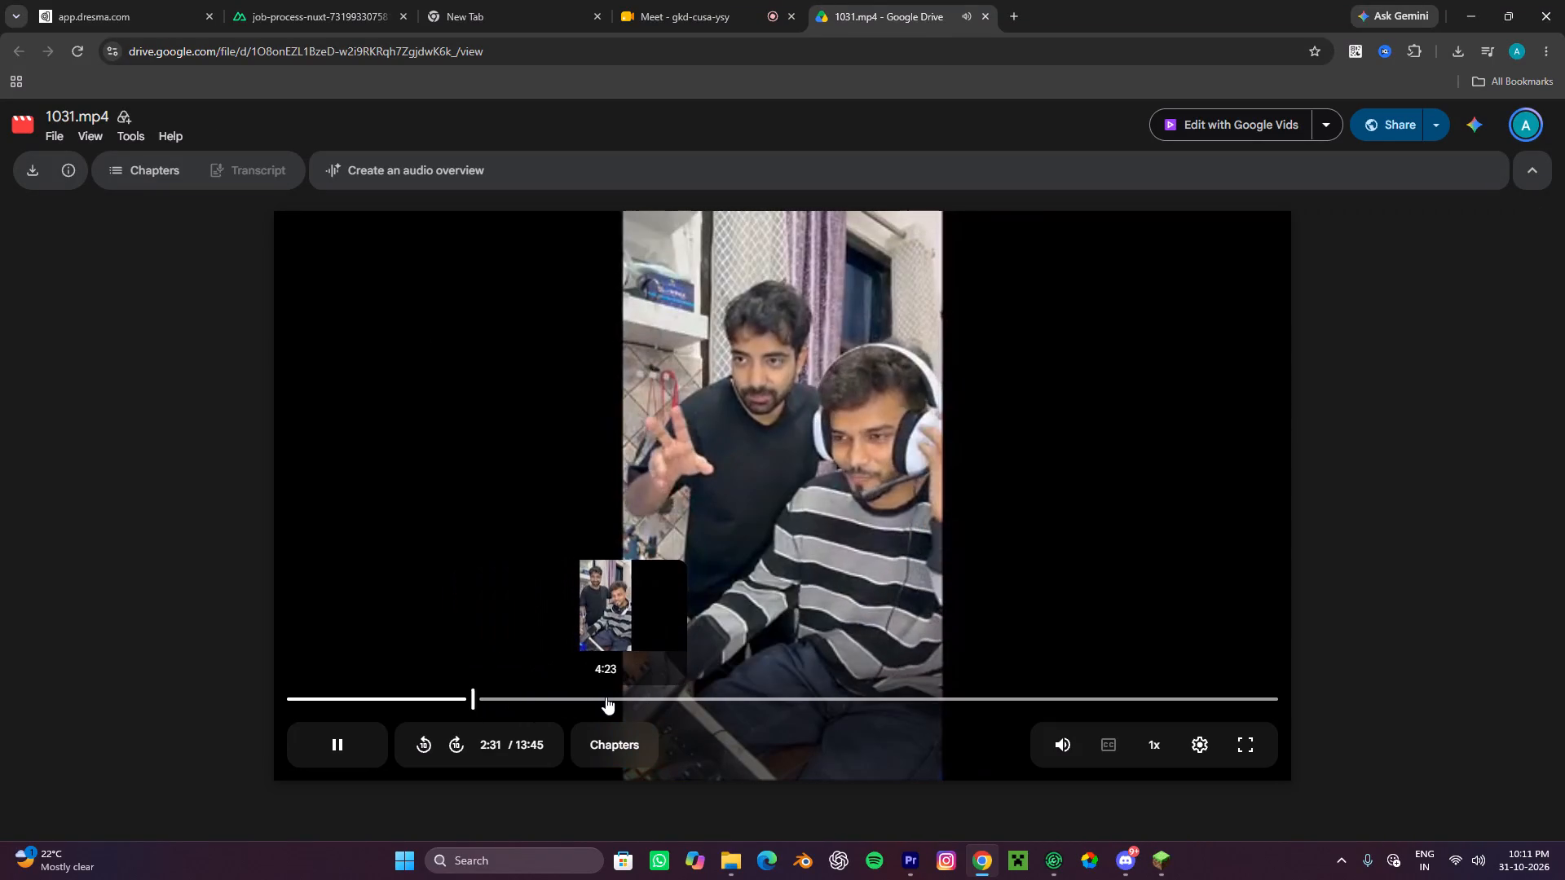
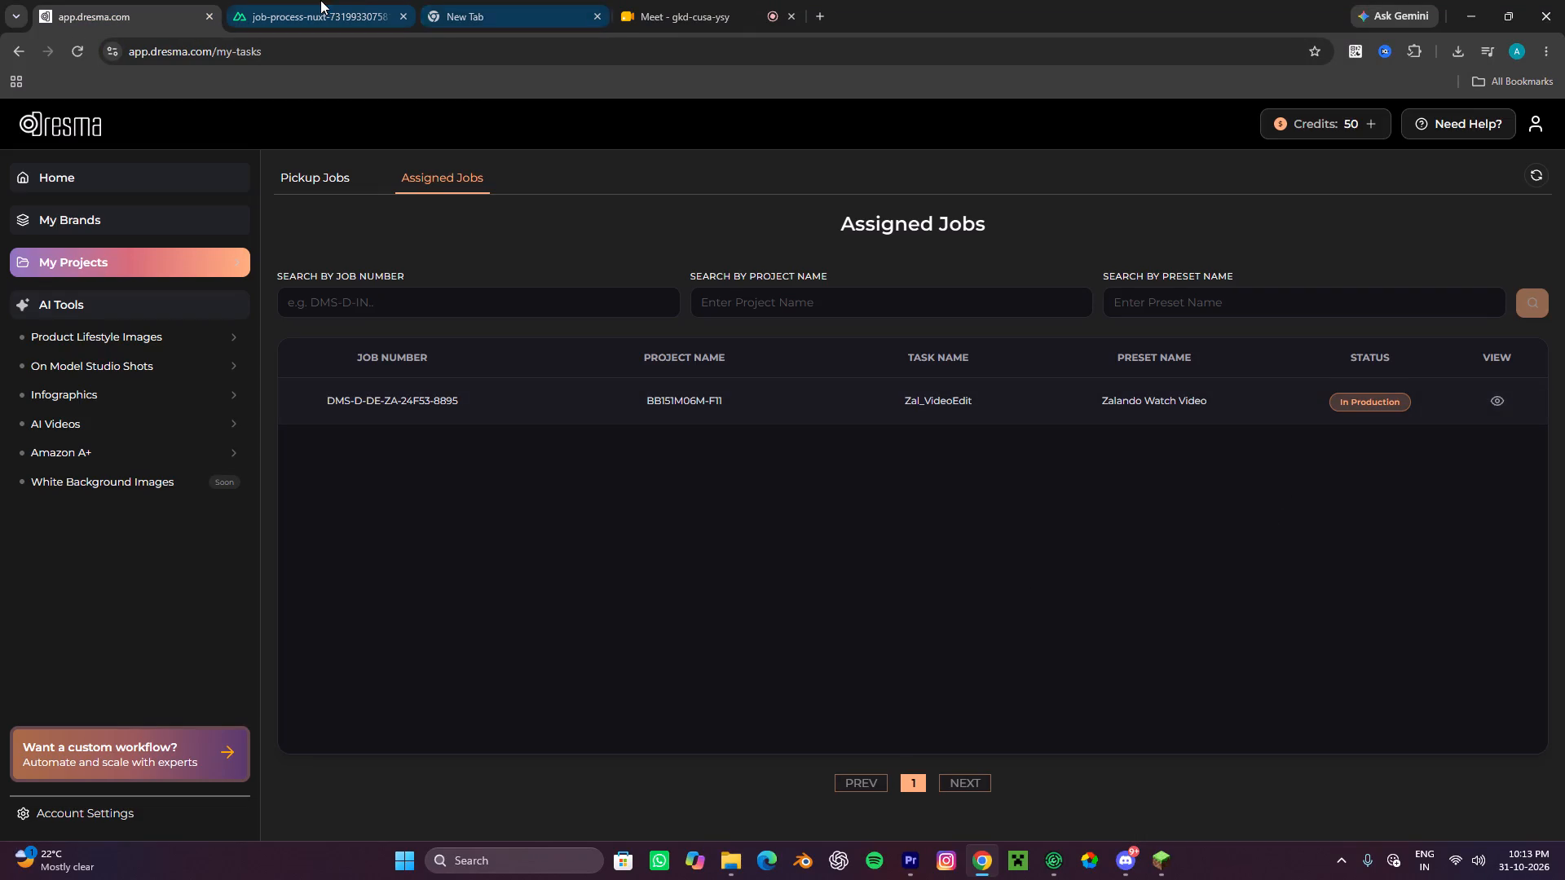
# Refresh the Dresma jobs page and pick up Zalando Watch Video job DMS-D-DE-ZA-24F53-8843 from the available jobs.
pyautogui.click(320, 0)
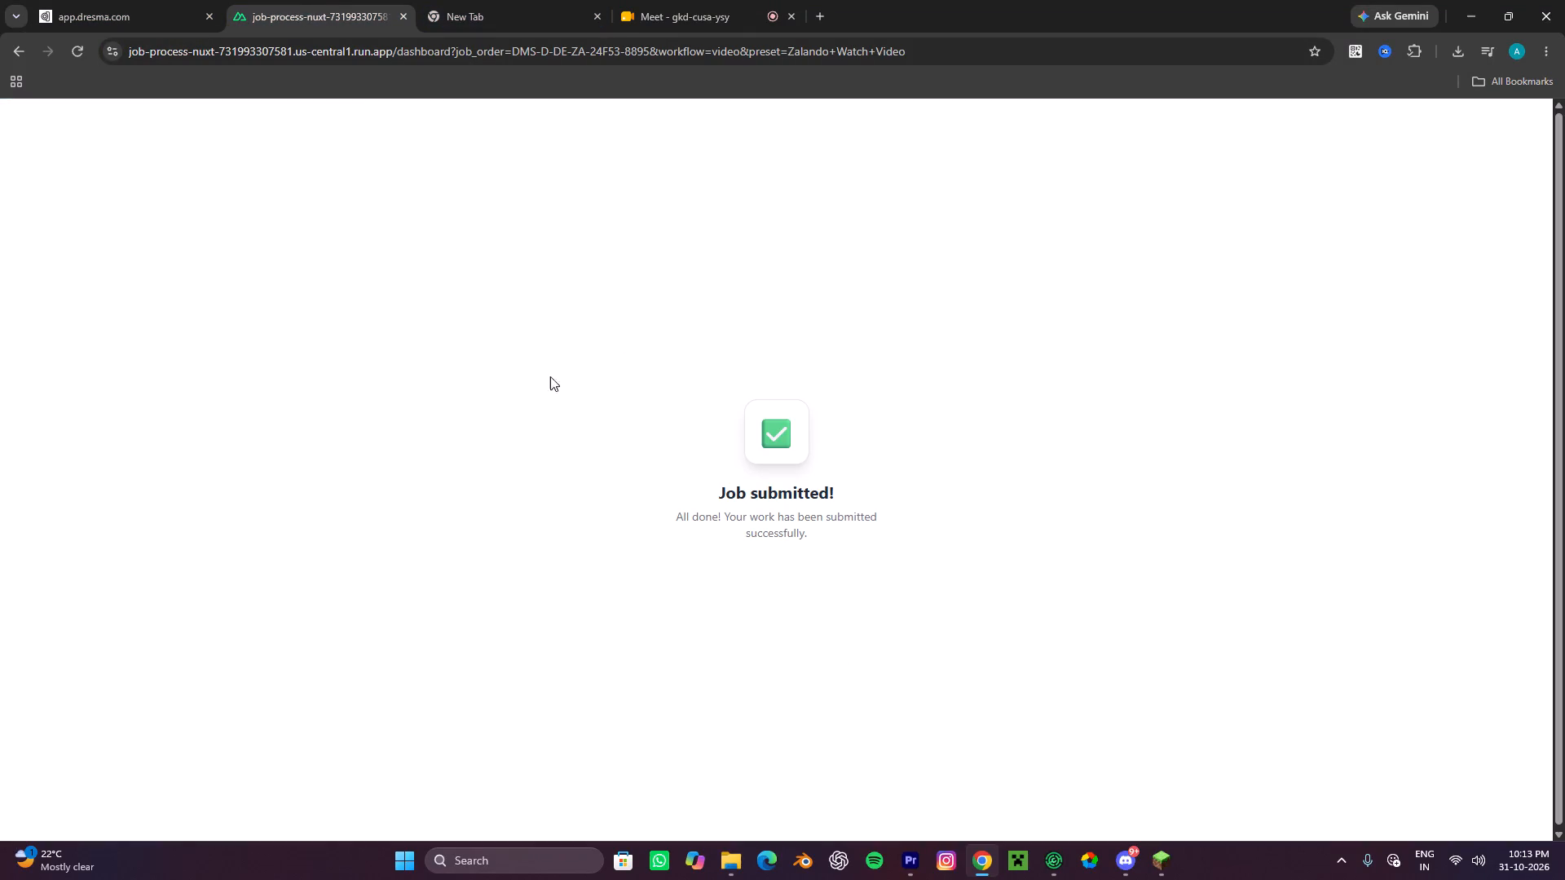
pyautogui.click(588, 435)
pyautogui.click(115, 0)
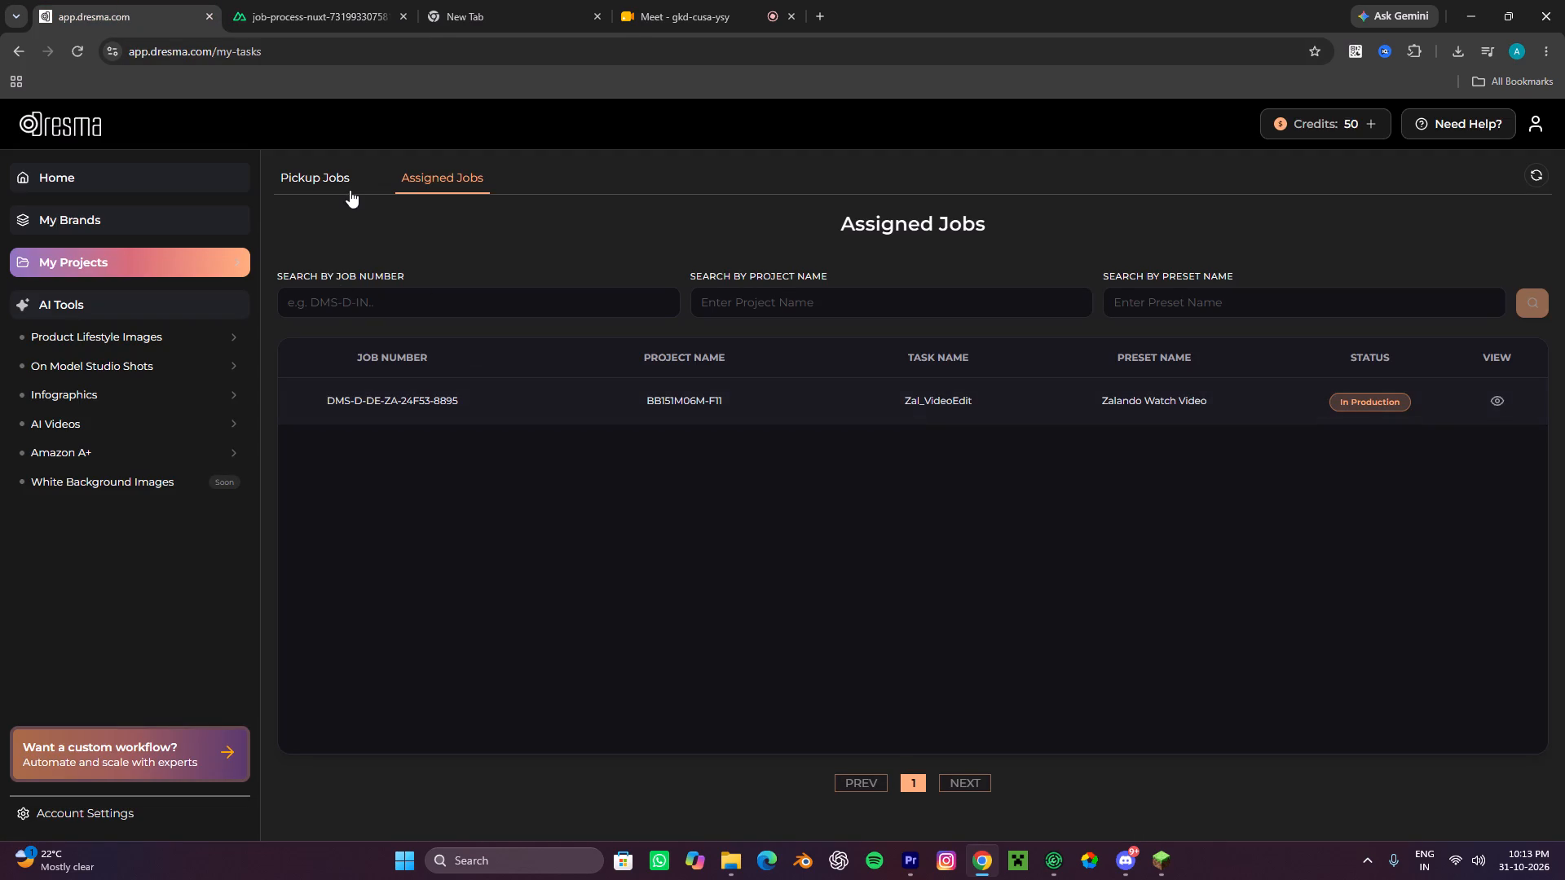
pyautogui.hotkey('ctrl', 'r')
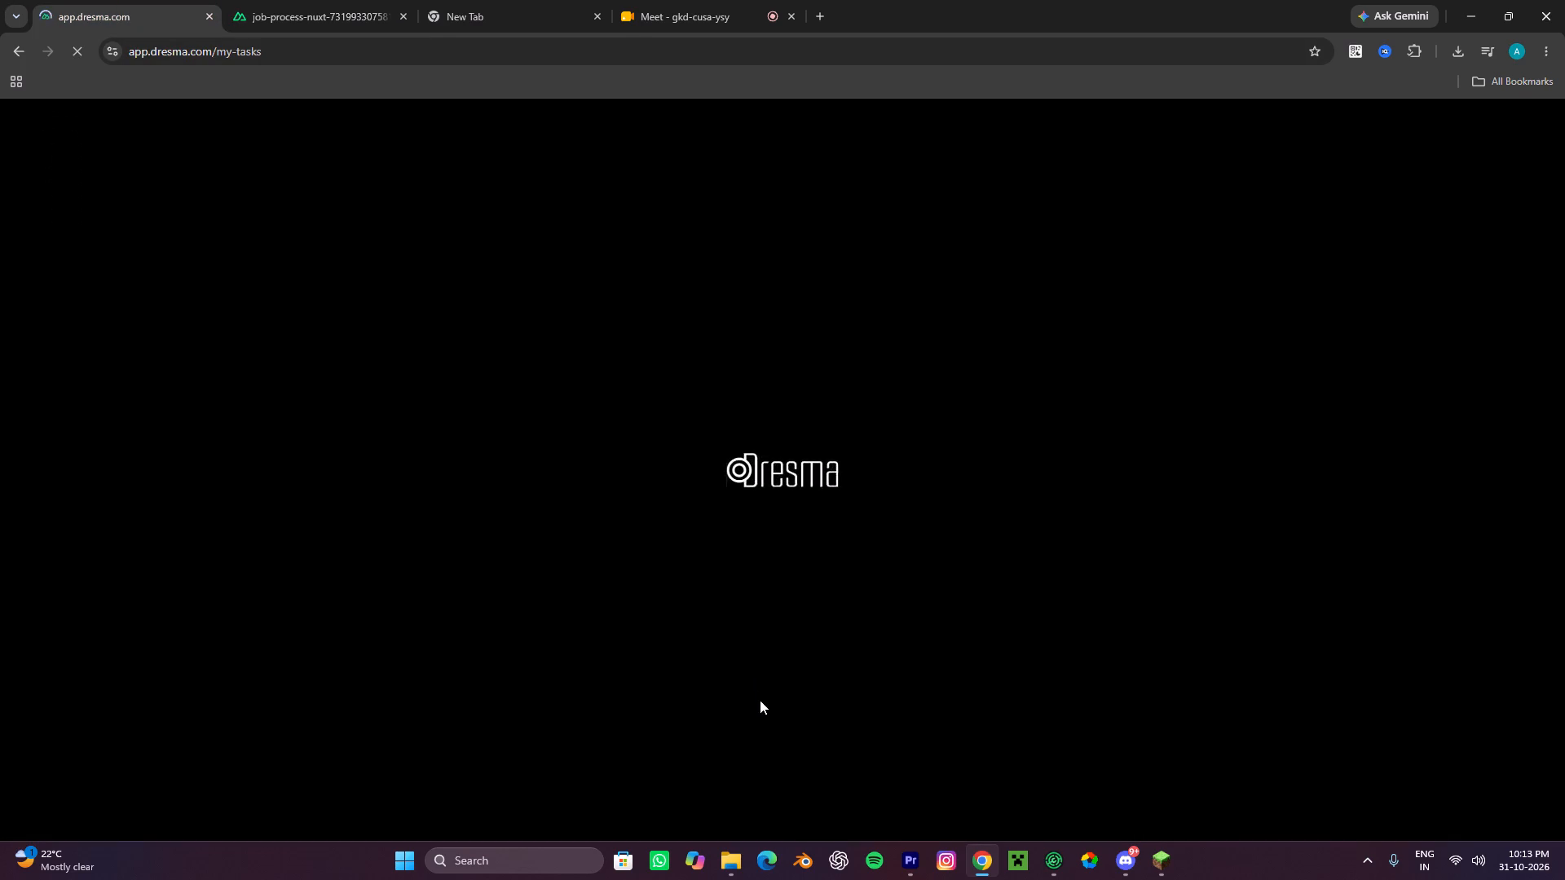
pyautogui.click(441, 178)
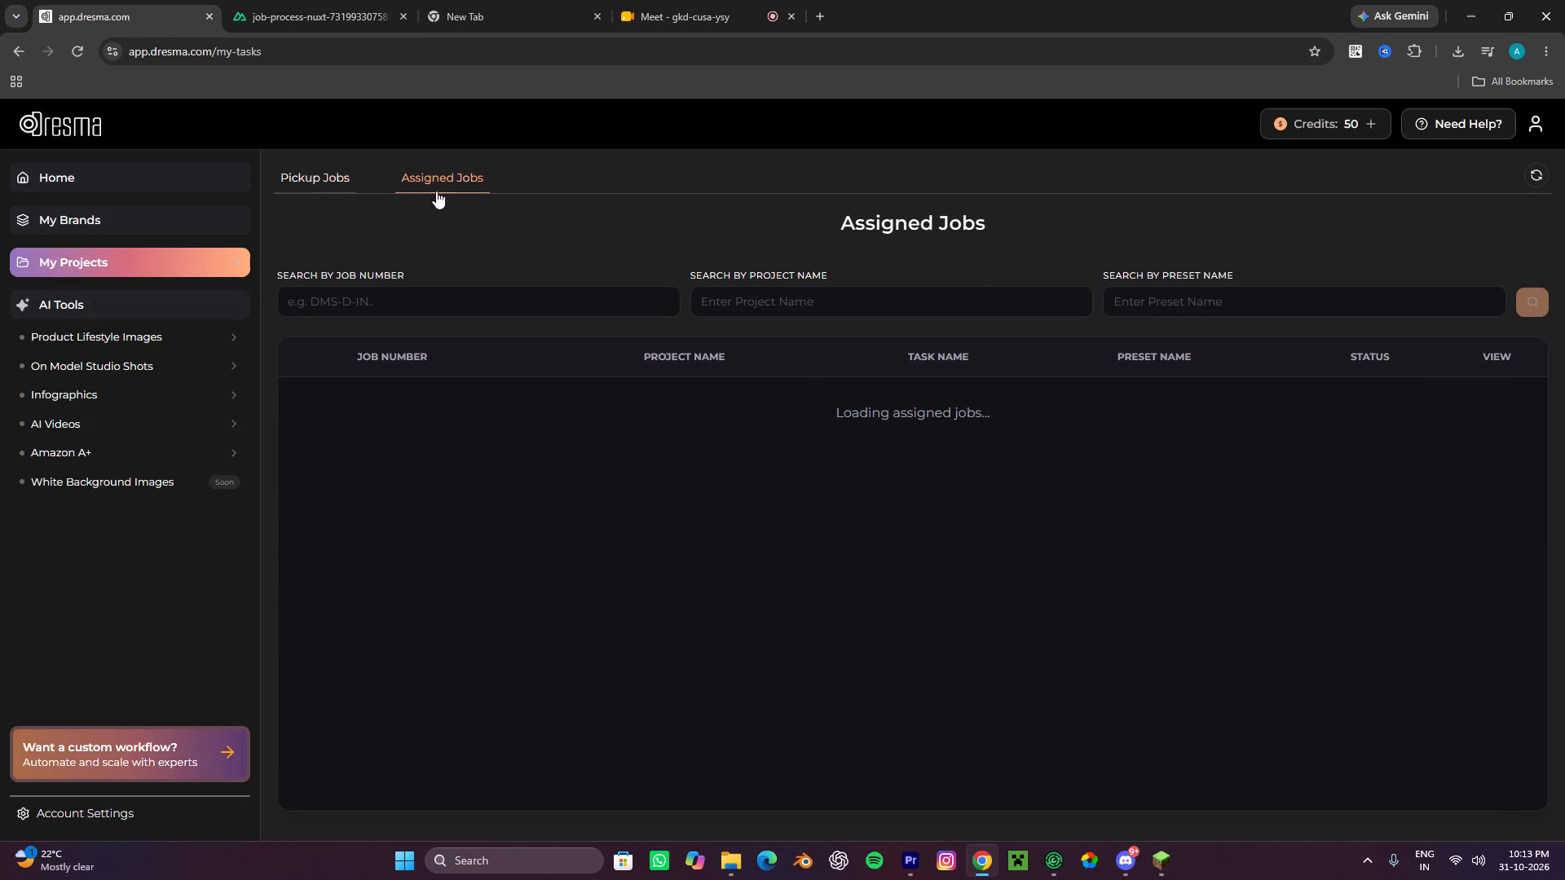
pyautogui.click(339, 187)
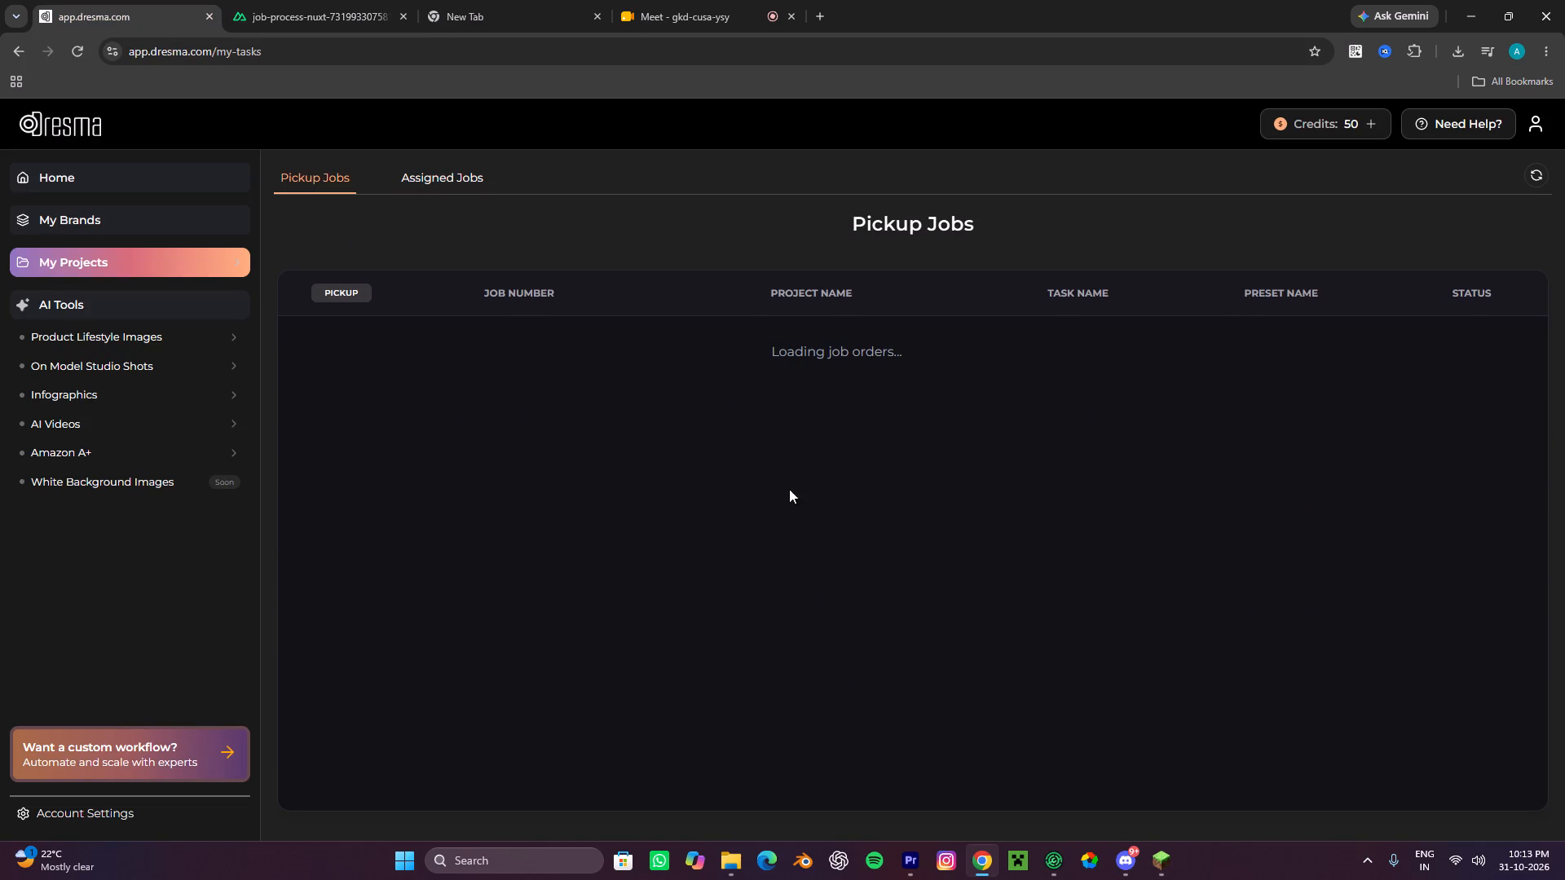
pyautogui.scroll(-4, 1425, 496)
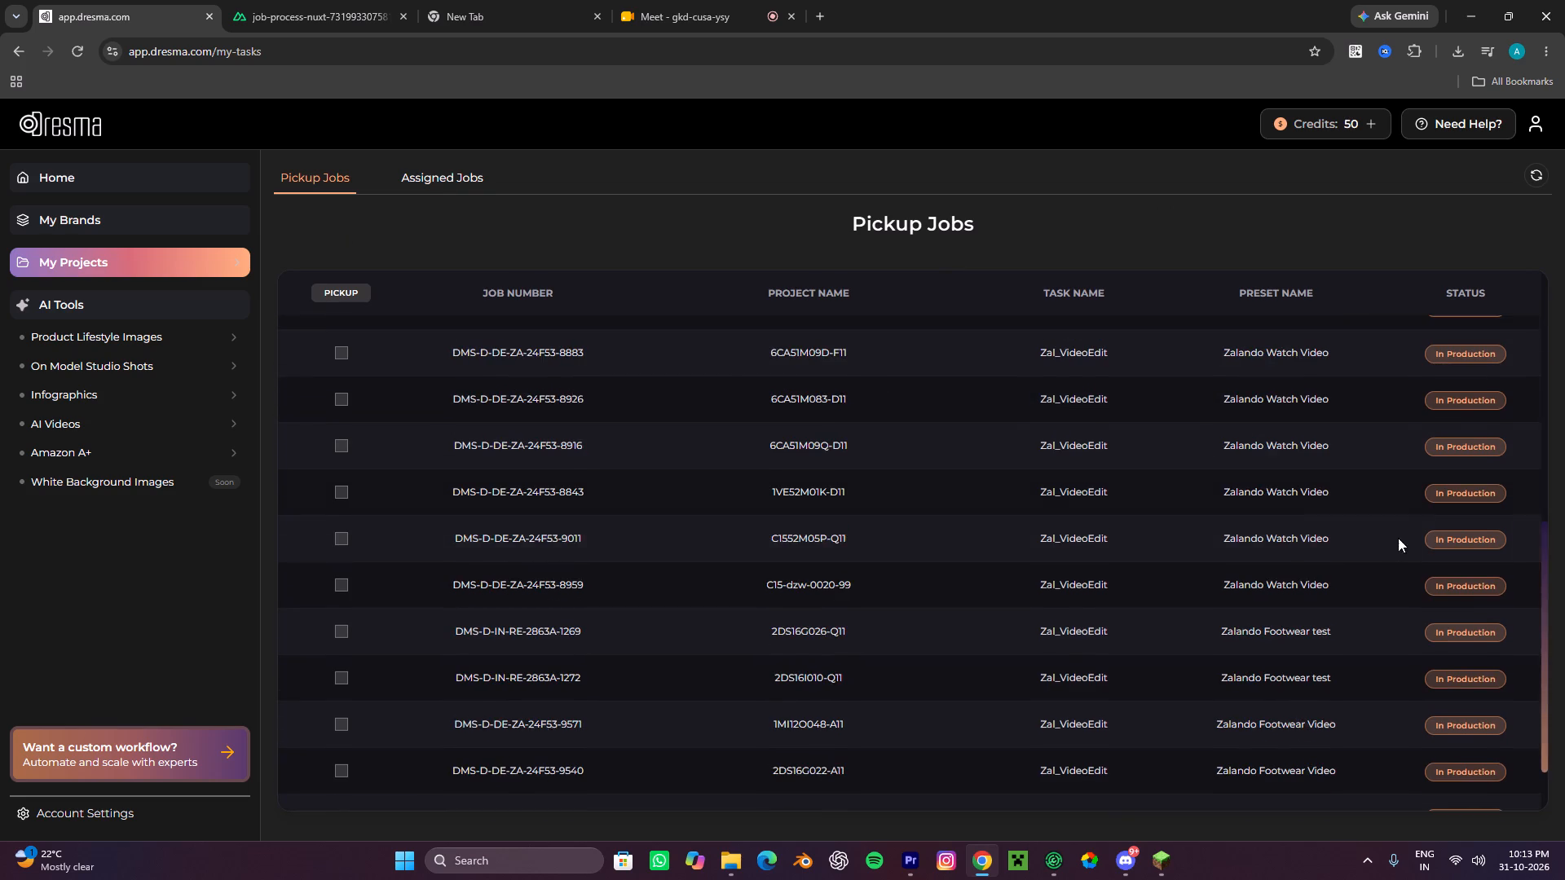
pyautogui.scroll(-2, 1375, 584)
pyautogui.scroll(1, 1373, 587)
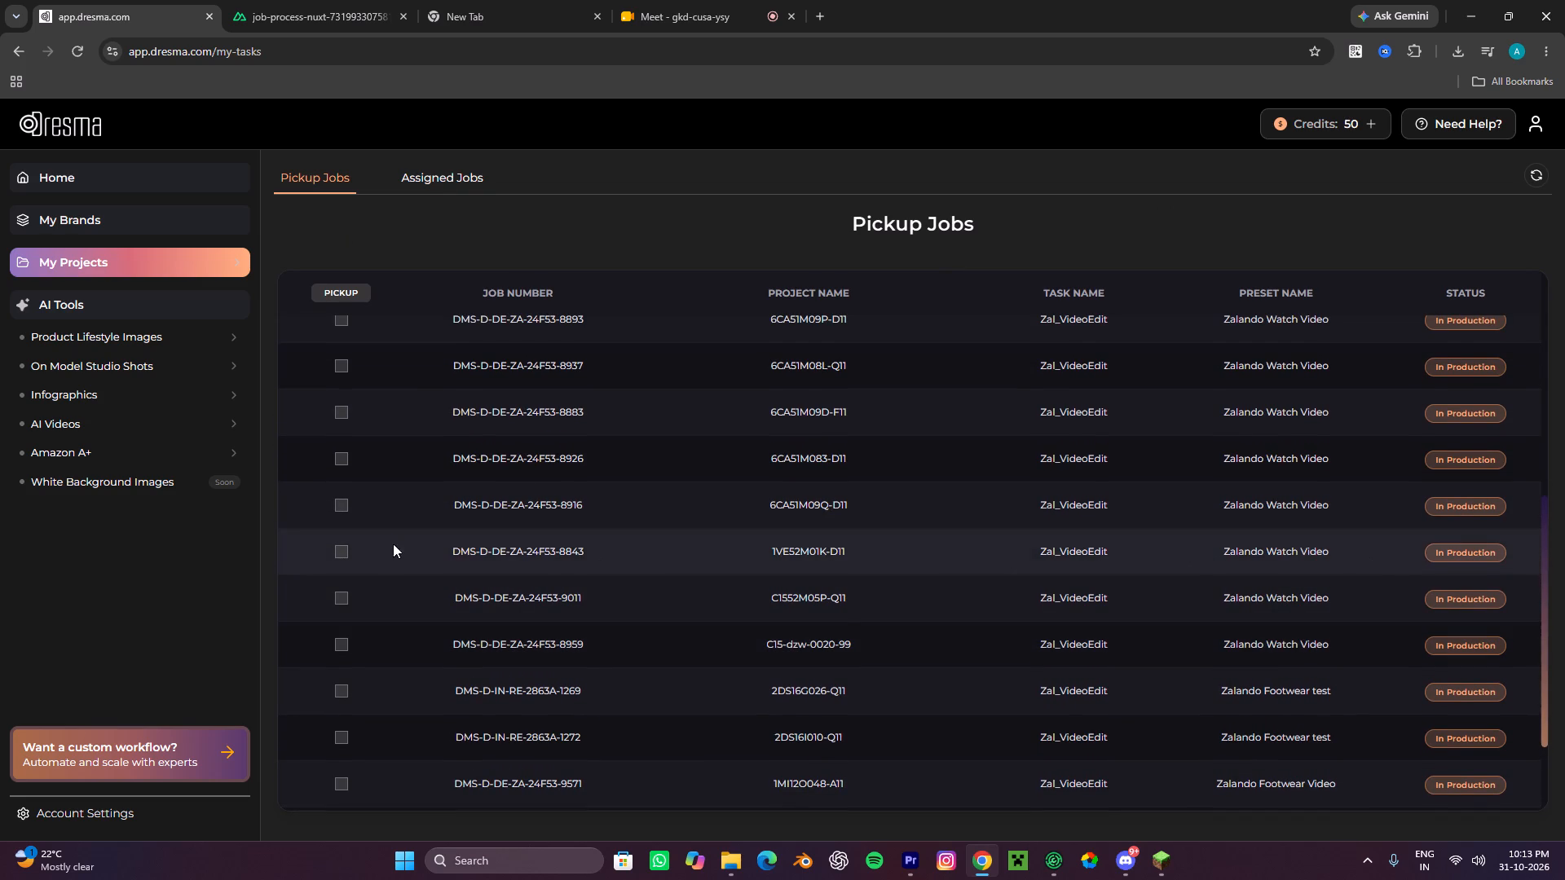
pyautogui.click(340, 550)
pyautogui.click(337, 293)
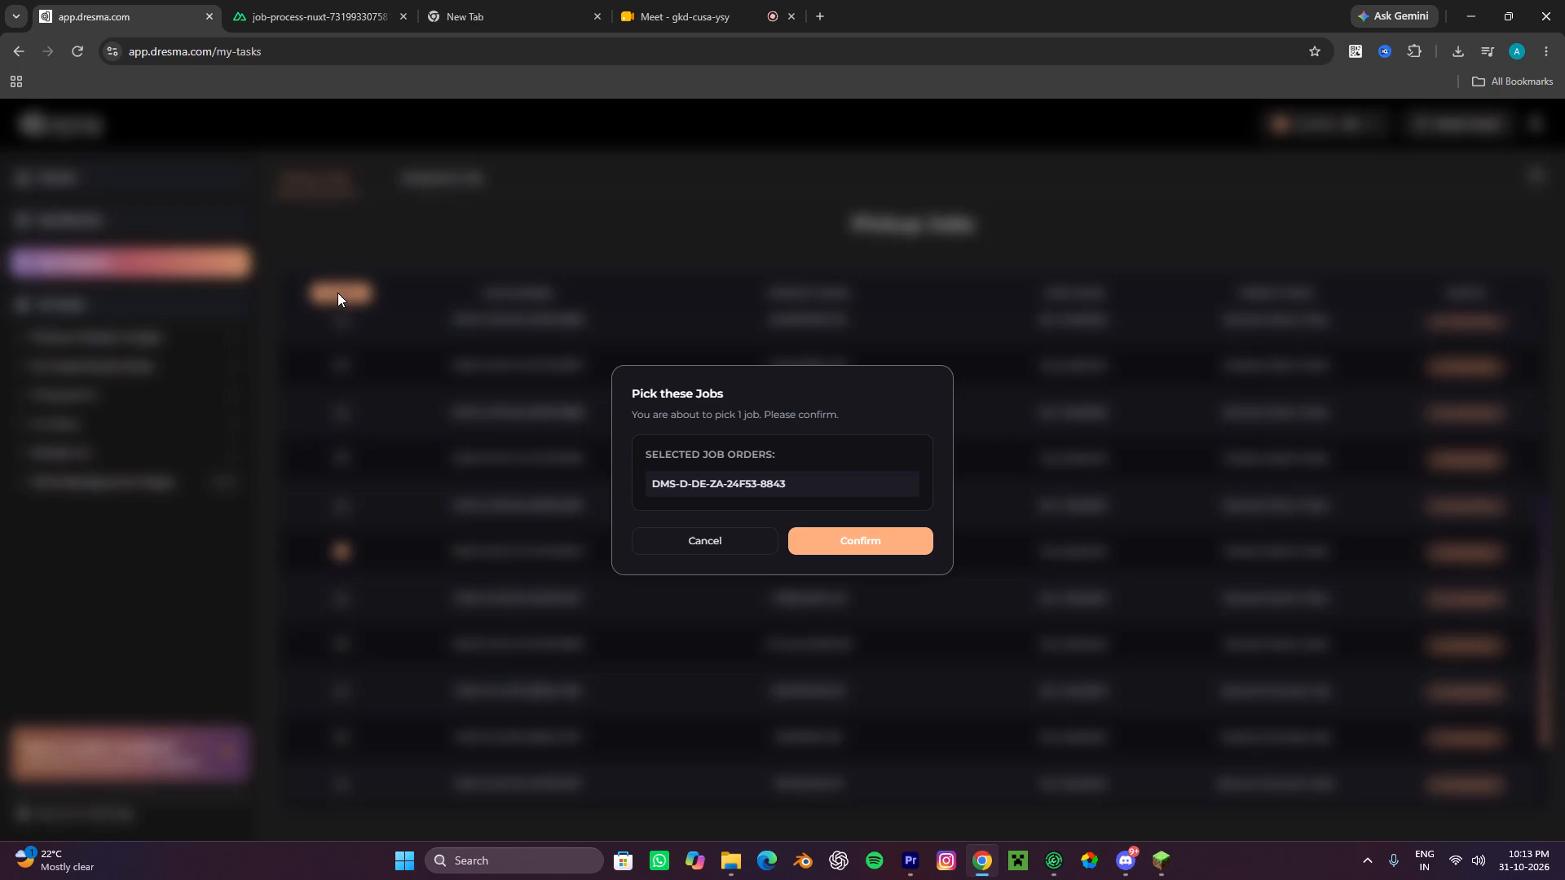
pyautogui.click(818, 529)
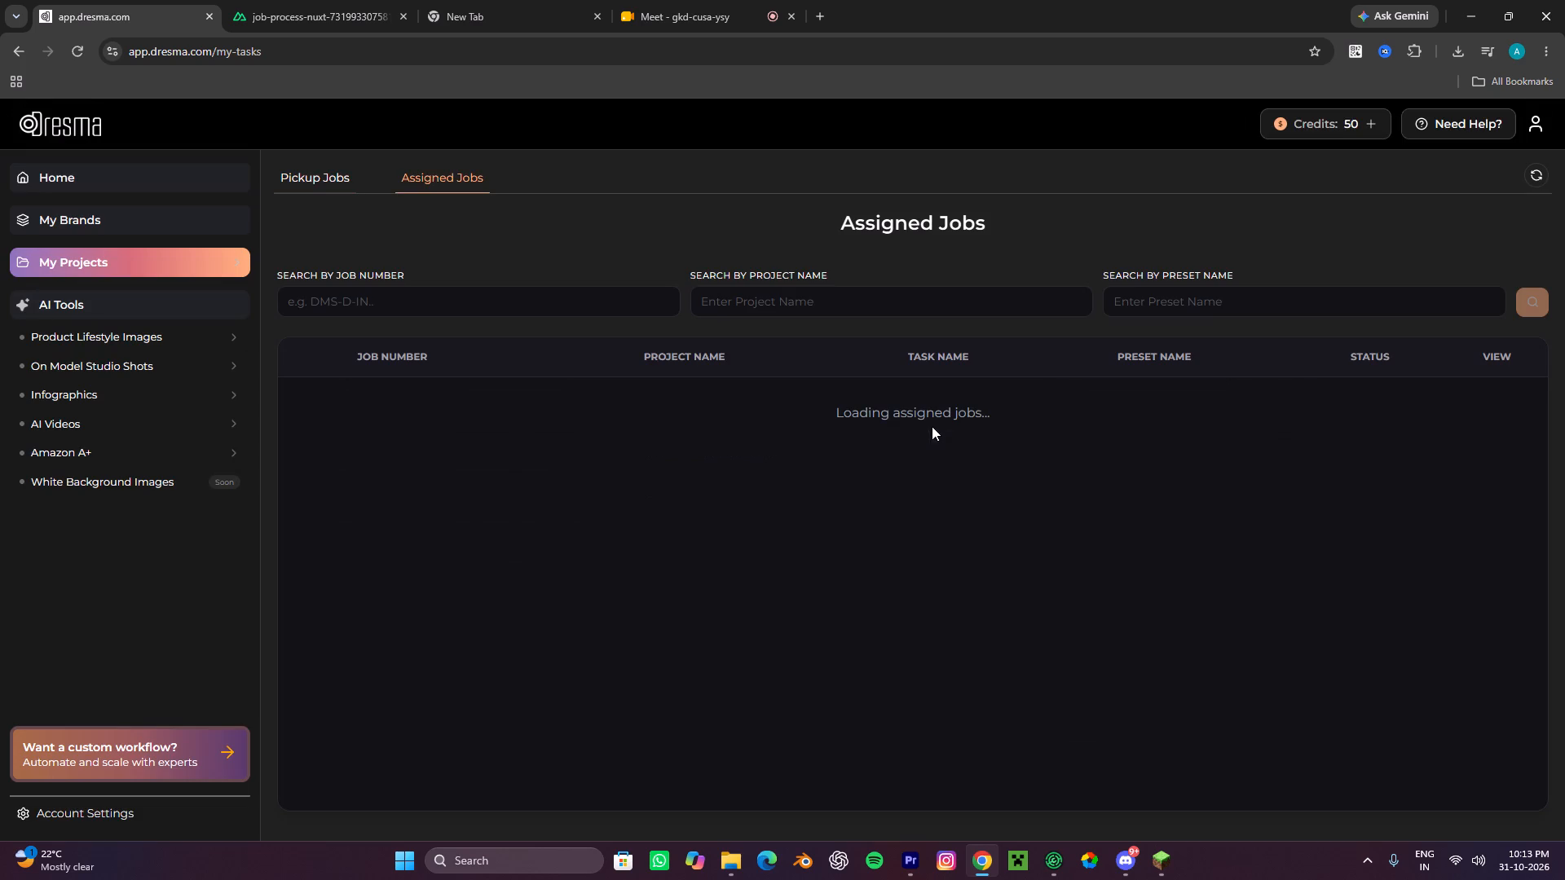
# Open assigned job DMS-D-DE-ZA-24F53-8843 and check the feedback in its job info.
pyautogui.click(738, 405)
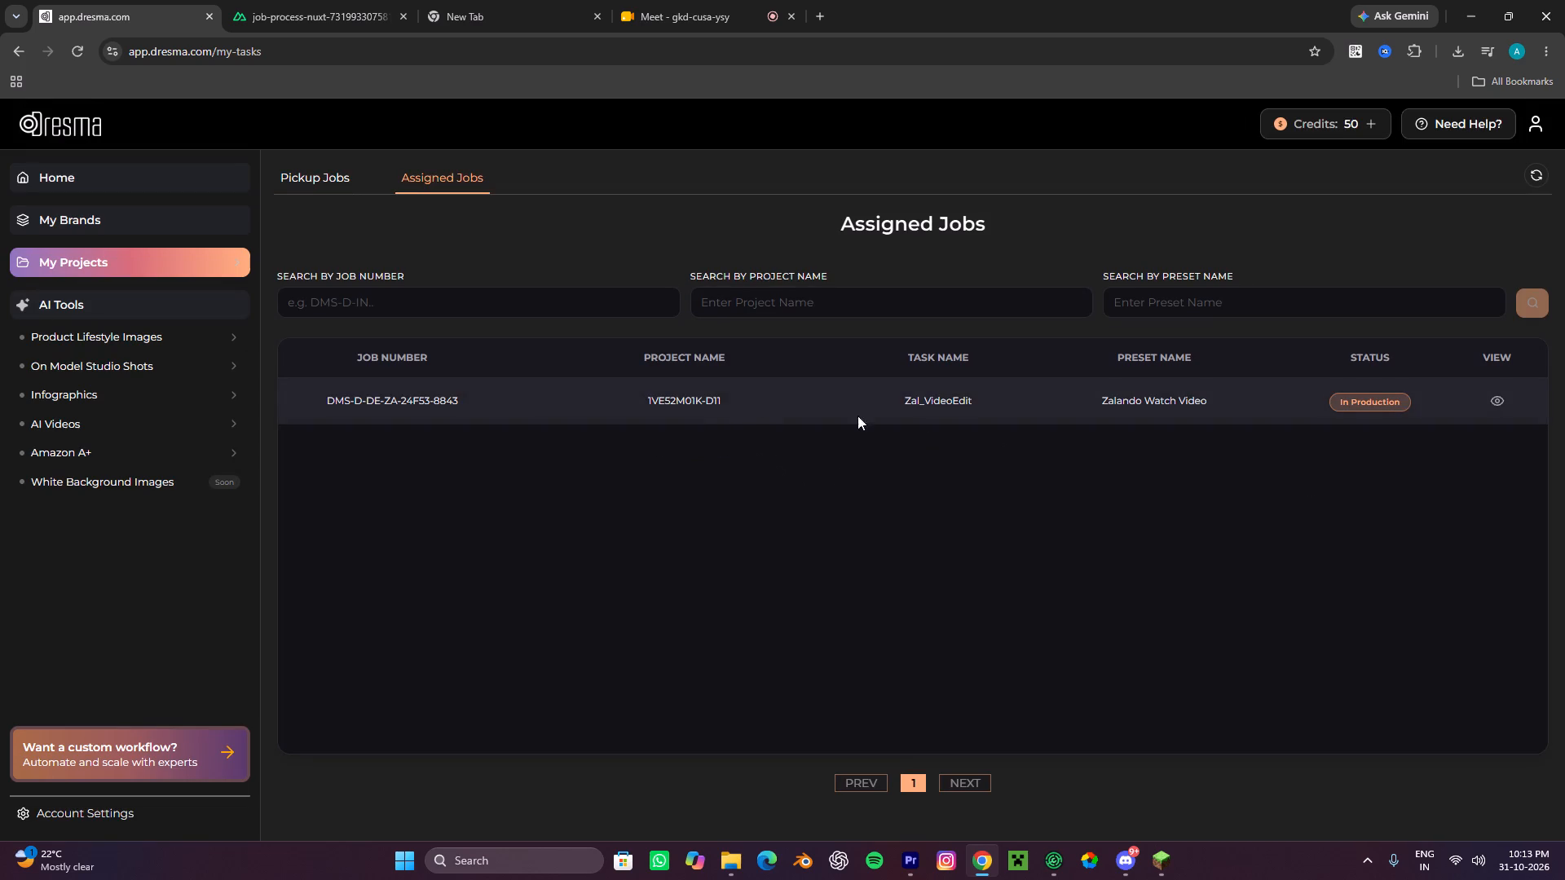
pyautogui.click(1497, 404)
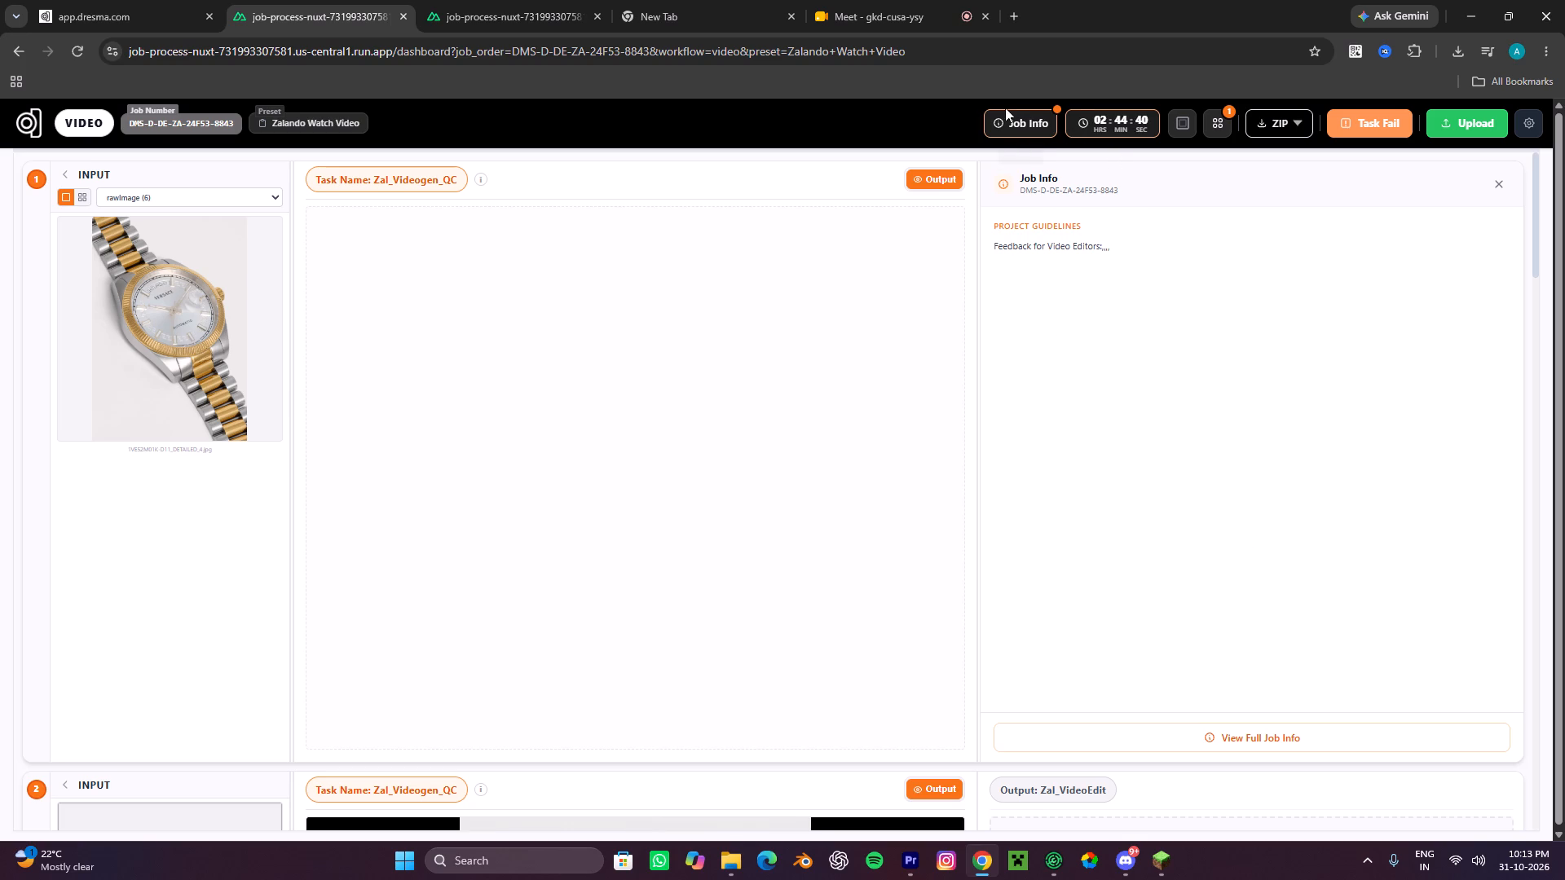
pyautogui.click(1038, 117)
pyautogui.click(844, 144)
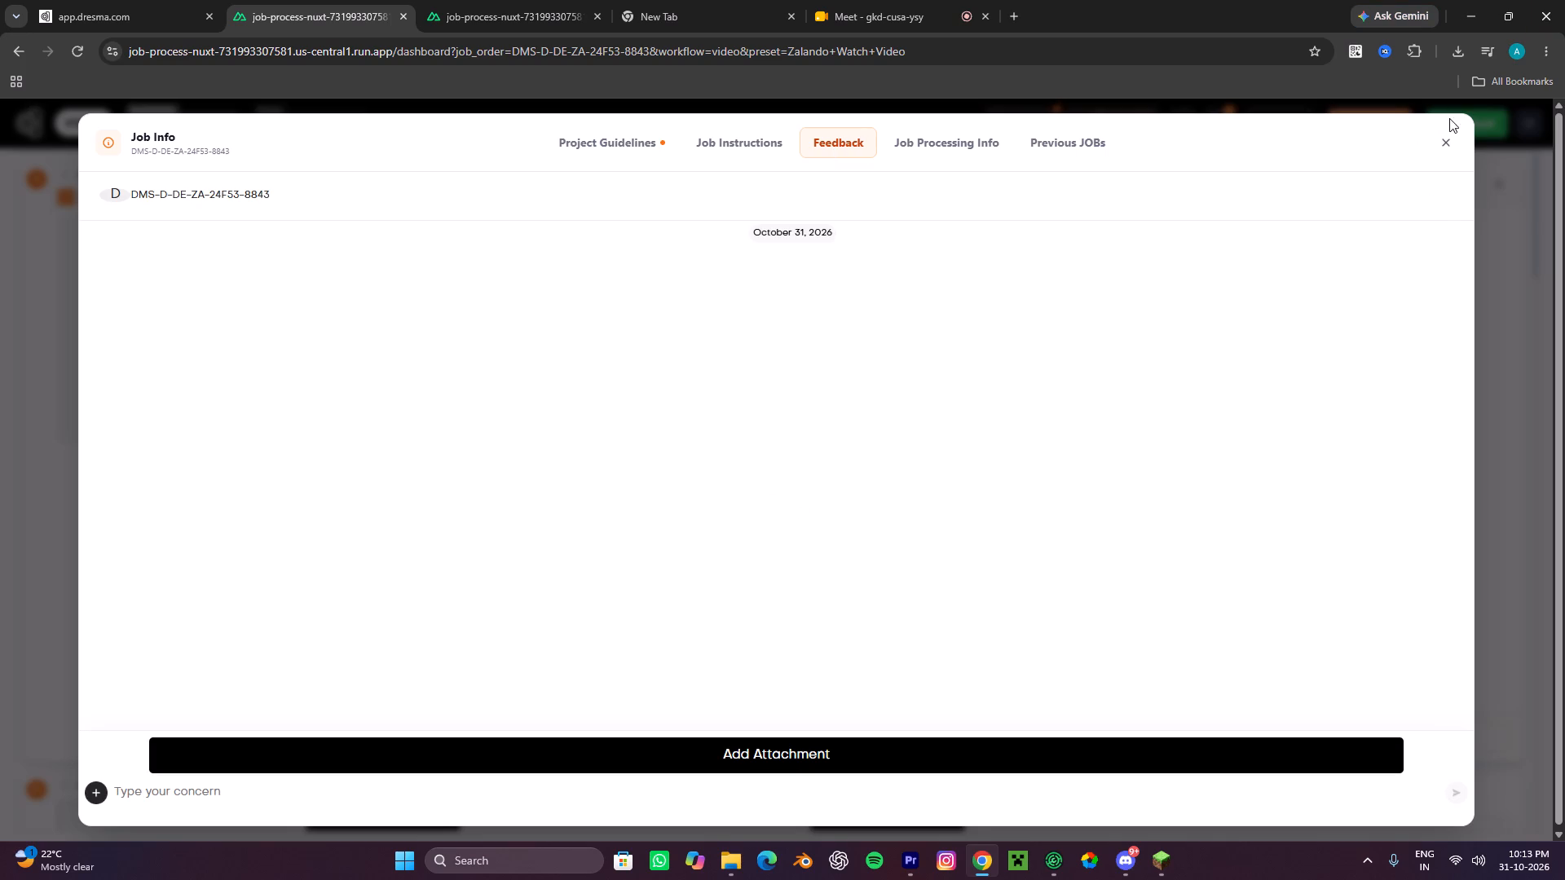
pyautogui.click(1447, 148)
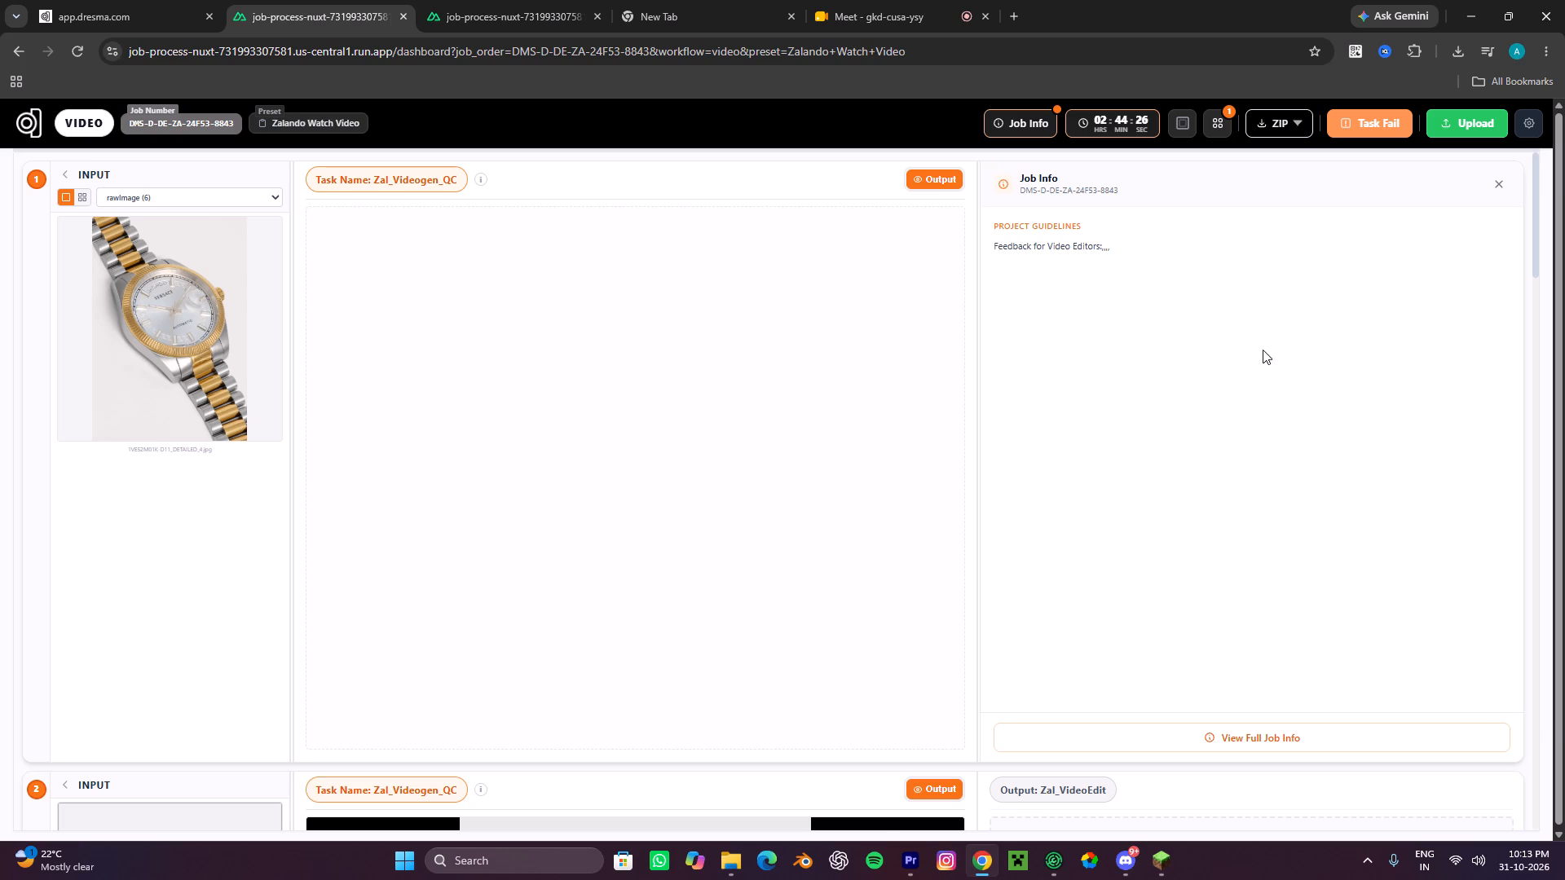
# Download the generated silver-and-gold Versace watch video from the job's second item.
pyautogui.scroll(-5, 450, 482)
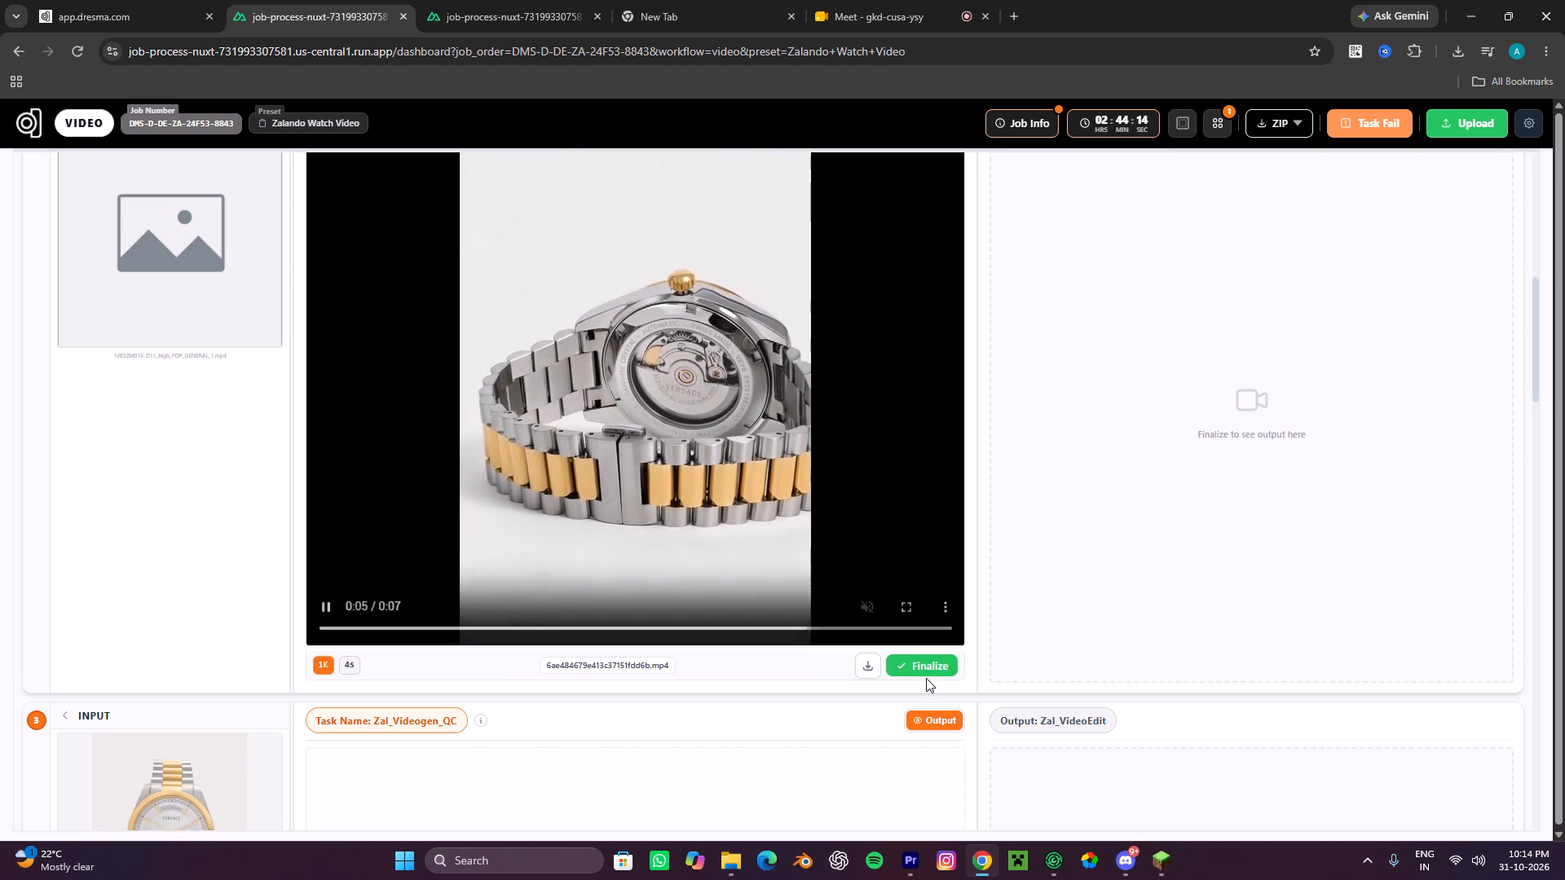
pyautogui.click(864, 663)
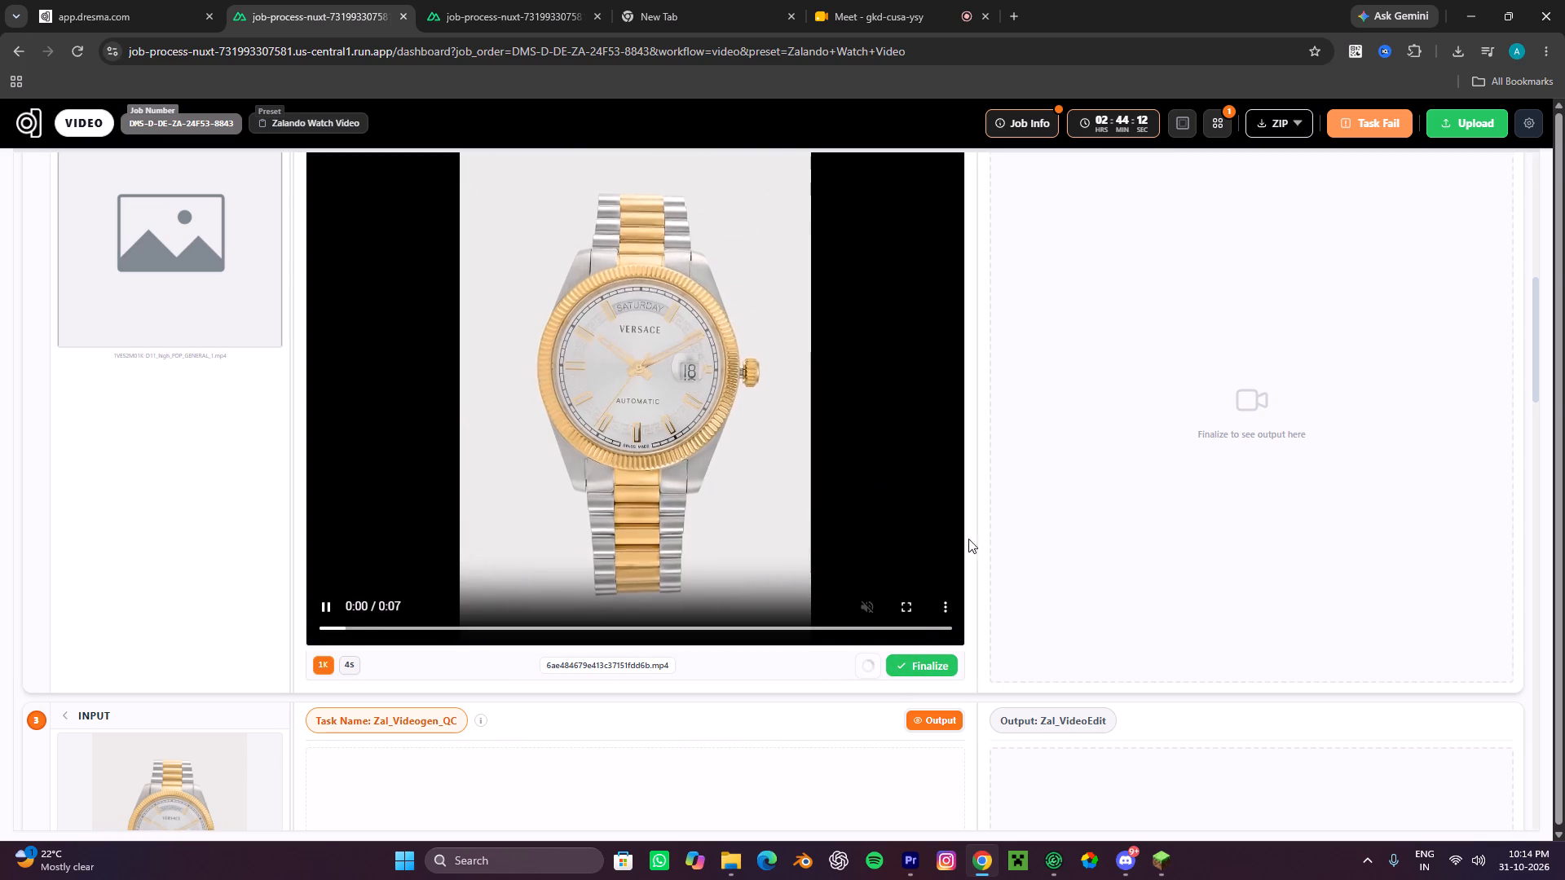
# Switch to Adobe Premiere, cut the nested sequence and first three clips from Sequence 01, and save the dresma watch project.
pyautogui.click(914, 861)
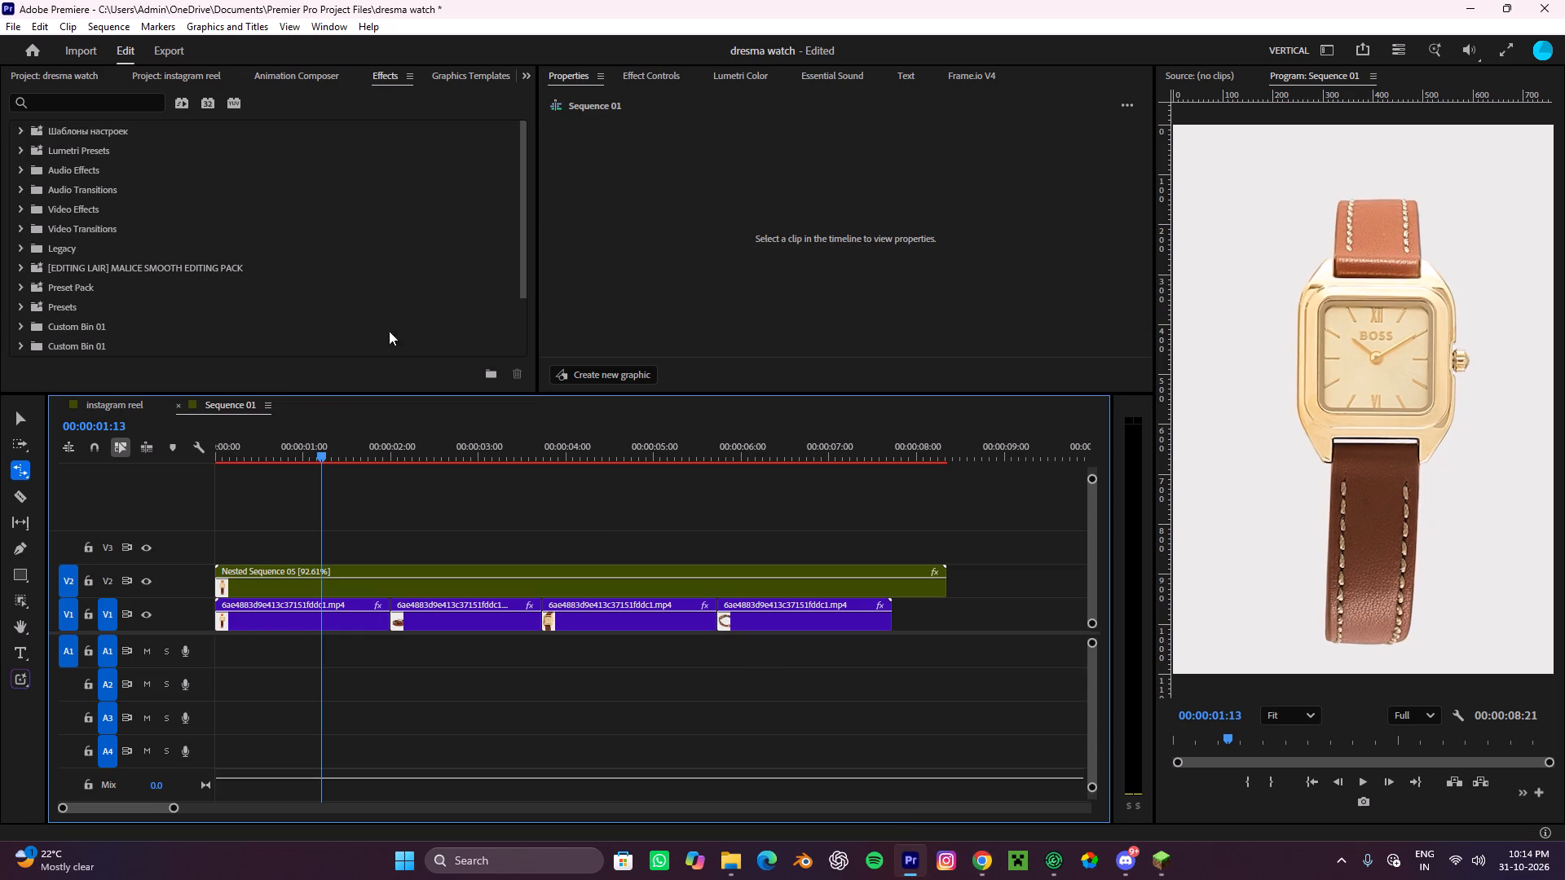
pyautogui.moveTo(867, 525); pyautogui.dragTo(481, 679)
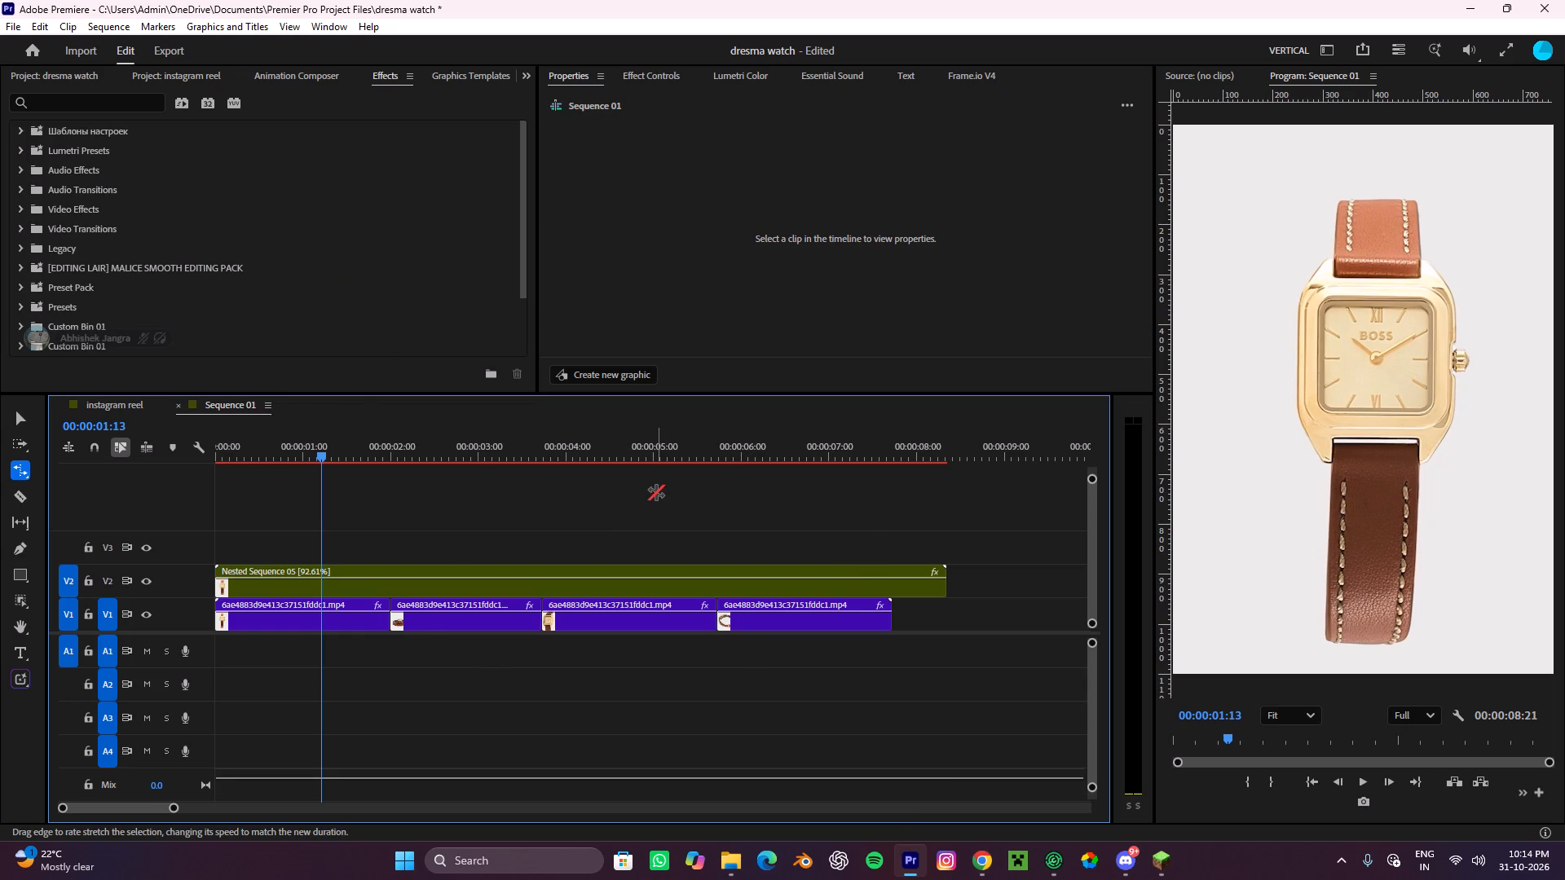
pyautogui.press('v')
pyautogui.moveTo(688, 475); pyautogui.dragTo(352, 686)
pyautogui.hotkey('ctrl', 'x')
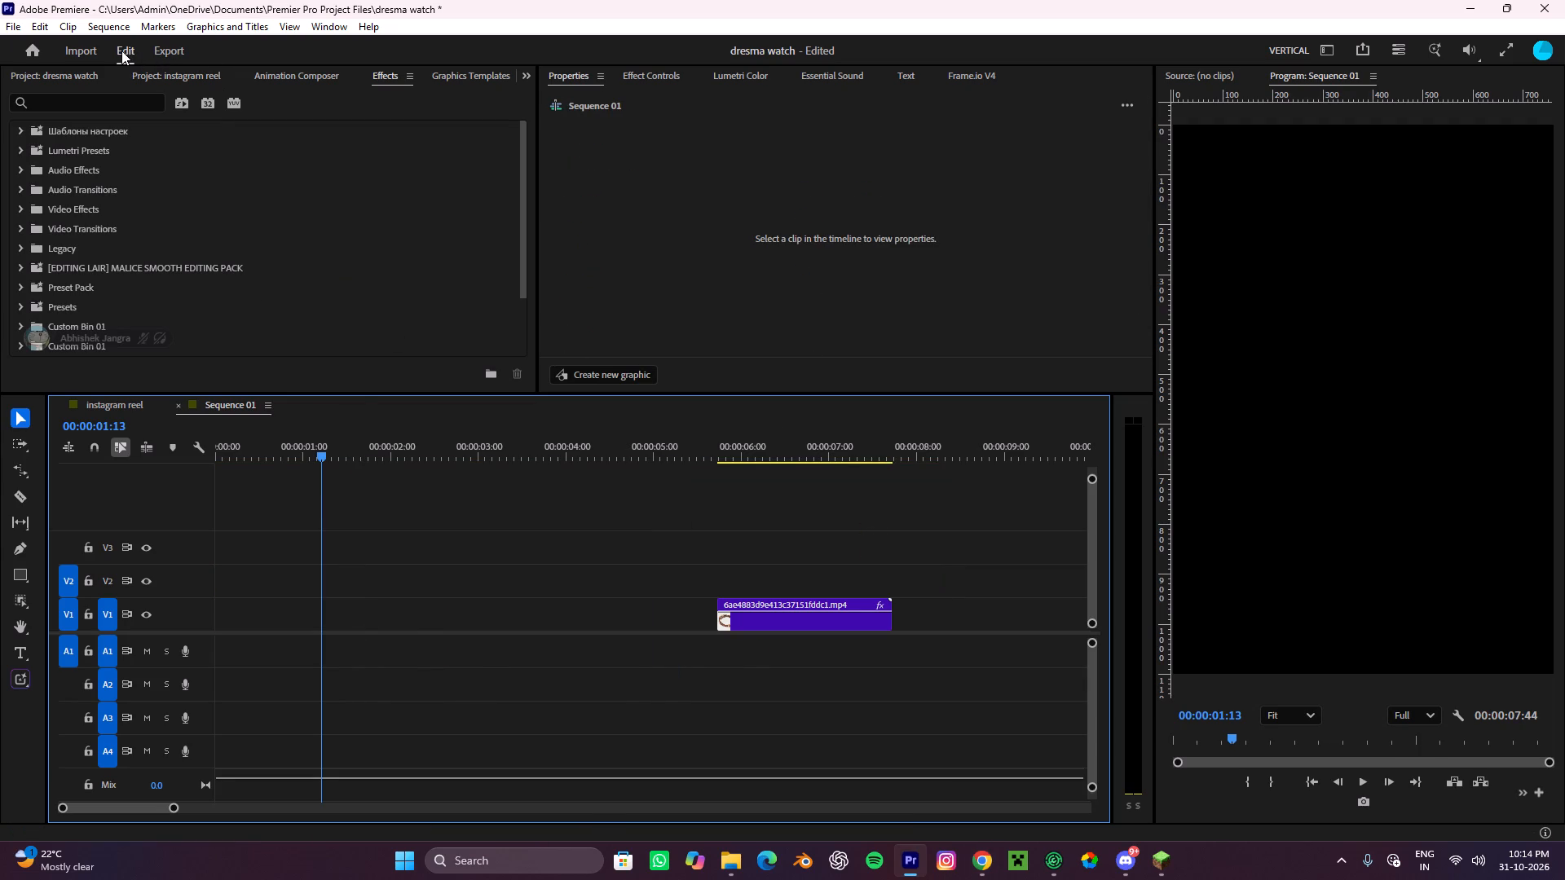
pyautogui.hotkey('ctrl', 's')
# Restart Adobe Premiere, discarding the unsaved changes to the instagram reel project.
pyautogui.click(1564, 0)
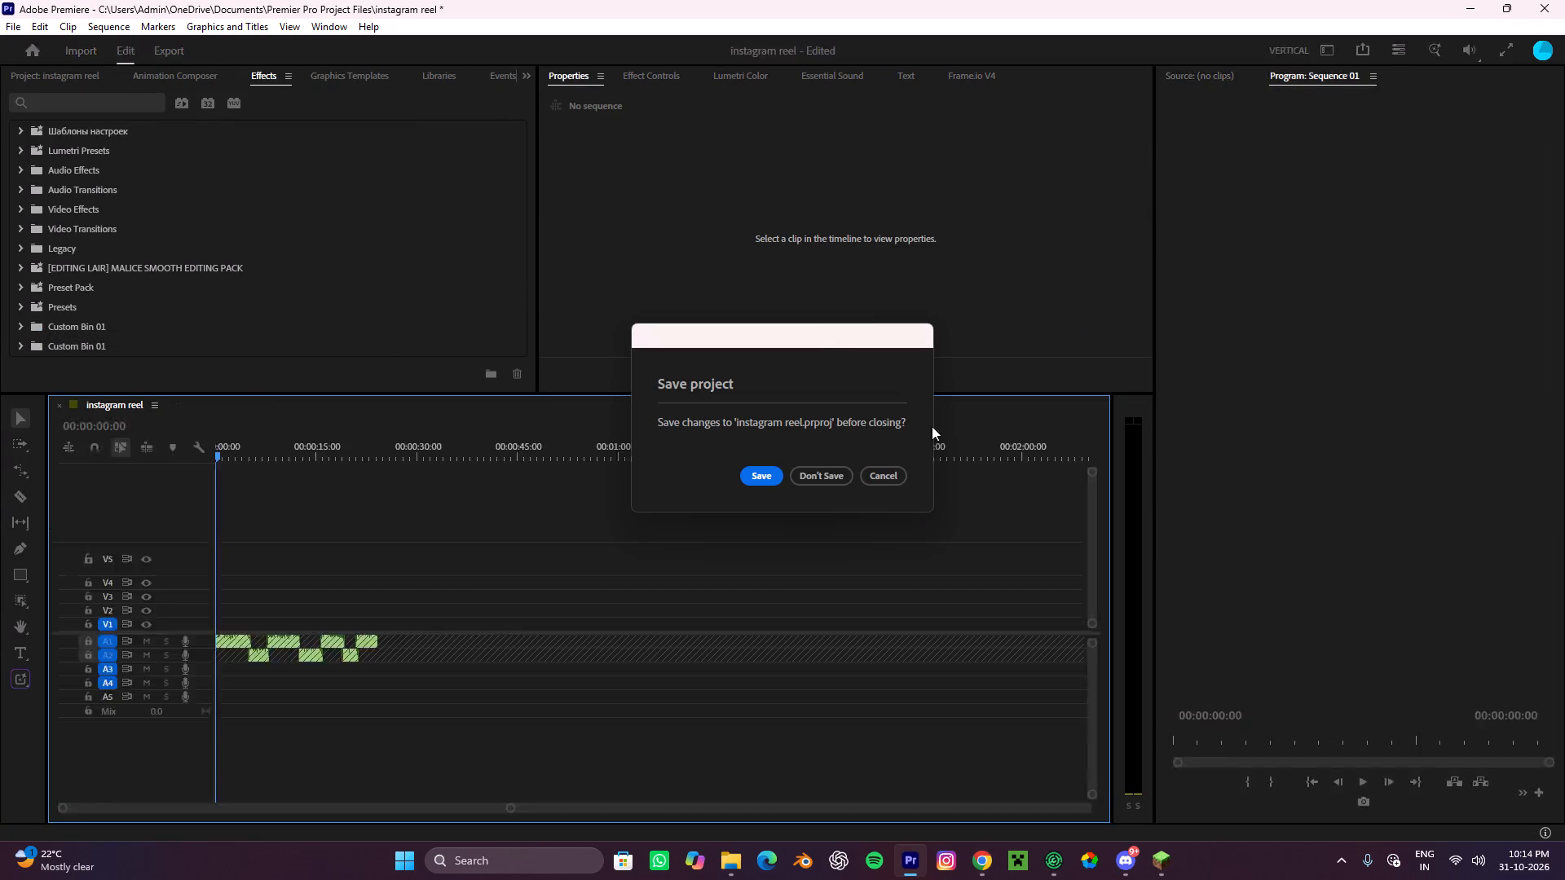
pyautogui.click(826, 475)
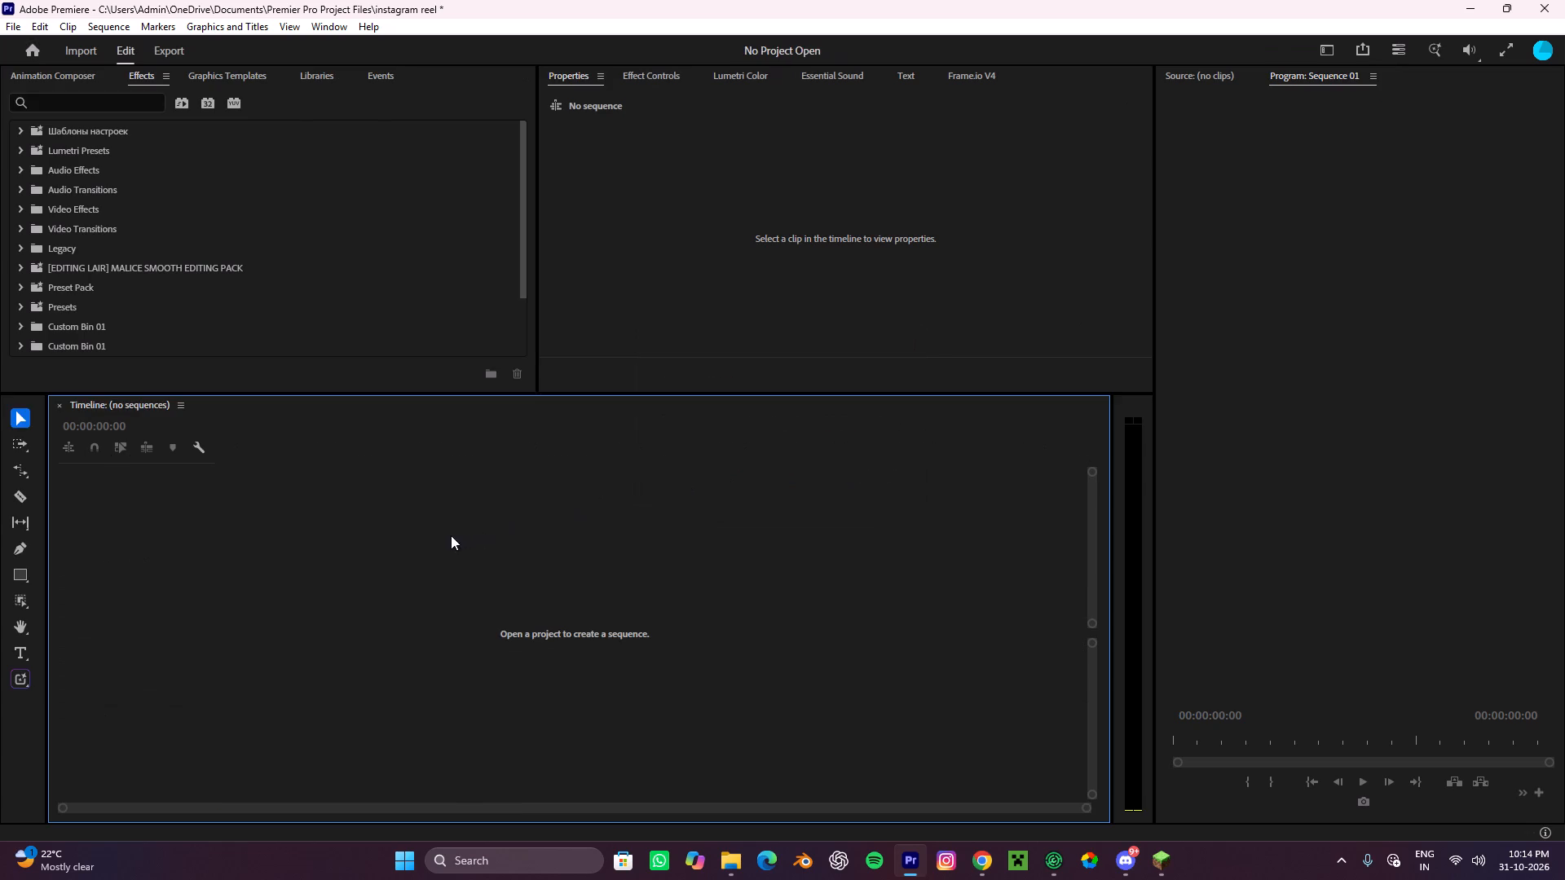
pyautogui.click(908, 868)
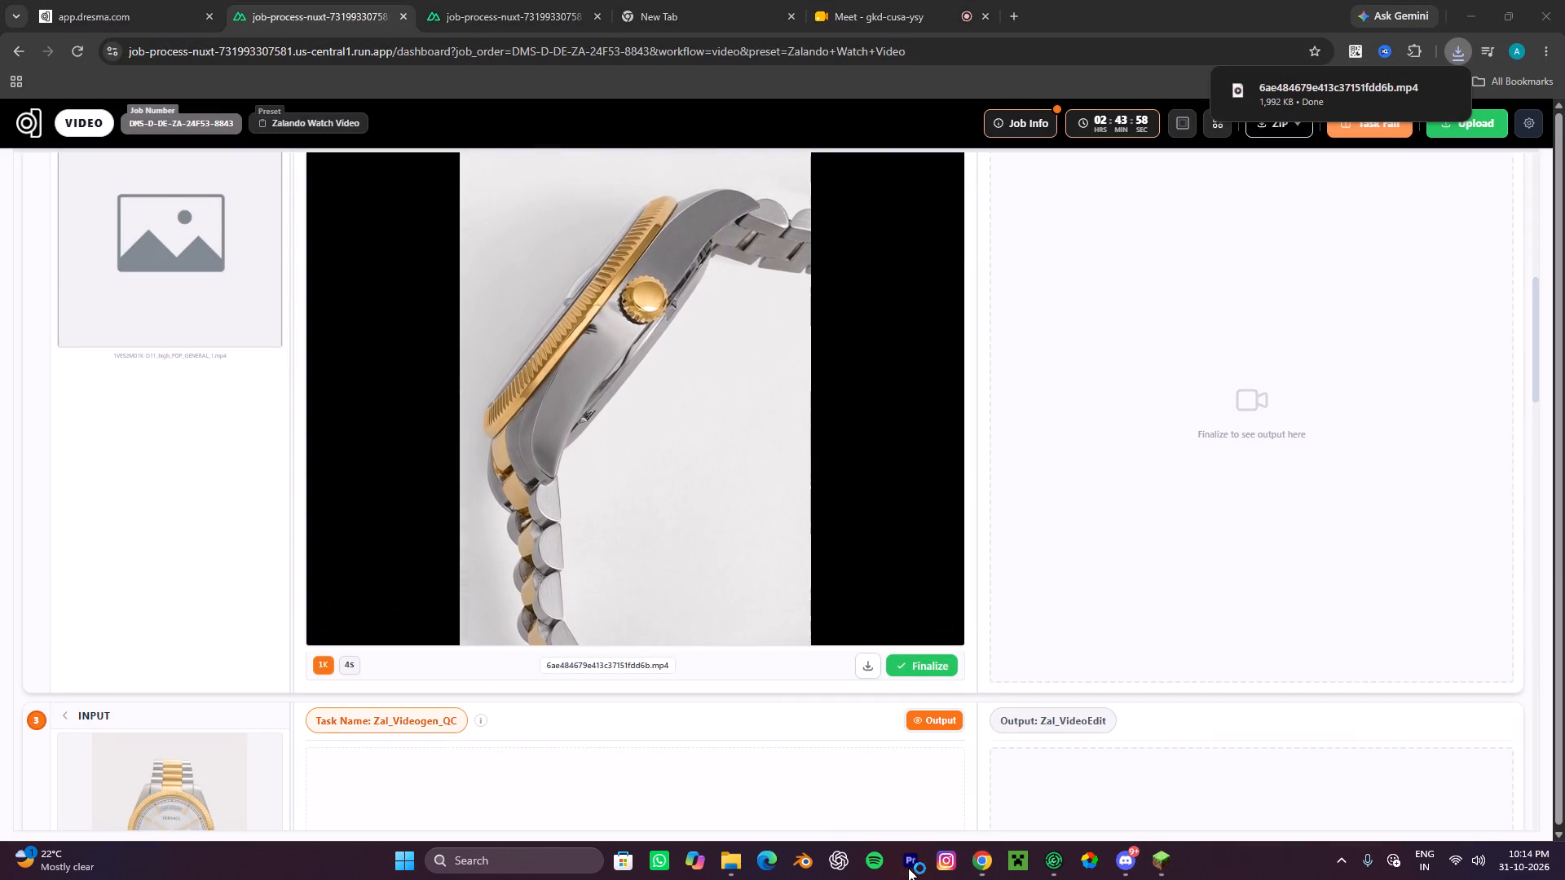
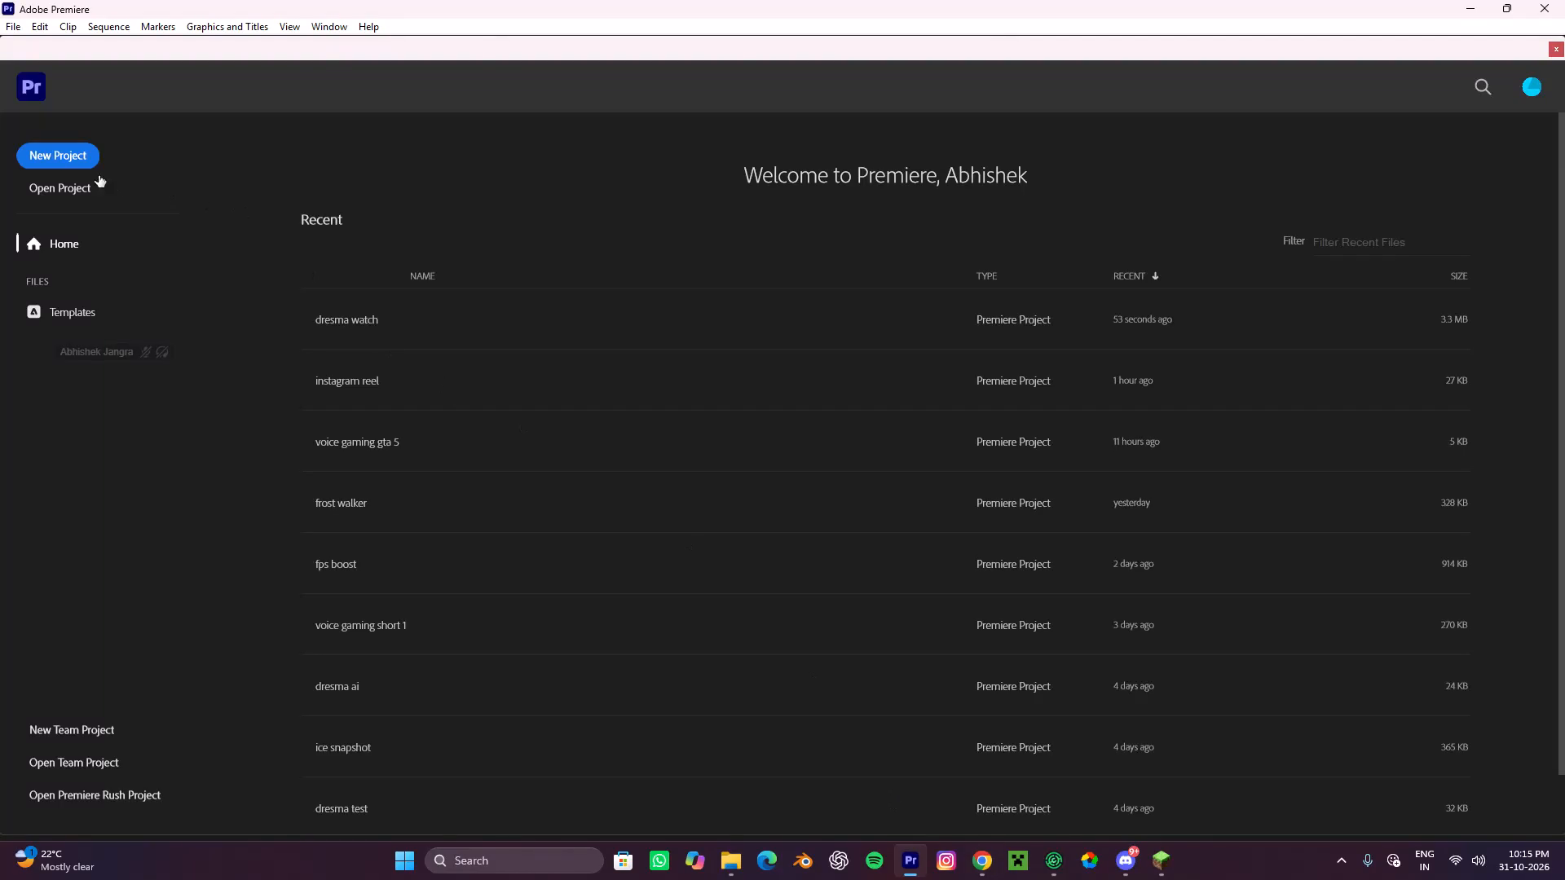
# Create a new Premiere project named "desma watch".
pyautogui.click(50, 154)
pyautogui.write('des')
pyautogui.write('ma watch')
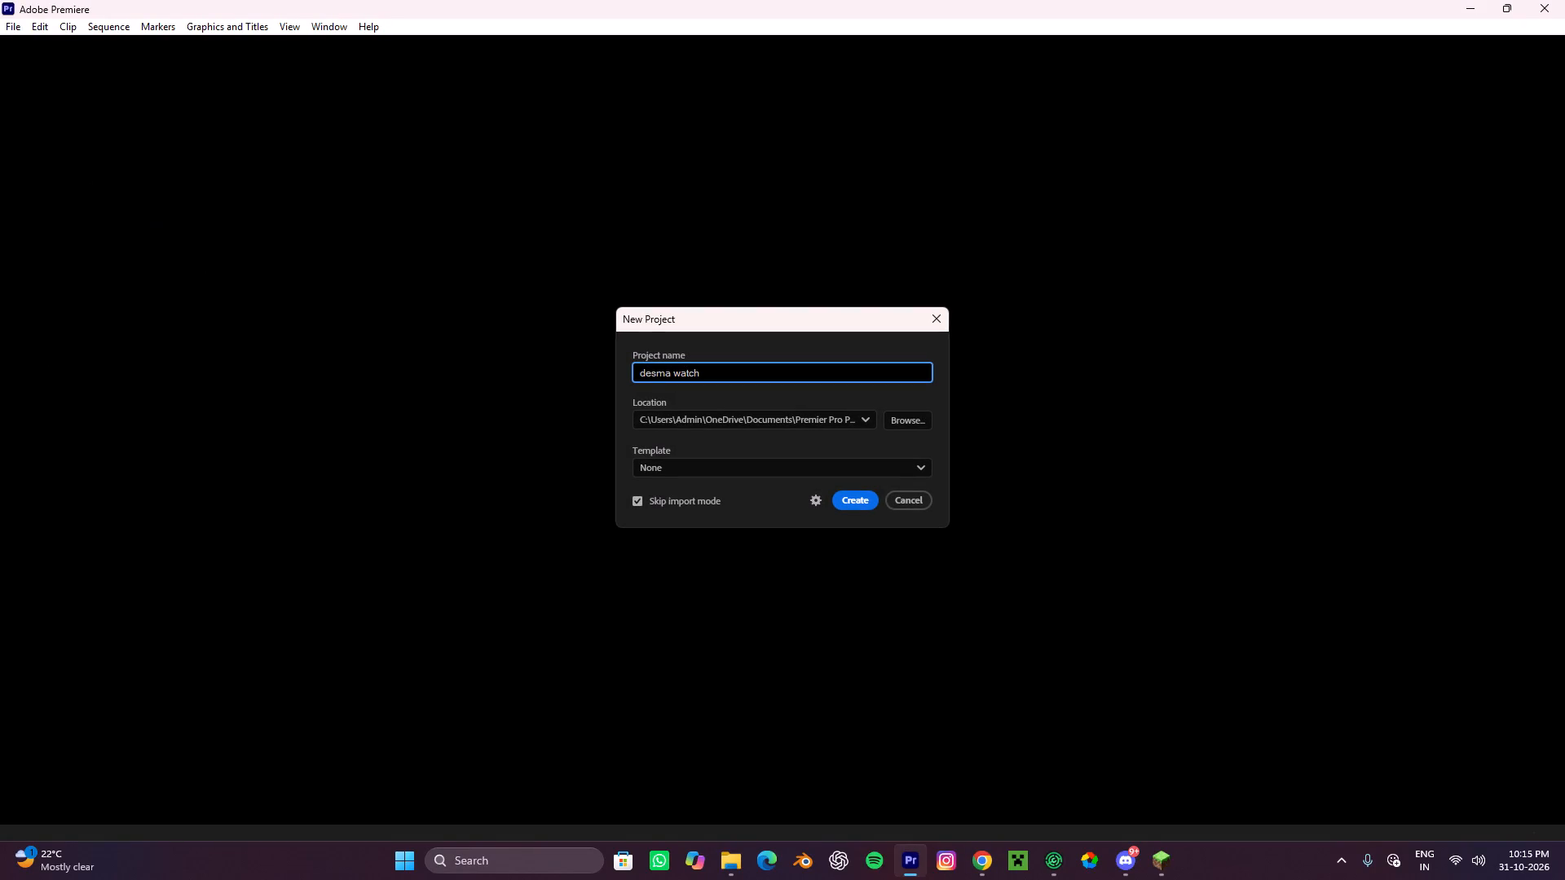
pyautogui.click(838, 497)
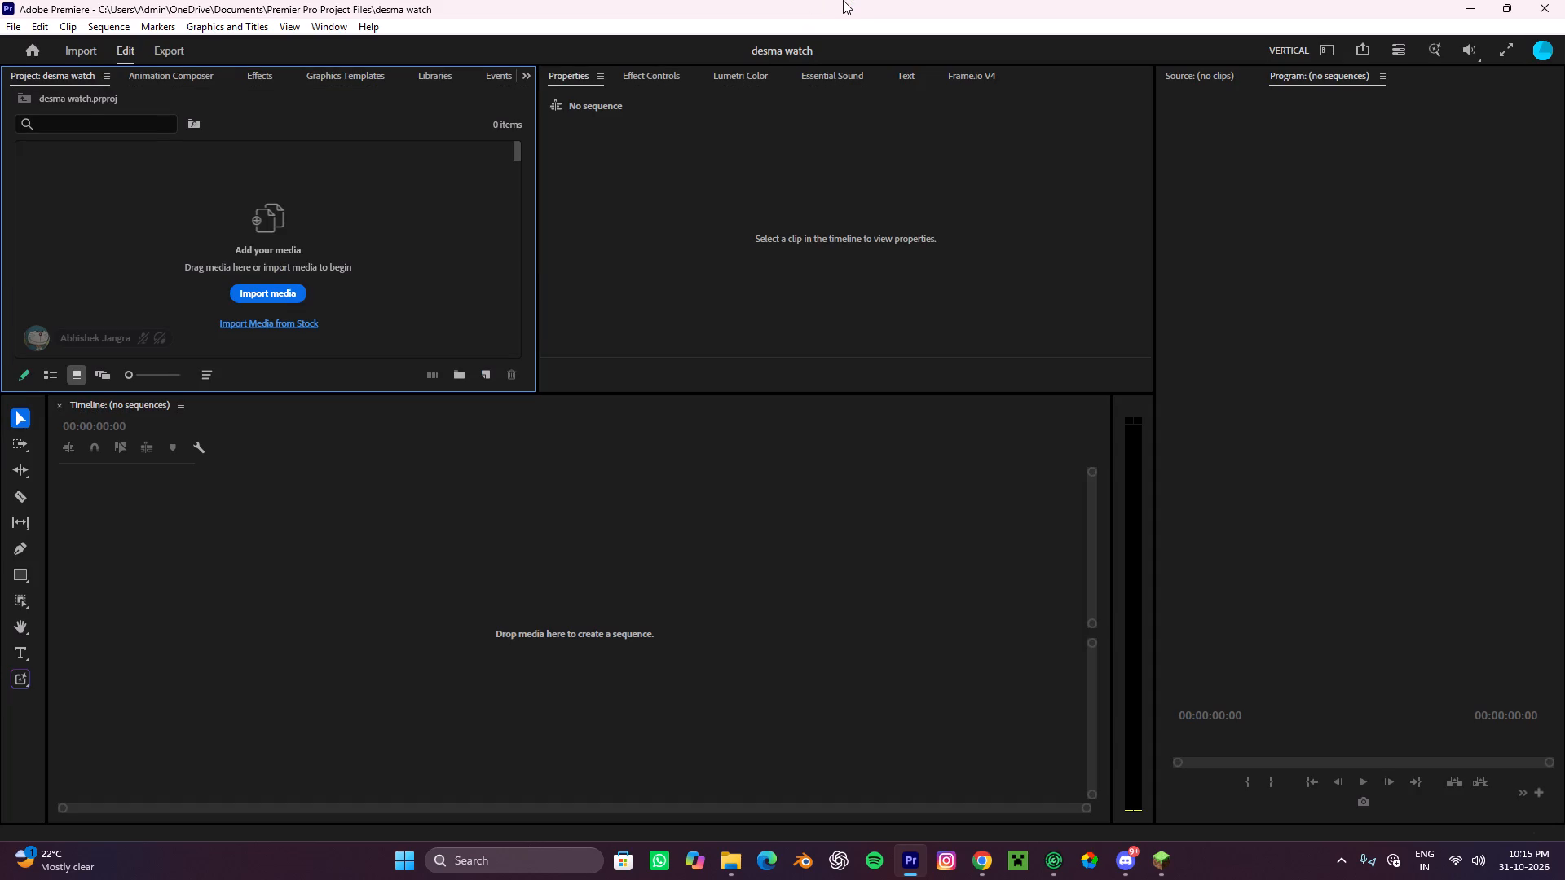
# Bring the newest MP4, 6ae484679e413c37151fdd6b, from the Downloads folder into Premiere's empty timeline as a new sequence.
pyautogui.click(738, 851)
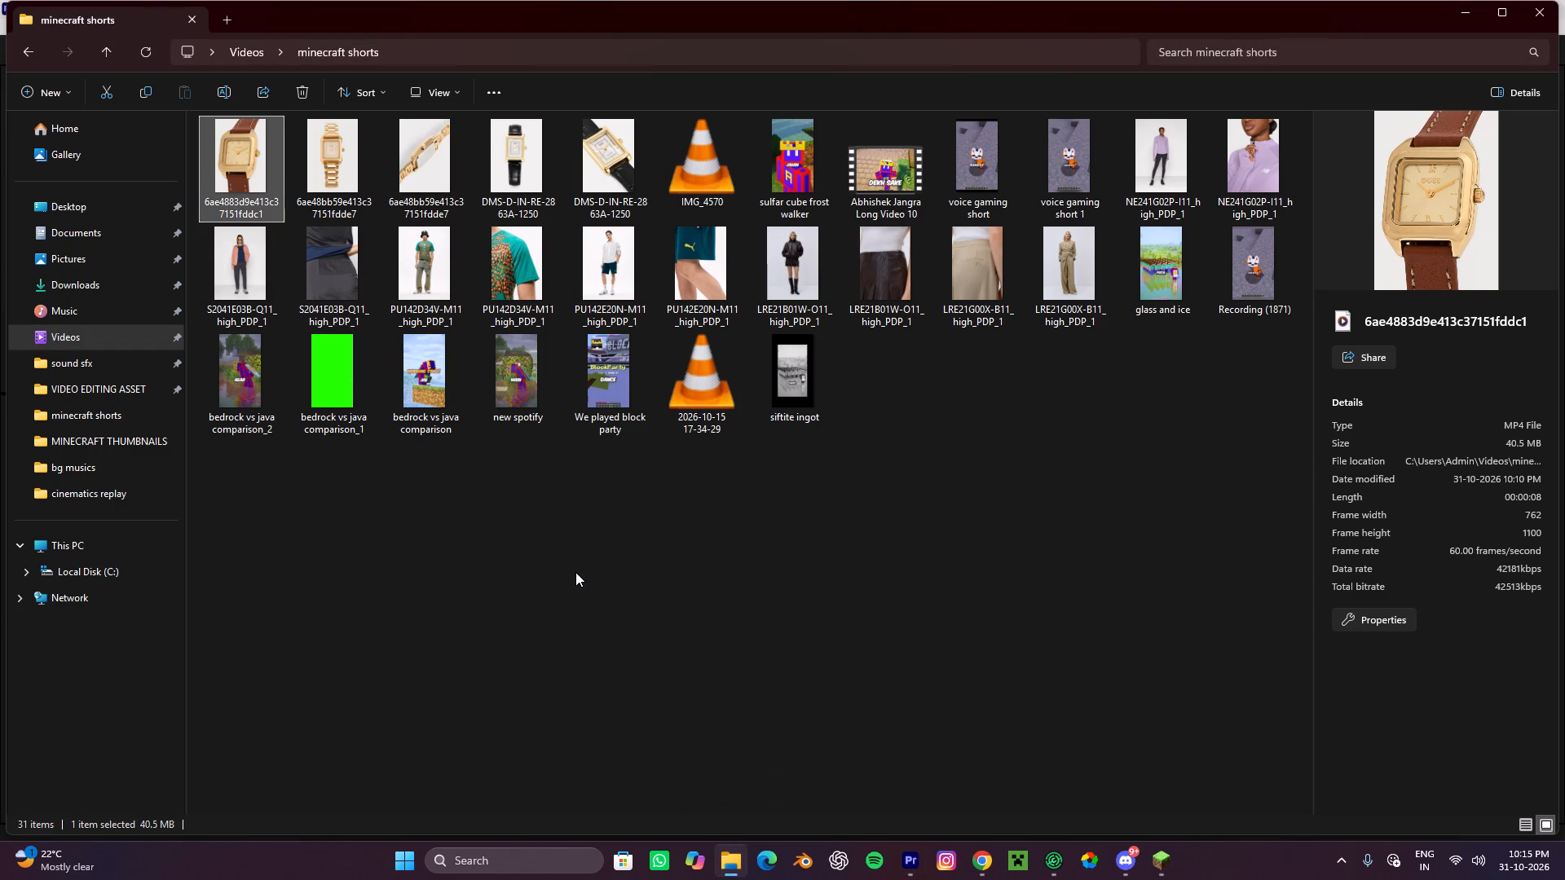
pyautogui.click(593, 611)
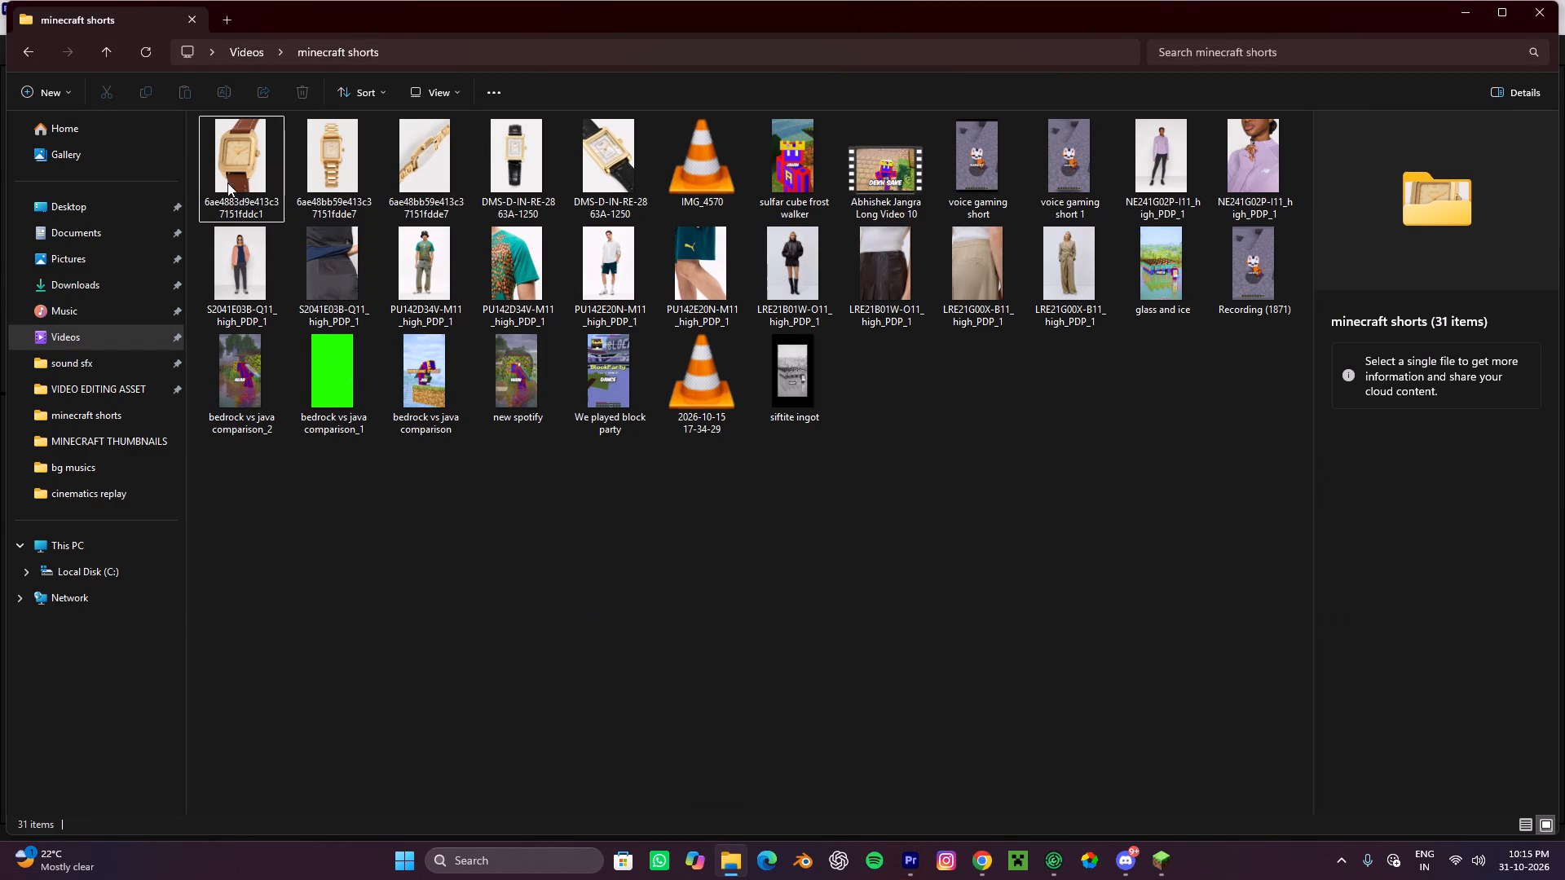
pyautogui.click(243, 165)
pyautogui.click(715, 750)
pyautogui.click(266, 178)
pyautogui.click(368, 203)
pyautogui.click(249, 172)
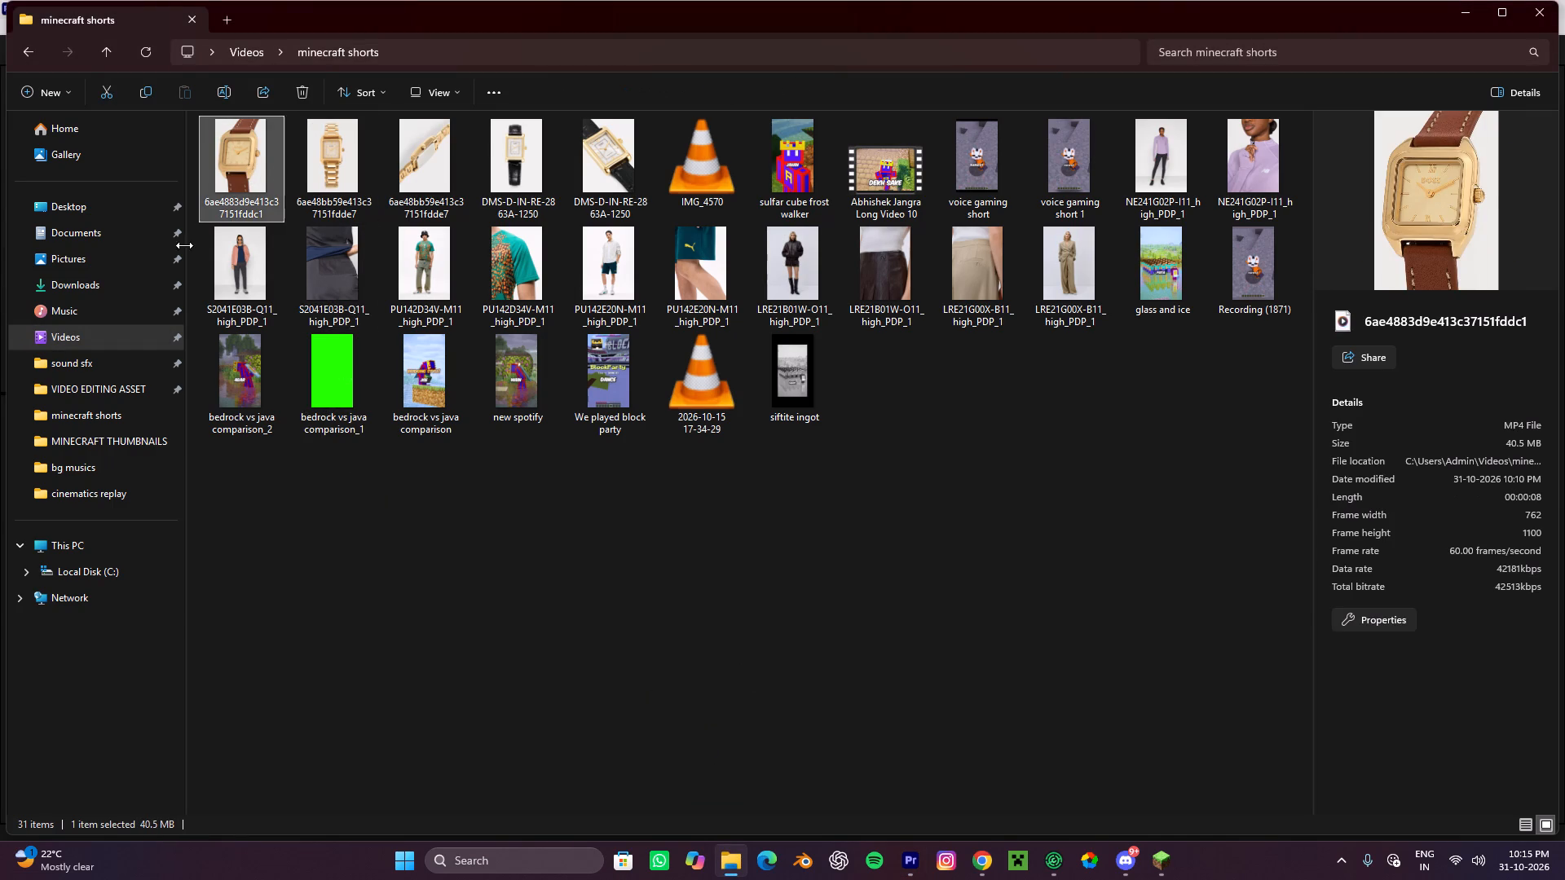
pyautogui.click(125, 270)
pyautogui.click(73, 283)
pyautogui.click(259, 164)
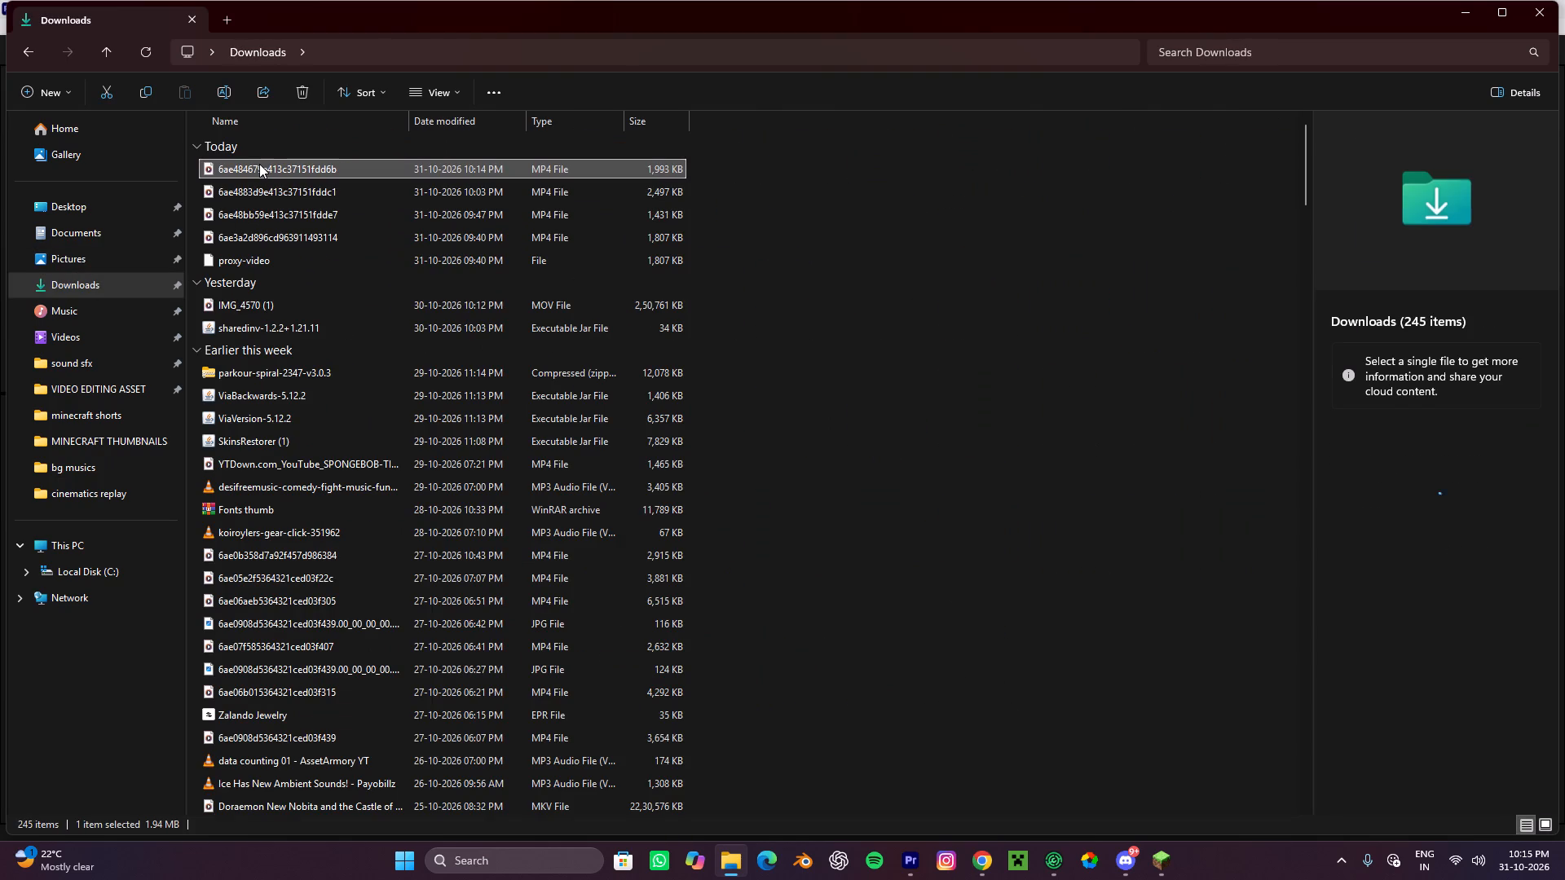
pyautogui.moveTo(259, 164); pyautogui.dragTo(560, 649)
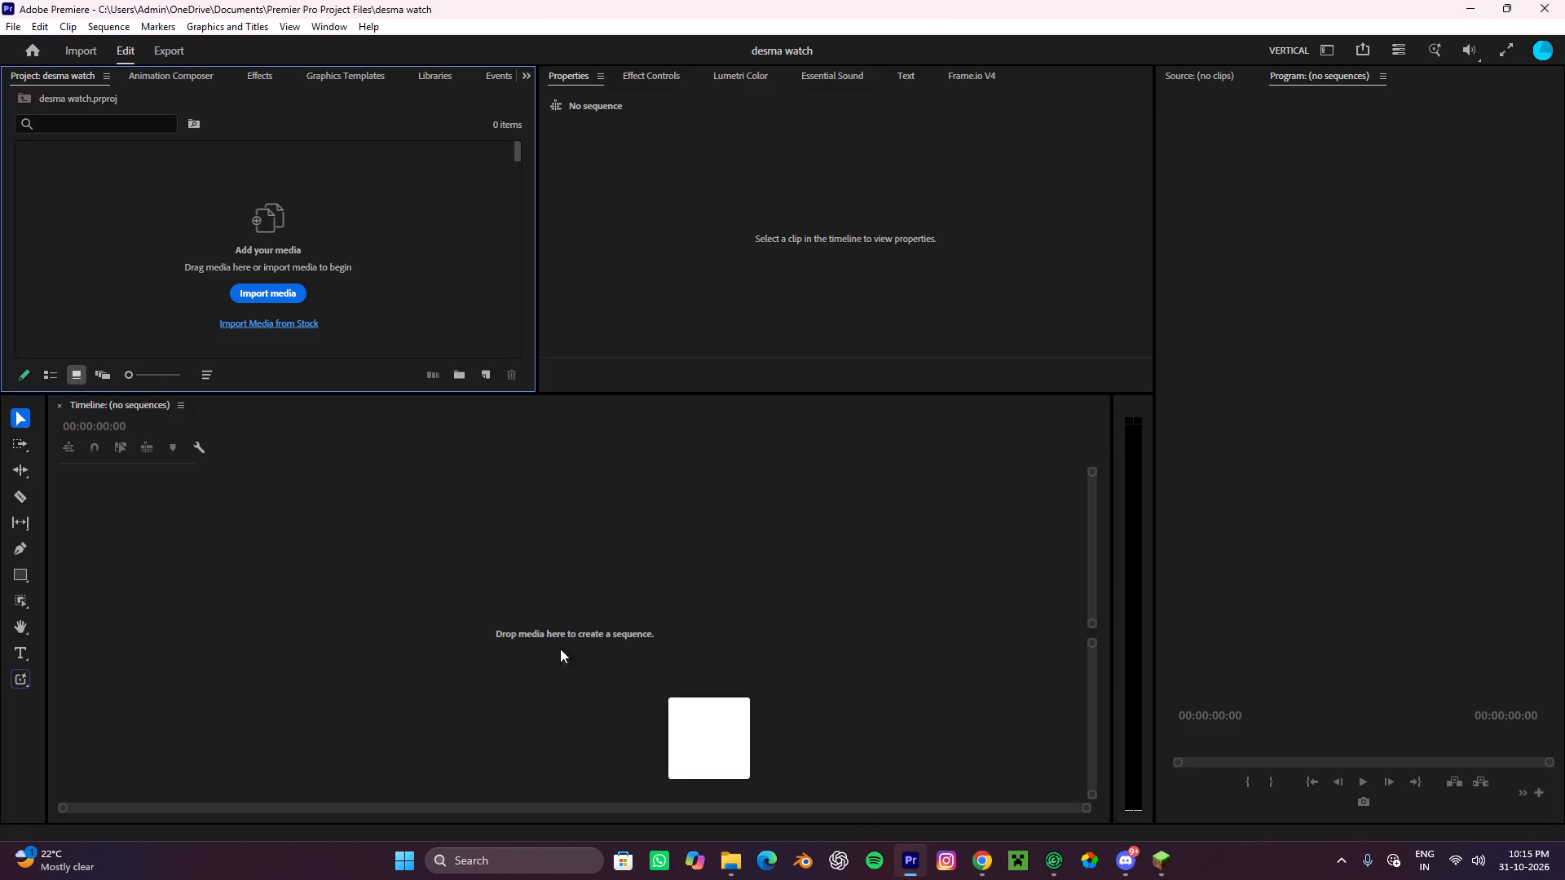
pyautogui.moveTo(560, 649); pyautogui.dragTo(322, 560)
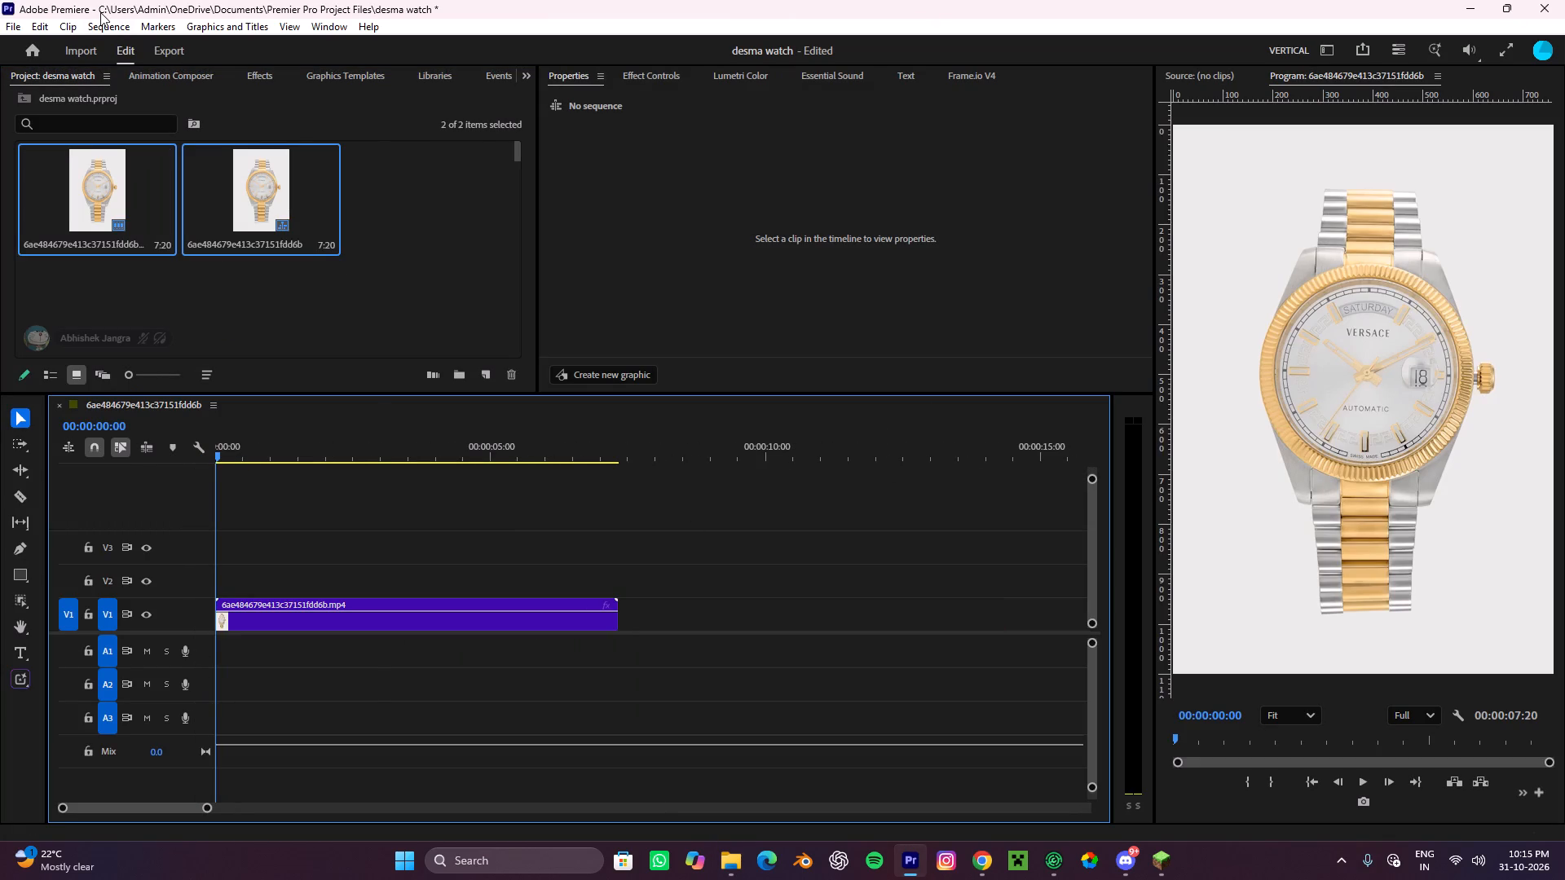
# Check the frame size and timebase in the new sequence's settings.
pyautogui.click(100, 12)
pyautogui.click(107, 29)
pyautogui.click(161, 46)
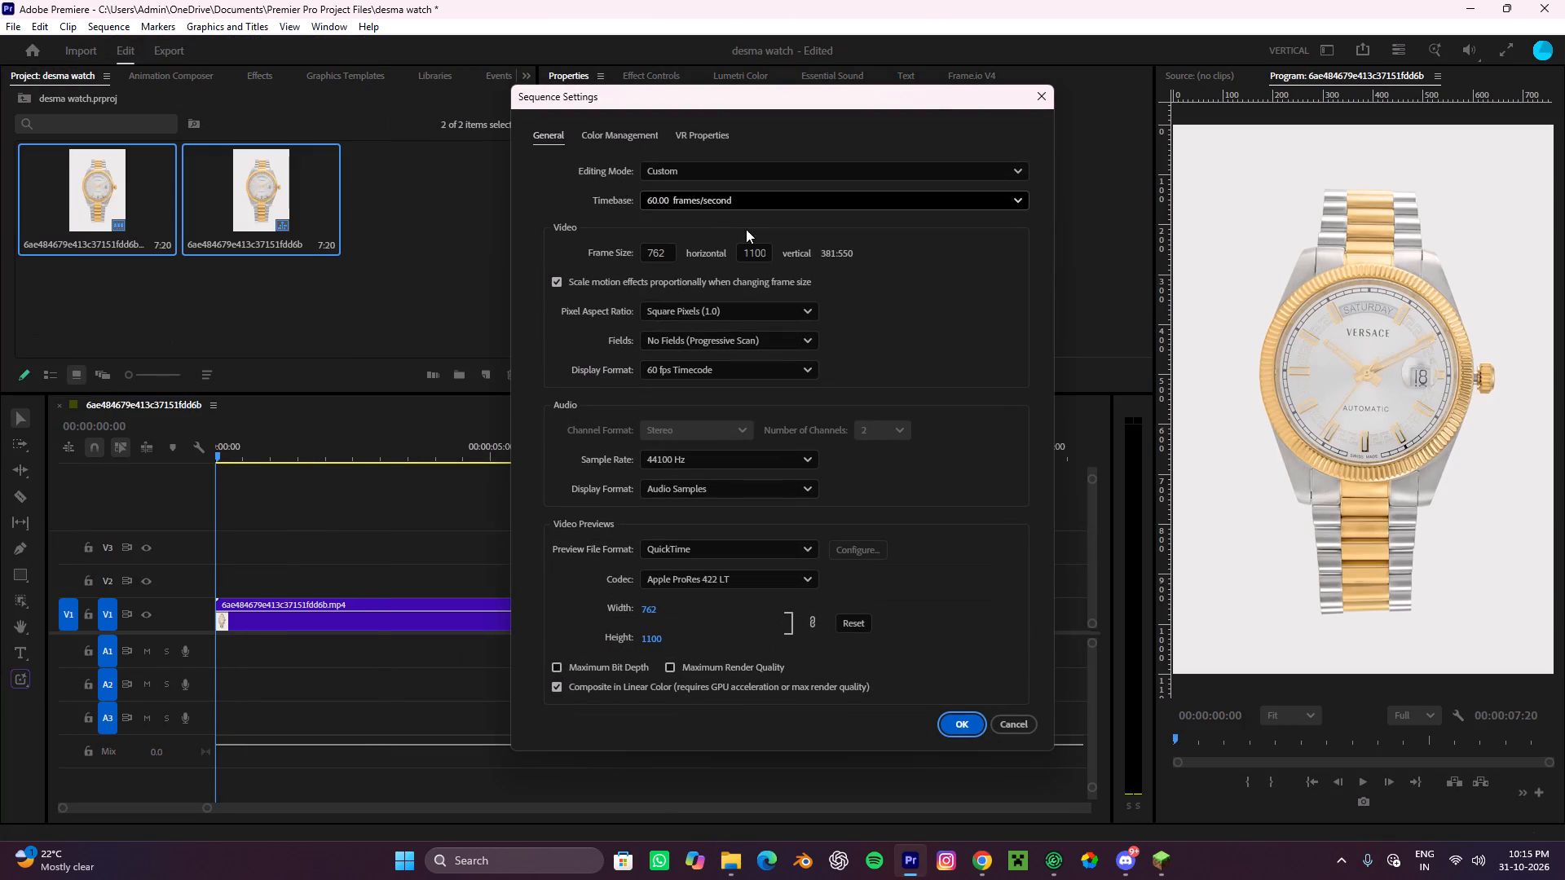
pyautogui.click(1043, 85)
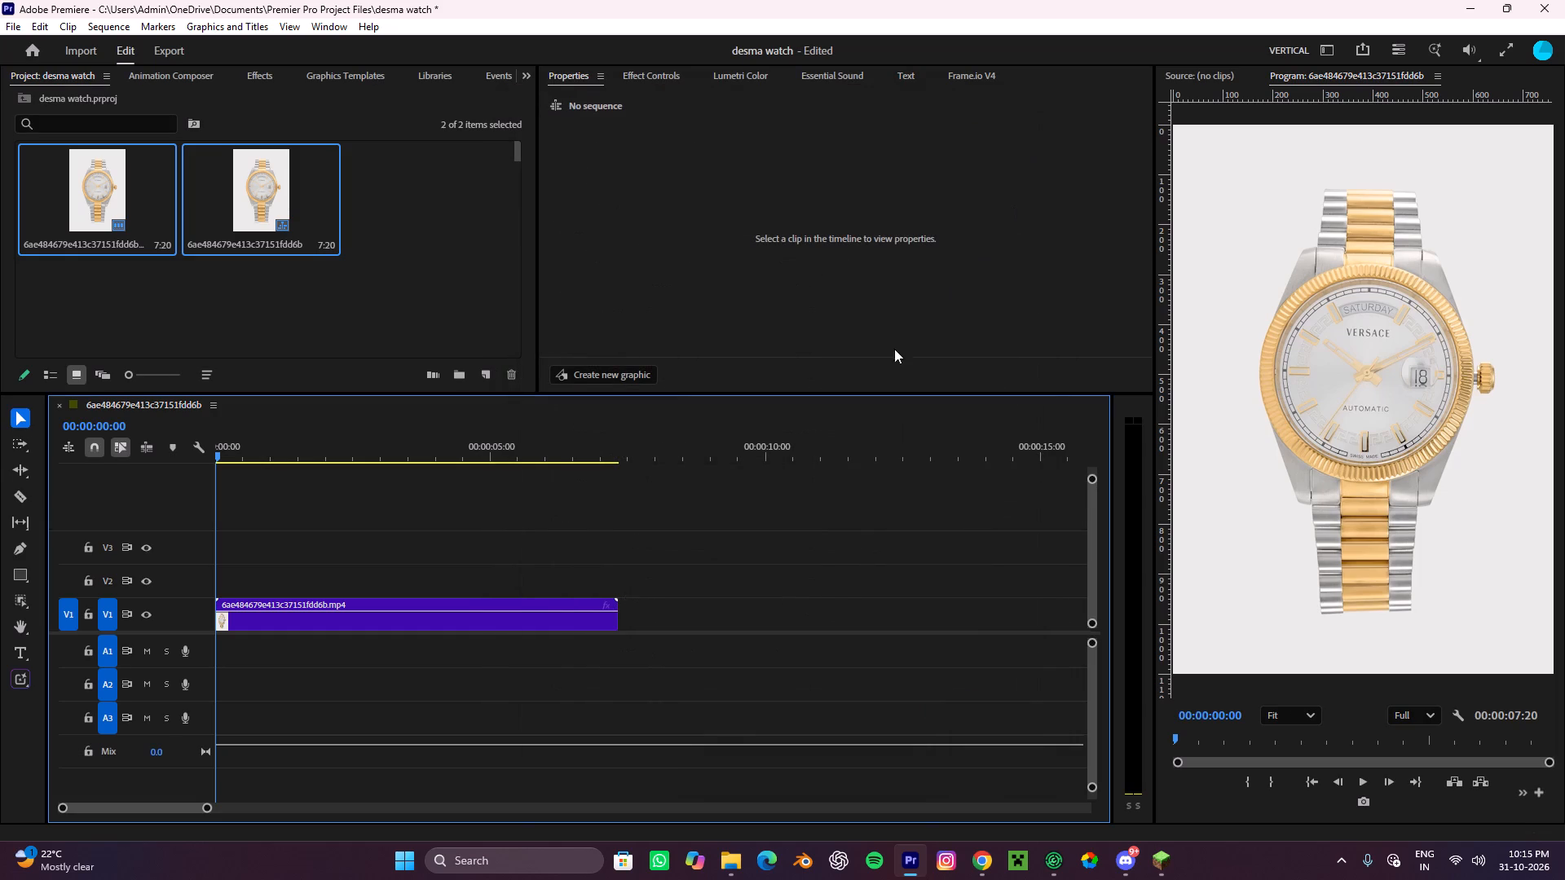
# Play the Versace watch clip from the start several times to review its shots and camera motion.
pyautogui.press('space')
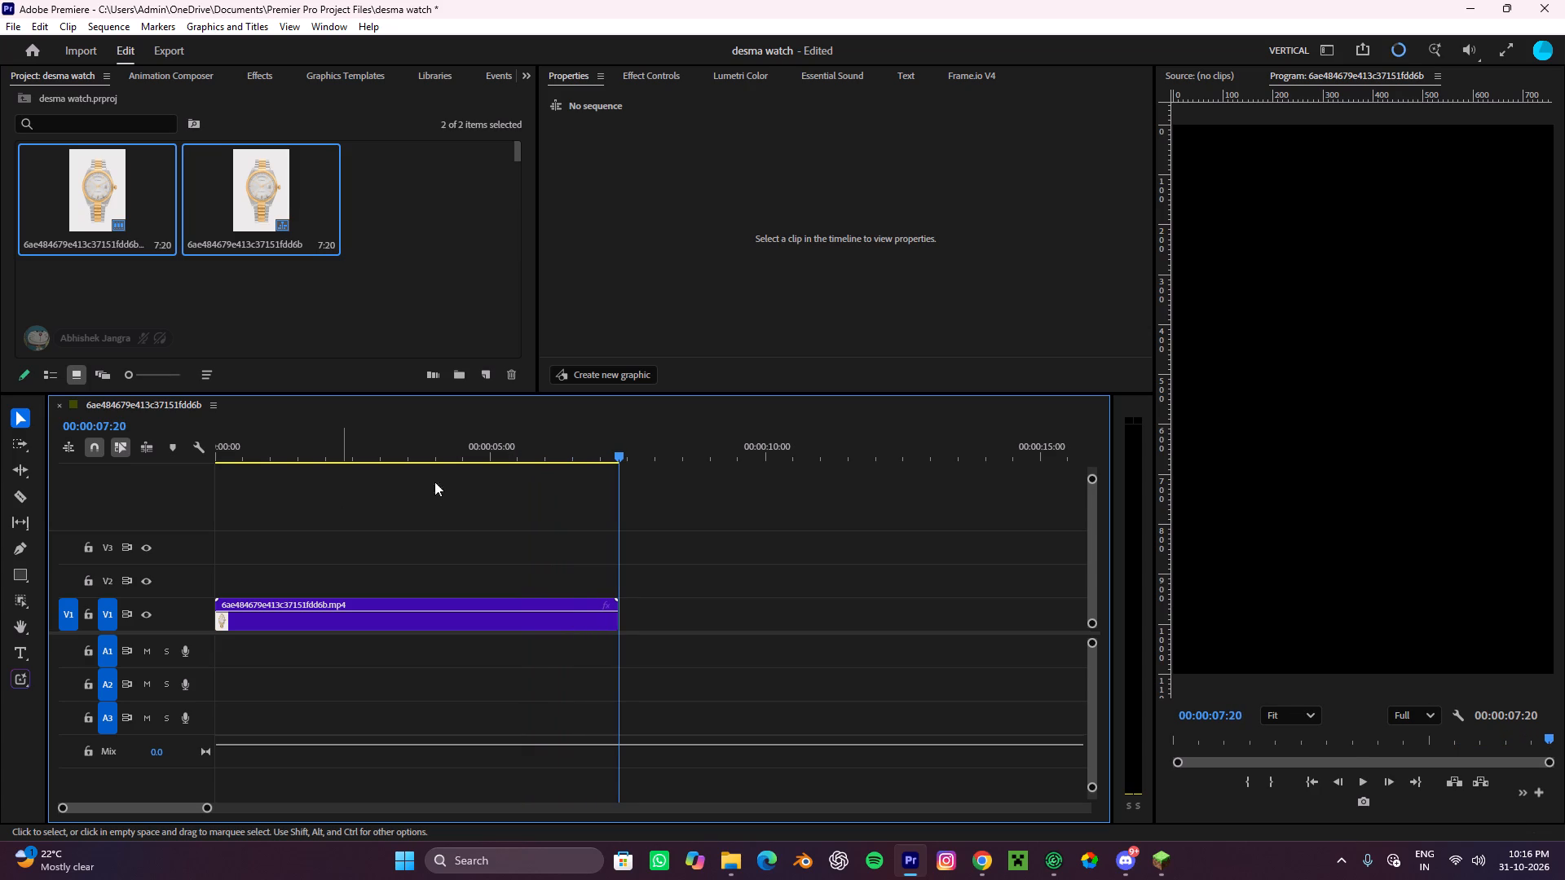
pyautogui.moveTo(632, 448); pyautogui.dragTo(274, 495)
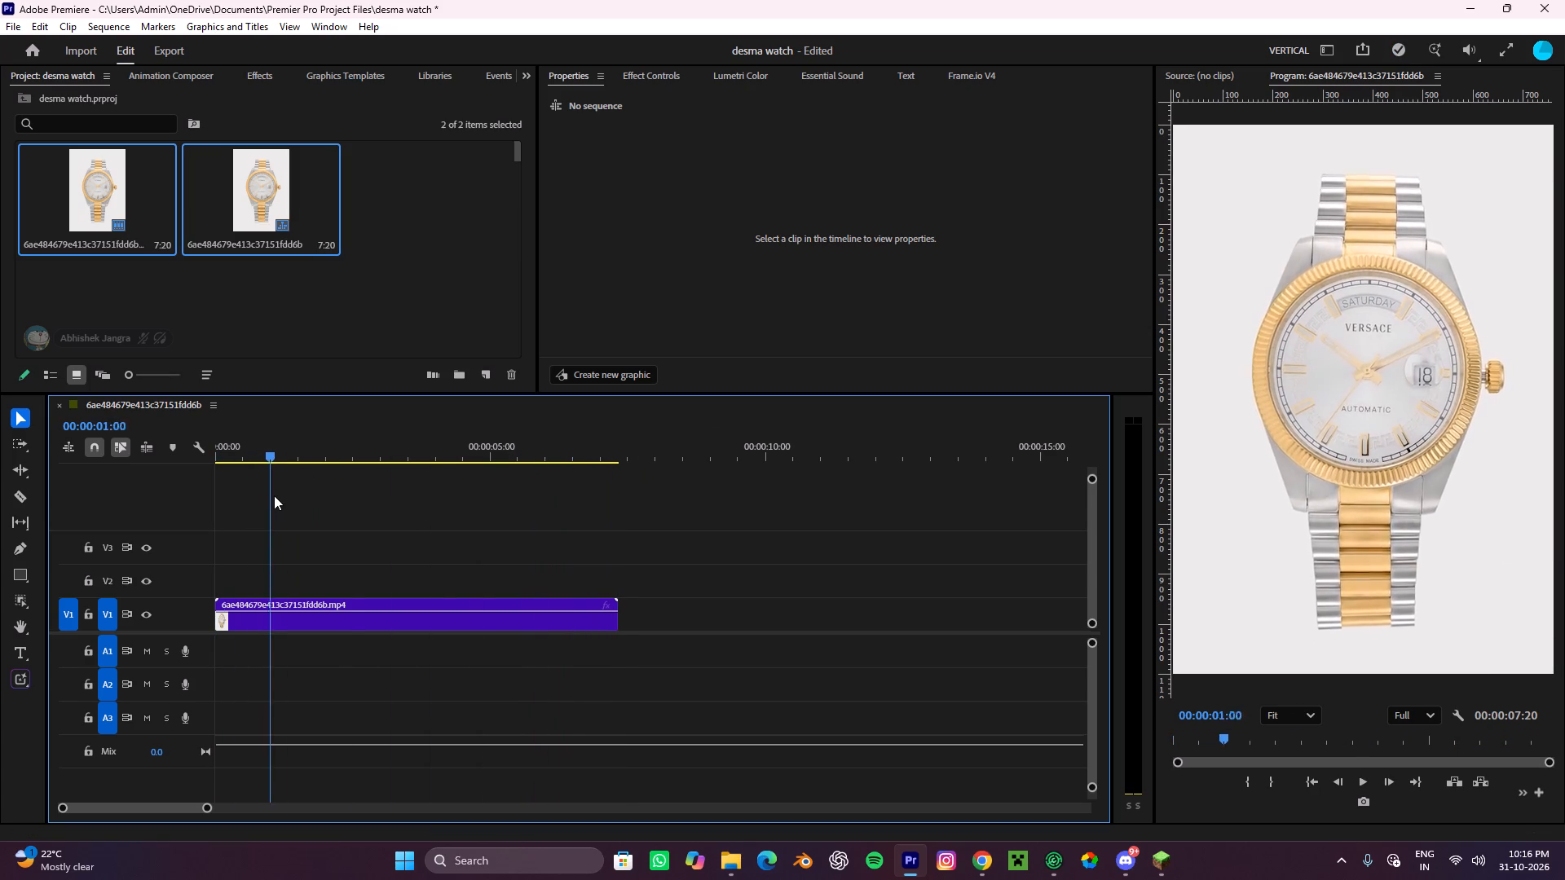
pyautogui.moveTo(274, 495); pyautogui.dragTo(101, 471)
pyautogui.press('space')
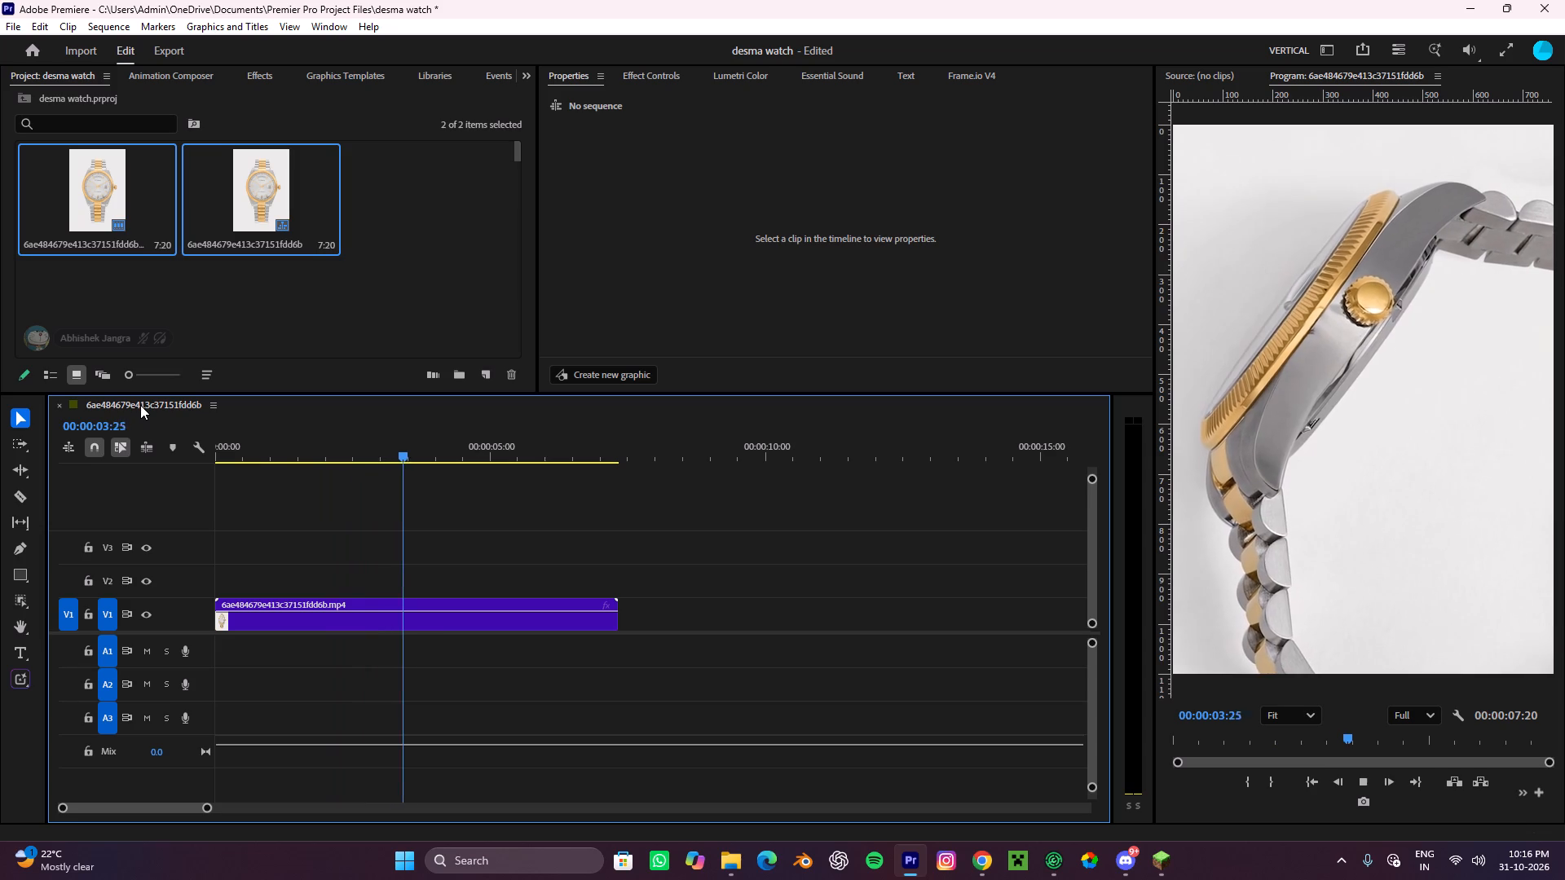
pyautogui.press('space')
pyautogui.moveTo(478, 451); pyautogui.dragTo(81, 460)
pyautogui.press('space')
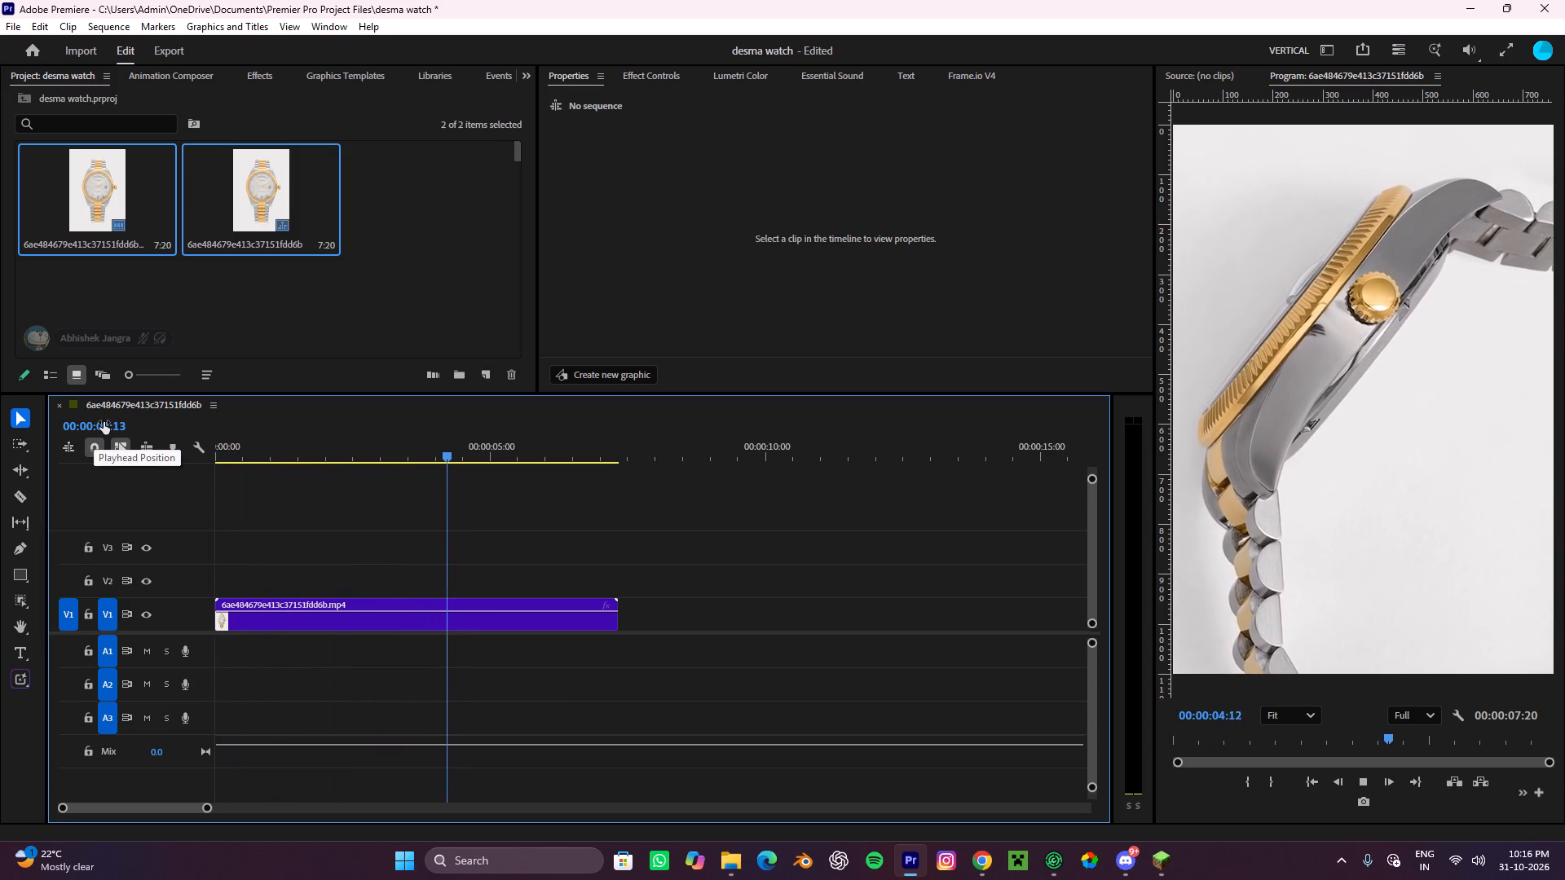
pyautogui.press('space')
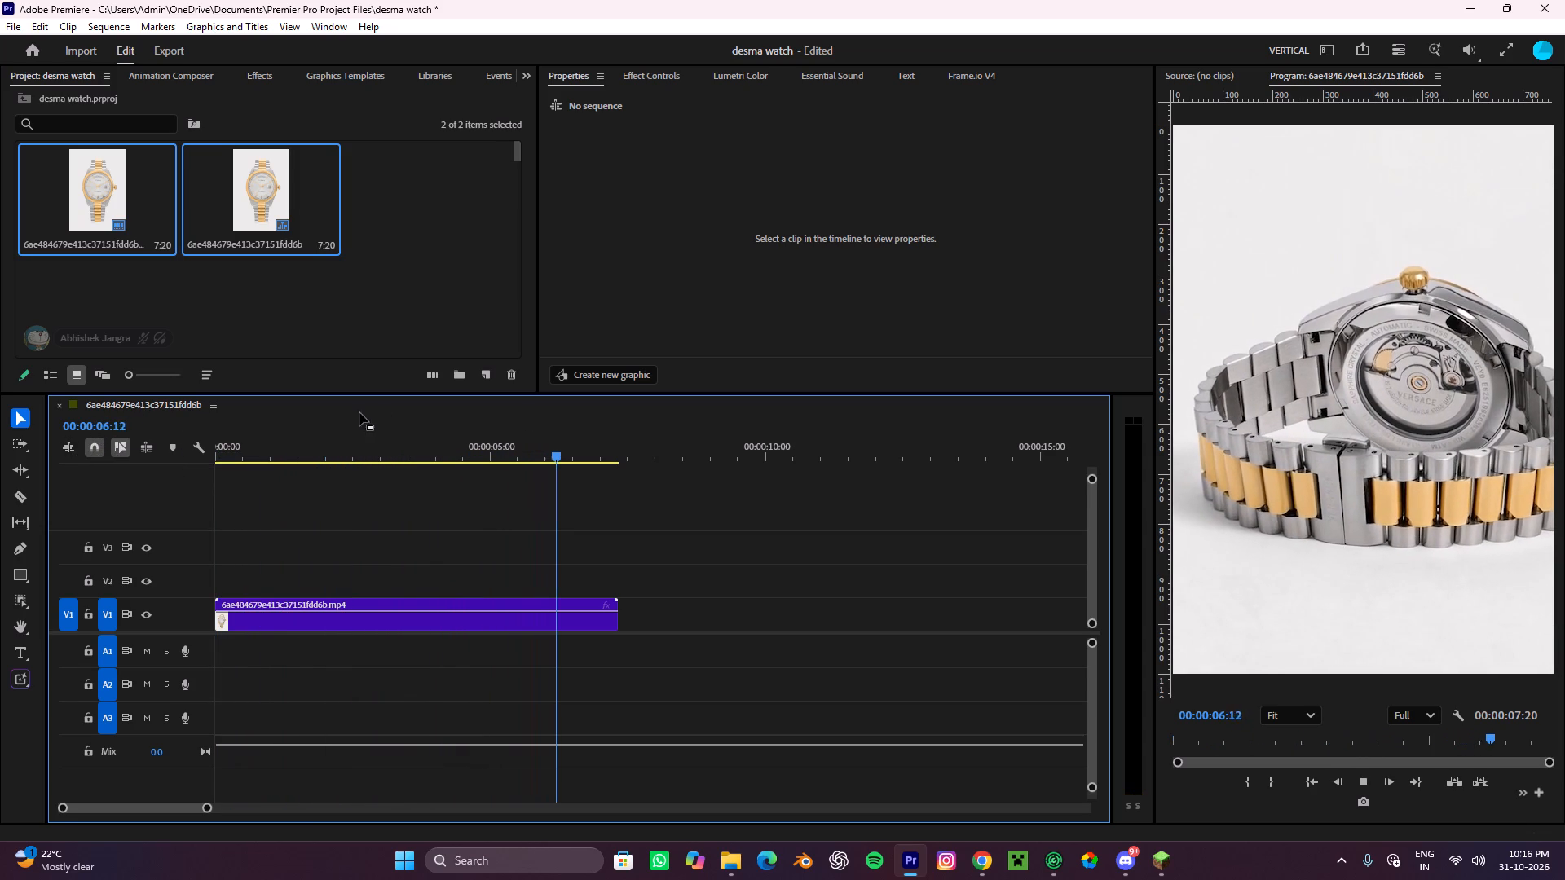
# Run Scene Edit Detection on the watch clip on track V1.
pyautogui.keyDown('alt'); pyautogui.scroll(4, 458, 573); pyautogui.keyUp('alt')
pyautogui.click(385, 596)
pyautogui.click(347, 604)
pyautogui.rightClick(347, 604)
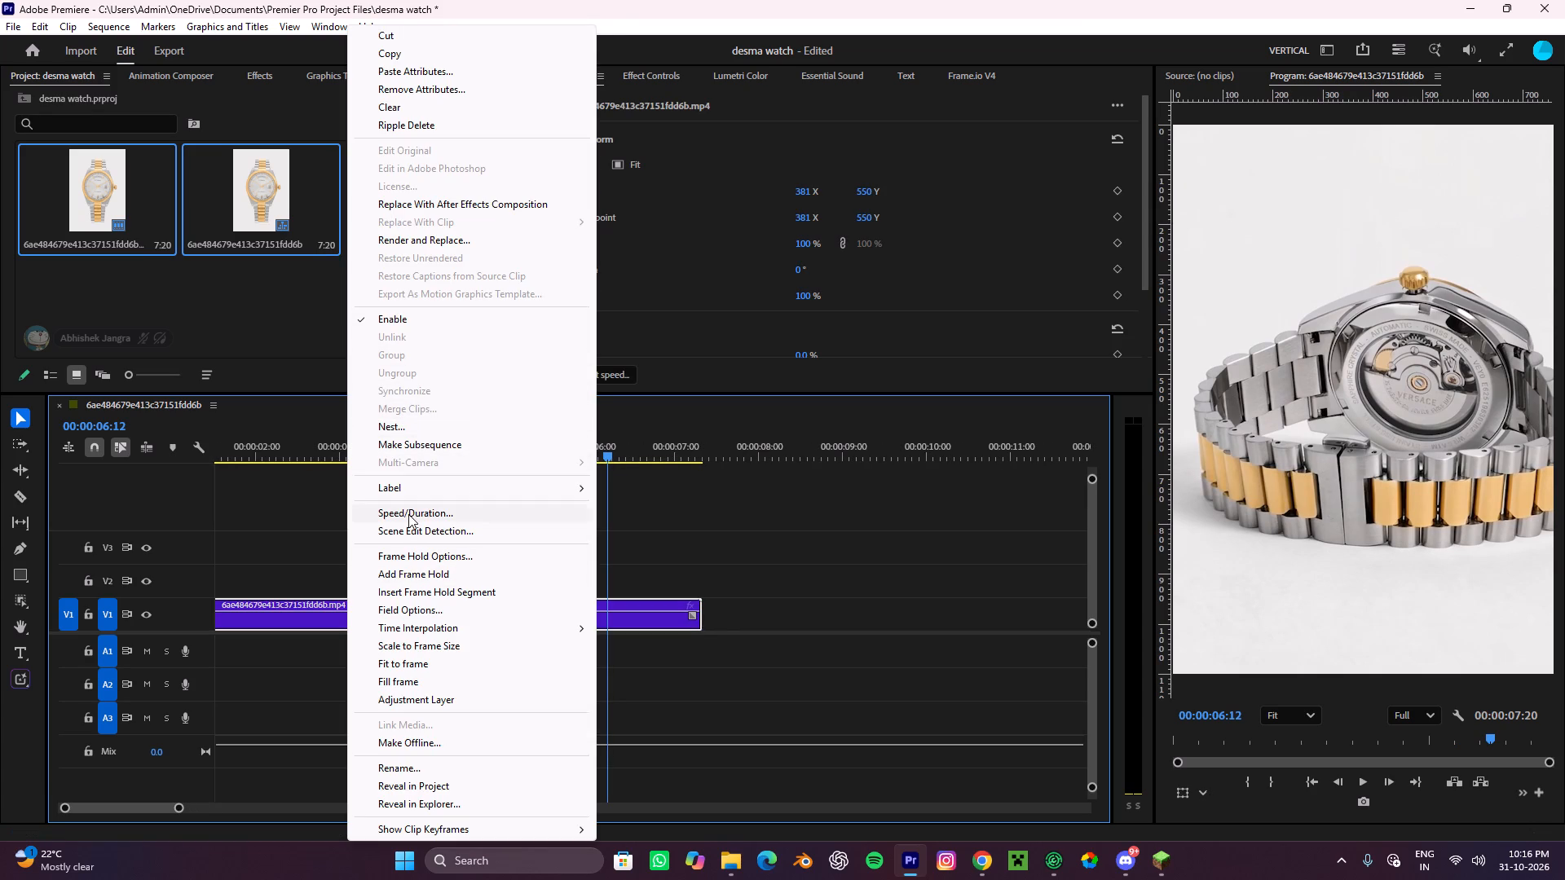
pyautogui.click(402, 539)
pyautogui.click(808, 475)
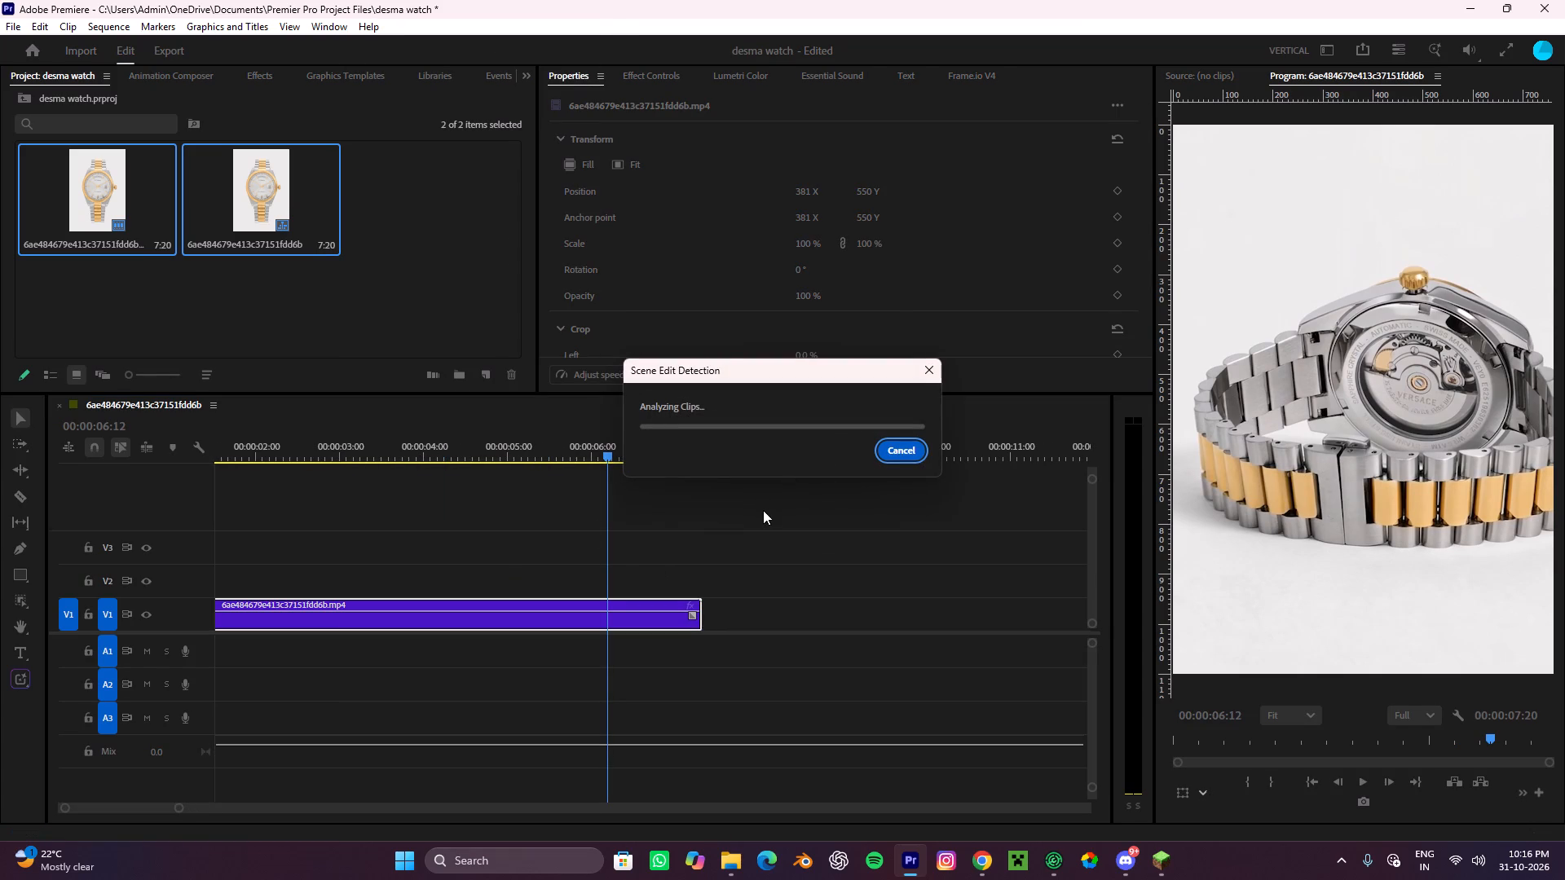
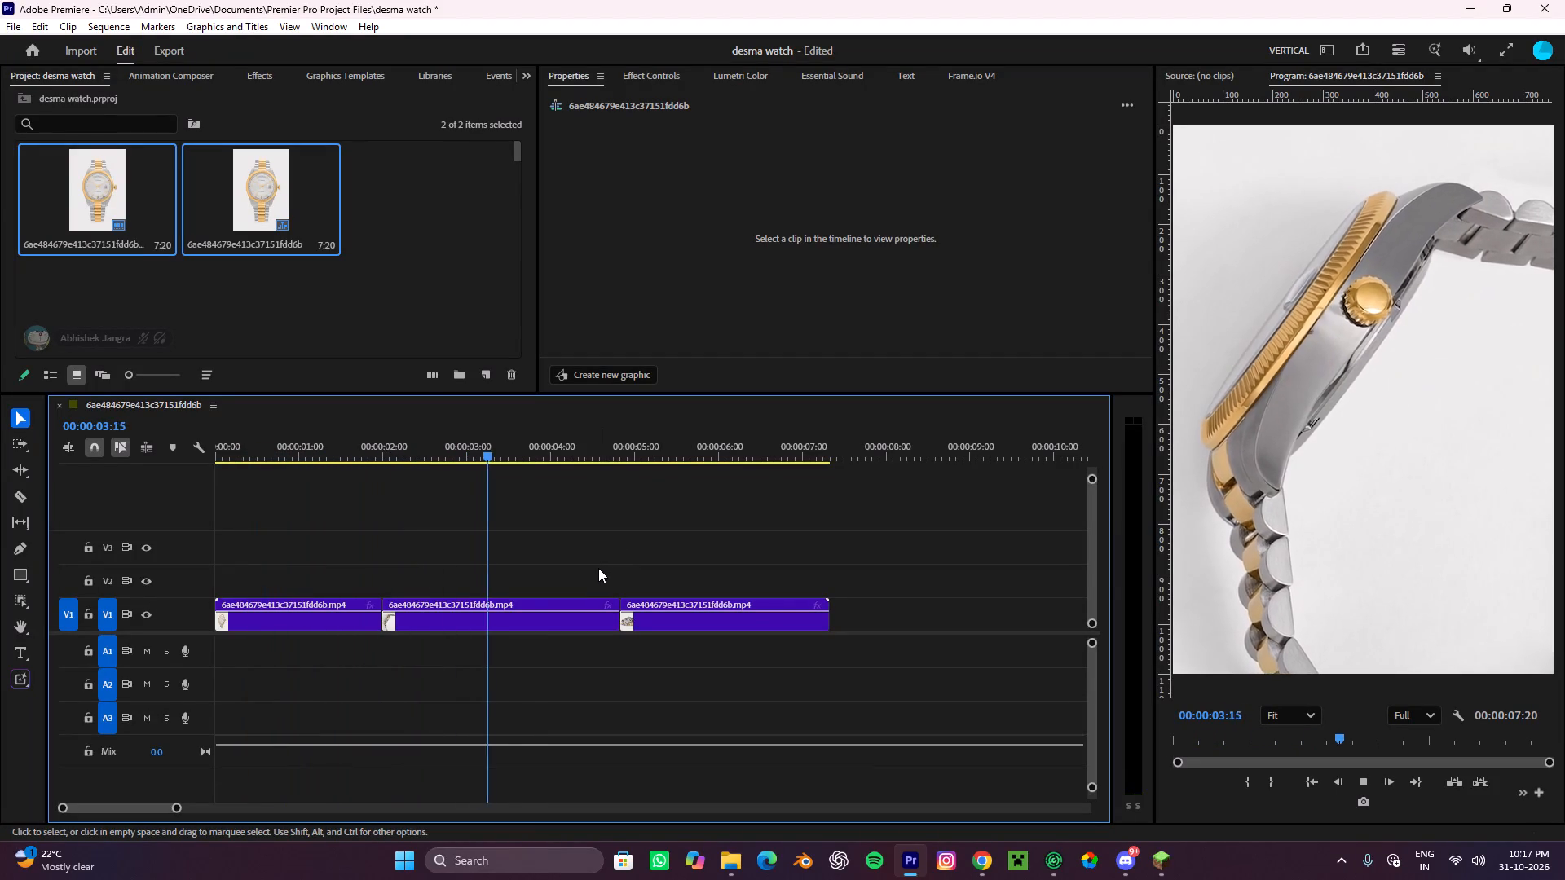
# Cut the last shot, the watch back, at 00:00:06:04 and remove everything after the cut.
pyautogui.scroll(-3, 597, 570)
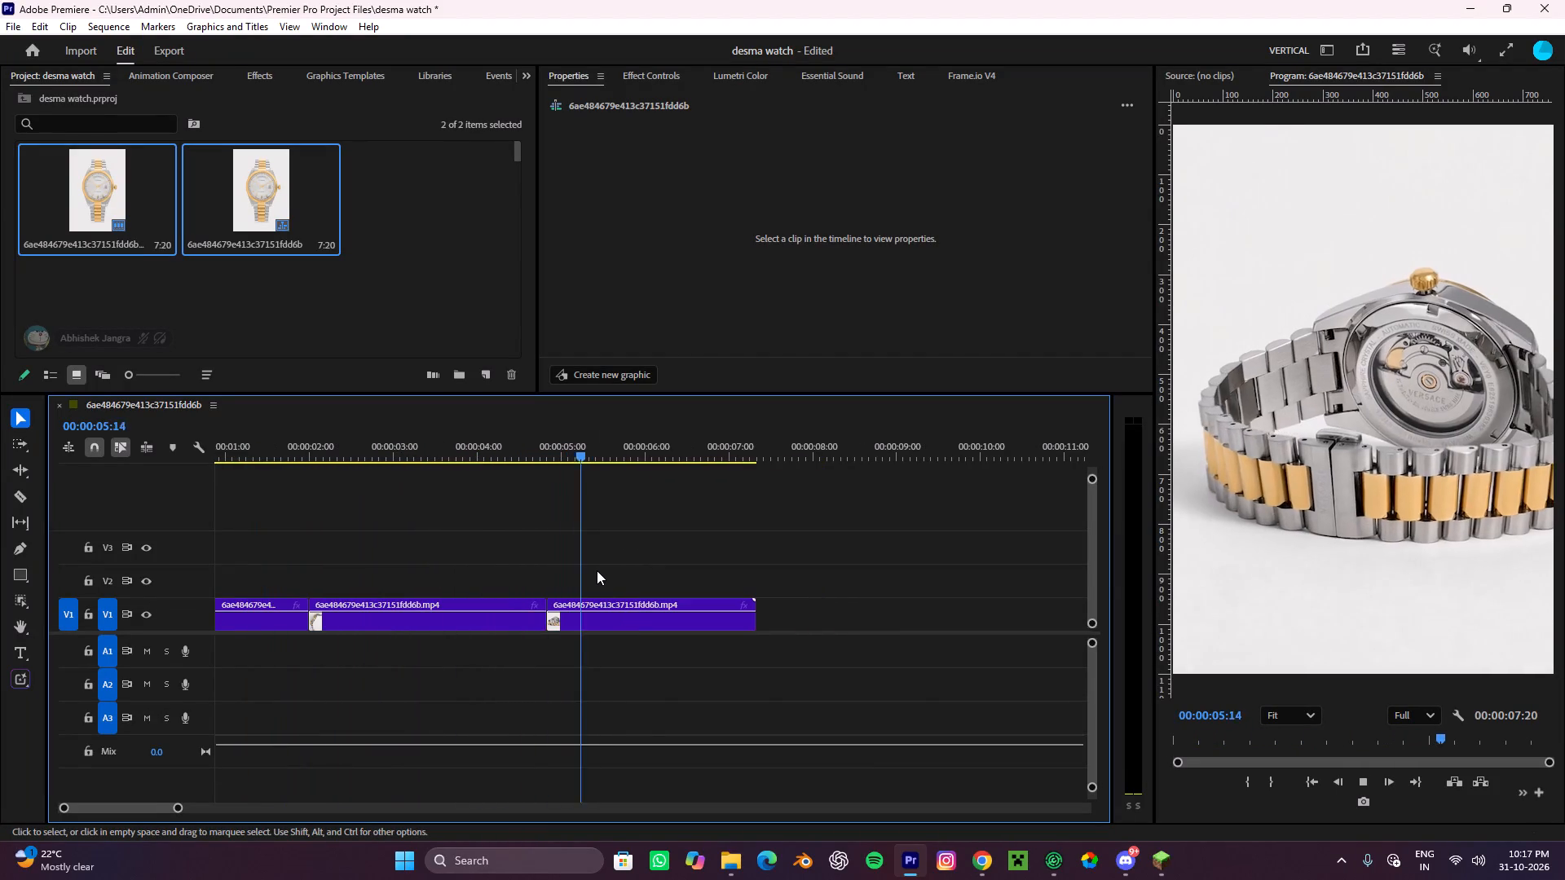
pyautogui.press('space')
pyautogui.press('c')
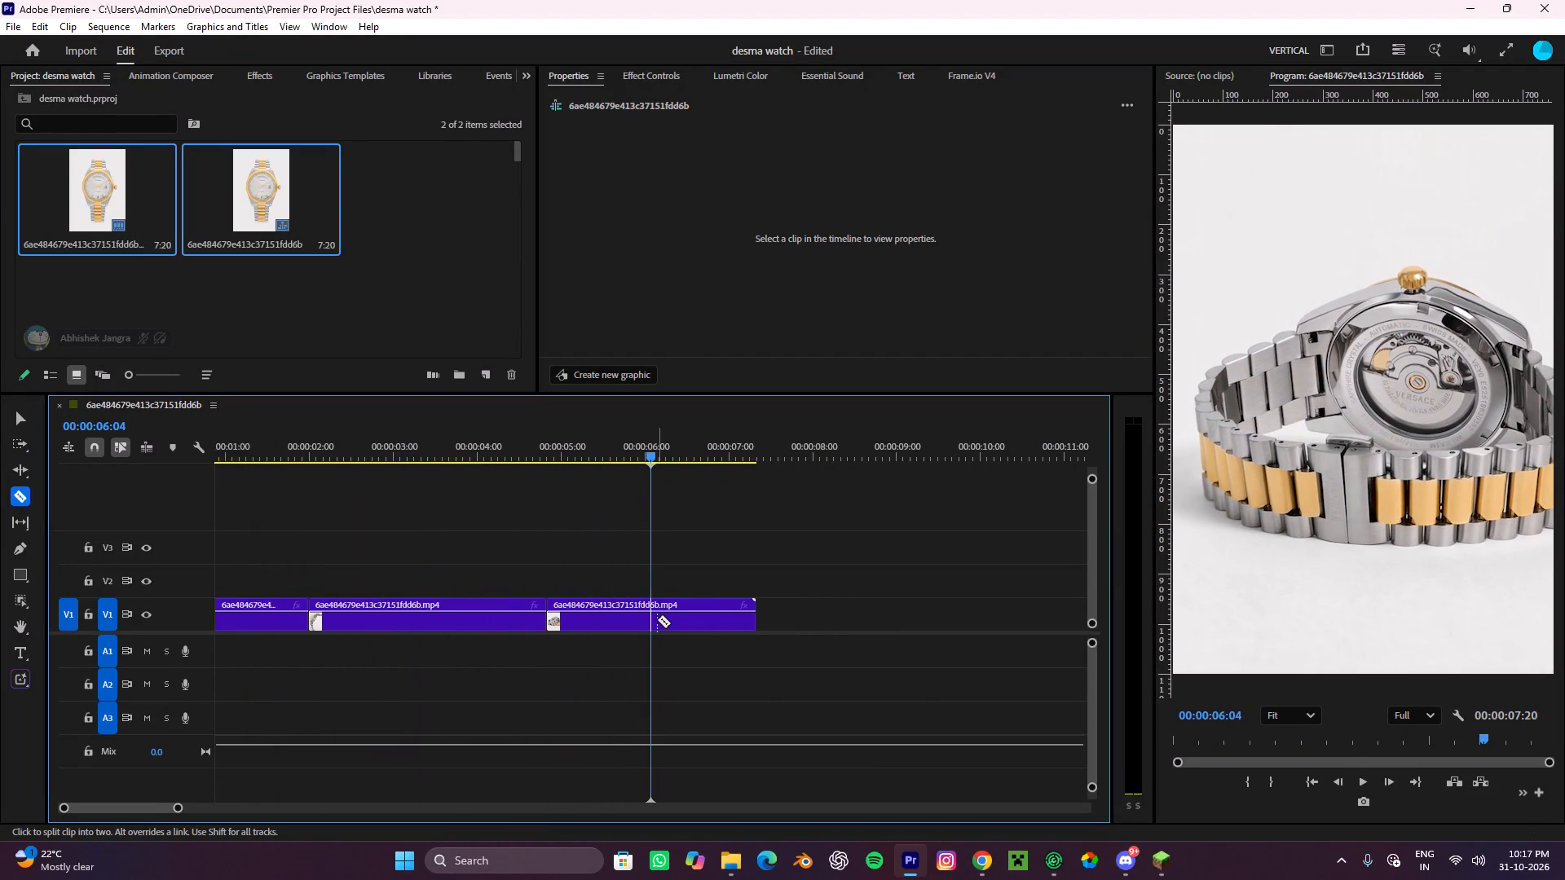
pyautogui.click(657, 619)
pyautogui.press('v')
pyautogui.moveTo(686, 577); pyautogui.dragTo(689, 666)
pyautogui.hotkey('ctrl', 'x')
# Rate-stretch the last clip on V1 so that it ends at about 00:00:06:41.
pyautogui.click(607, 610)
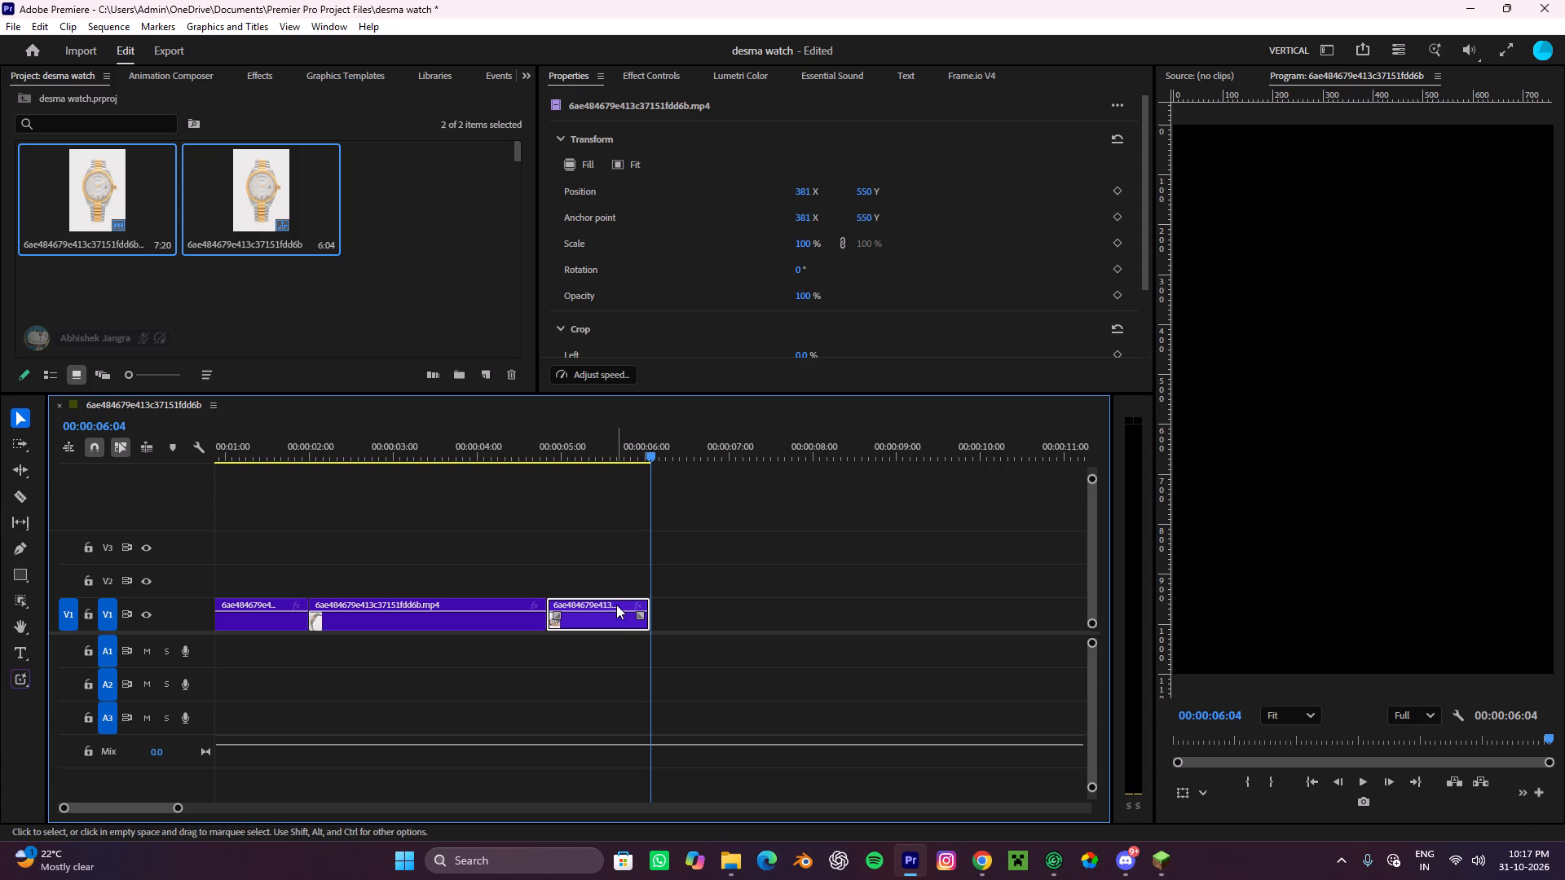
pyautogui.press('r')
pyautogui.moveTo(659, 612); pyautogui.dragTo(681, 617)
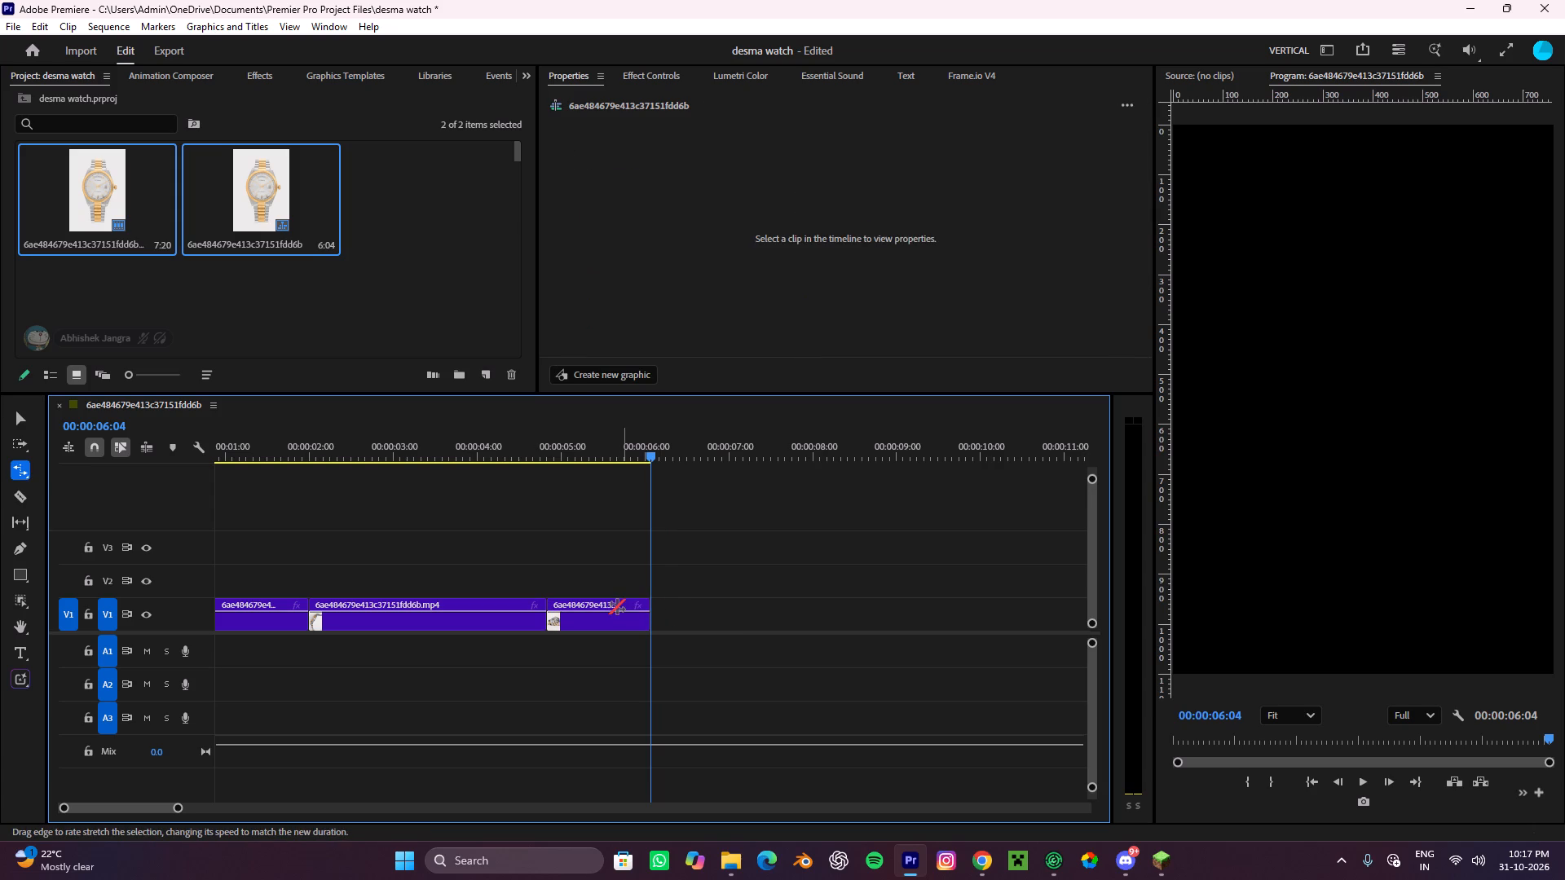
pyautogui.click(617, 606)
pyautogui.moveTo(646, 609); pyautogui.dragTo(698, 617)
# Play the edited sequence from the start to check the slowed ending.
pyautogui.keyDown('alt'); pyautogui.scroll(-2, 644, 567); pyautogui.keyUp('alt')
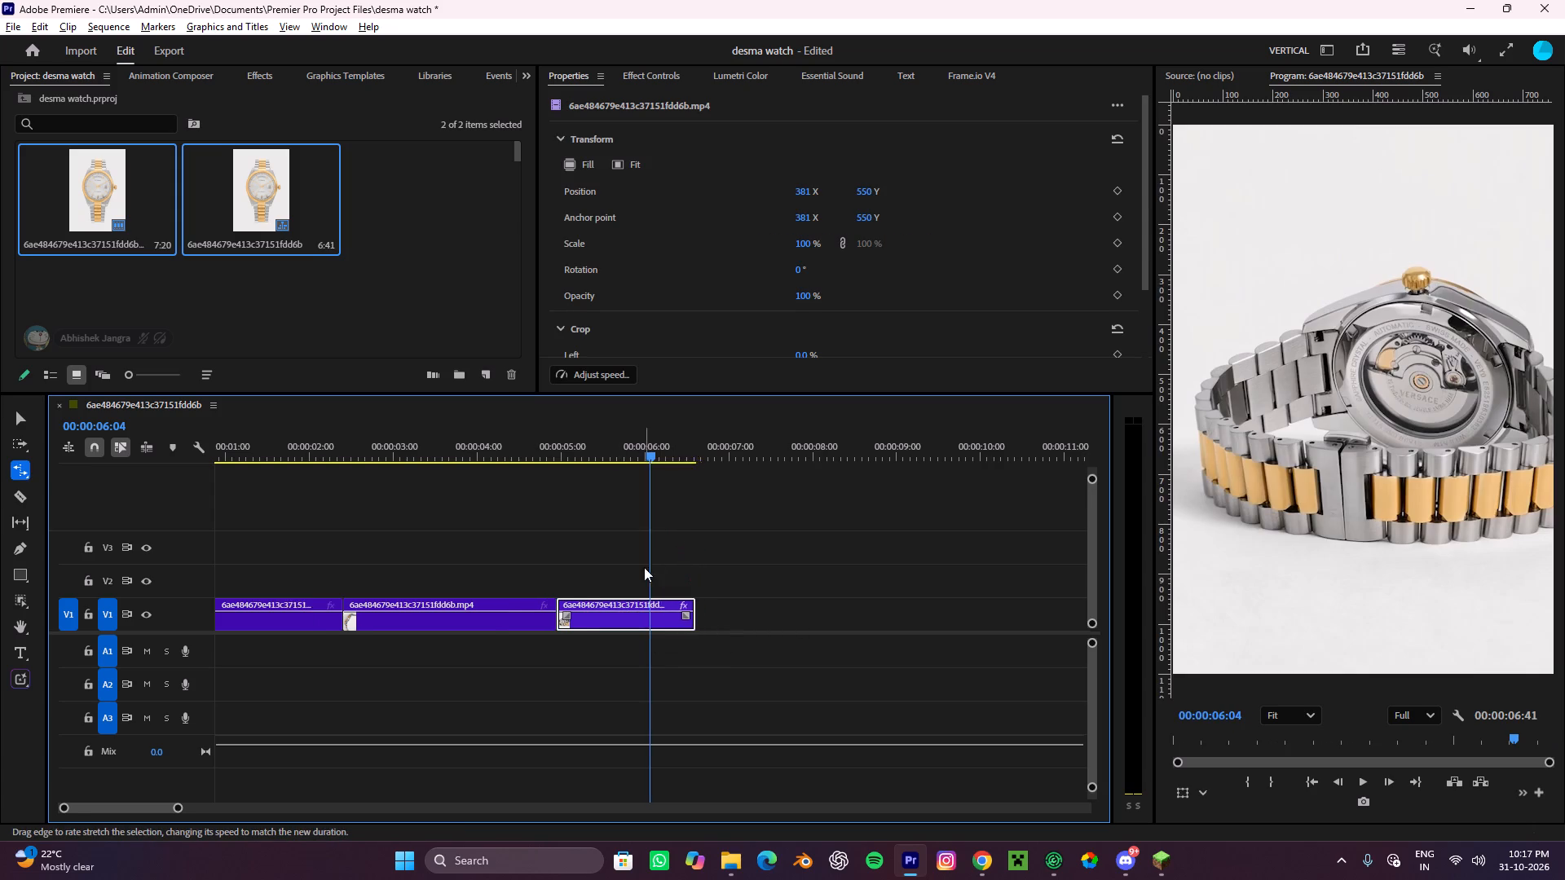
pyautogui.keyDown('alt'); pyautogui.scroll(-2, 644, 567); pyautogui.keyUp('alt')
pyautogui.moveTo(559, 457); pyautogui.dragTo(0, 416)
pyautogui.press('space')
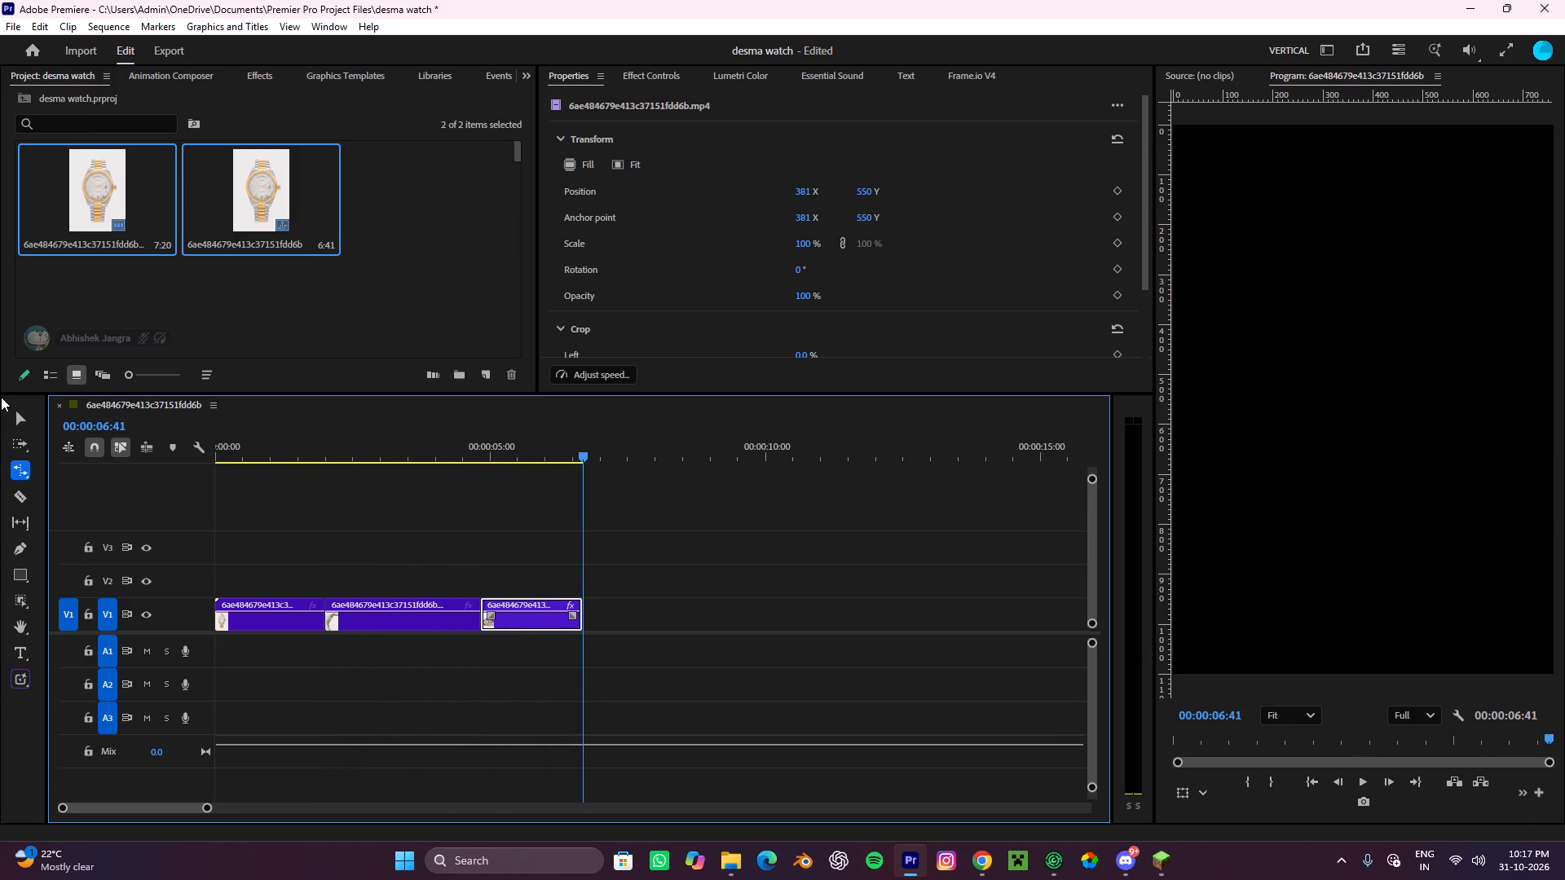
pyautogui.press('space')
# Cut off and remove the tail of the last clip at about 00:00:06:27, and extend its end to 00:00:06:31.
pyautogui.keyDown('alt'); pyautogui.scroll(5, 659, 659); pyautogui.keyUp('alt')
pyautogui.scroll(4, 521, 683)
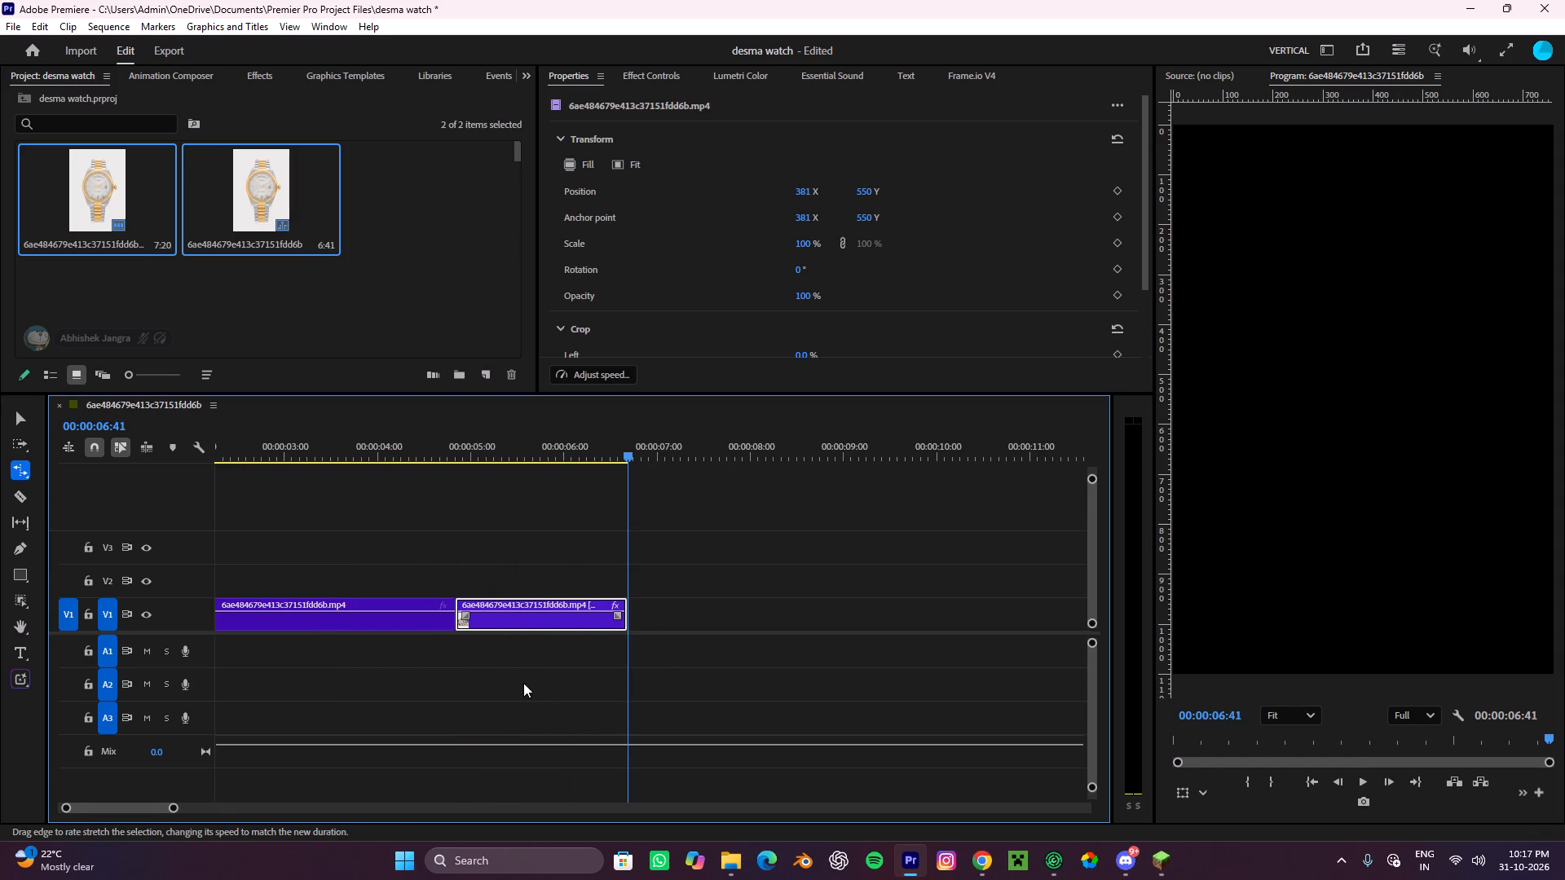
pyautogui.press('c')
pyautogui.click(606, 608)
pyautogui.press('v')
pyautogui.moveTo(661, 570); pyautogui.dragTo(615, 645)
pyautogui.hotkey('ctrl', 'x')
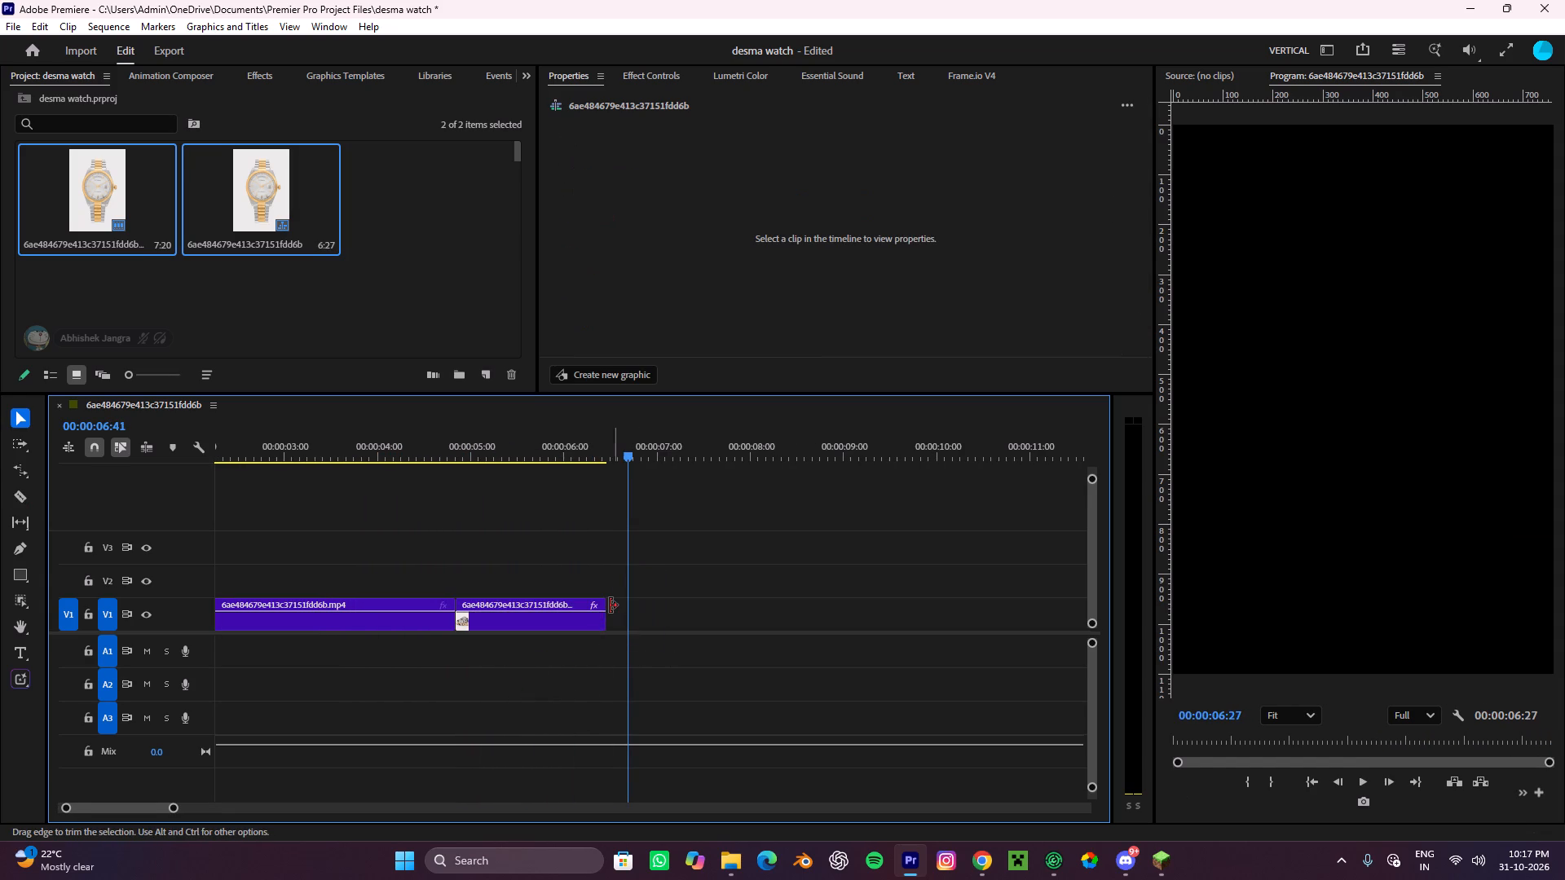
pyautogui.moveTo(609, 605); pyautogui.dragTo(615, 636)
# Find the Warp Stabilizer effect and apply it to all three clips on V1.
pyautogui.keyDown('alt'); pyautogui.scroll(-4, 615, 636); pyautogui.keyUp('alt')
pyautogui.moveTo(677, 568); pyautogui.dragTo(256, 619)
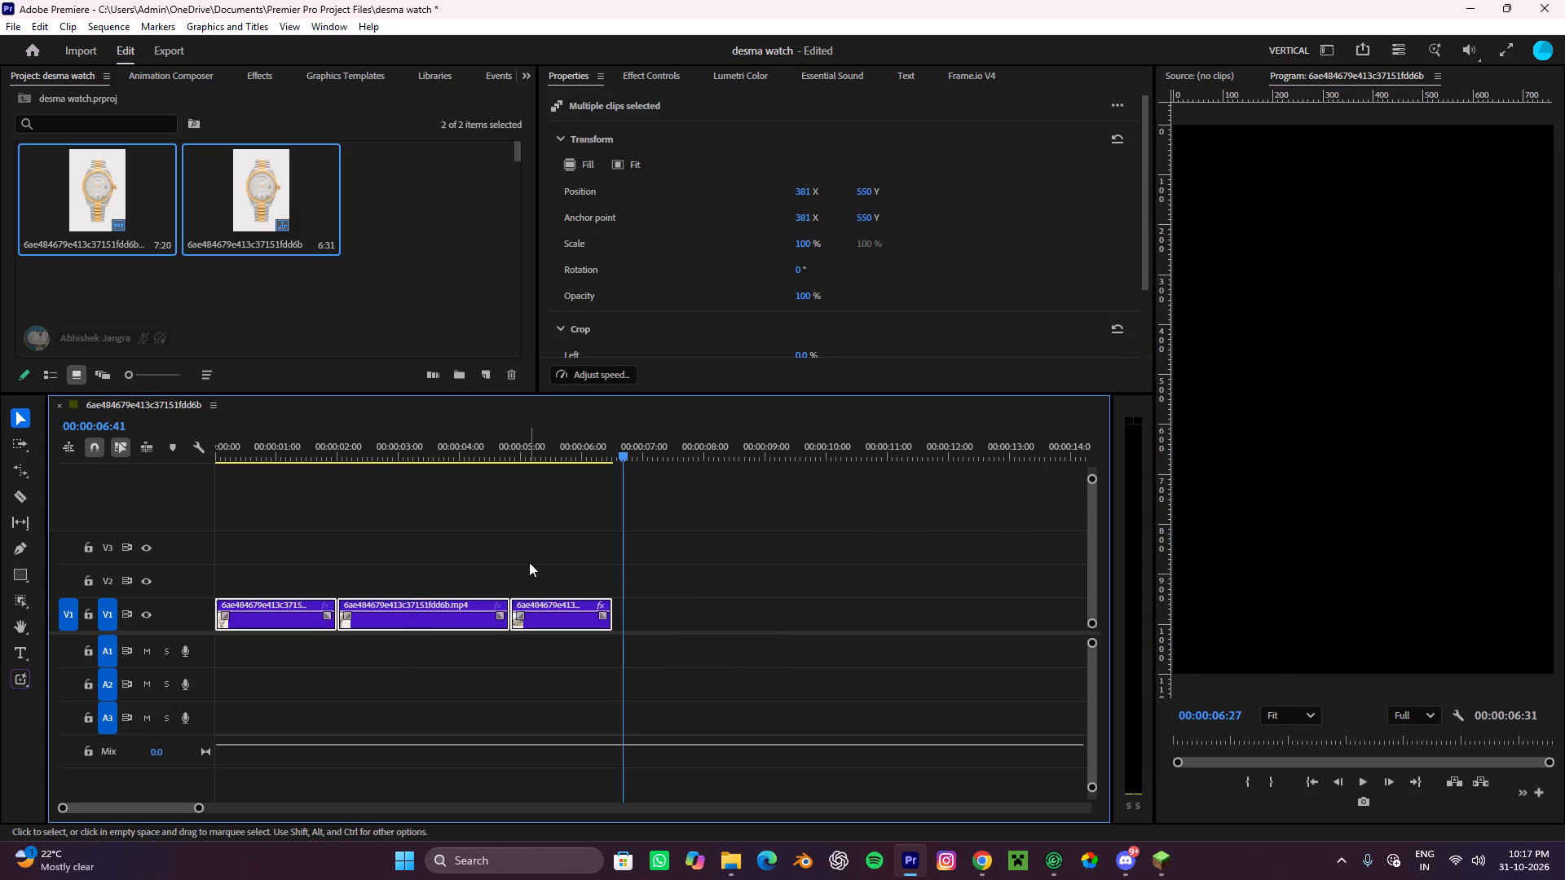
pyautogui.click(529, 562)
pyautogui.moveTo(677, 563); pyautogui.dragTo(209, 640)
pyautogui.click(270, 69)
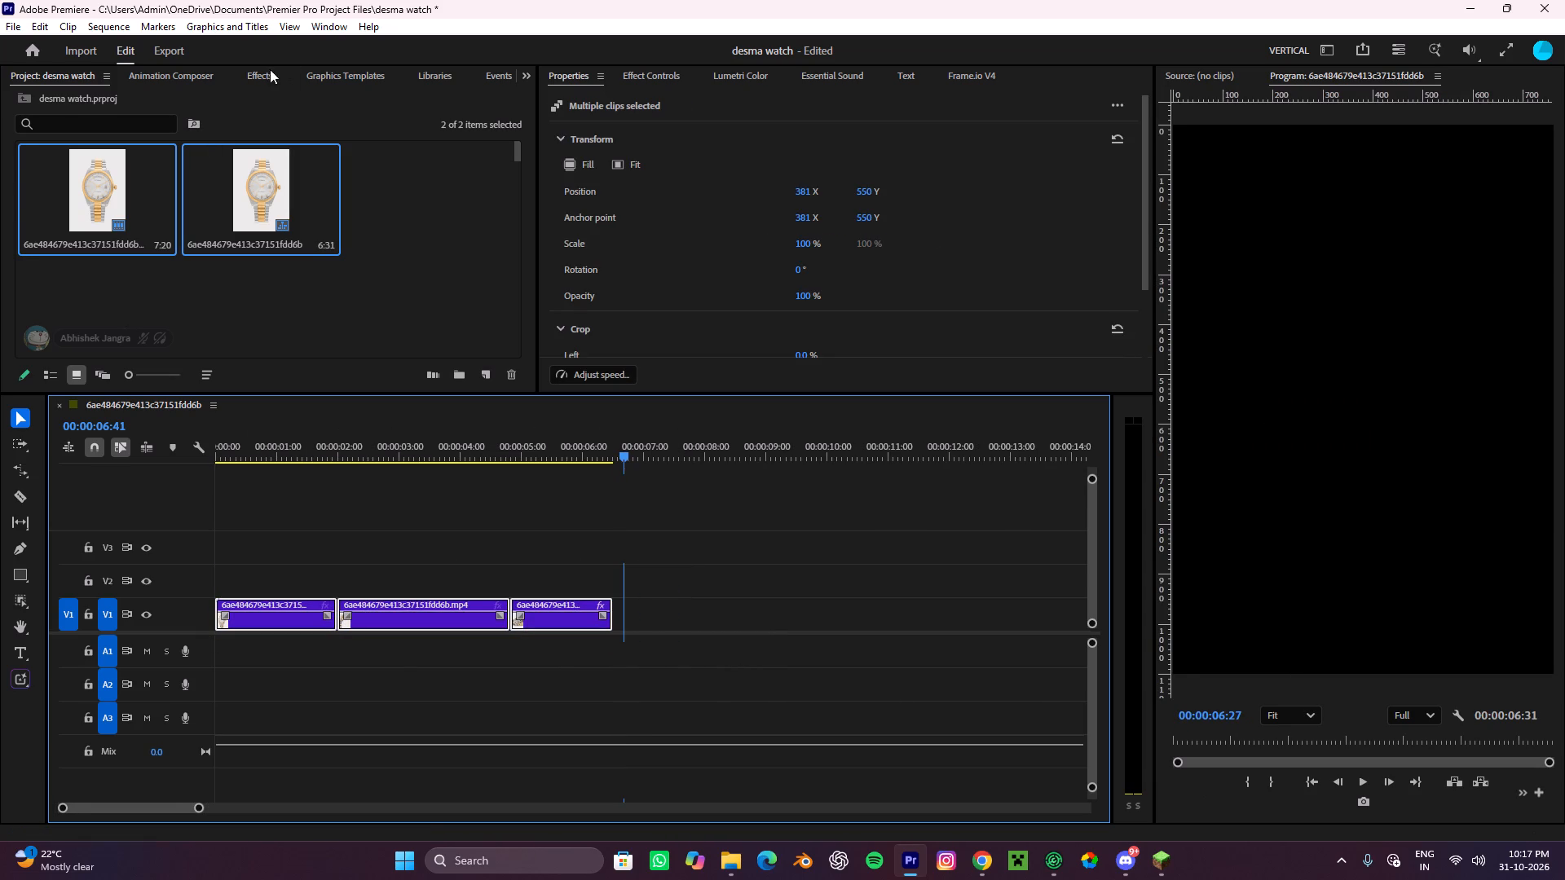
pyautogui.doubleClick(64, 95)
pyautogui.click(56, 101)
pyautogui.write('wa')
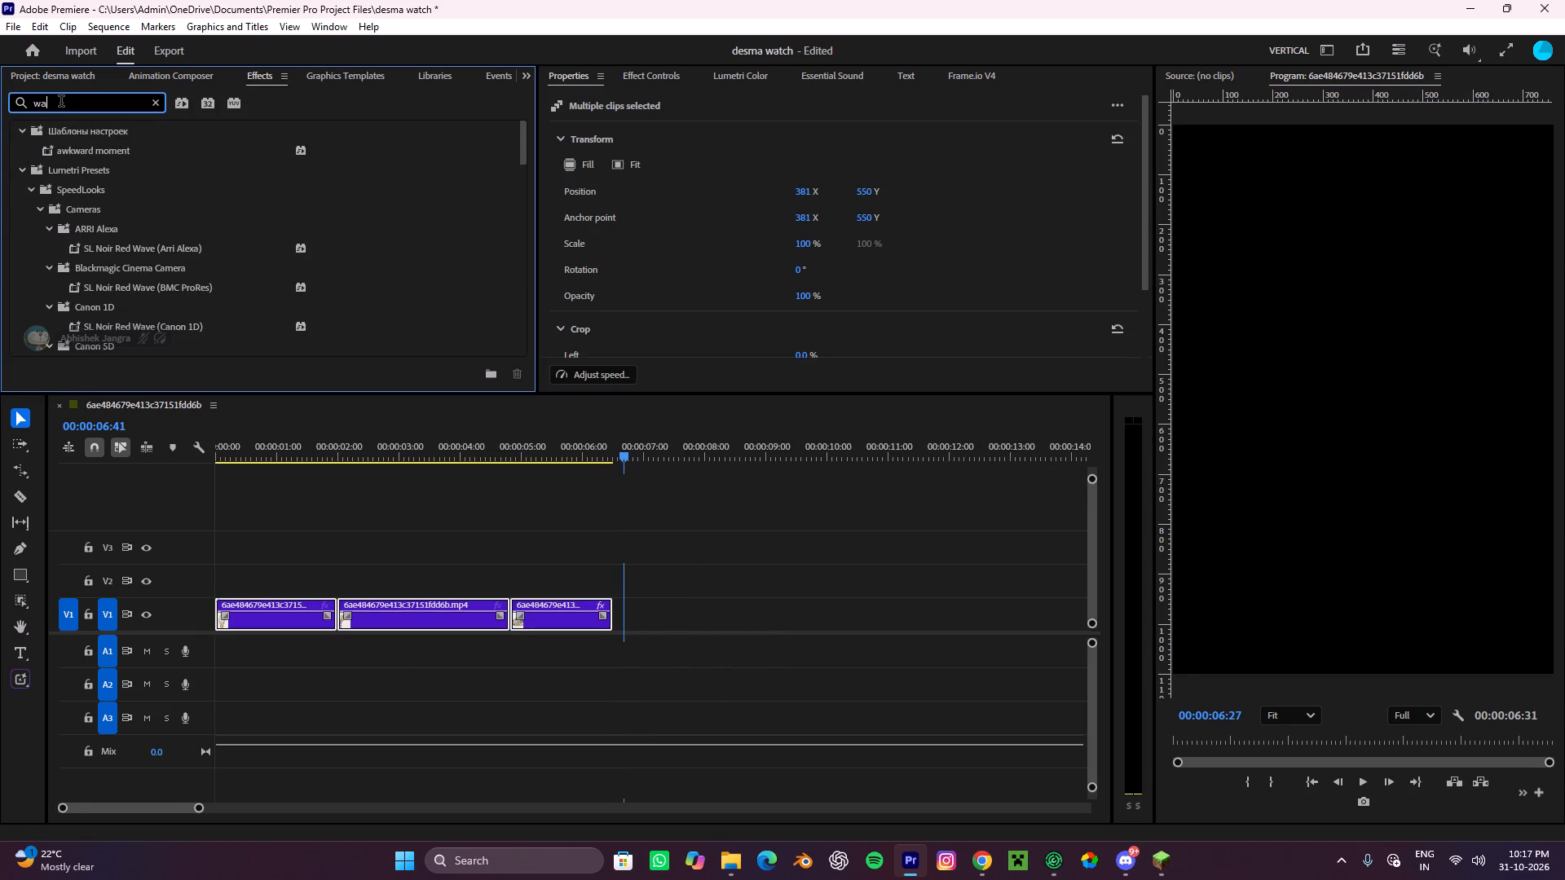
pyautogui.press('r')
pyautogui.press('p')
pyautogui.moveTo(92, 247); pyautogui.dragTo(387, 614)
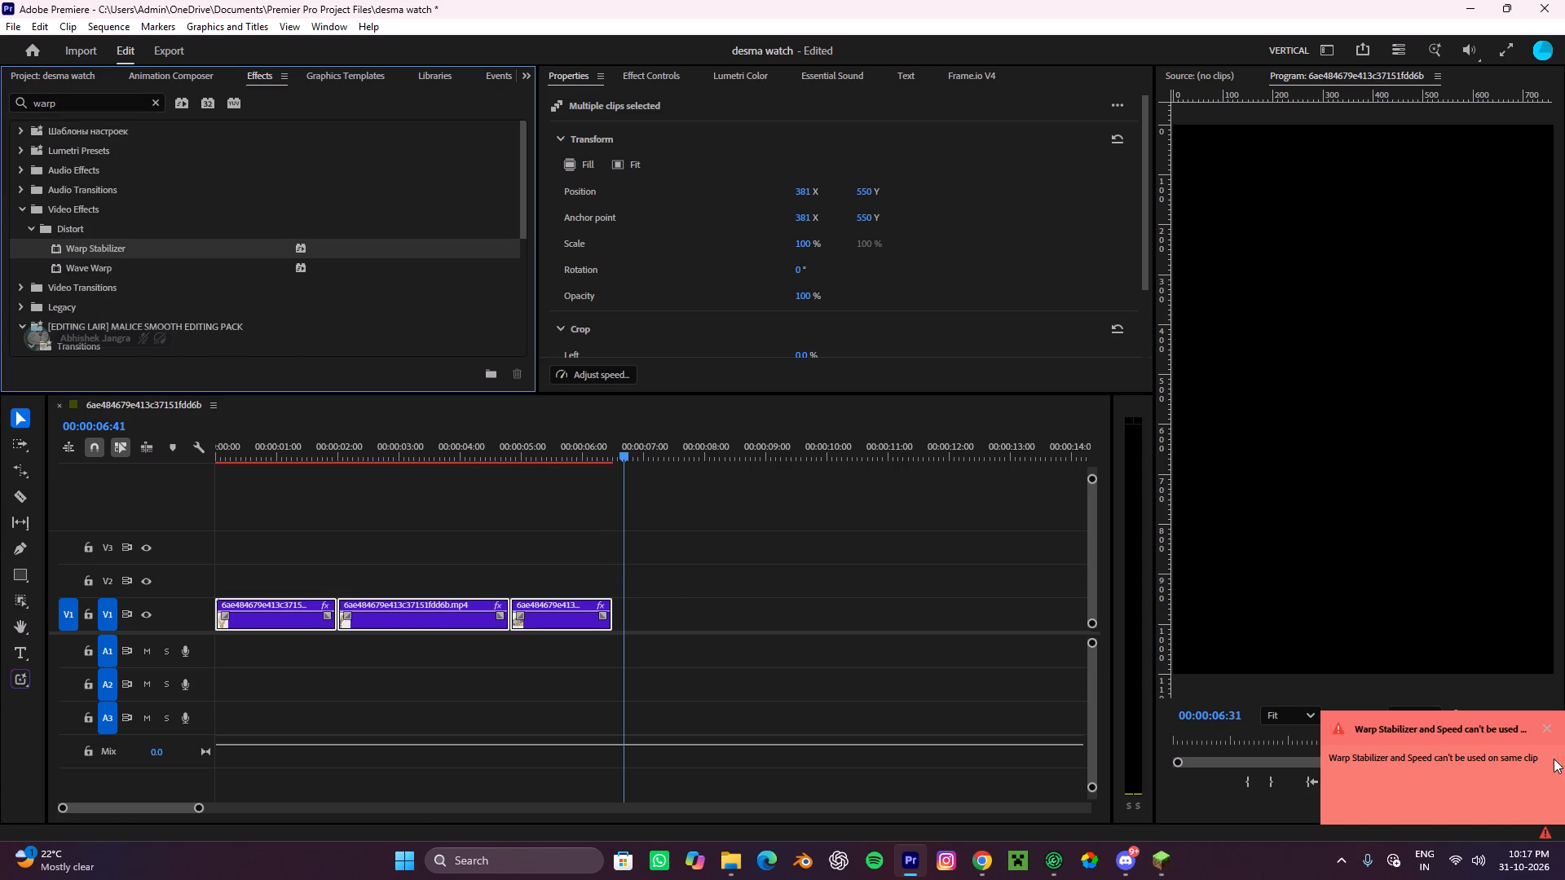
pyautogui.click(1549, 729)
# Scrub through all three shots to check the Warp Stabilizer analysis on each one.
pyautogui.moveTo(630, 450); pyautogui.dragTo(196, 473)
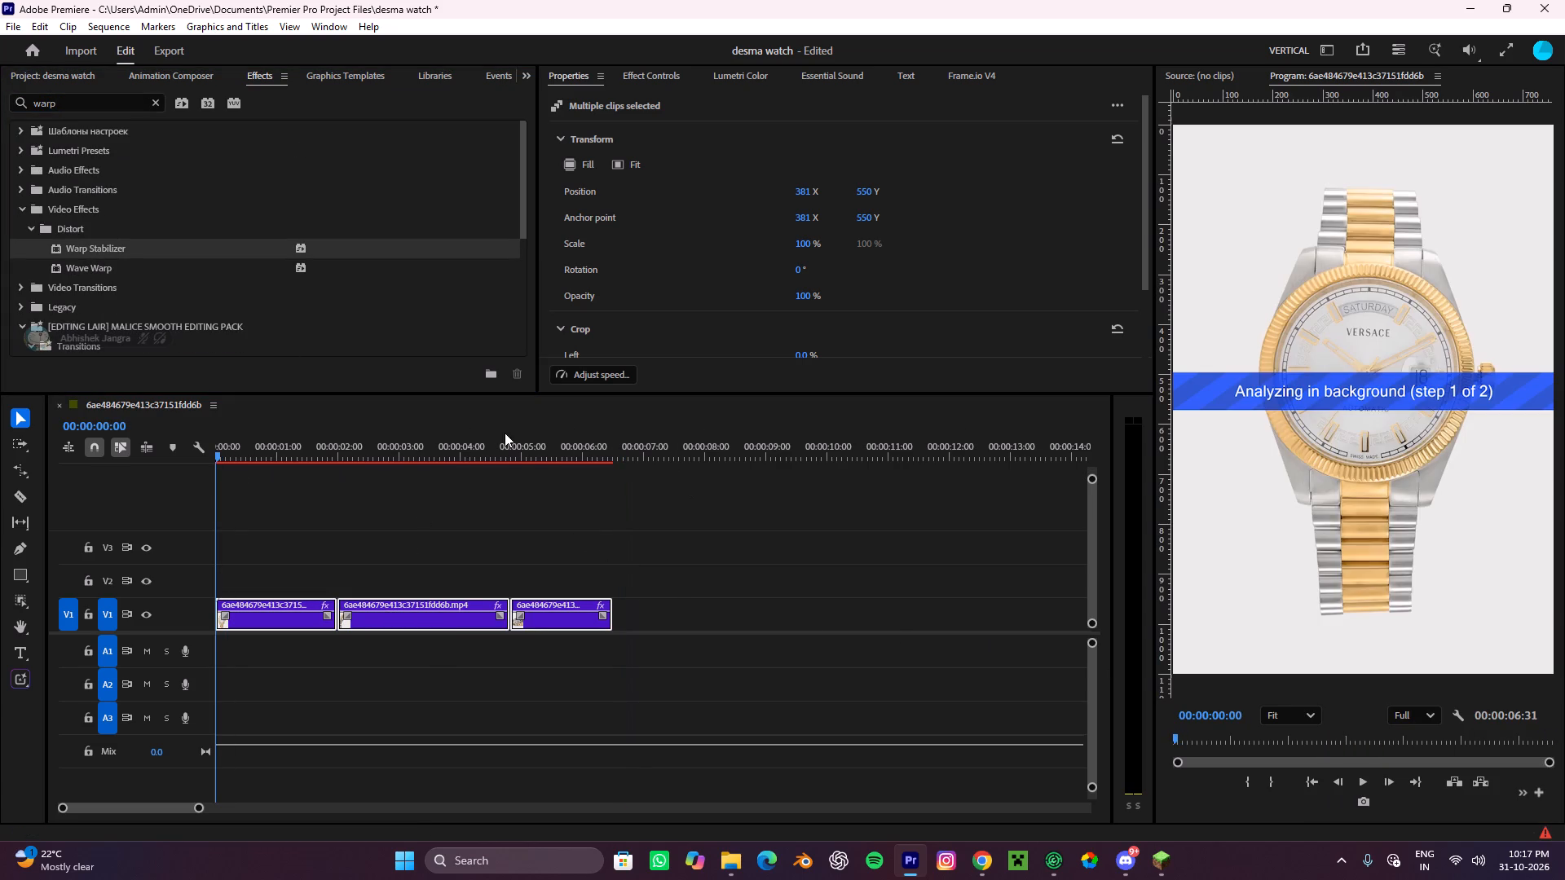
pyautogui.moveTo(414, 445); pyautogui.dragTo(522, 464)
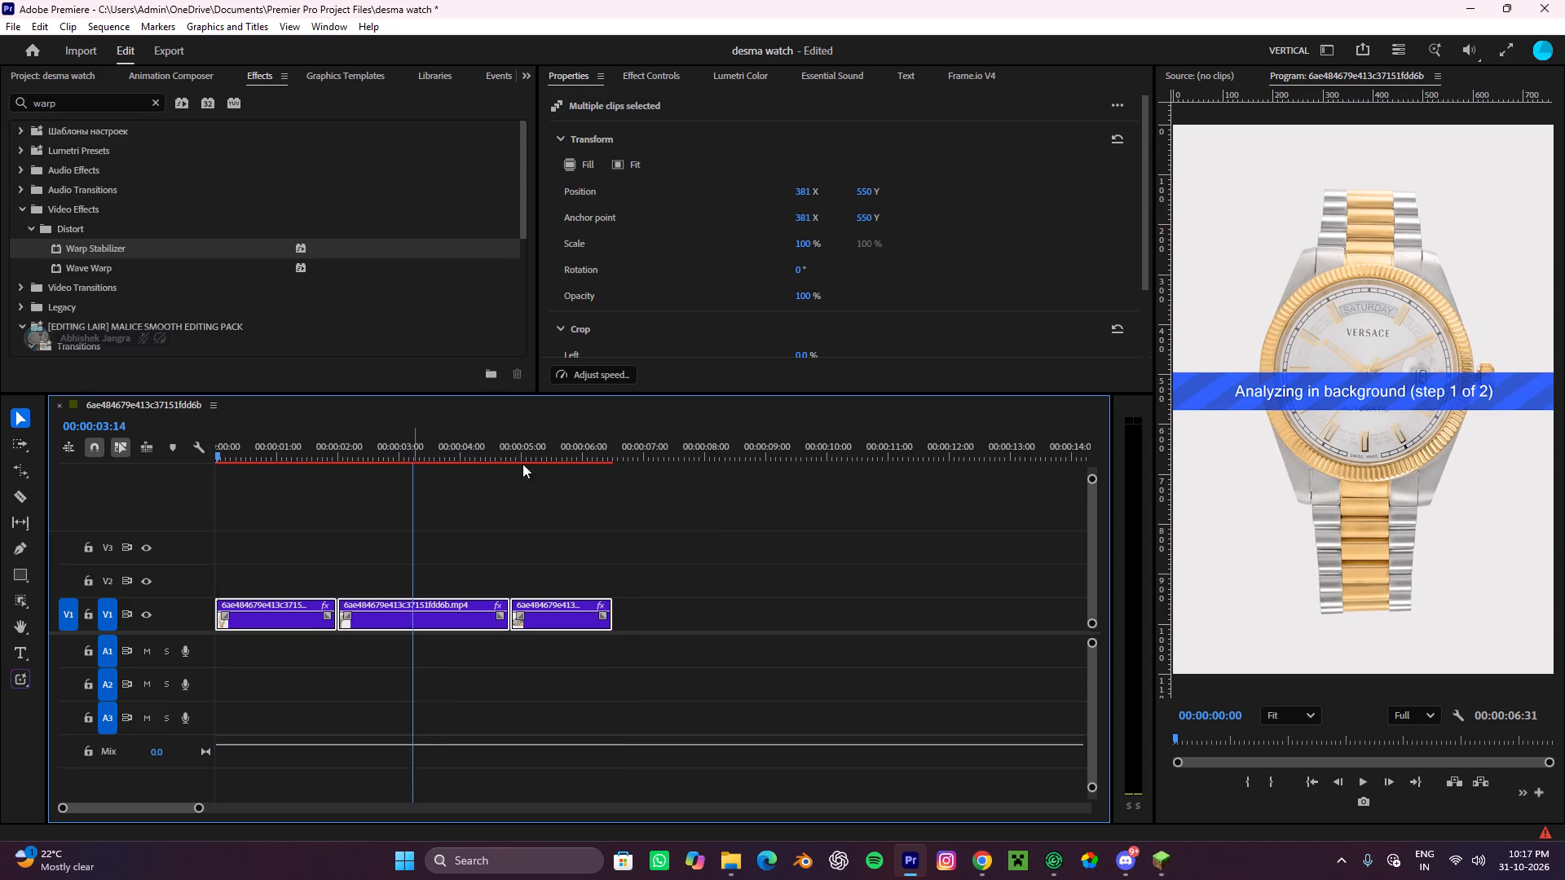
pyautogui.moveTo(522, 464); pyautogui.dragTo(566, 541)
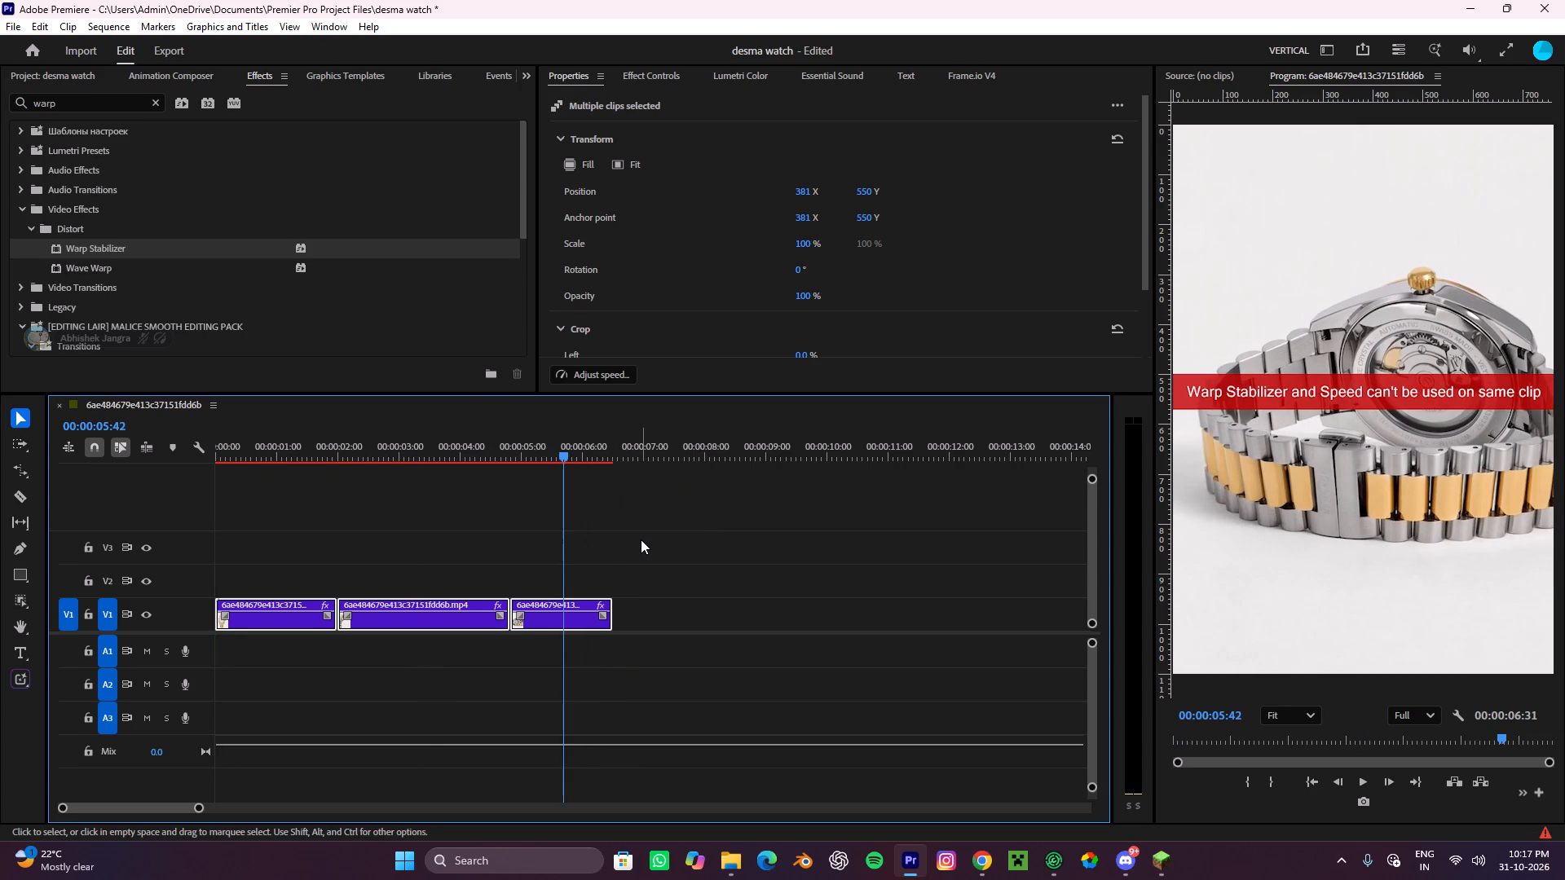
pyautogui.click(646, 534)
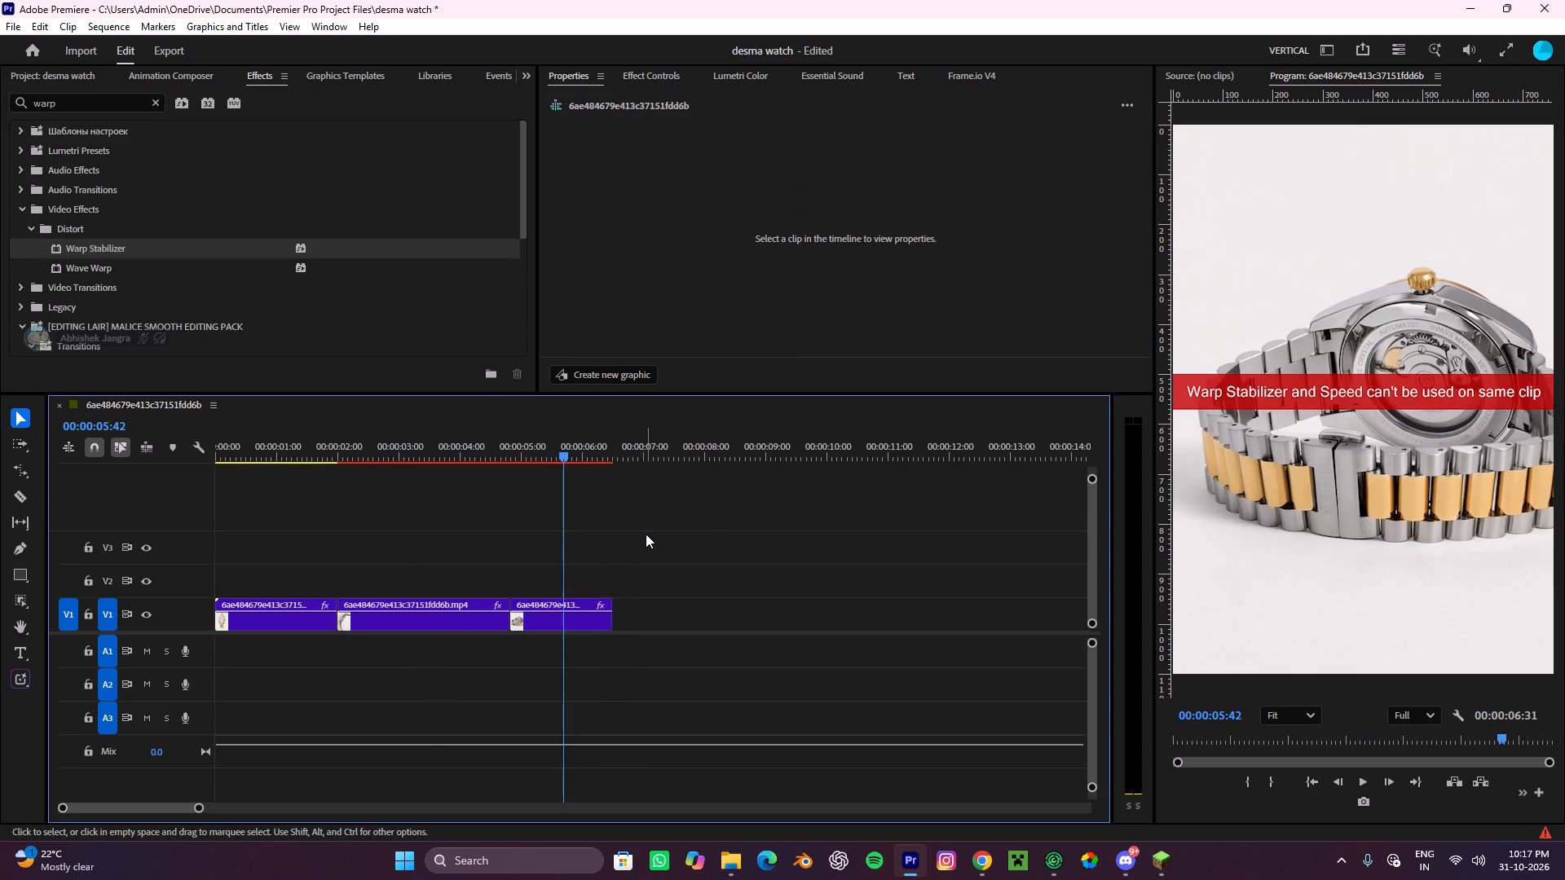
pyautogui.moveTo(566, 449); pyautogui.dragTo(486, 515)
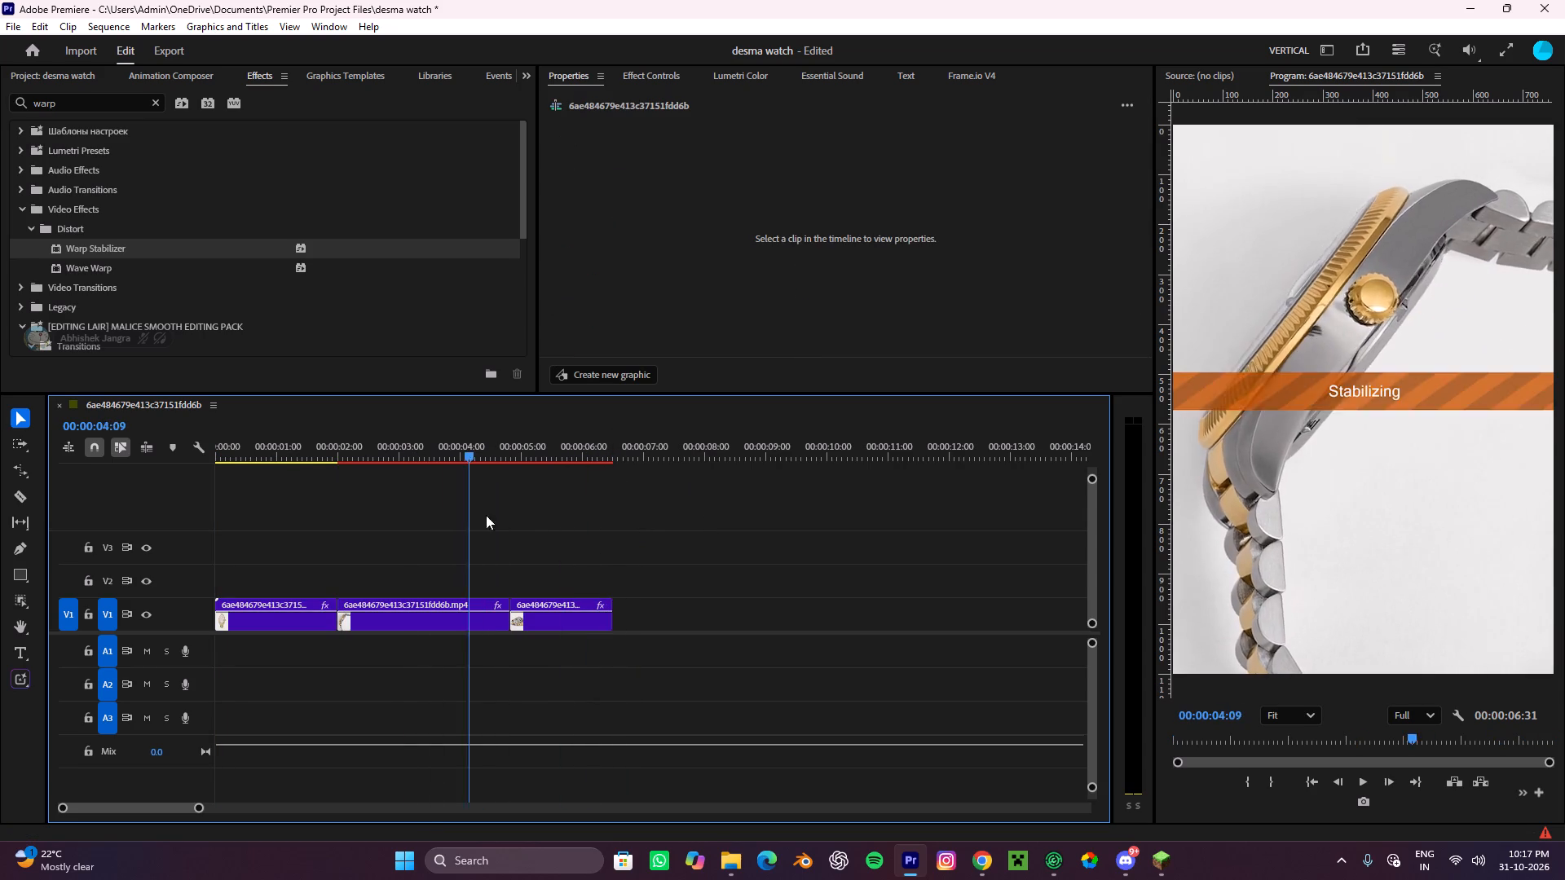
pyautogui.moveTo(486, 515); pyautogui.dragTo(461, 525)
pyautogui.click(593, 511)
pyautogui.moveTo(459, 433); pyautogui.dragTo(564, 508)
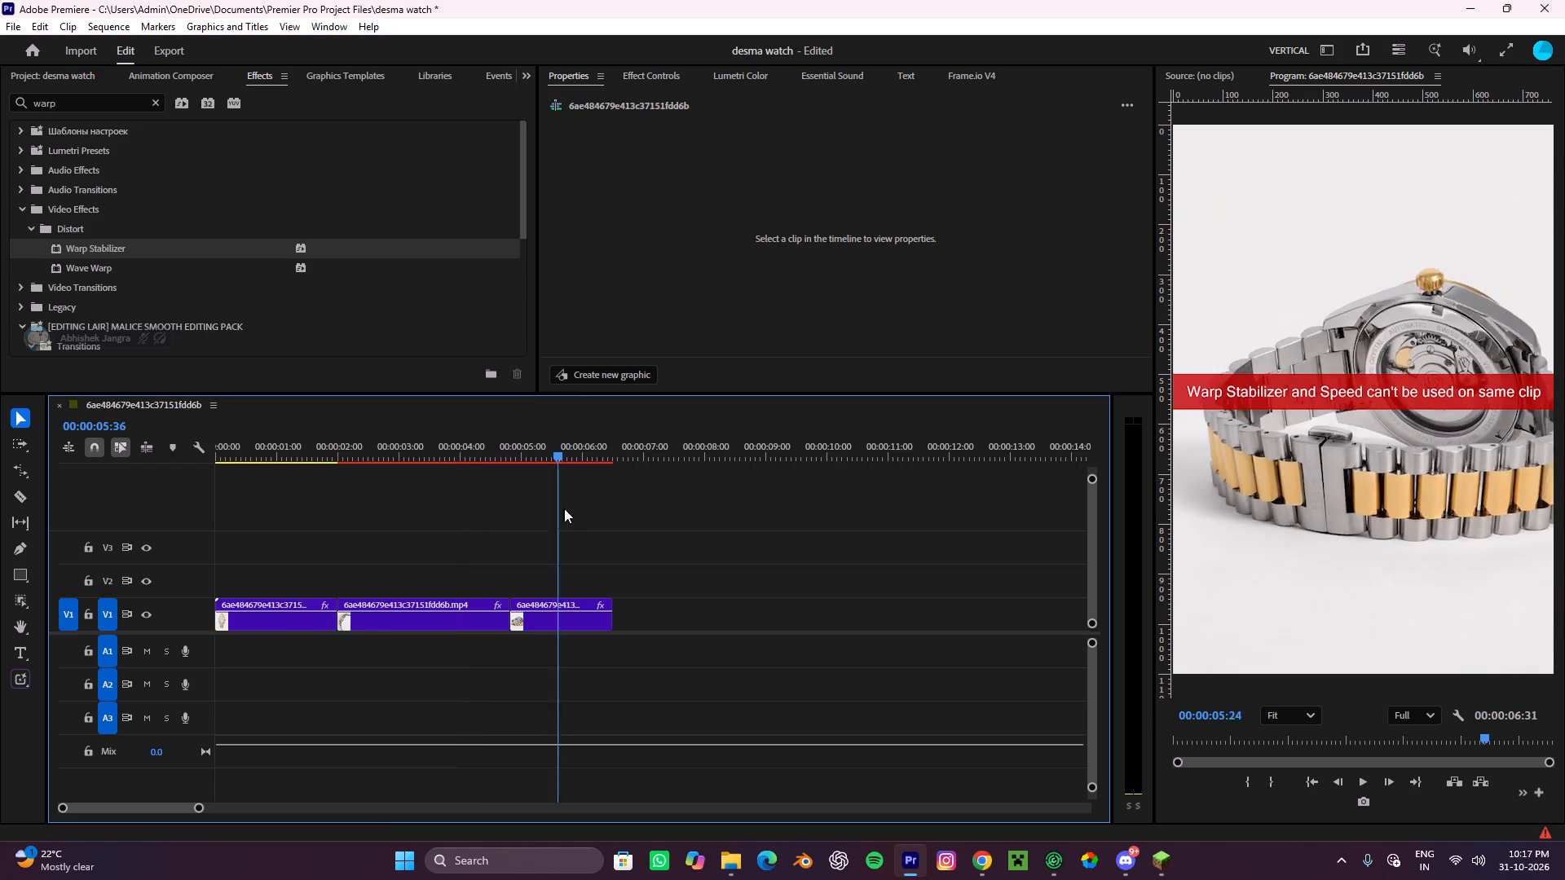
pyautogui.moveTo(564, 508); pyautogui.dragTo(566, 514)
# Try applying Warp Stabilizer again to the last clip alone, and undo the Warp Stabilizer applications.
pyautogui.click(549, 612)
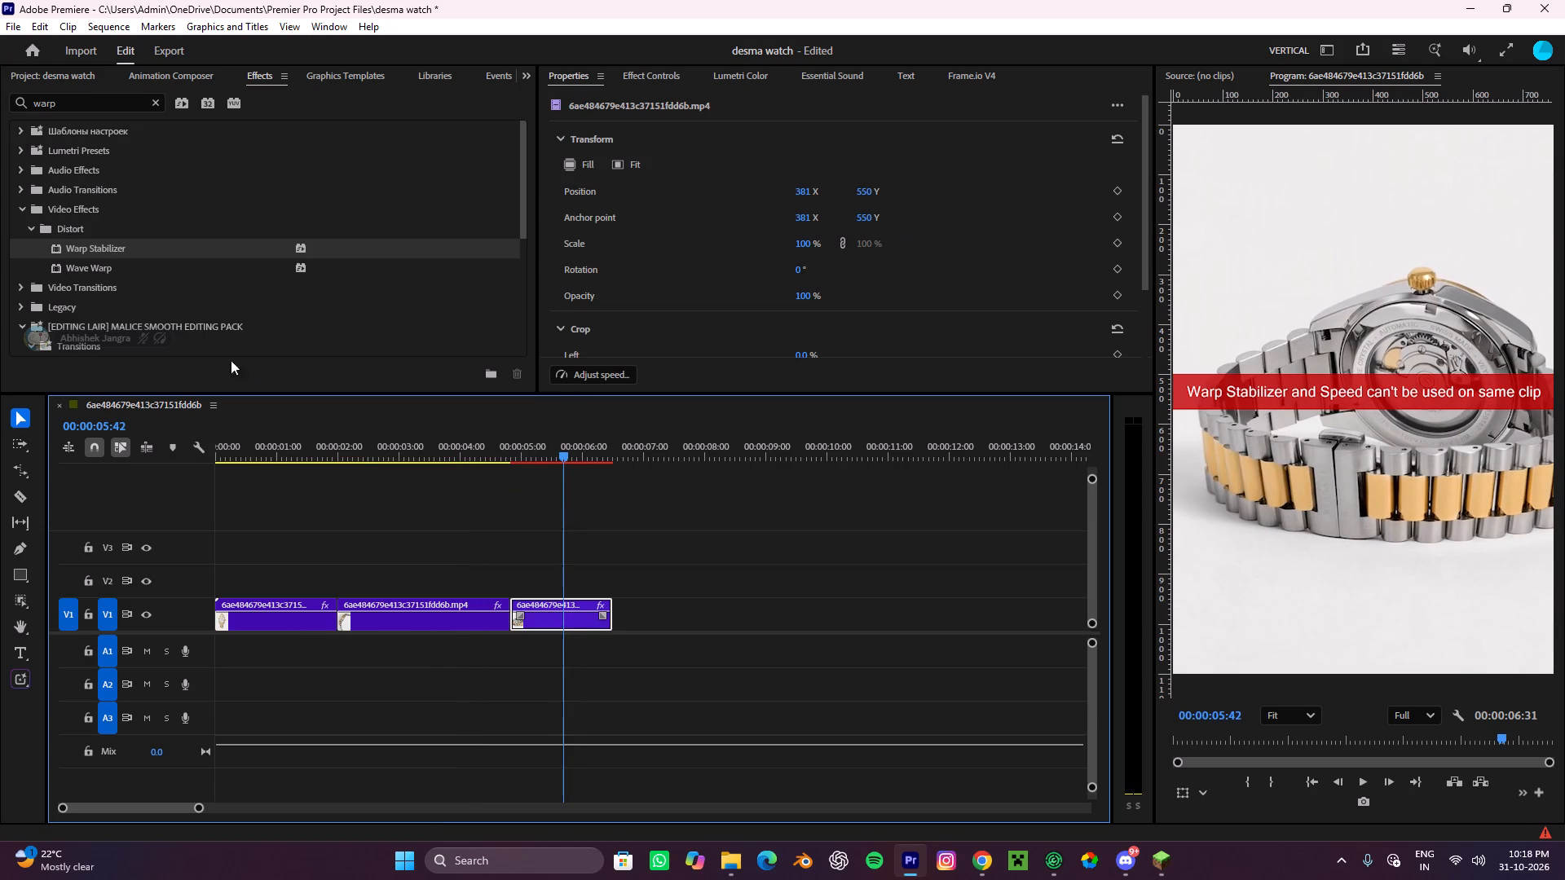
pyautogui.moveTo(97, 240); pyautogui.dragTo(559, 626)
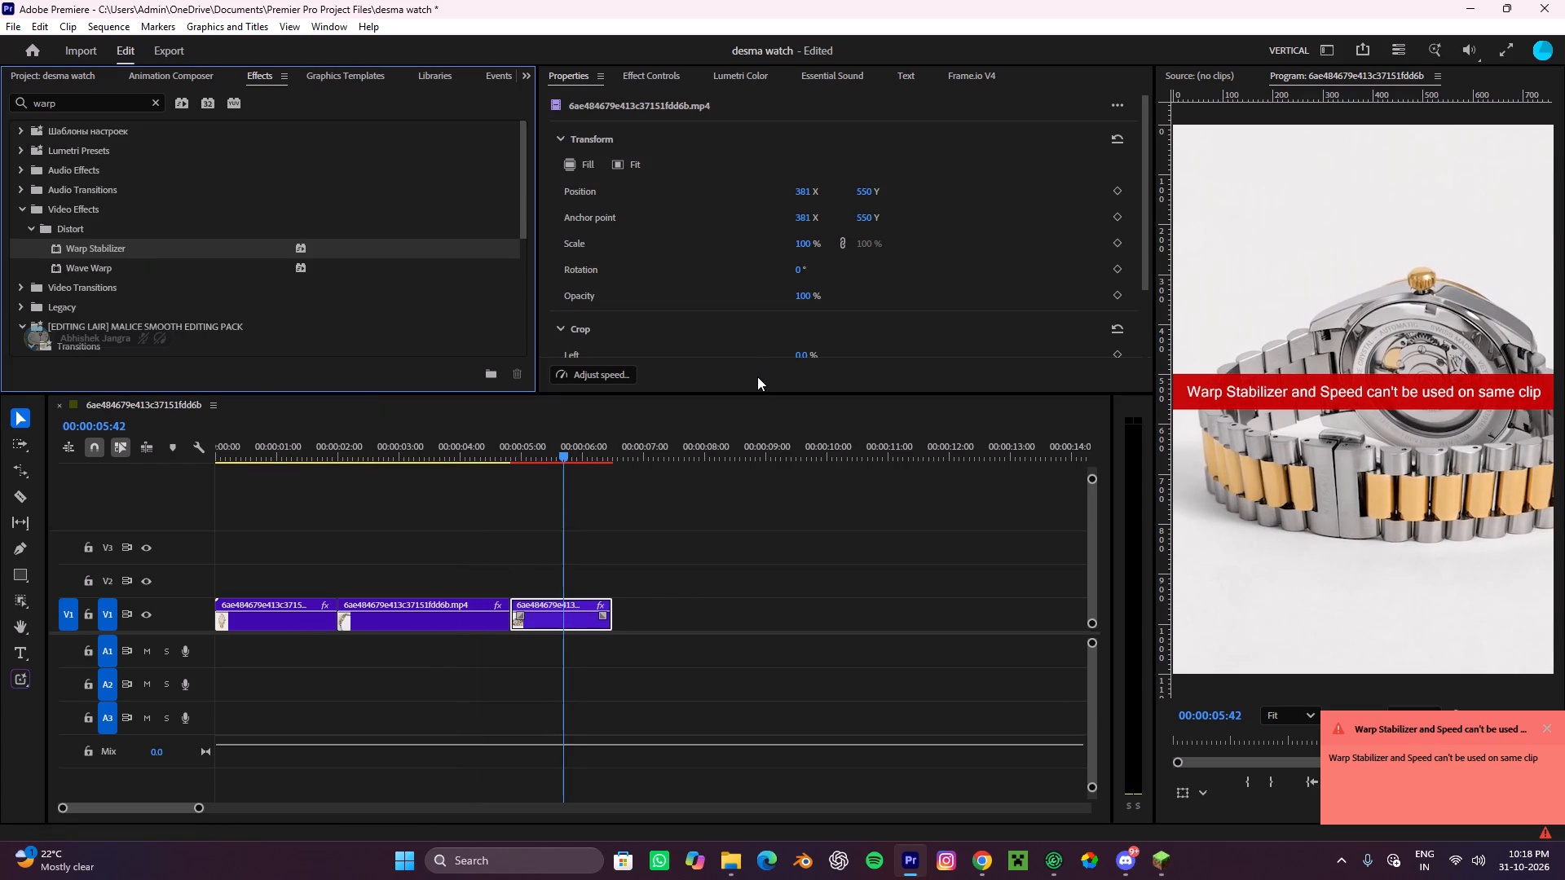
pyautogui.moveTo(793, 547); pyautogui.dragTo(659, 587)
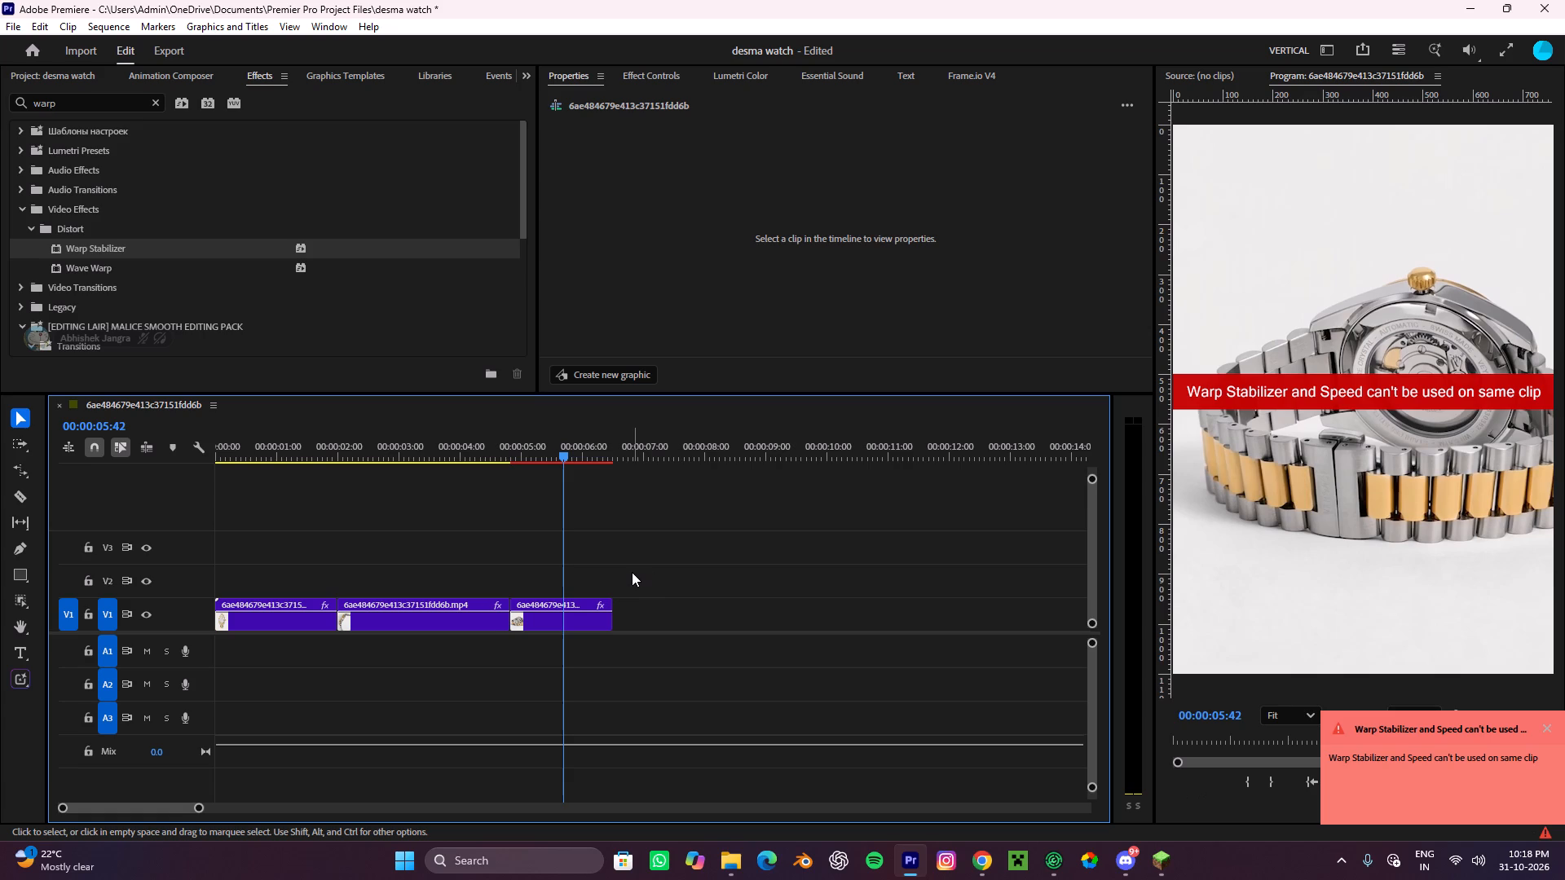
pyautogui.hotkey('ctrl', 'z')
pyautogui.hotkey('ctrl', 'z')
# Play the opening dial shot from the start and inspect the first clip's effect settings.
pyautogui.moveTo(531, 439); pyautogui.dragTo(0, 464)
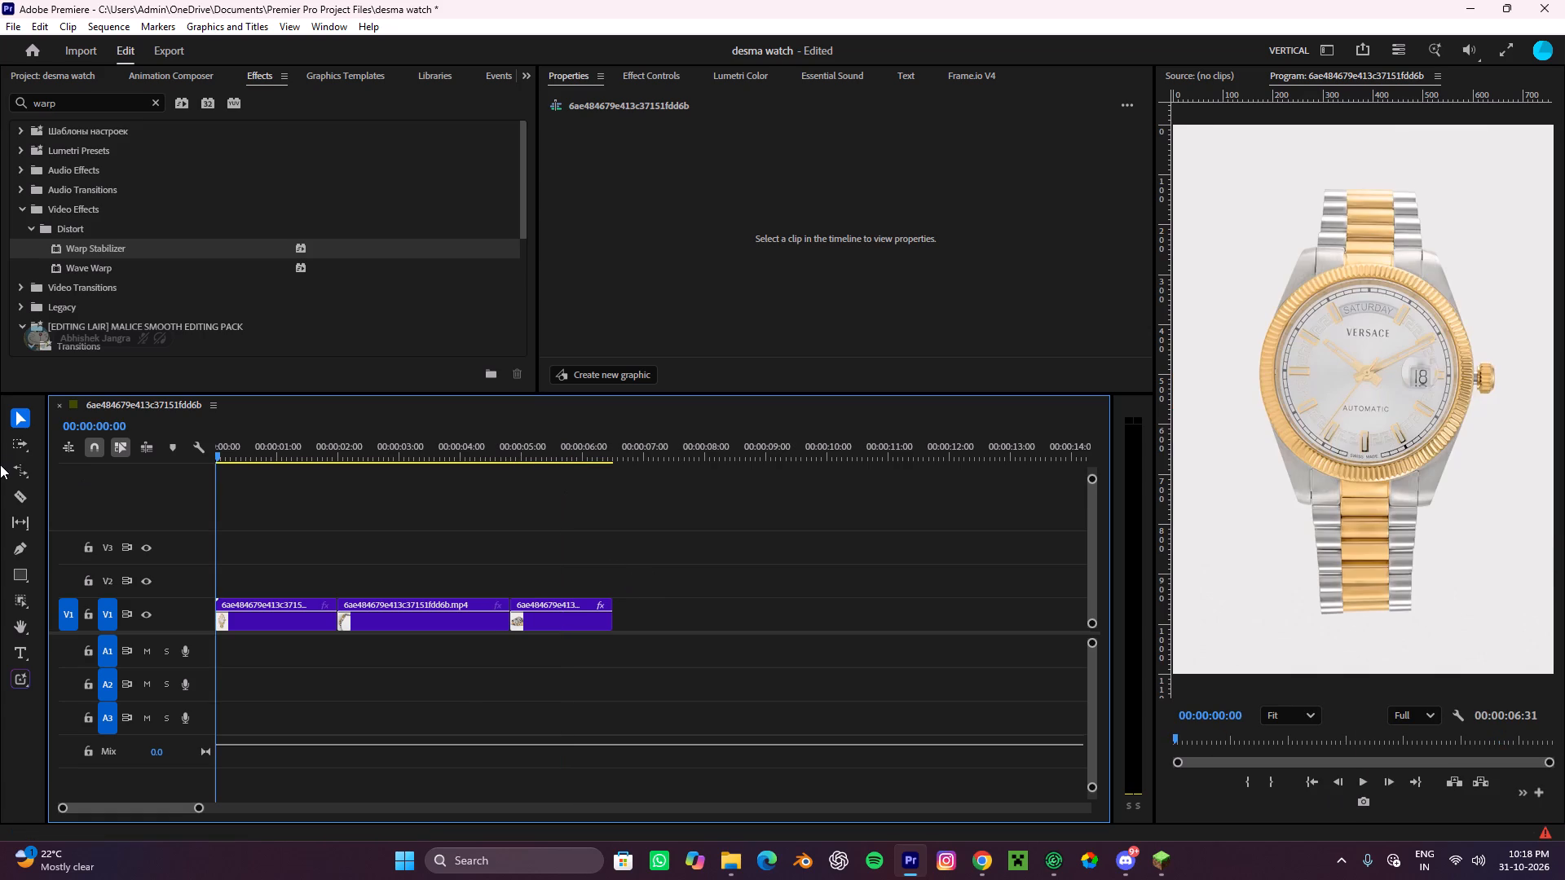
pyautogui.moveTo(0, 464); pyautogui.dragTo(0, 458)
pyautogui.press('space')
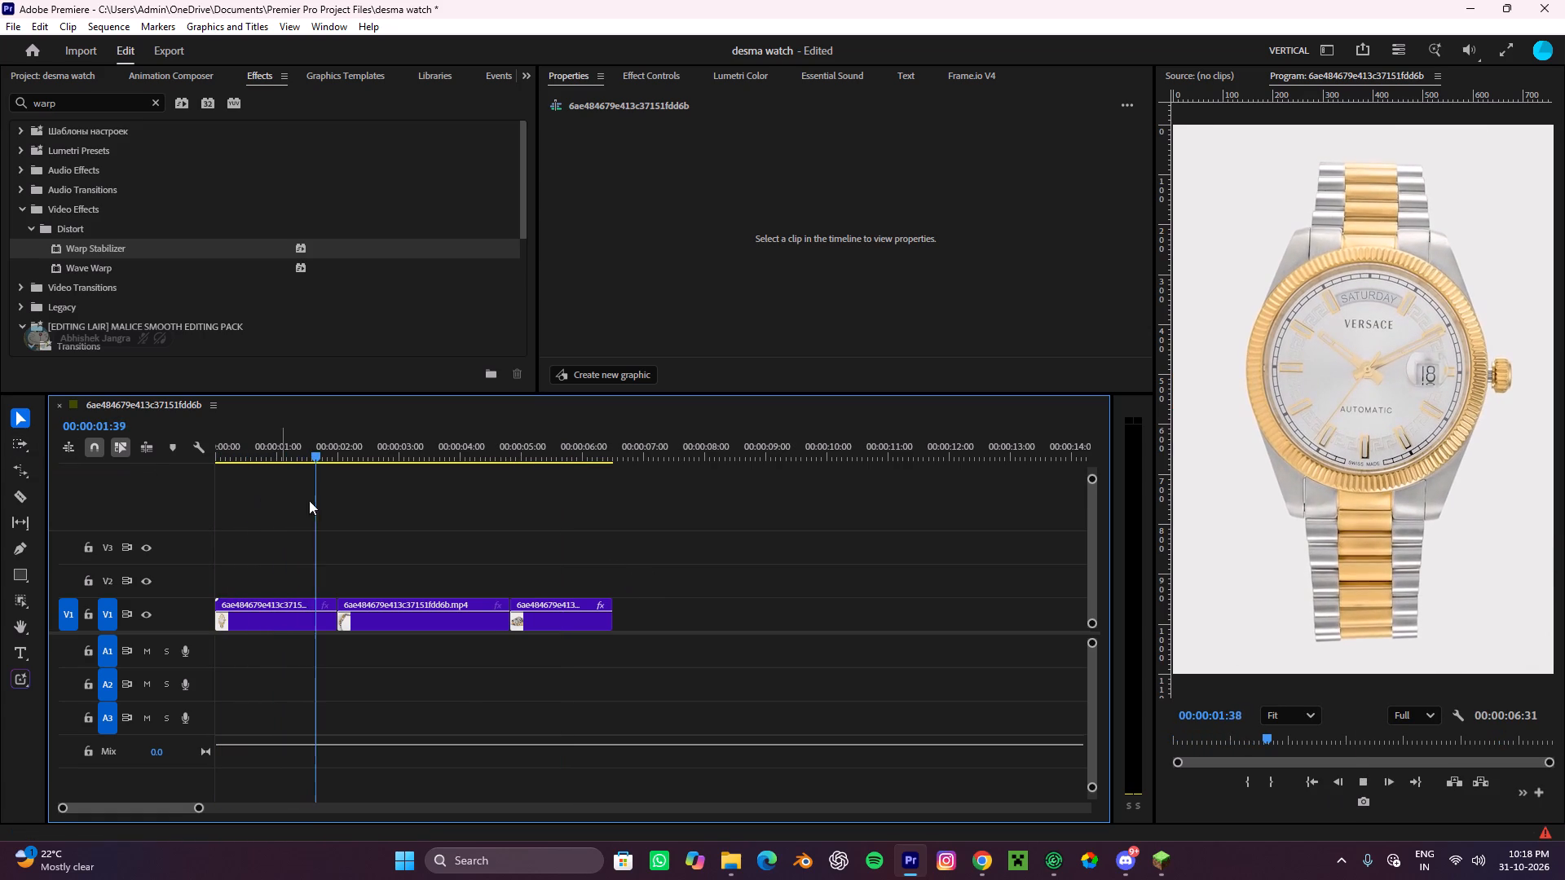
pyautogui.press('space')
pyautogui.click(291, 601)
pyautogui.click(663, 73)
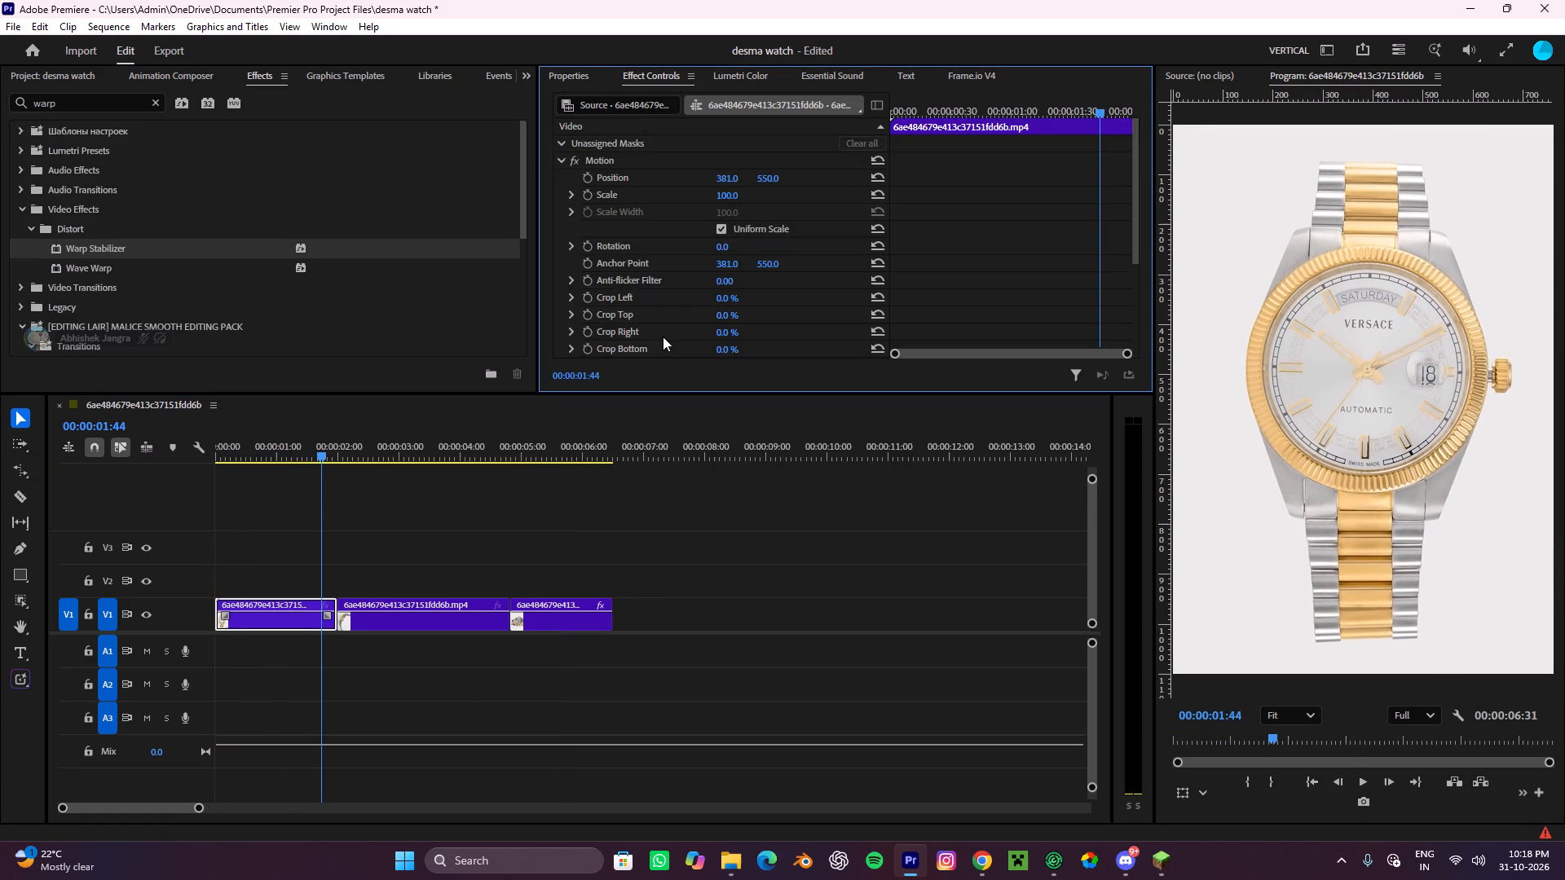
pyautogui.scroll(-14, 663, 337)
pyautogui.click(727, 585)
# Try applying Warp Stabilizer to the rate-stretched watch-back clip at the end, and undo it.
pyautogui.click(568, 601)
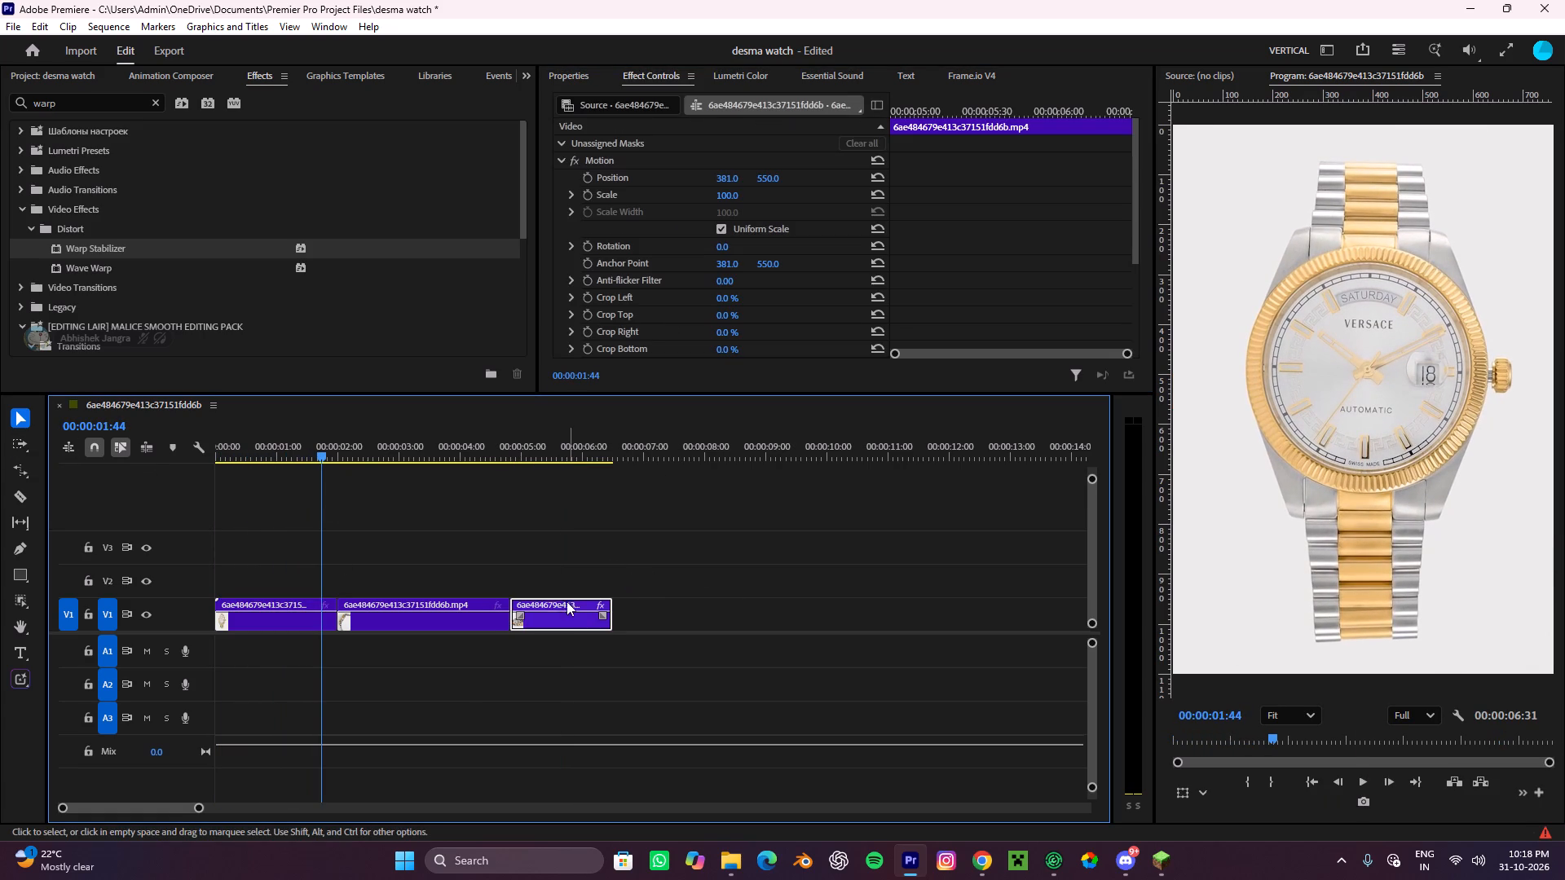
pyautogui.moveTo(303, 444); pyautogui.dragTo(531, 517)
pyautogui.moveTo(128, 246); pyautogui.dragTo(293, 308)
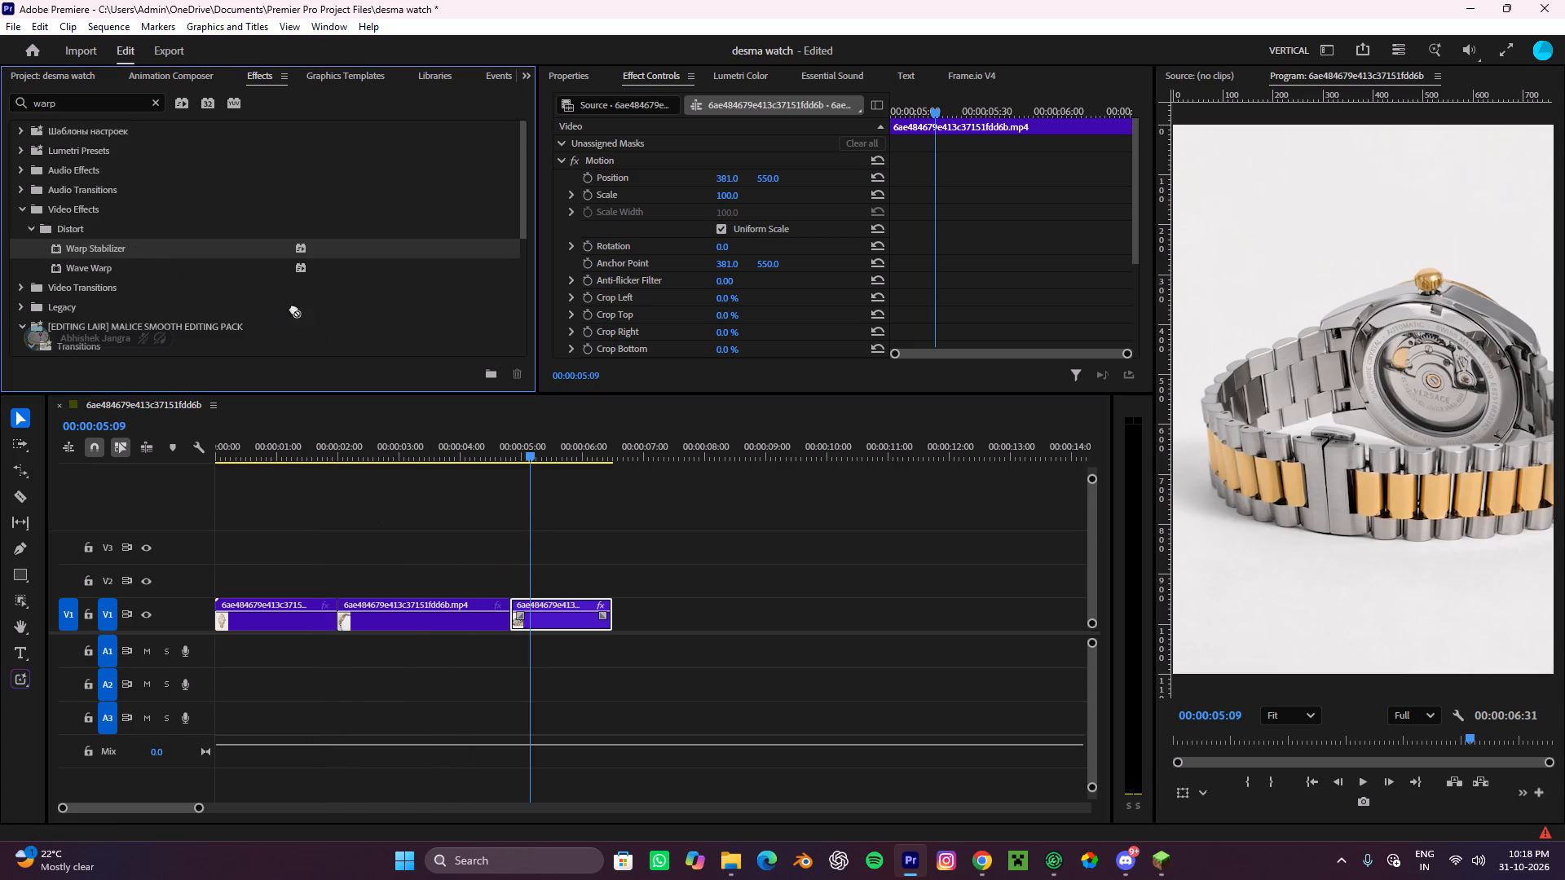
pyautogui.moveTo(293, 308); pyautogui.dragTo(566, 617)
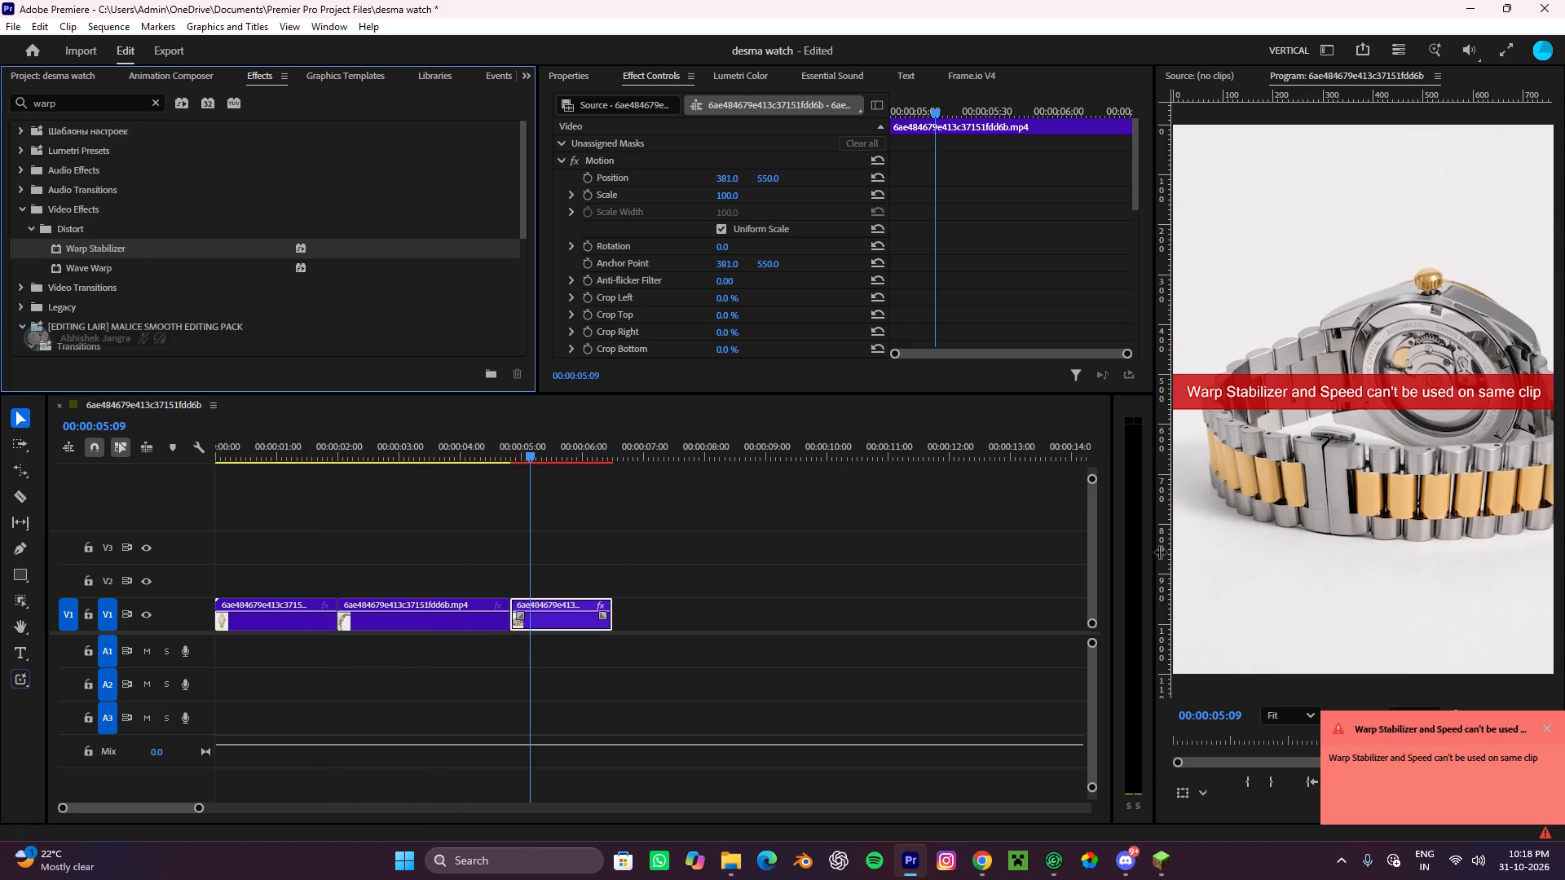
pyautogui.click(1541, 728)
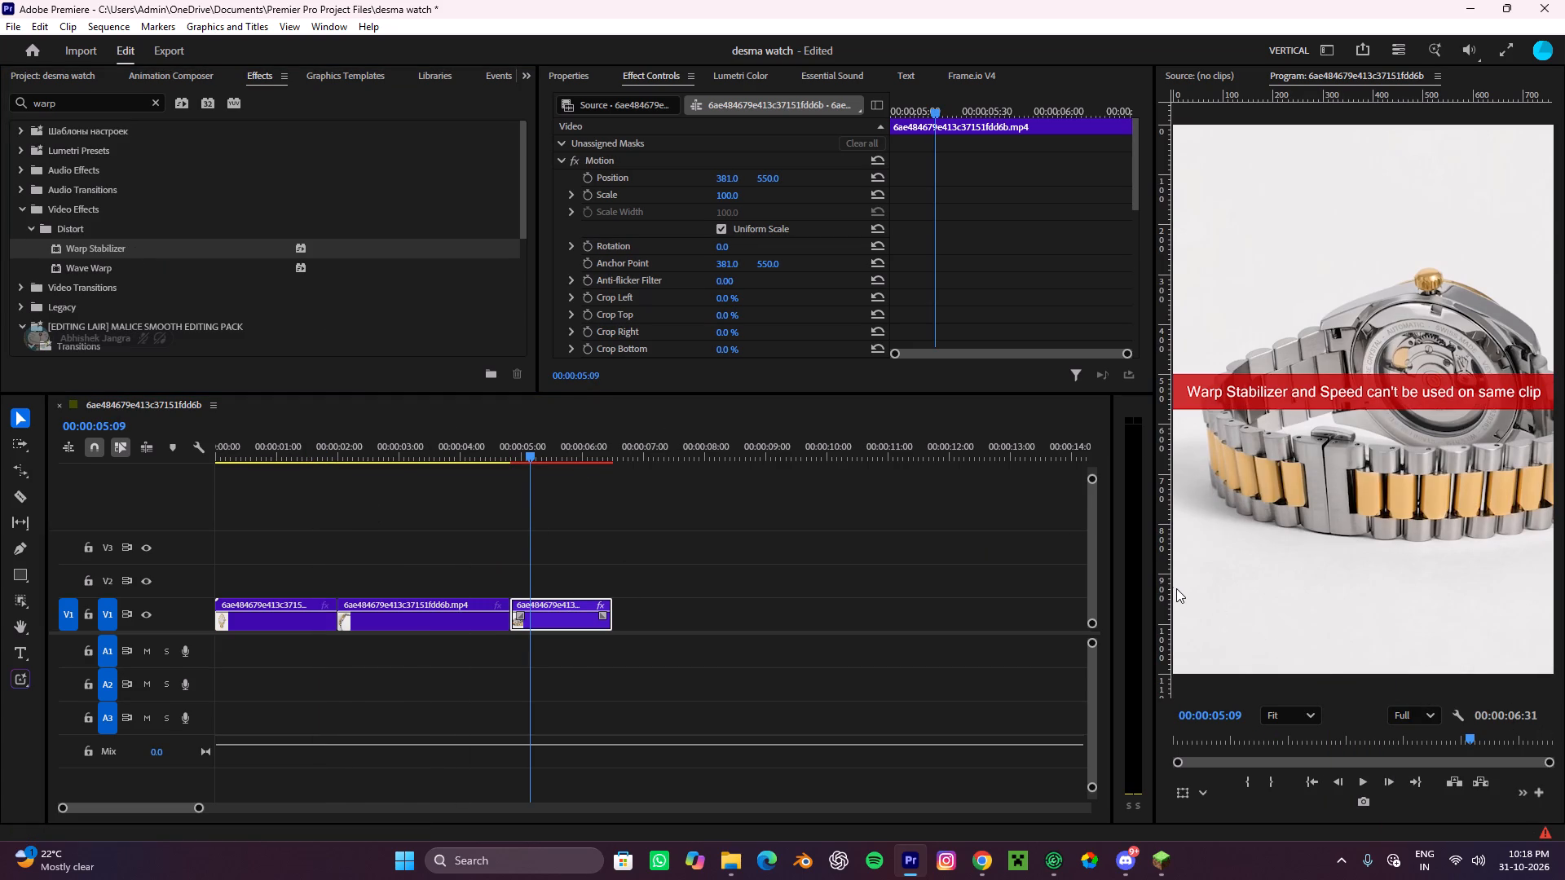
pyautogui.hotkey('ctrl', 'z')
# Replay the cut from the side-view shot into the watch-back clip and scrub that last clip to check its motion.
pyautogui.moveTo(541, 426); pyautogui.dragTo(408, 461)
pyautogui.moveTo(497, 457); pyautogui.dragTo(453, 477)
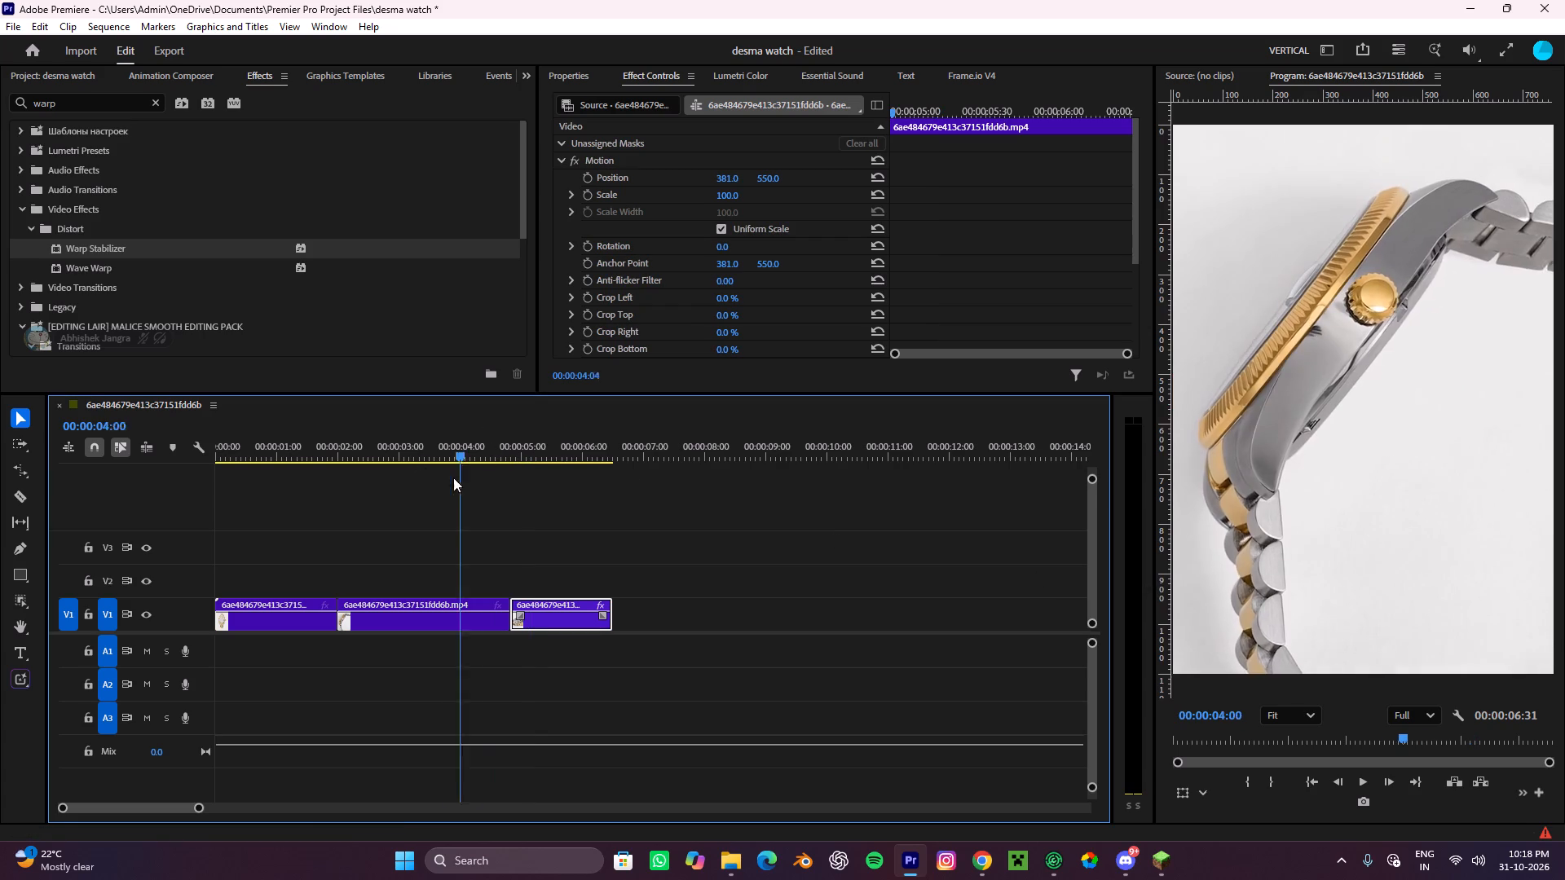
pyautogui.moveTo(453, 477); pyautogui.dragTo(449, 479)
pyautogui.press('space')
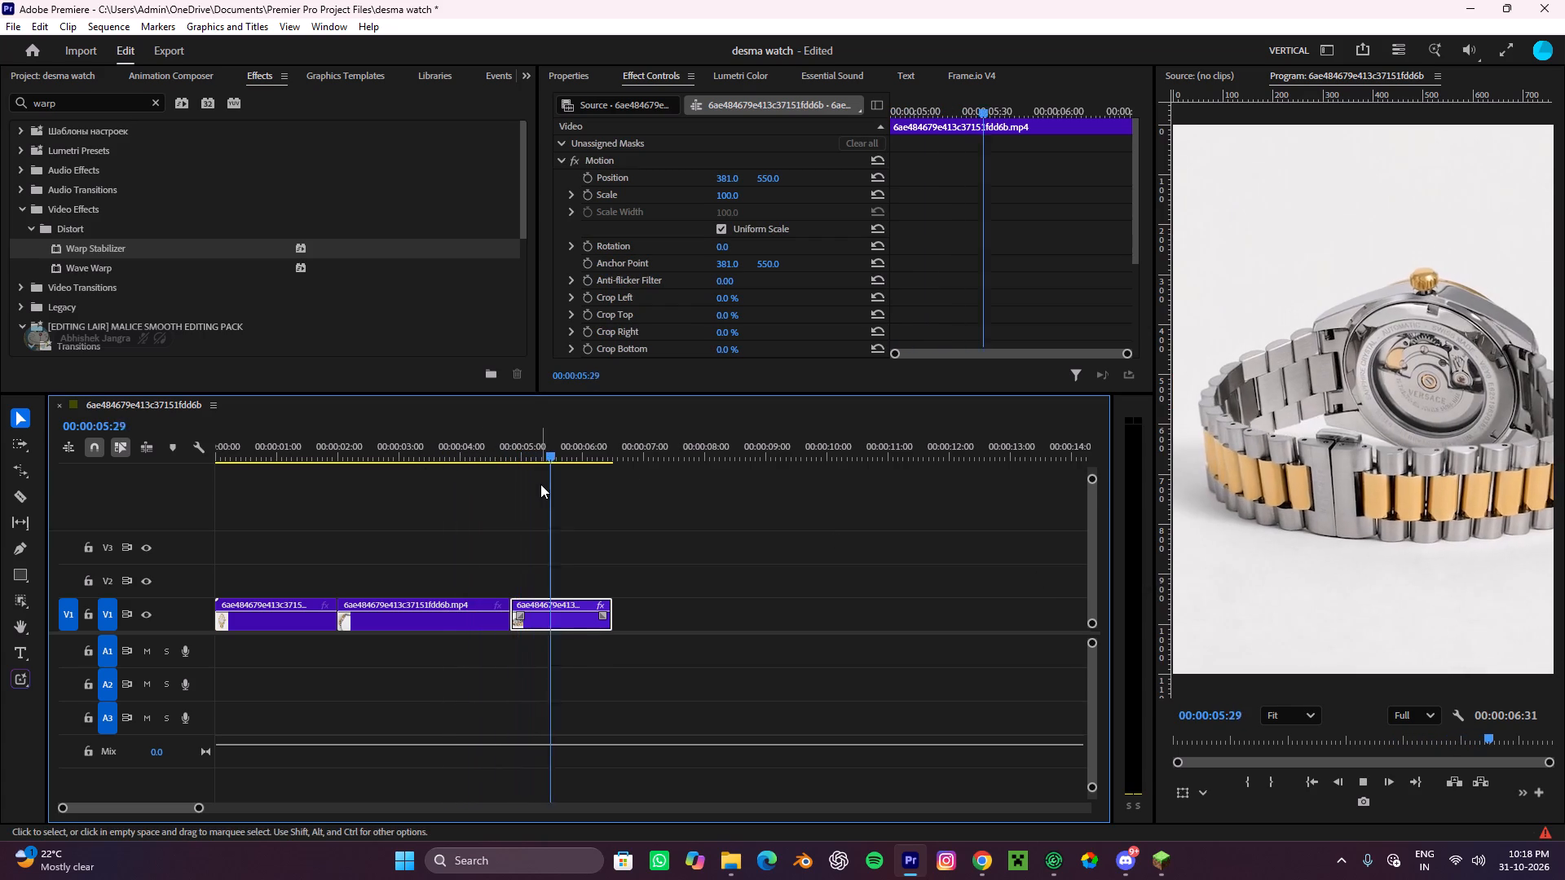
pyautogui.press('space')
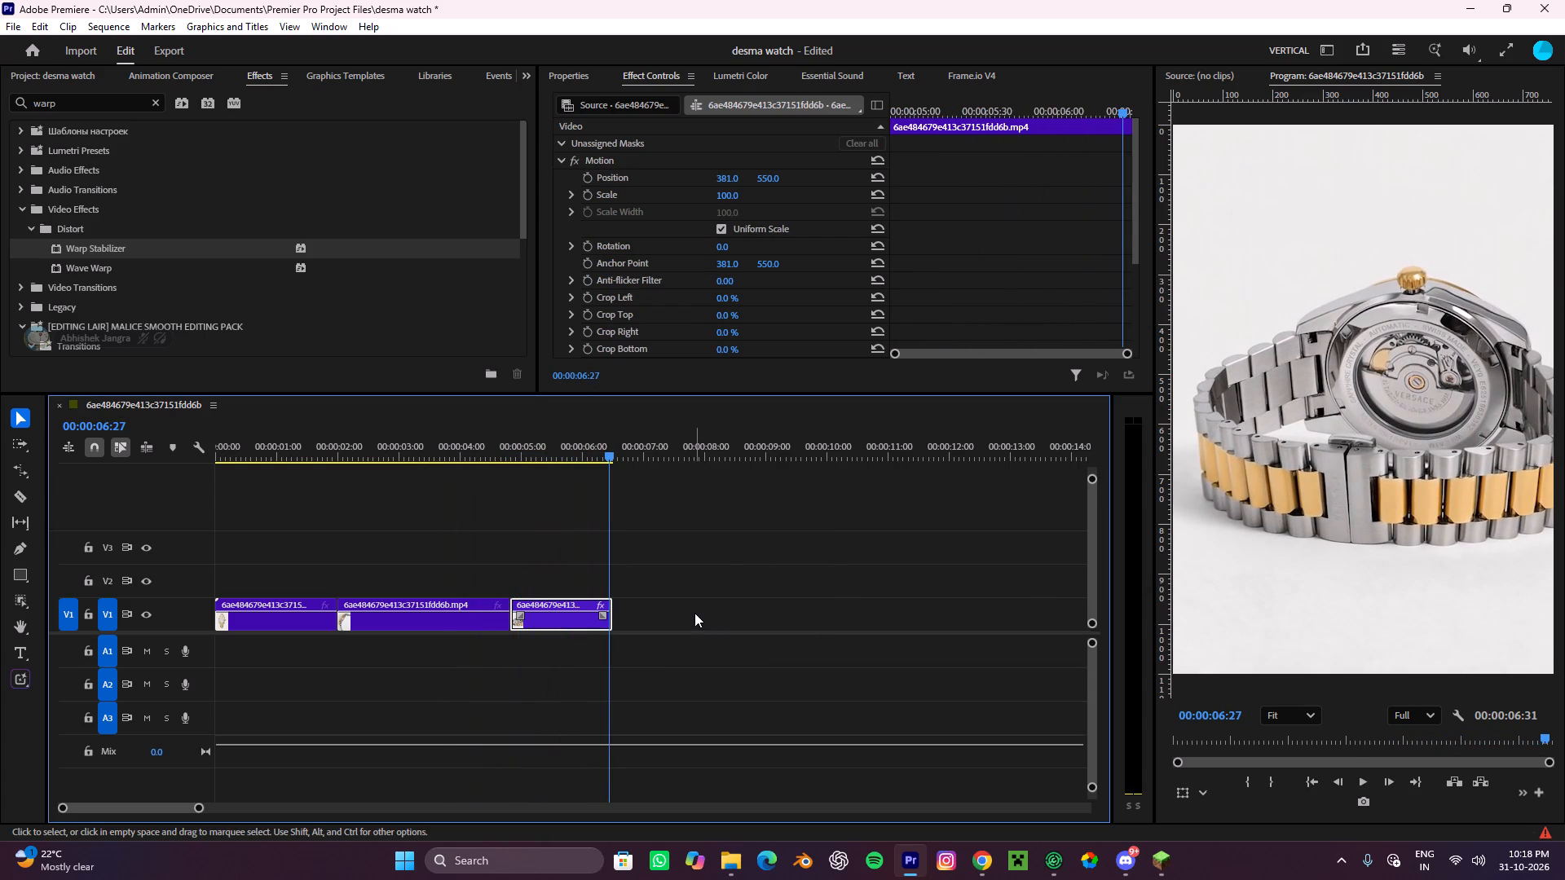
pyautogui.moveTo(719, 561); pyautogui.dragTo(310, 616)
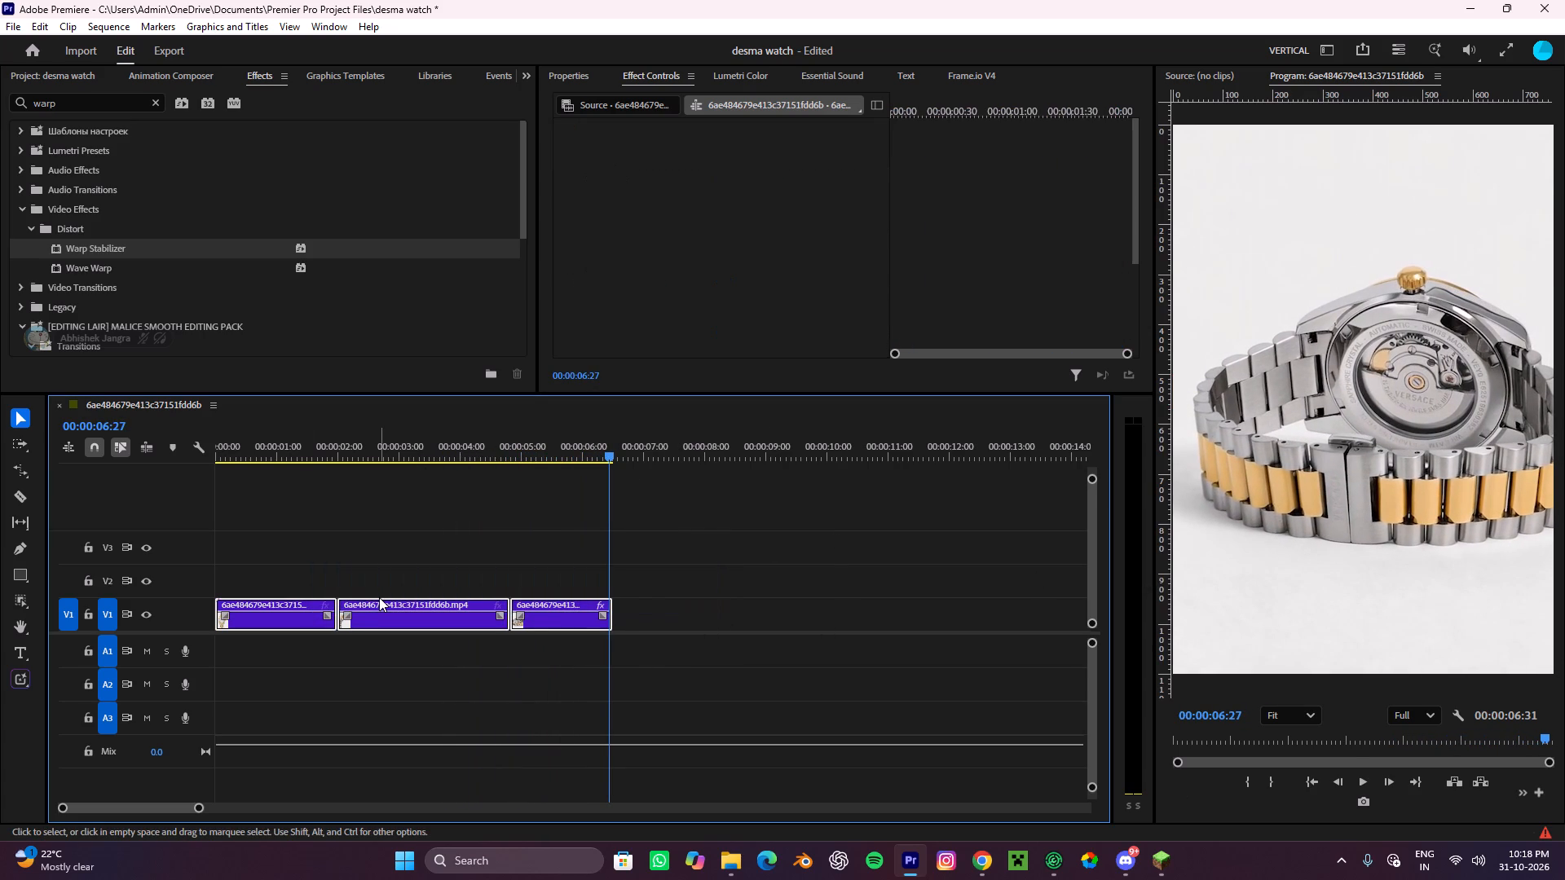
pyautogui.press('space')
pyautogui.moveTo(600, 464); pyautogui.dragTo(554, 473)
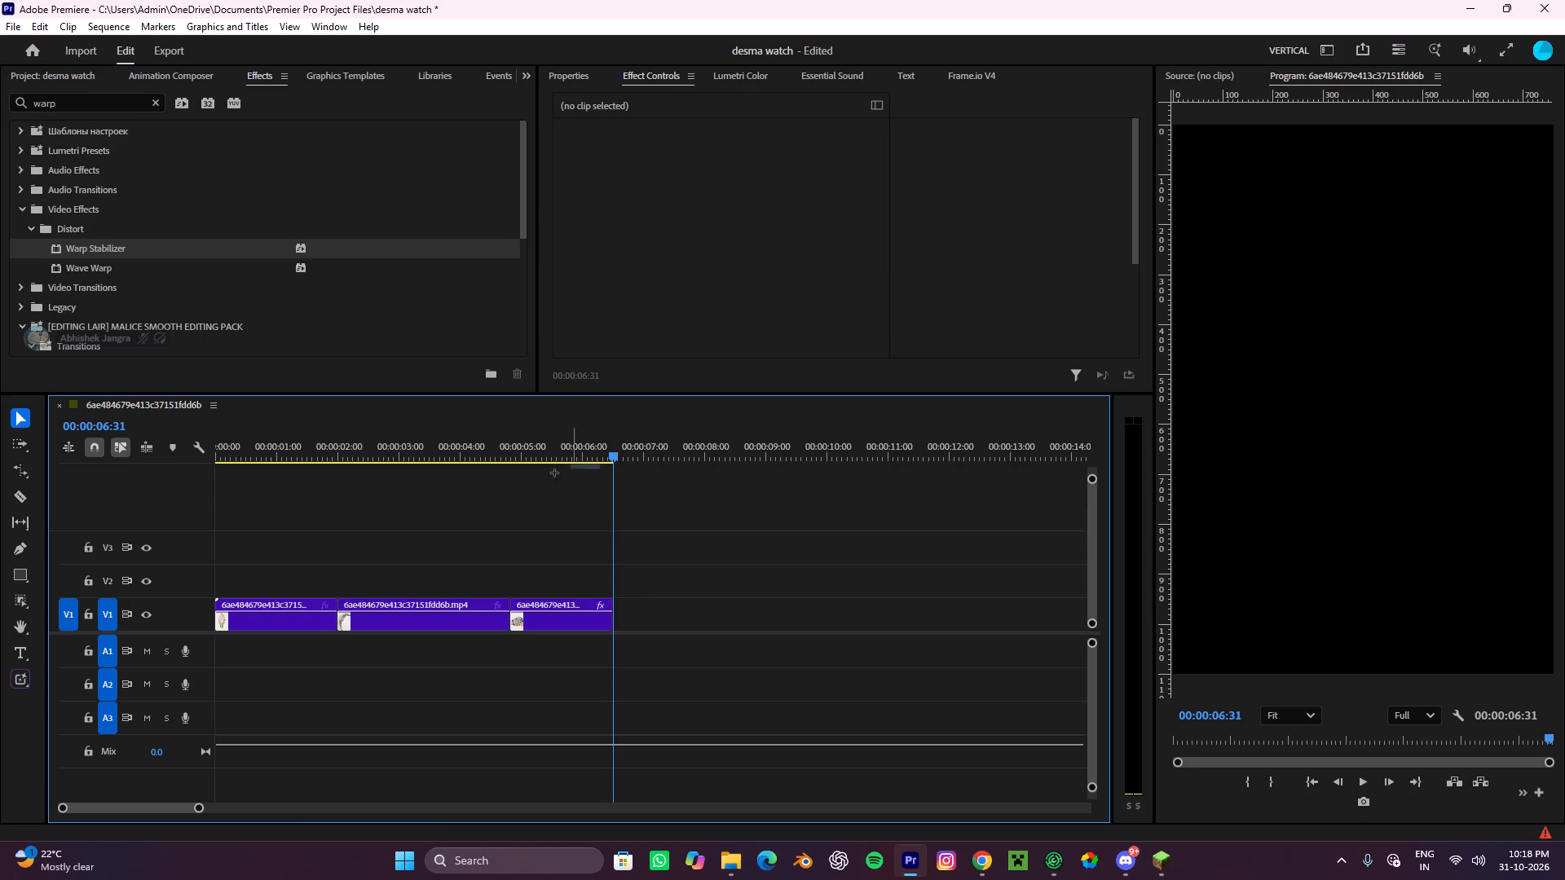
pyautogui.moveTo(554, 473); pyautogui.dragTo(478, 504)
pyautogui.moveTo(605, 449); pyautogui.dragTo(478, 505)
pyautogui.press('space')
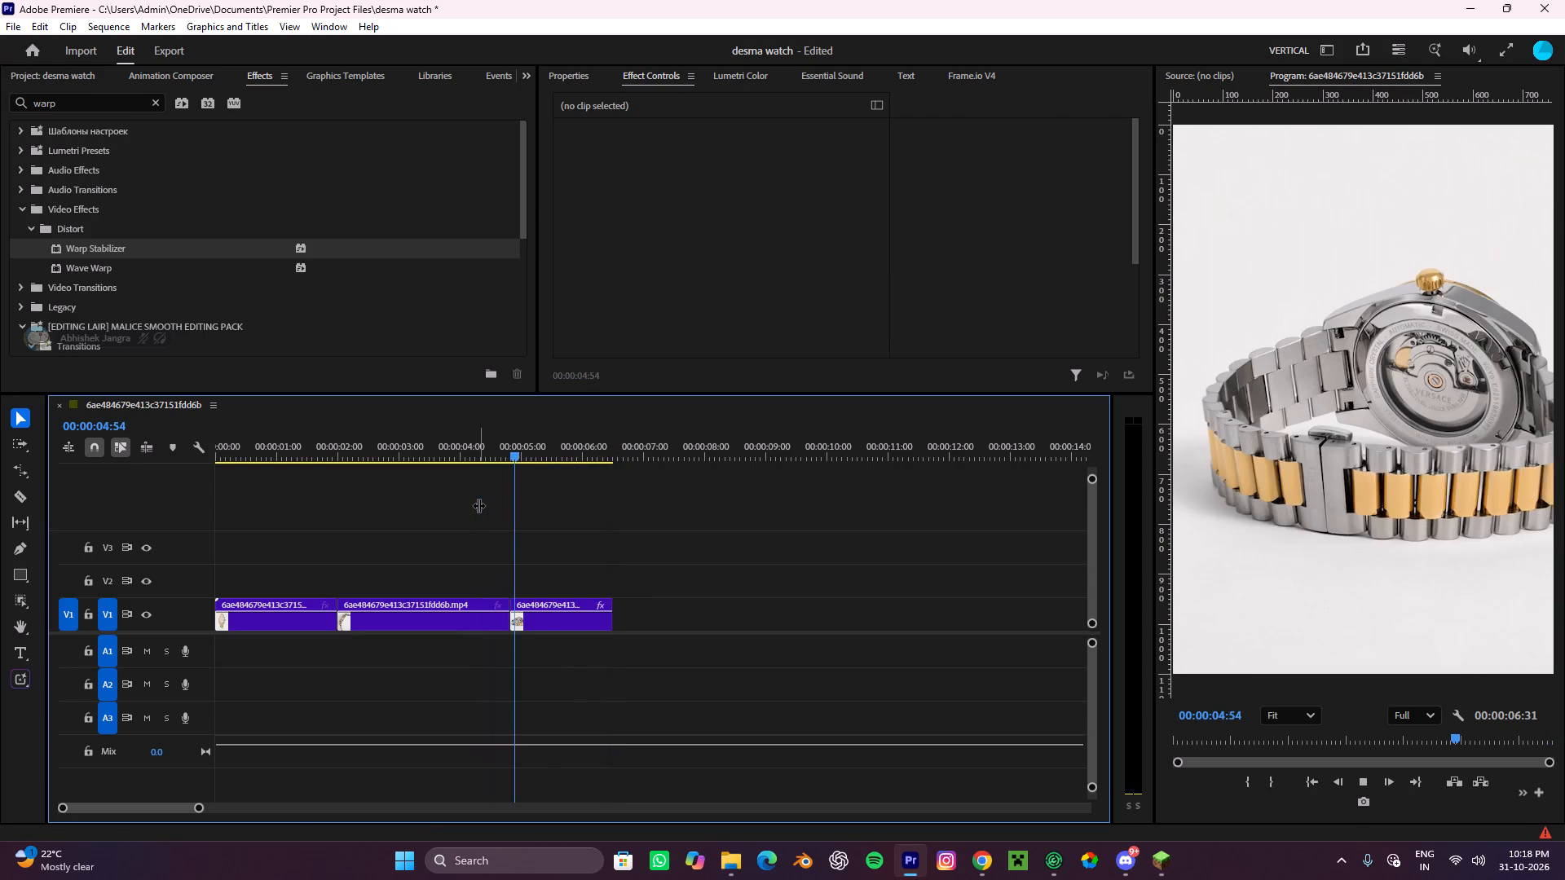
pyautogui.press('space')
# Split the watch-back clip at about 00:00:05:00, delete its short opening piece and close the gap.
pyautogui.press('c')
pyautogui.click(525, 609)
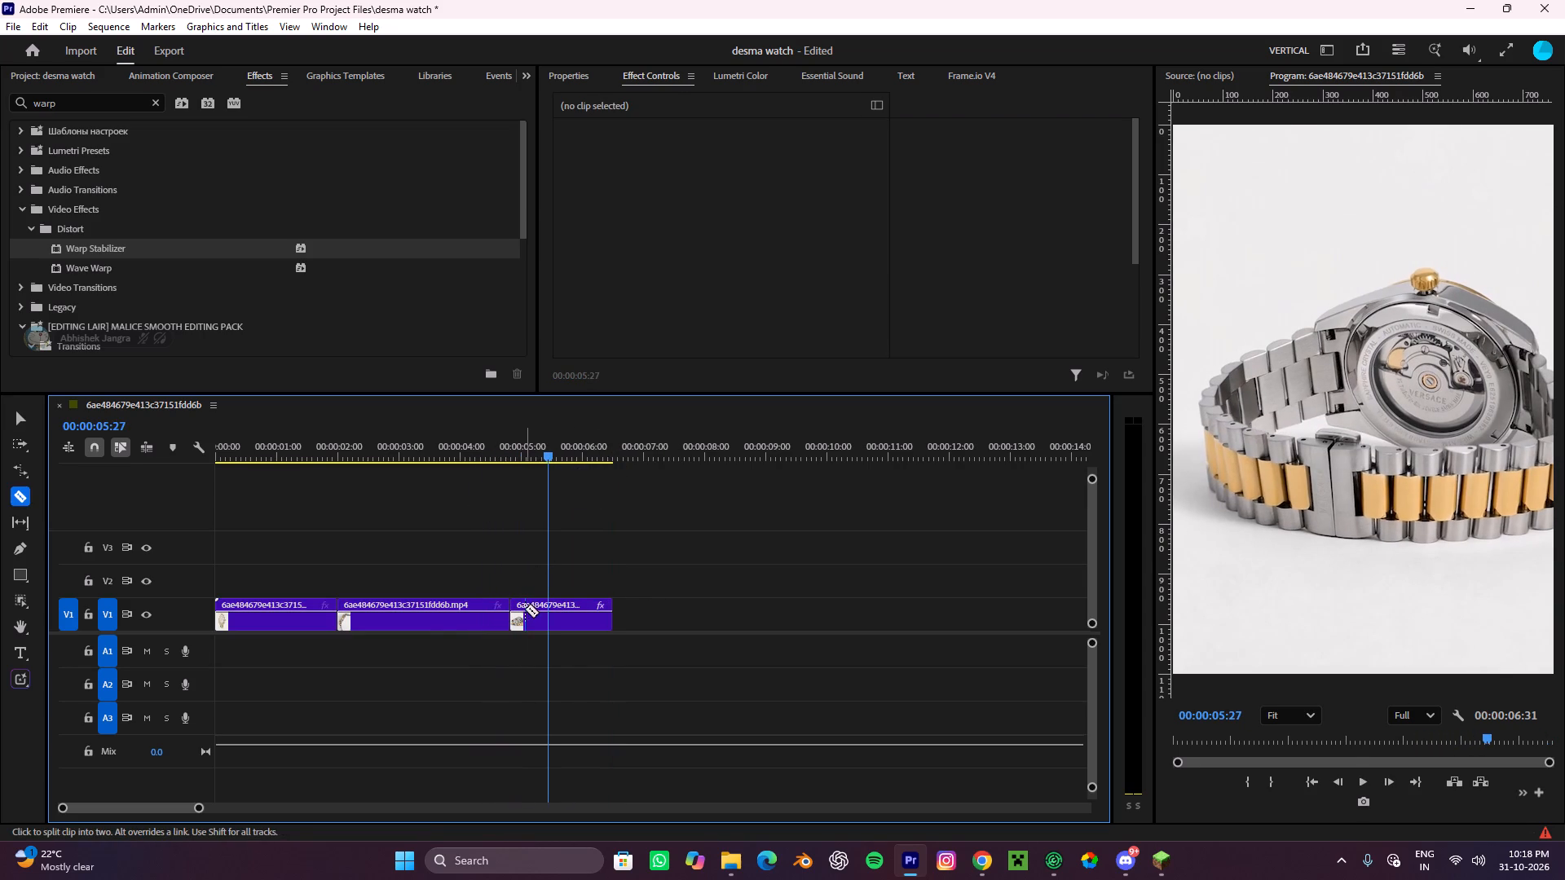
pyautogui.press('v')
pyautogui.moveTo(515, 582); pyautogui.dragTo(515, 617)
pyautogui.hotkey('ctrl', 'x')
pyautogui.moveTo(522, 578); pyautogui.dragTo(514, 618)
pyautogui.hotkey('ctrl', 'x')
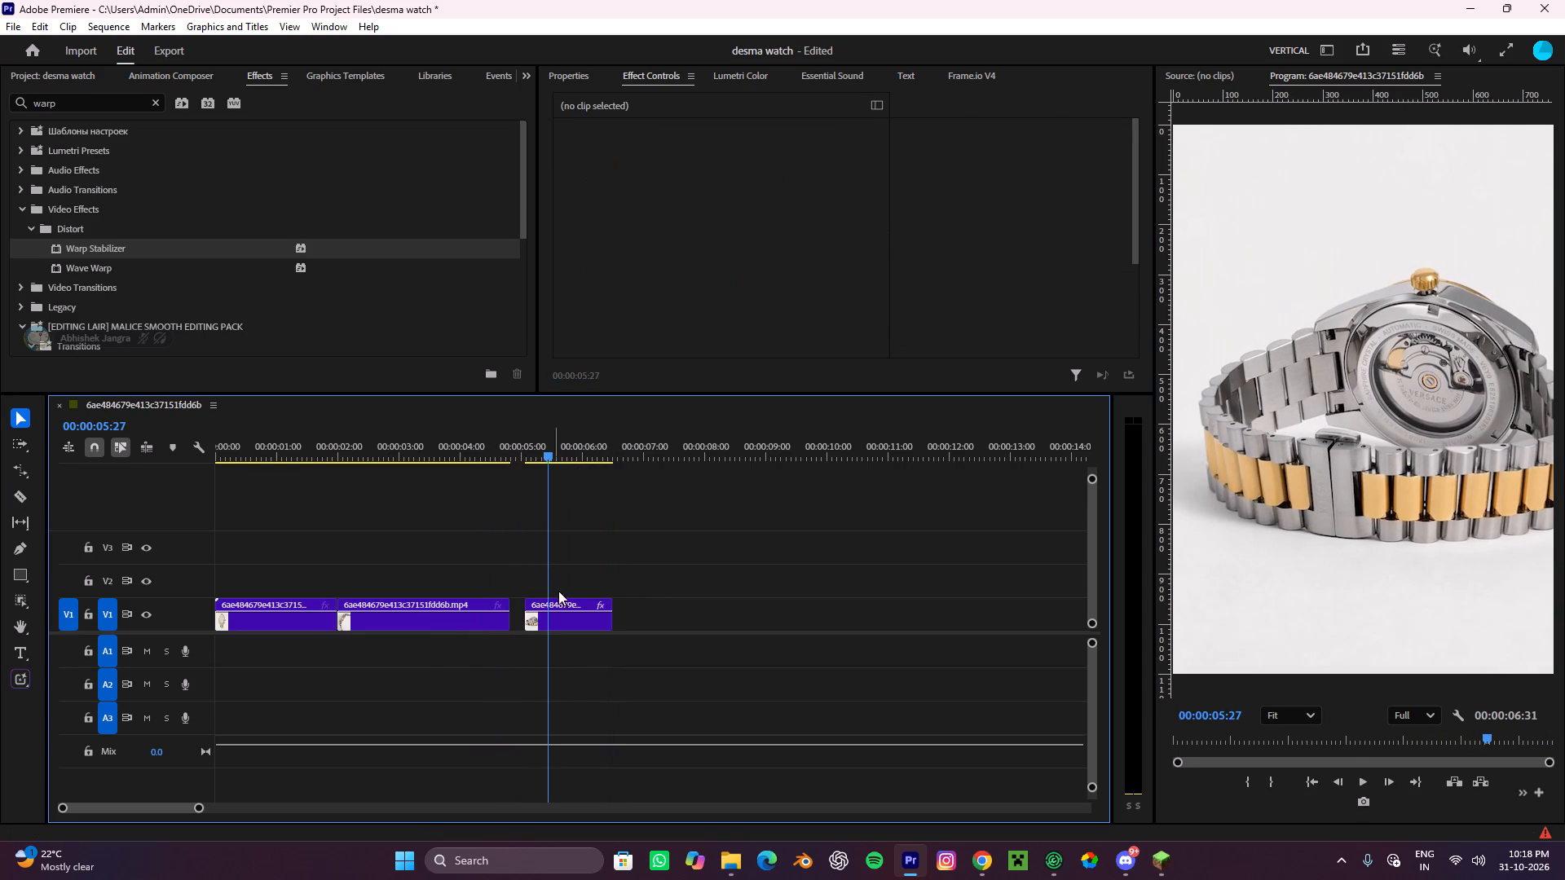
pyautogui.click(518, 611)
pyautogui.press('e')
# Nest all three watch clips into a single sequence, keeping the default nest name.
pyautogui.moveTo(606, 553); pyautogui.dragTo(143, 622)
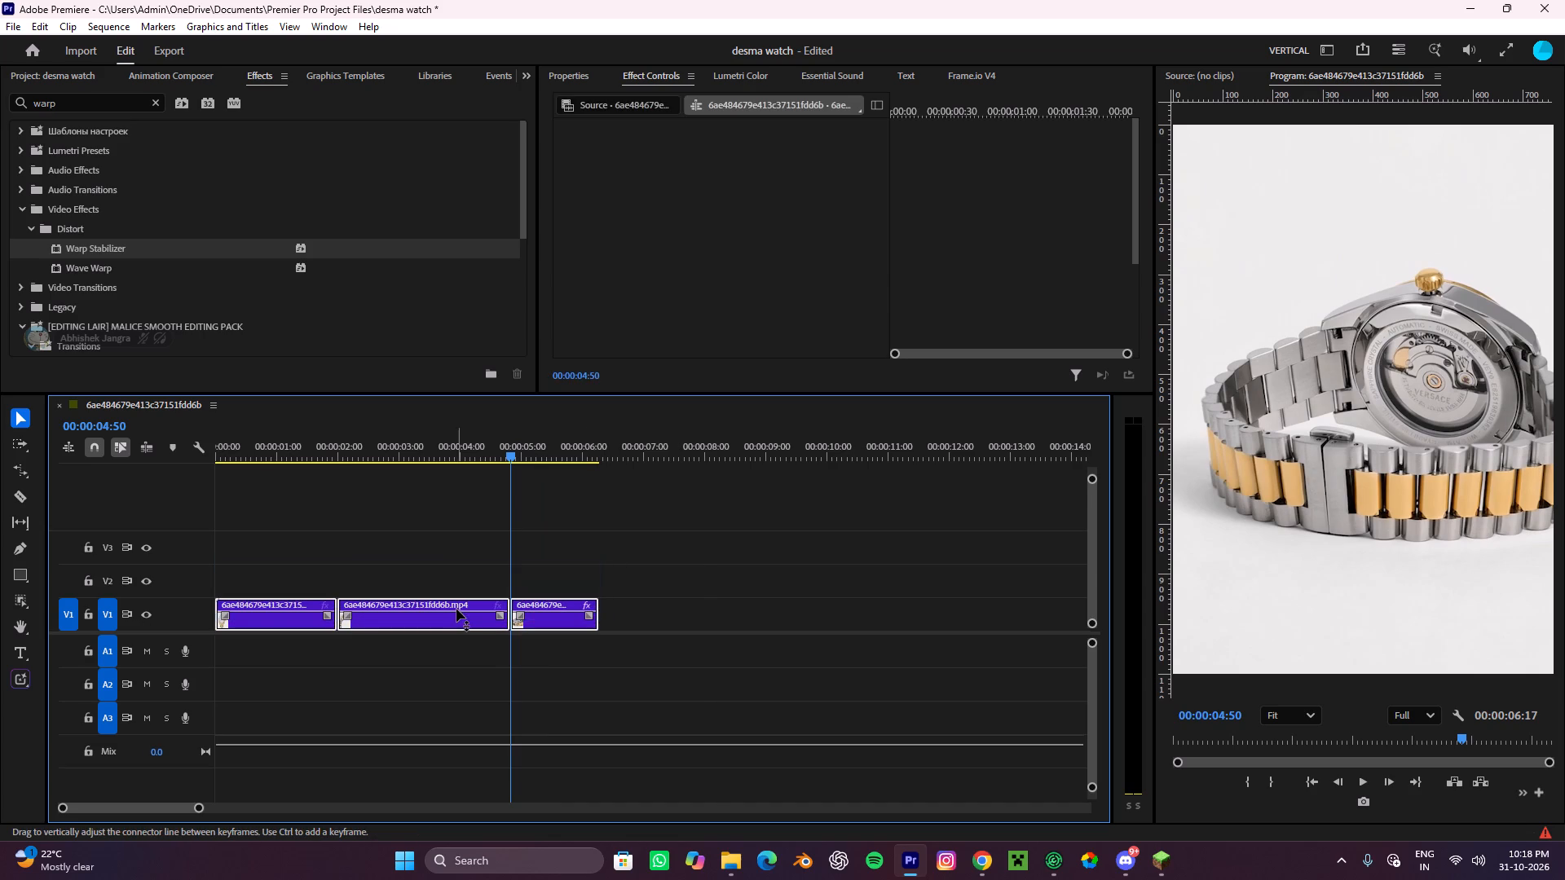
pyautogui.rightClick(453, 608)
pyautogui.click(513, 448)
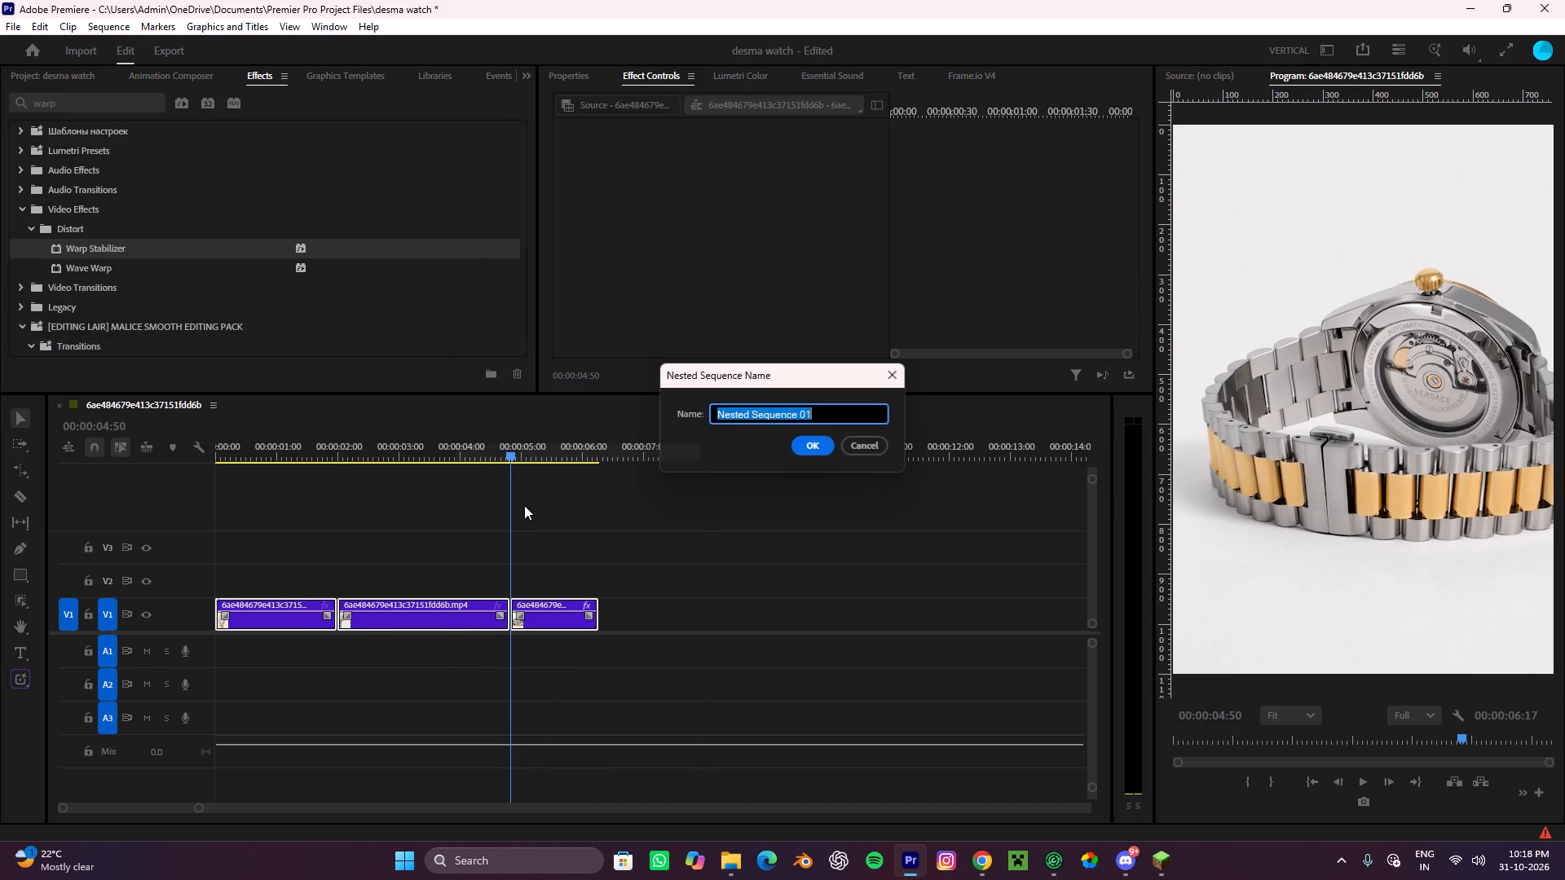
pyautogui.click(816, 450)
pyautogui.click(509, 597)
pyautogui.click(493, 602)
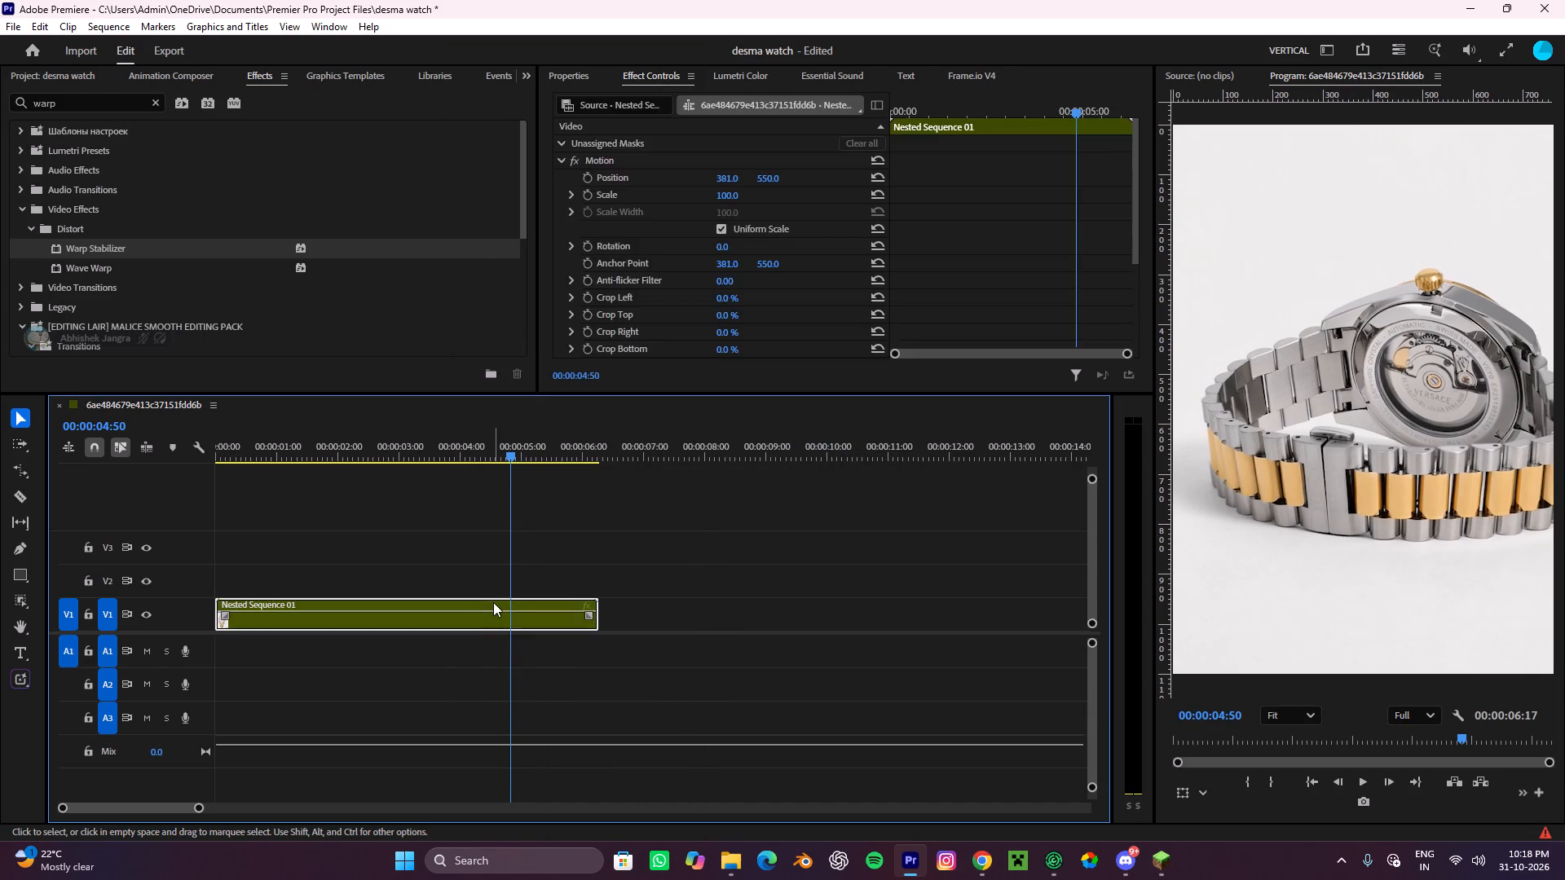
pyautogui.press('e')
pyautogui.hotkey('ctrl', 'z')
# Rate-stretch the nested sequence from its end to a duration of about 00:00:08:19, giving 75.55% speed.
pyautogui.press('r')
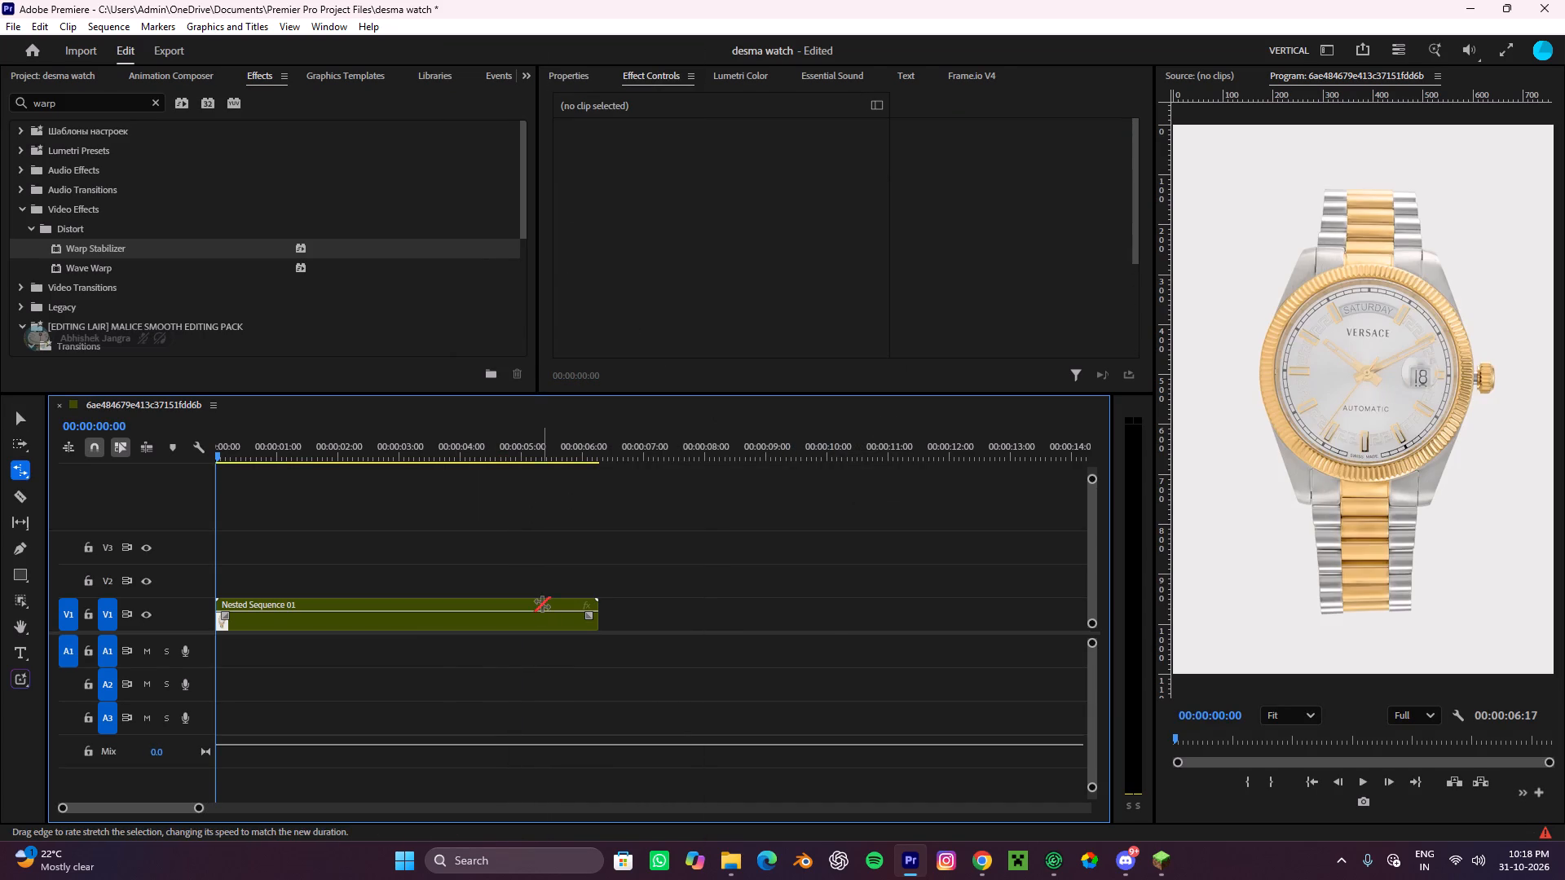
pyautogui.moveTo(602, 613); pyautogui.dragTo(612, 614)
pyautogui.click(574, 609)
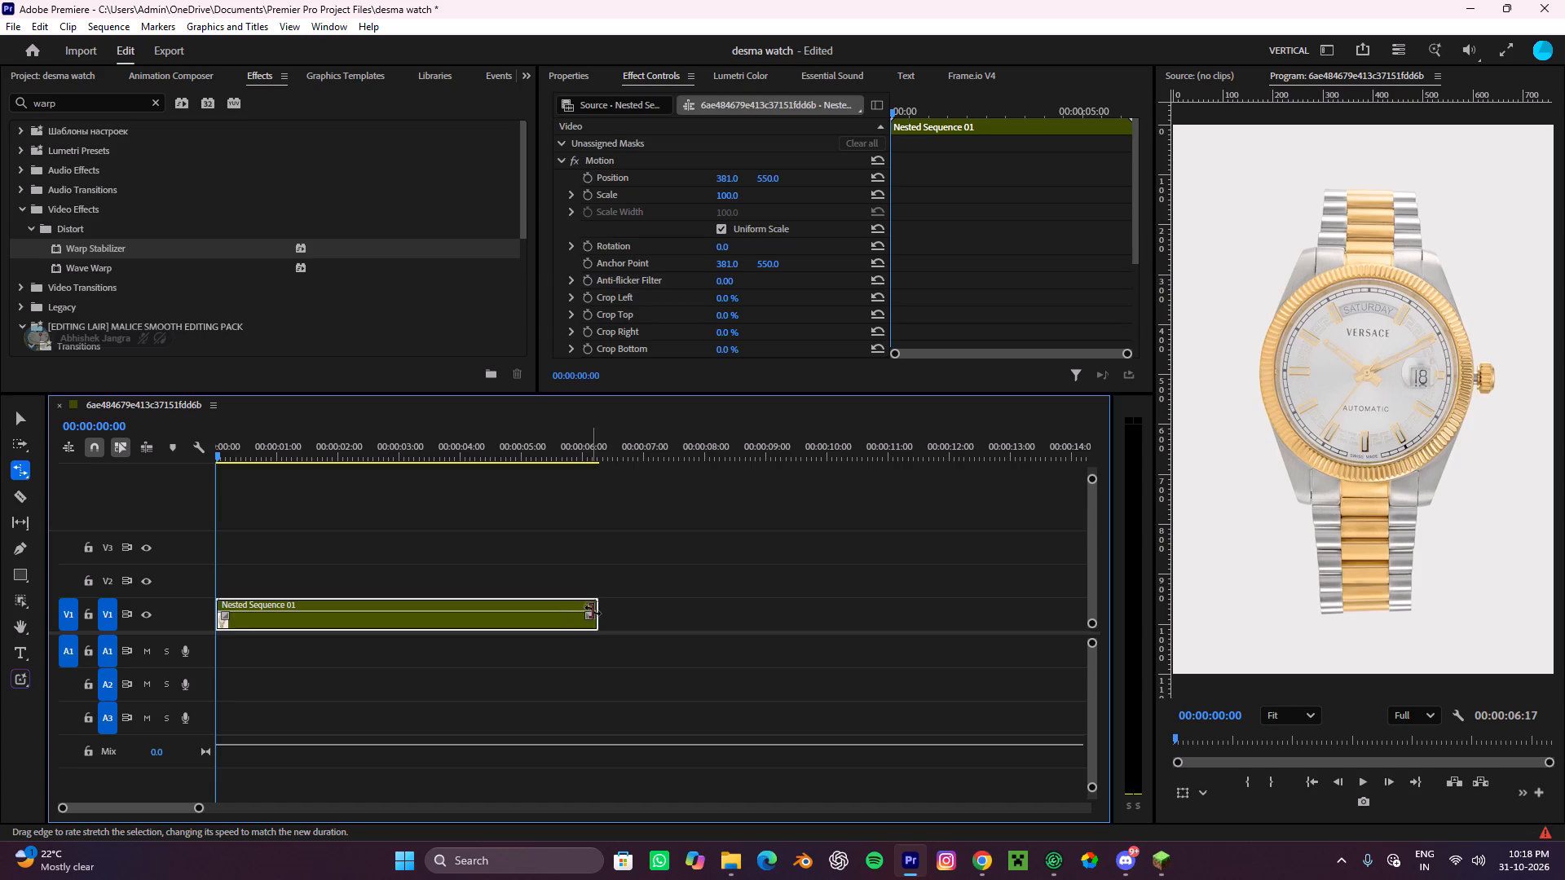
pyautogui.moveTo(594, 610); pyautogui.dragTo(678, 616)
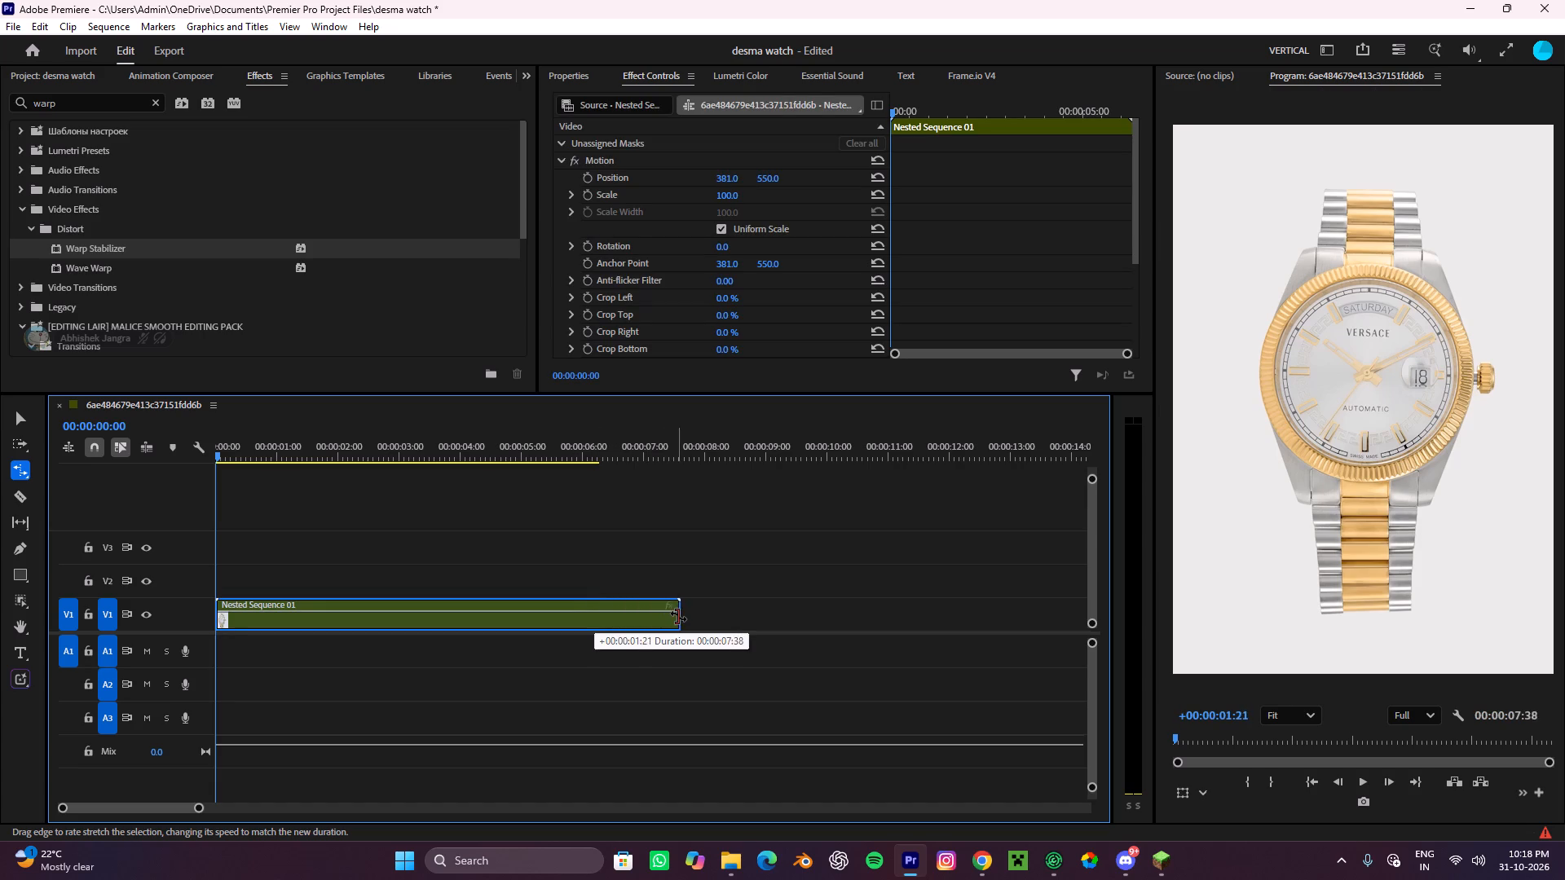
pyautogui.moveTo(678, 616); pyautogui.dragTo(716, 616)
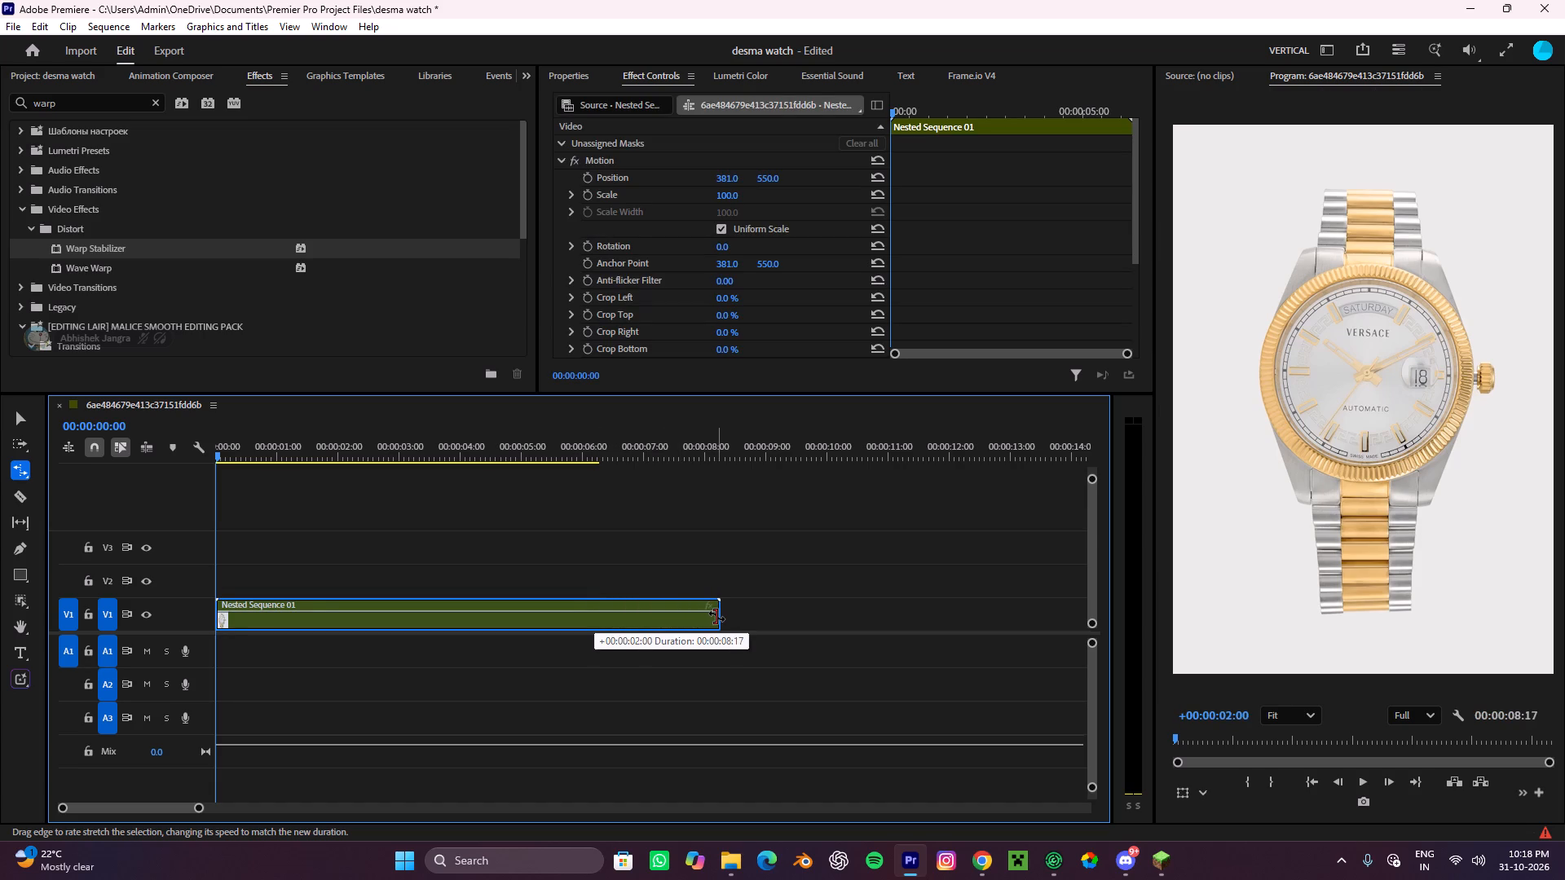
pyautogui.moveTo(716, 616); pyautogui.dragTo(718, 616)
pyautogui.keyDown('alt'); pyautogui.scroll(-4, 470, 571); pyautogui.keyUp('alt')
pyautogui.press('v')
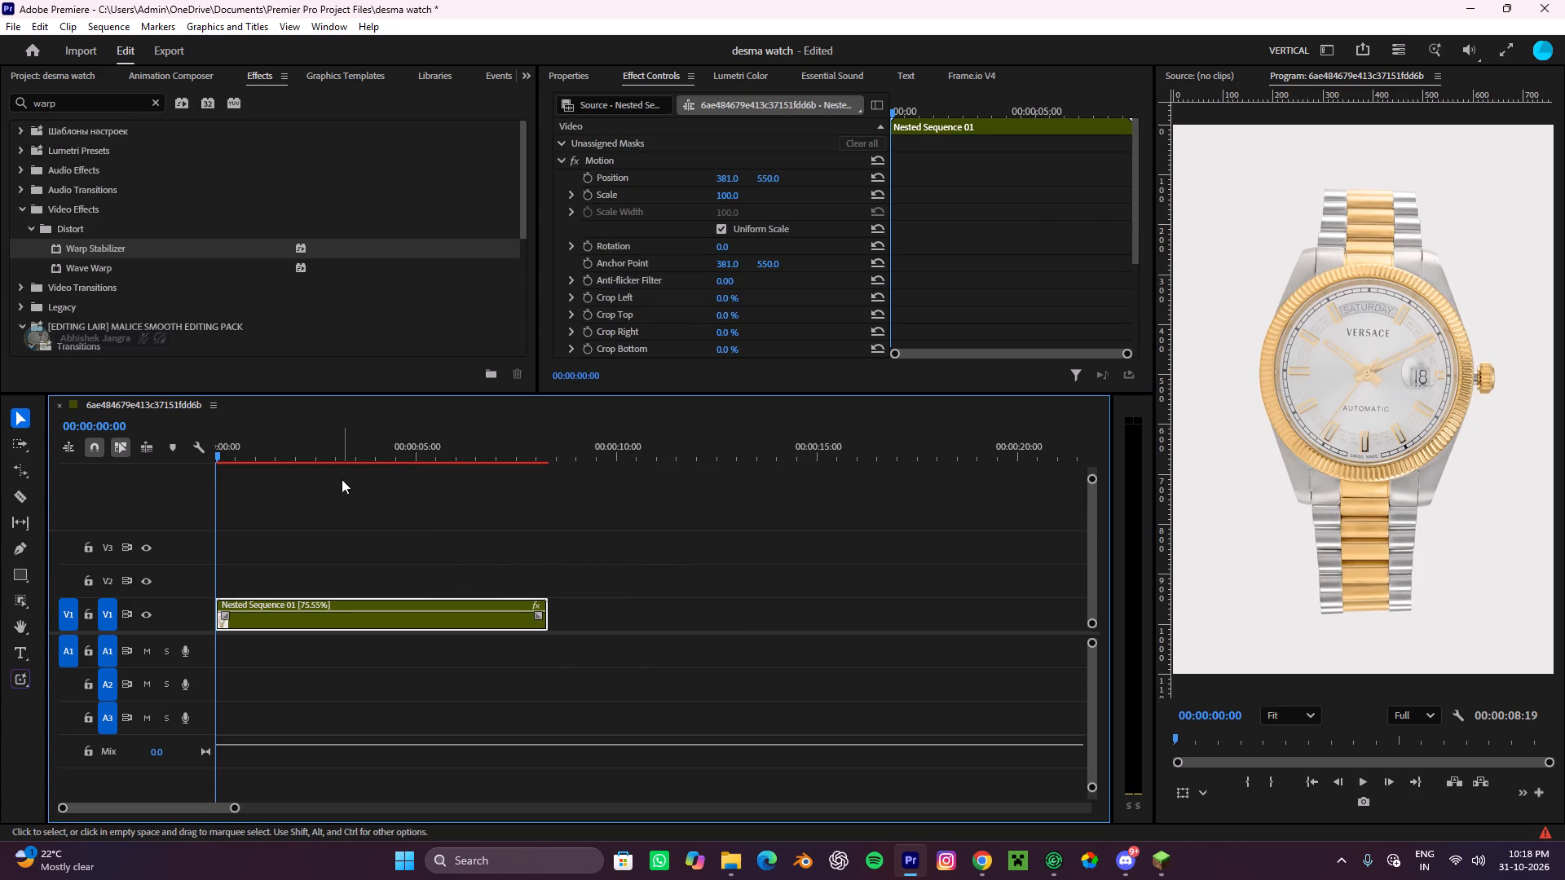
# Play the slowed nested sequence from the start, replay its closing watch-back section, and return to the beginning.
pyautogui.moveTo(252, 455); pyautogui.dragTo(111, 462)
pyautogui.press('space')
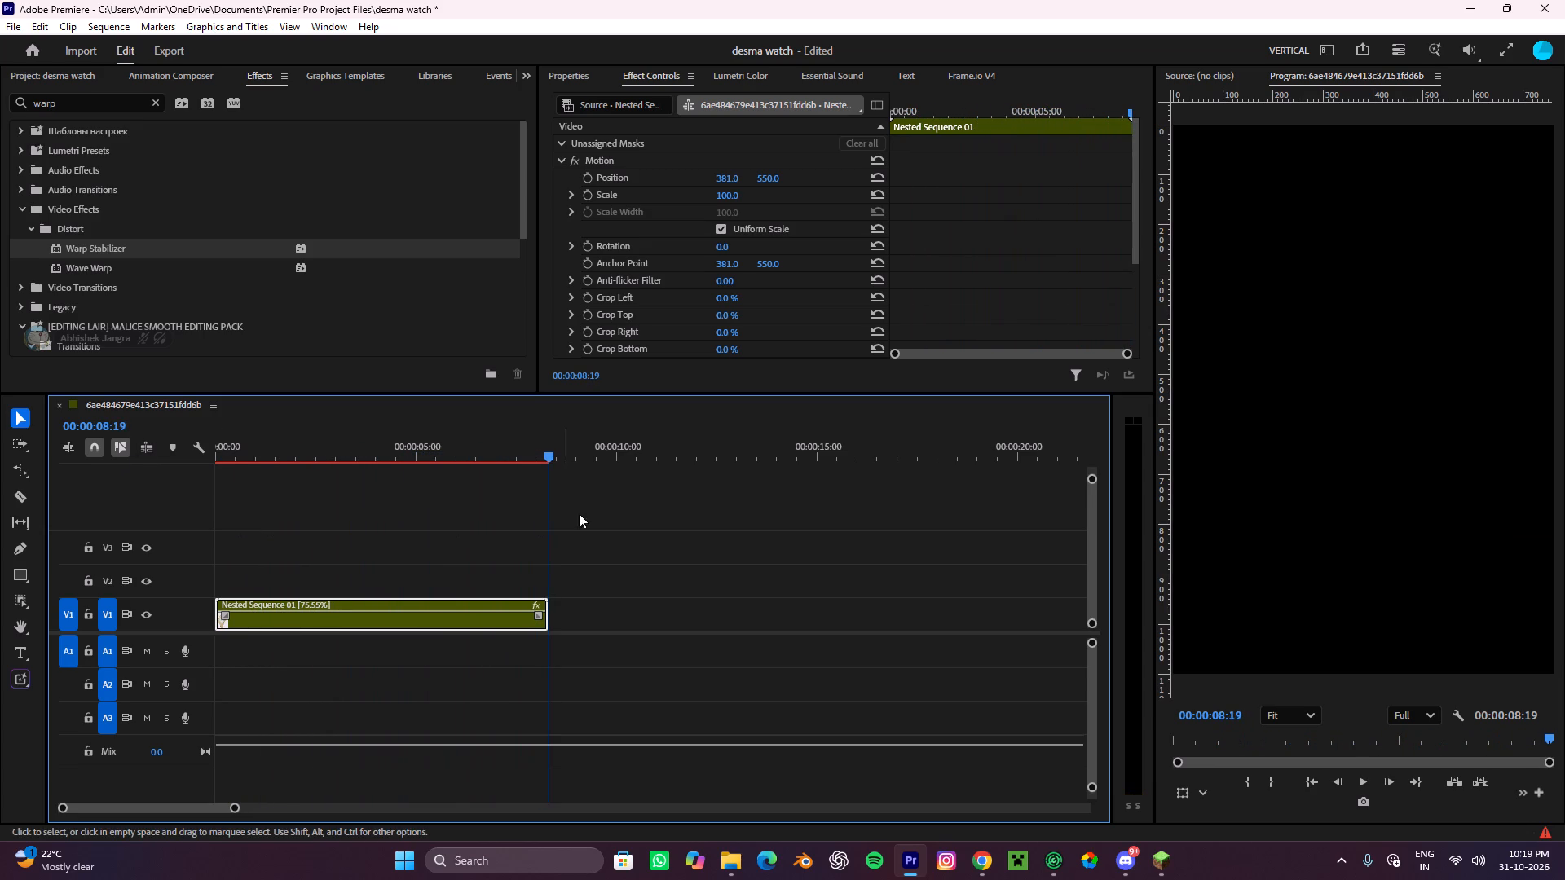
pyautogui.moveTo(546, 464); pyautogui.dragTo(506, 473)
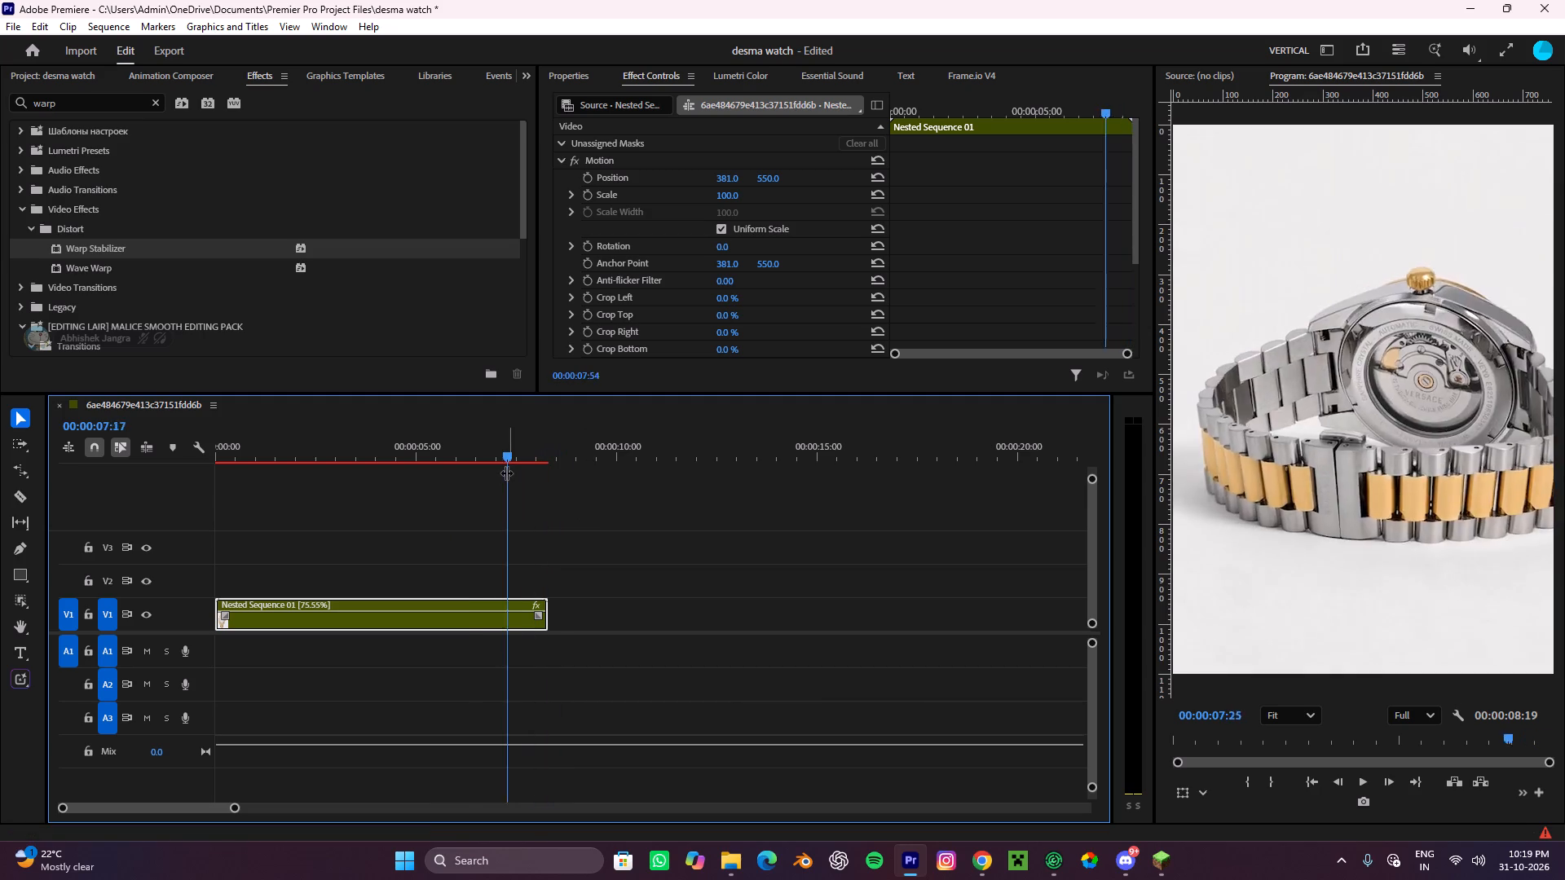
pyautogui.moveTo(506, 473); pyautogui.dragTo(469, 485)
pyautogui.press('space')
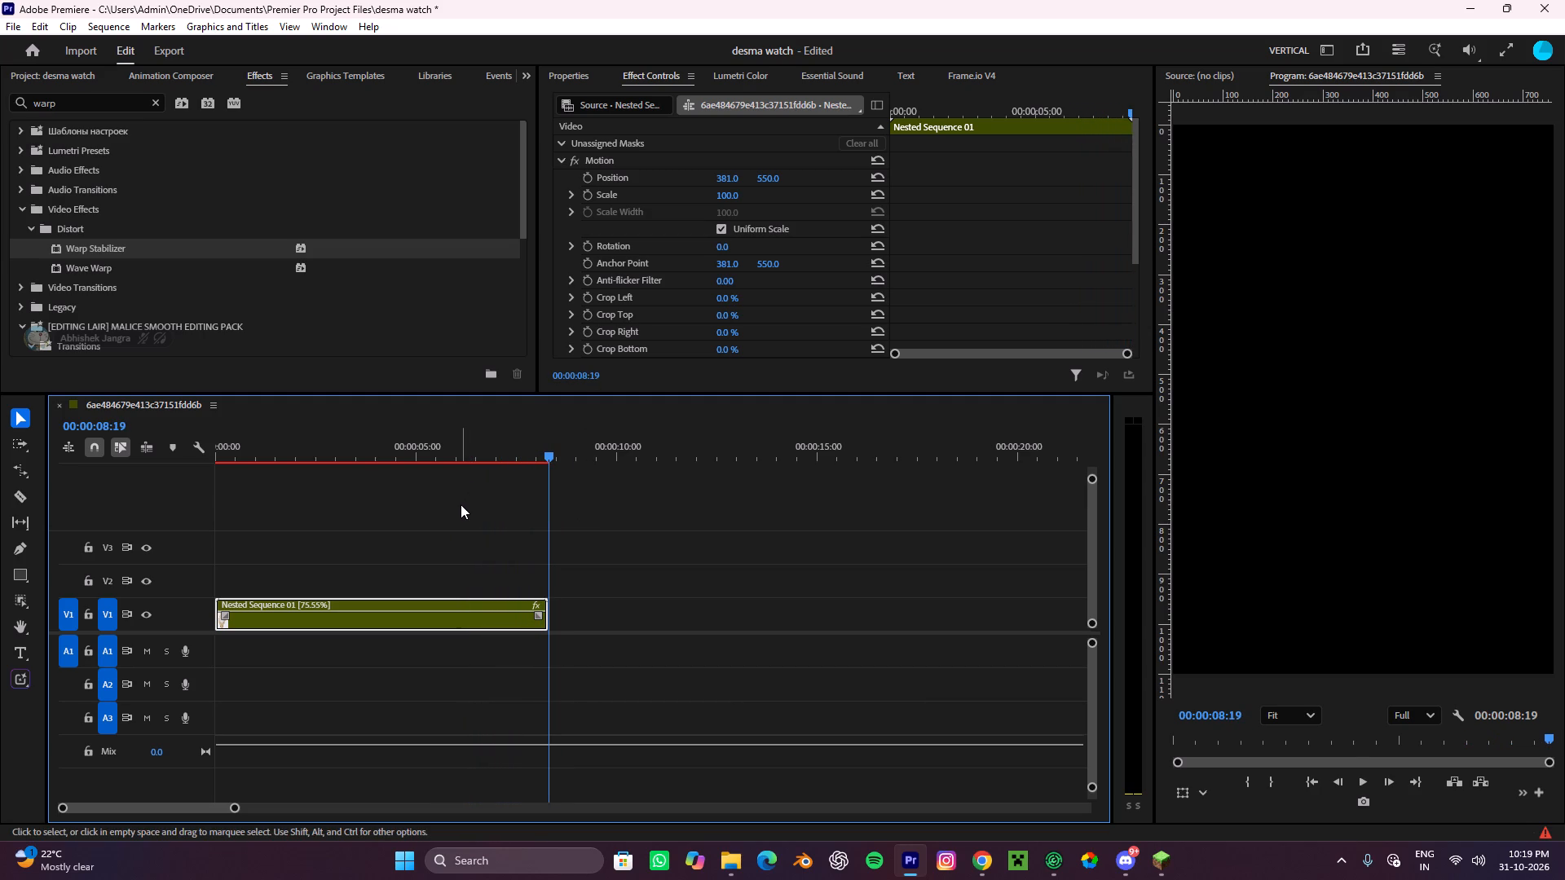
pyautogui.moveTo(574, 455); pyautogui.dragTo(0, 512)
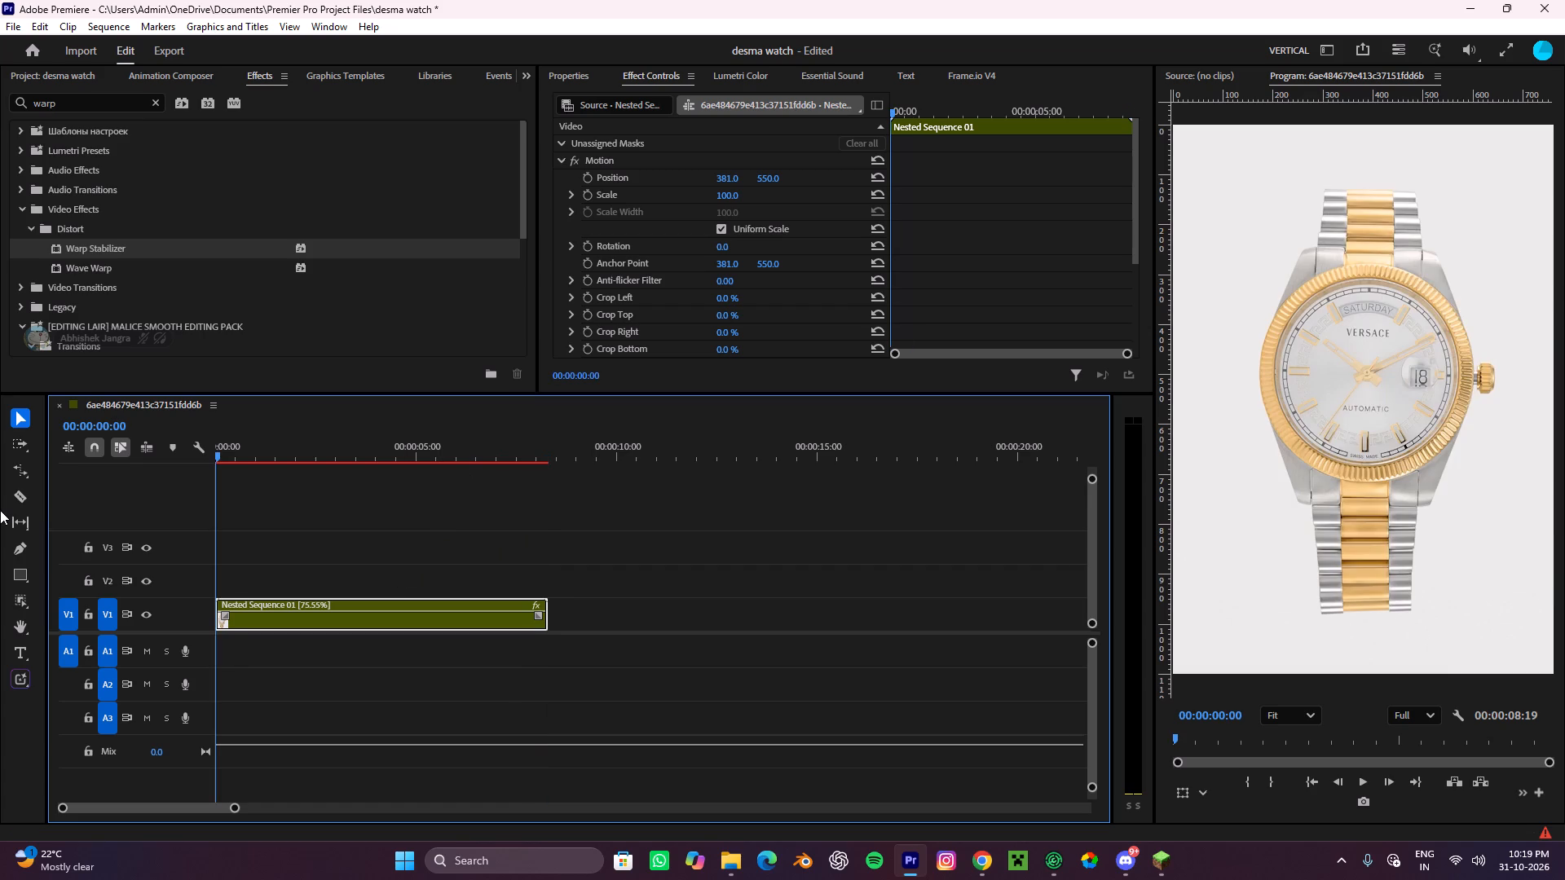
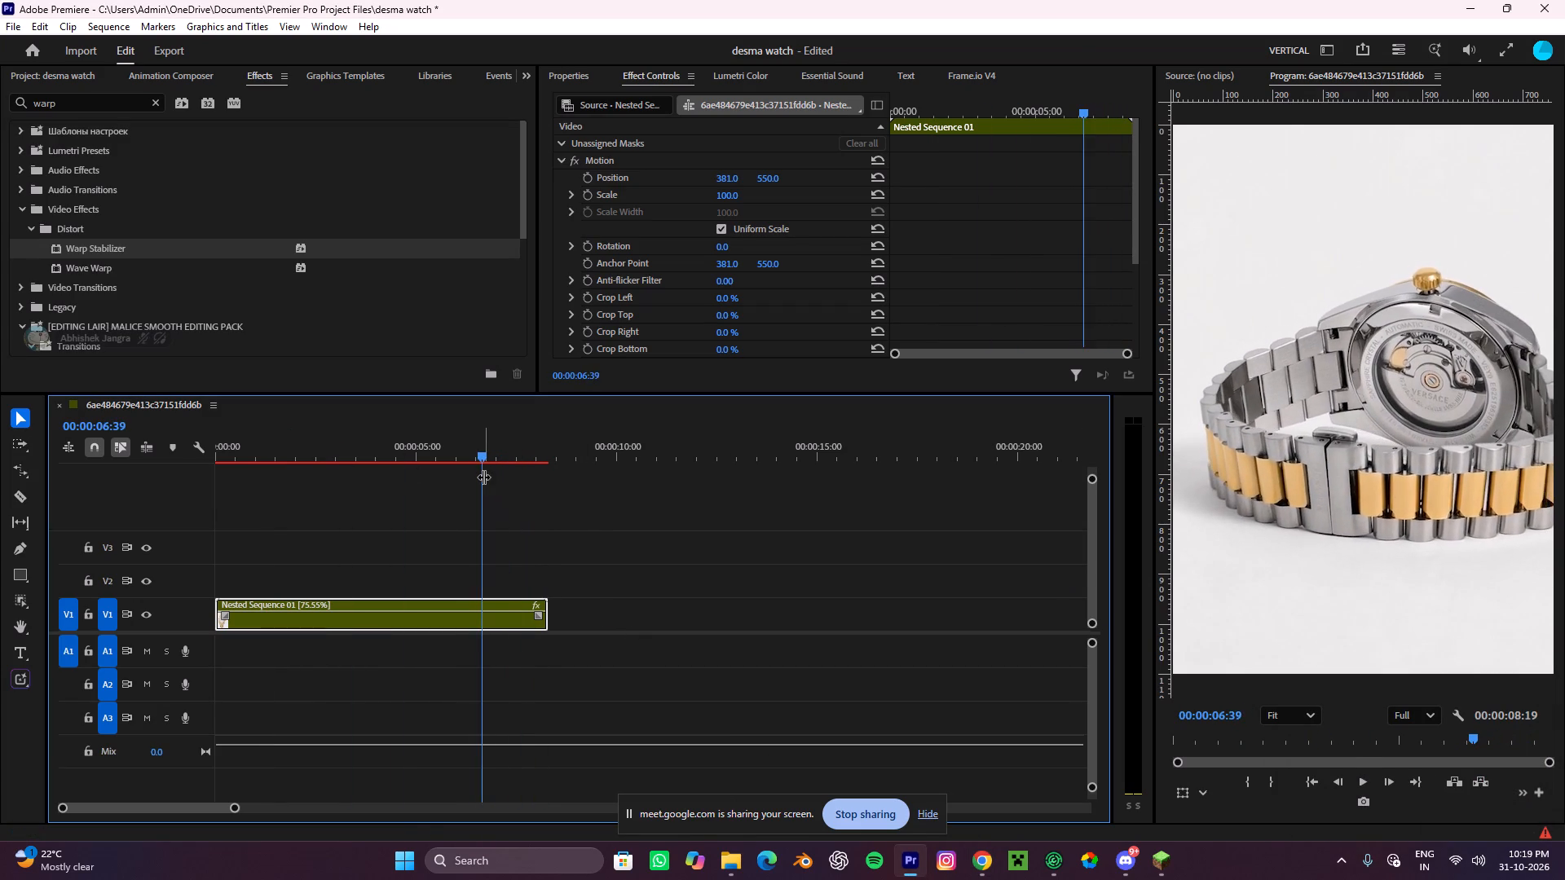
# Replay the closing watch-back section and undo the rate stretch and nesting of the three watch clips.
pyautogui.press('space')
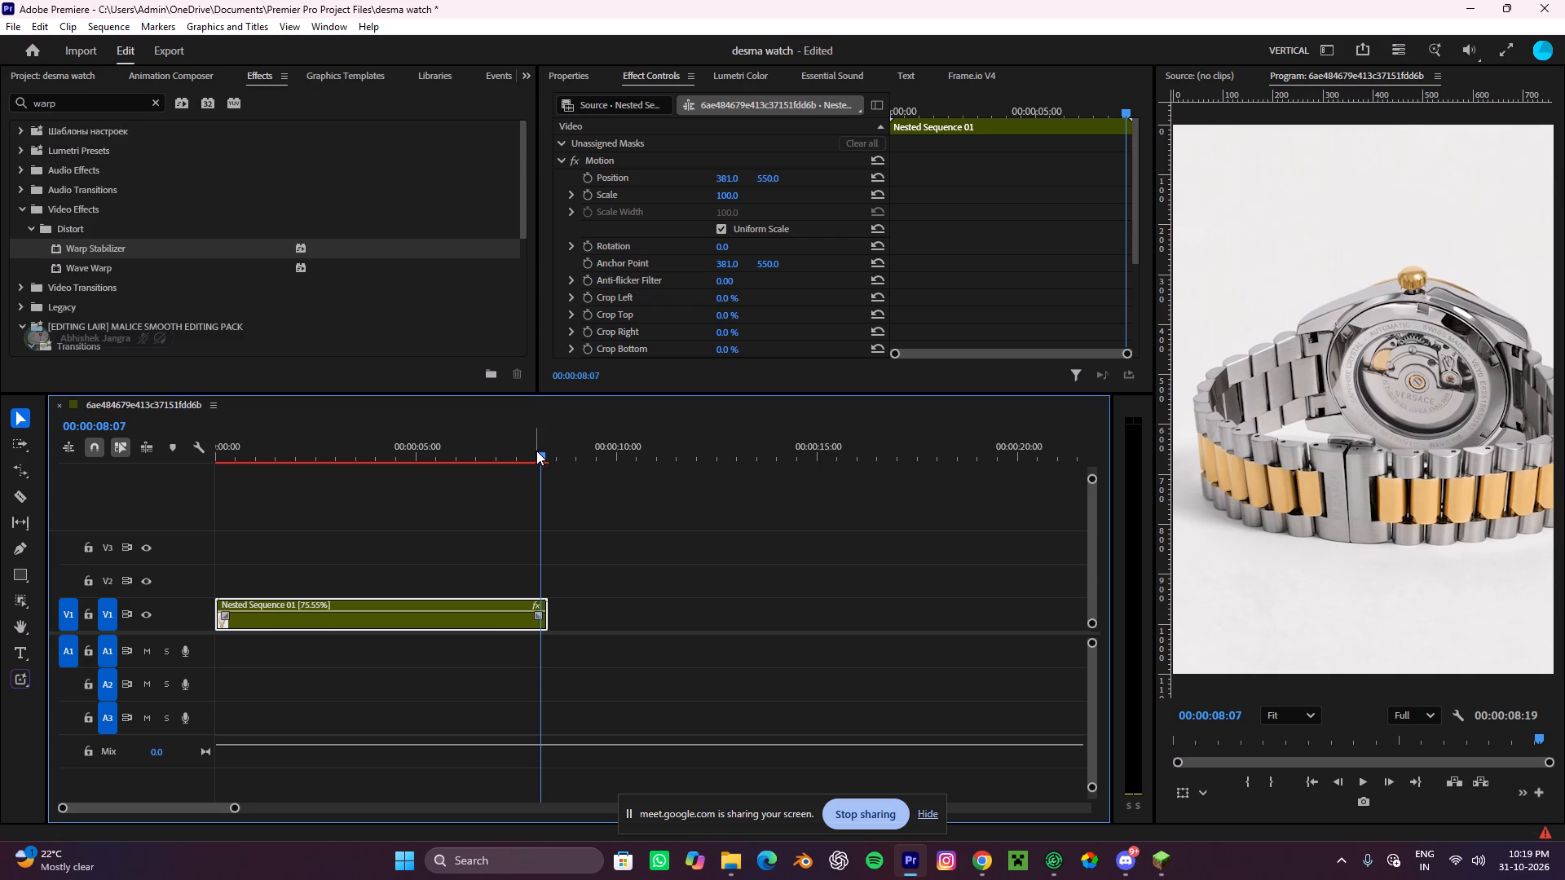
pyautogui.moveTo(527, 448); pyautogui.dragTo(488, 479)
pyautogui.press('space')
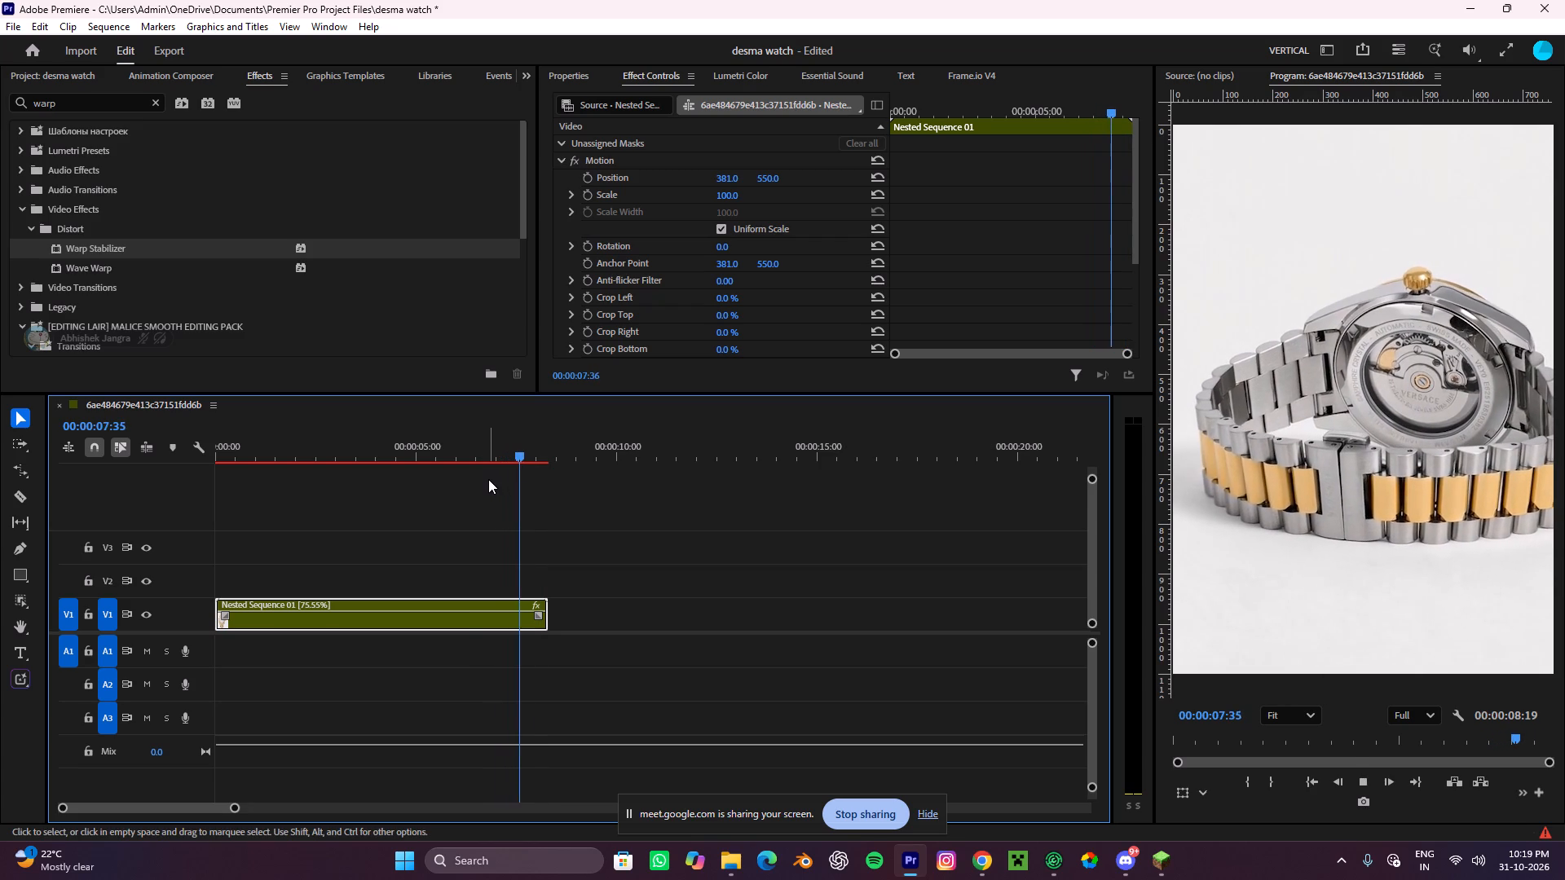
pyautogui.press('space')
pyautogui.hotkey('ctrl', 'z')
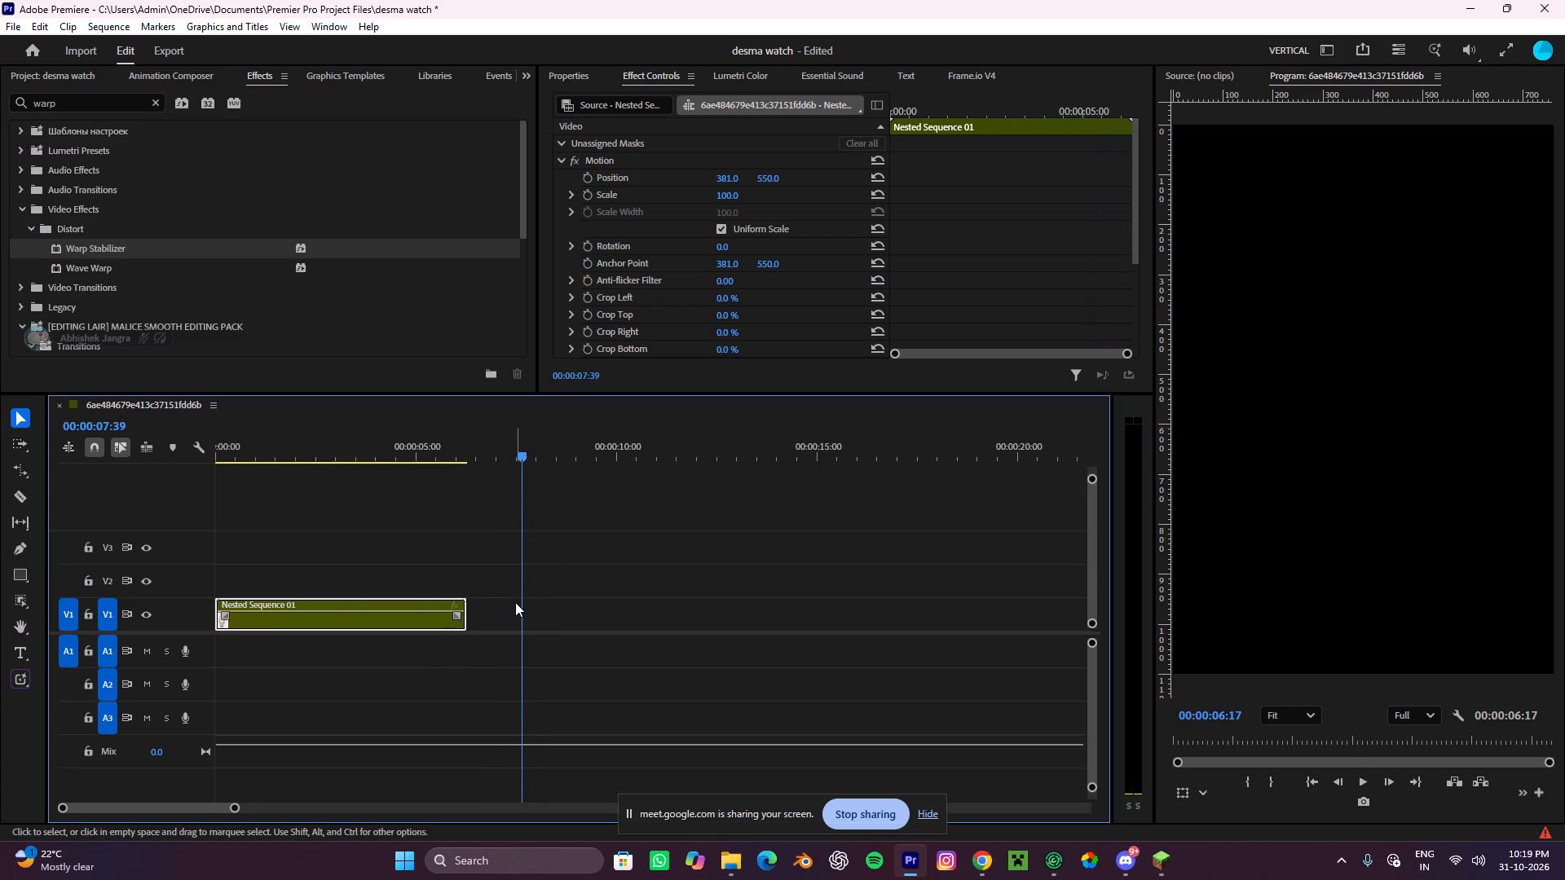
pyautogui.hotkey('ctrl', 'z')
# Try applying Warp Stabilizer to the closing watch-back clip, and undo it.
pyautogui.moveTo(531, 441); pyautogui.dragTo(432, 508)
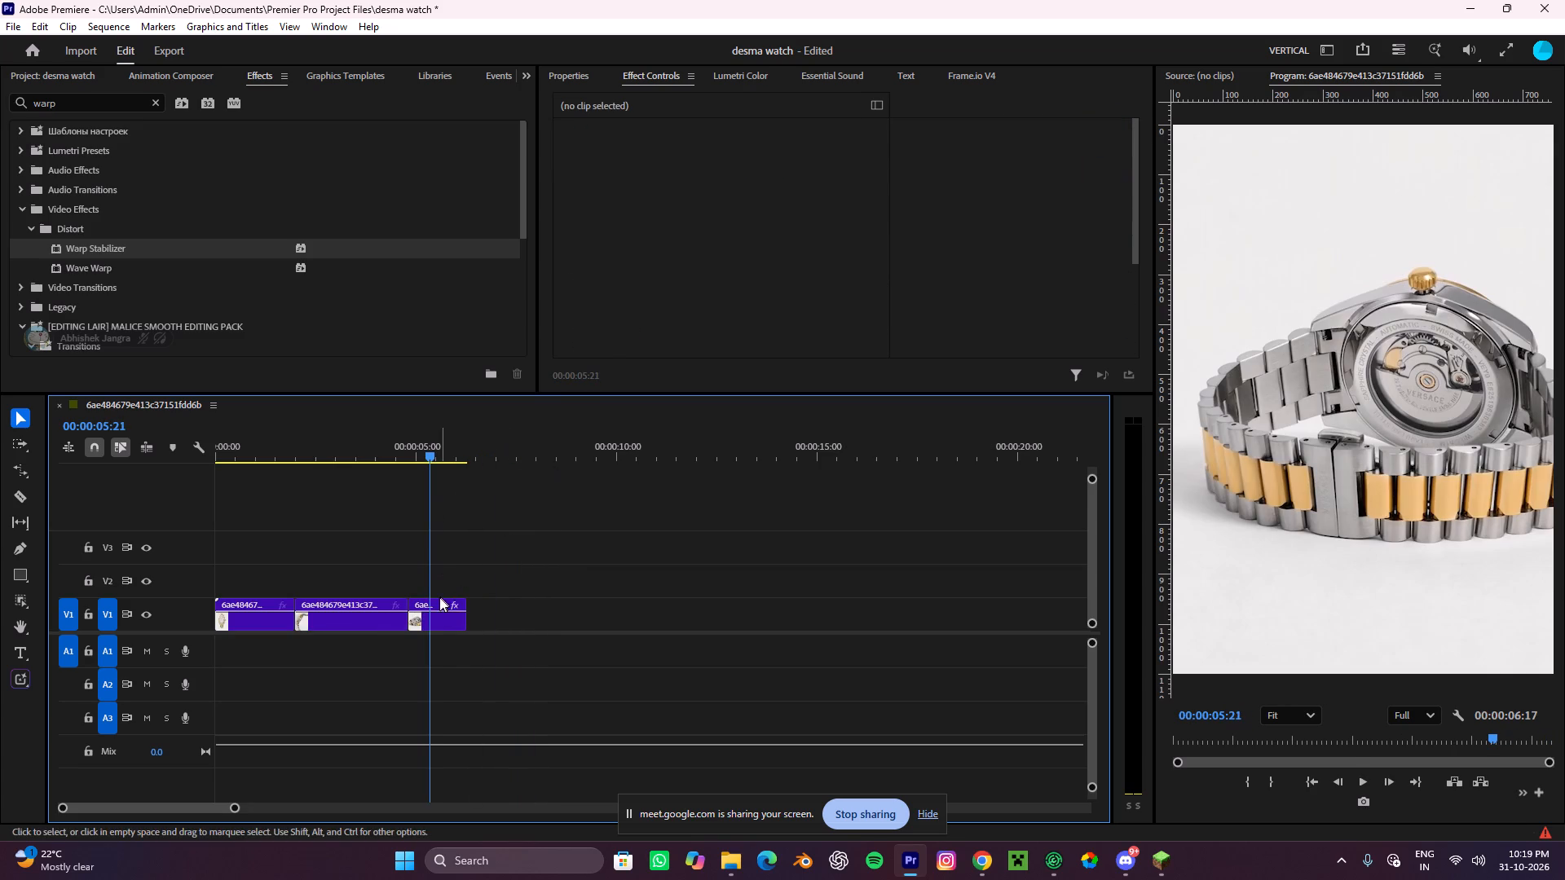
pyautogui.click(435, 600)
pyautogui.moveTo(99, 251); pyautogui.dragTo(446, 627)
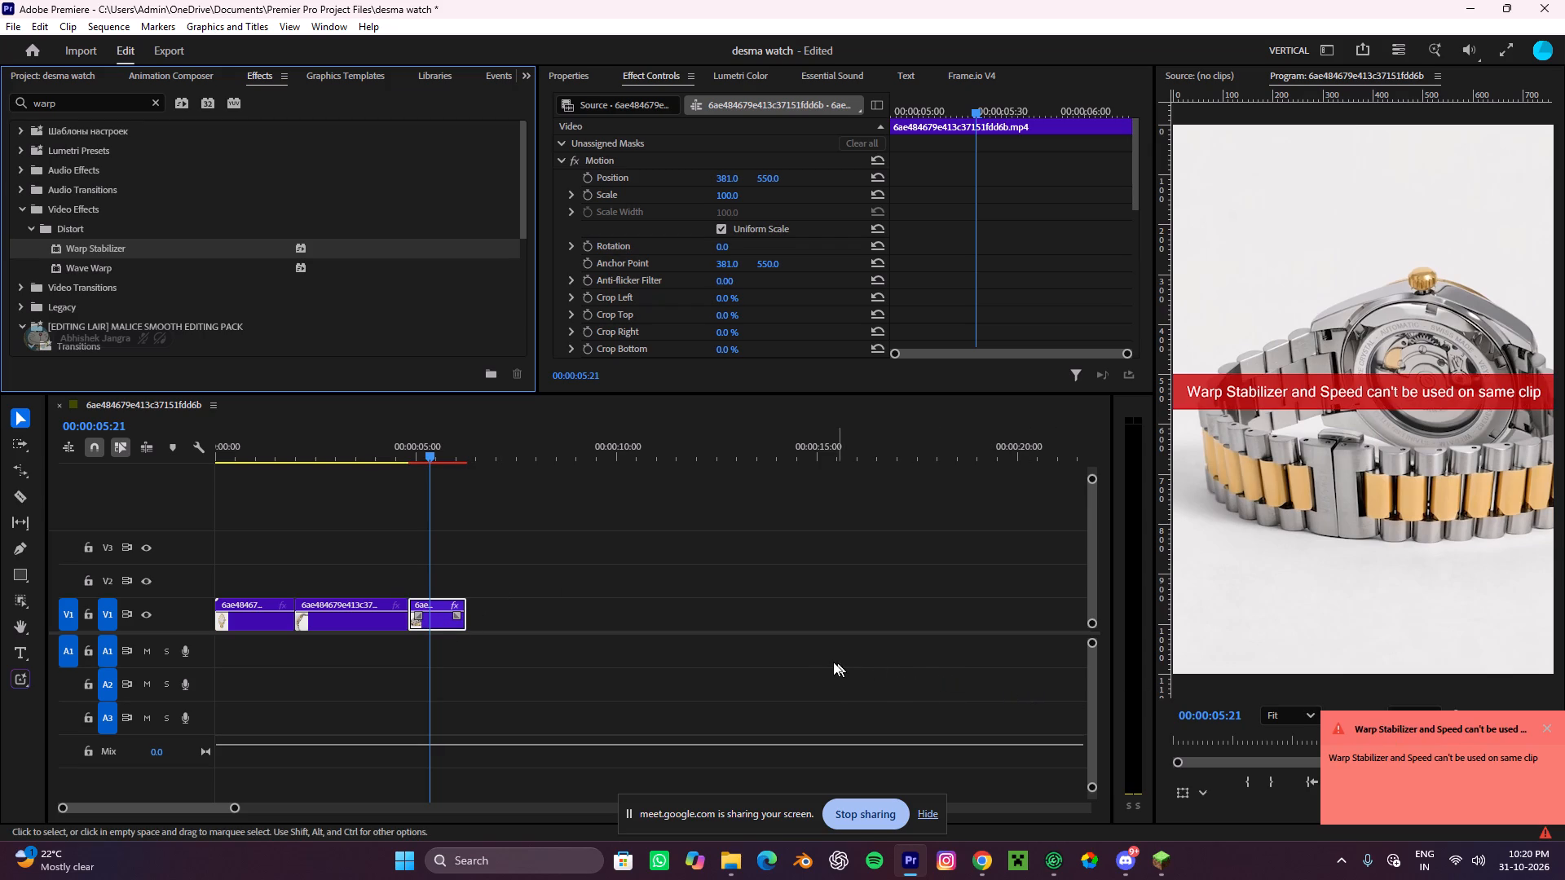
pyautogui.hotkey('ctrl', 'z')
# Undo the earlier watch-back deletion, trims and scene cuts until the footage is back to one unsplit clip.
pyautogui.hotkey('ctrl', 'z')
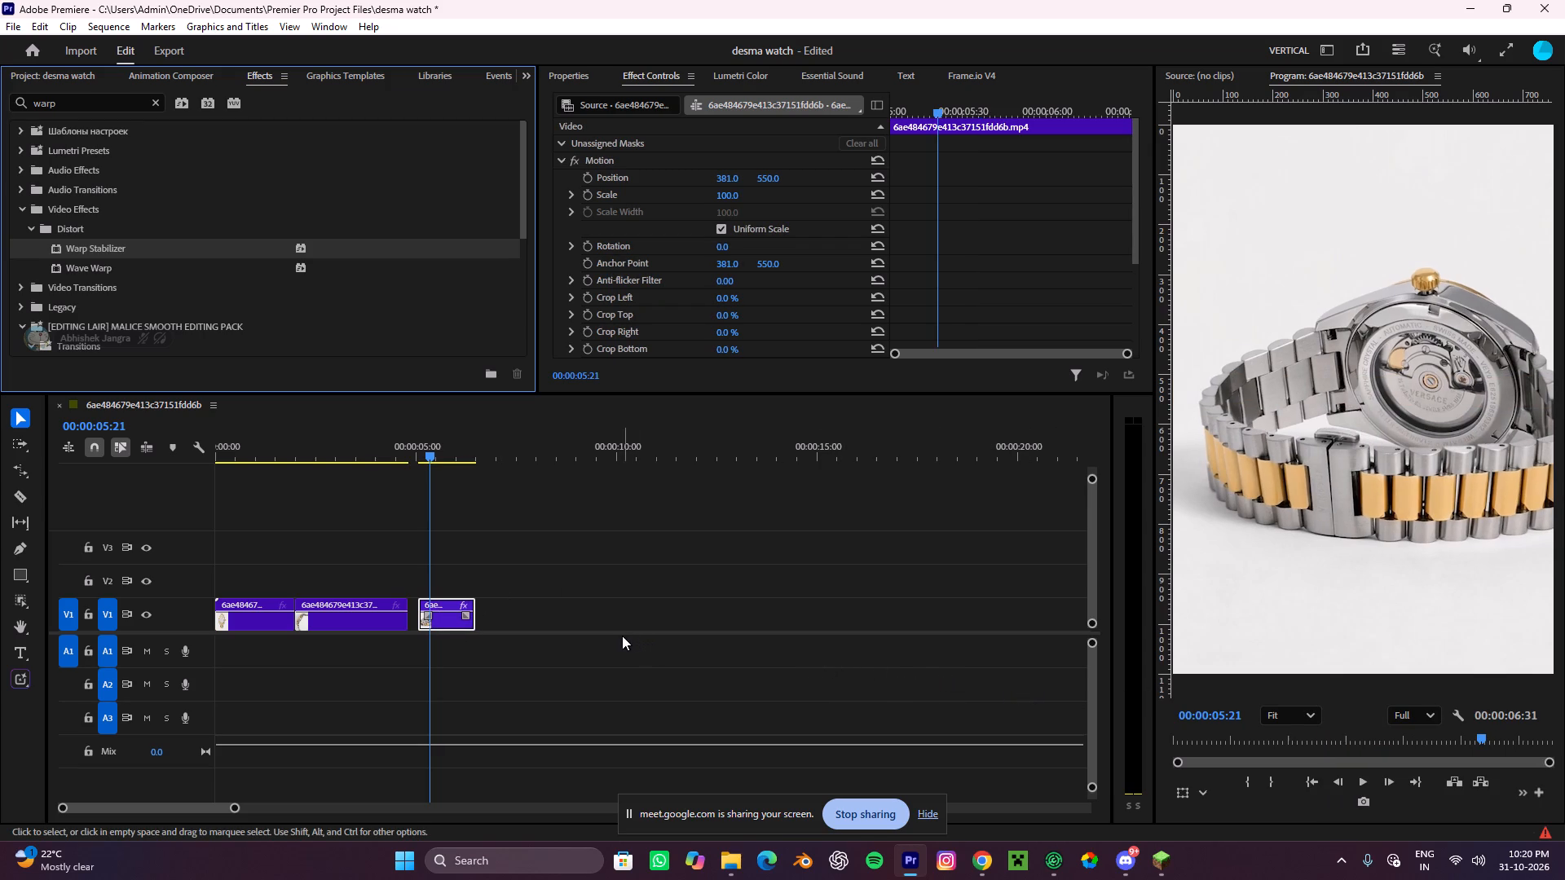
pyautogui.hotkey('ctrl', 'z')
pyautogui.hotkey('ctrl', 'z')
pyautogui.moveTo(423, 437); pyautogui.dragTo(395, 466)
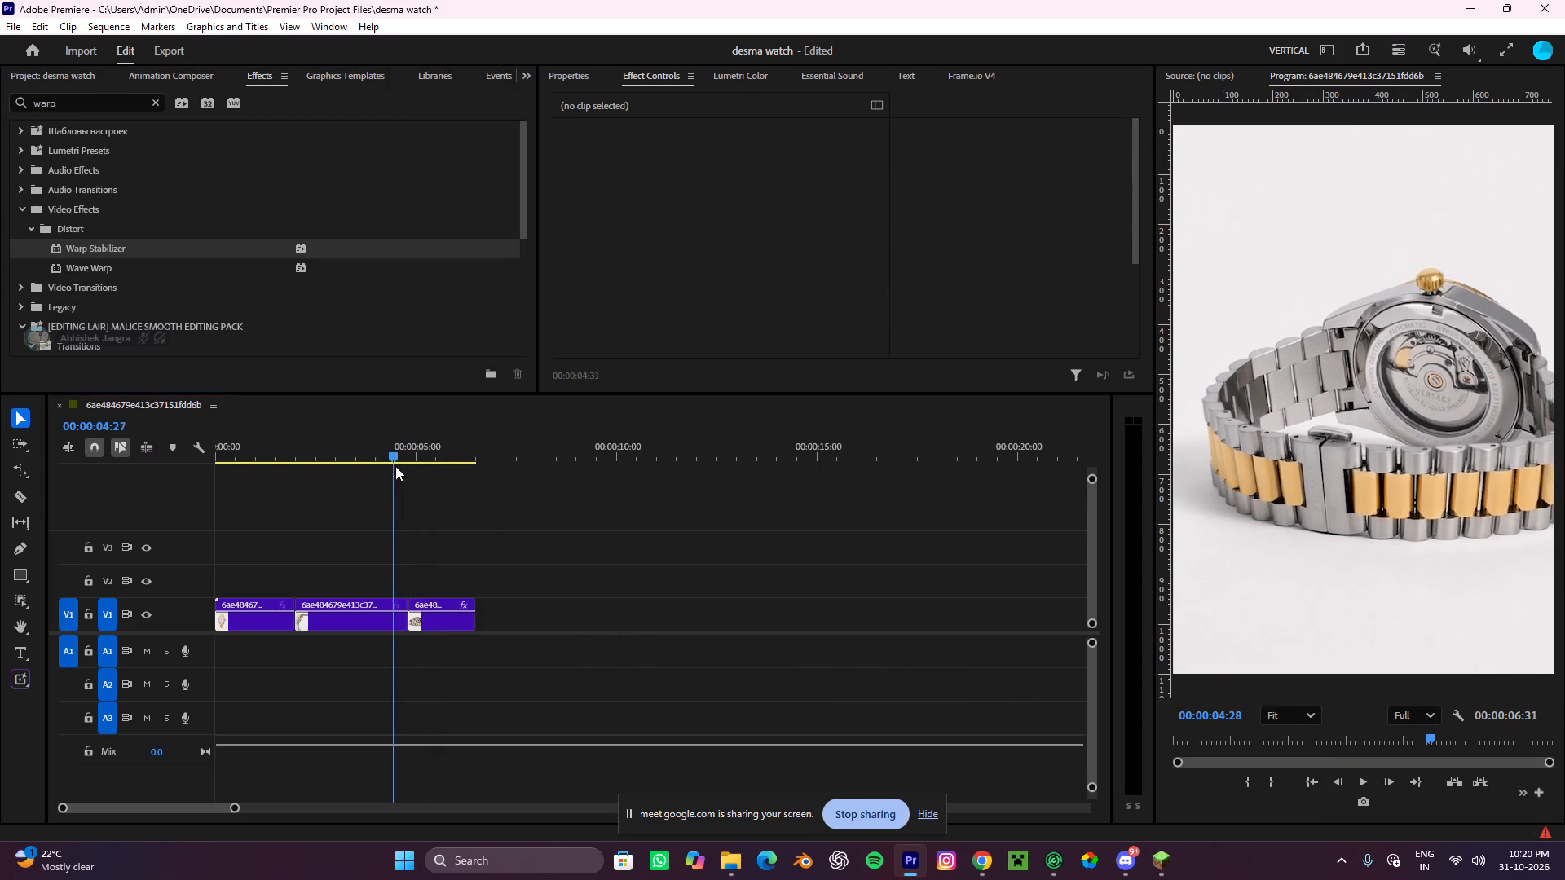
pyautogui.moveTo(395, 466); pyautogui.dragTo(395, 467)
pyautogui.press('space')
pyautogui.press('space')
pyautogui.hotkey('ctrl', 'z')
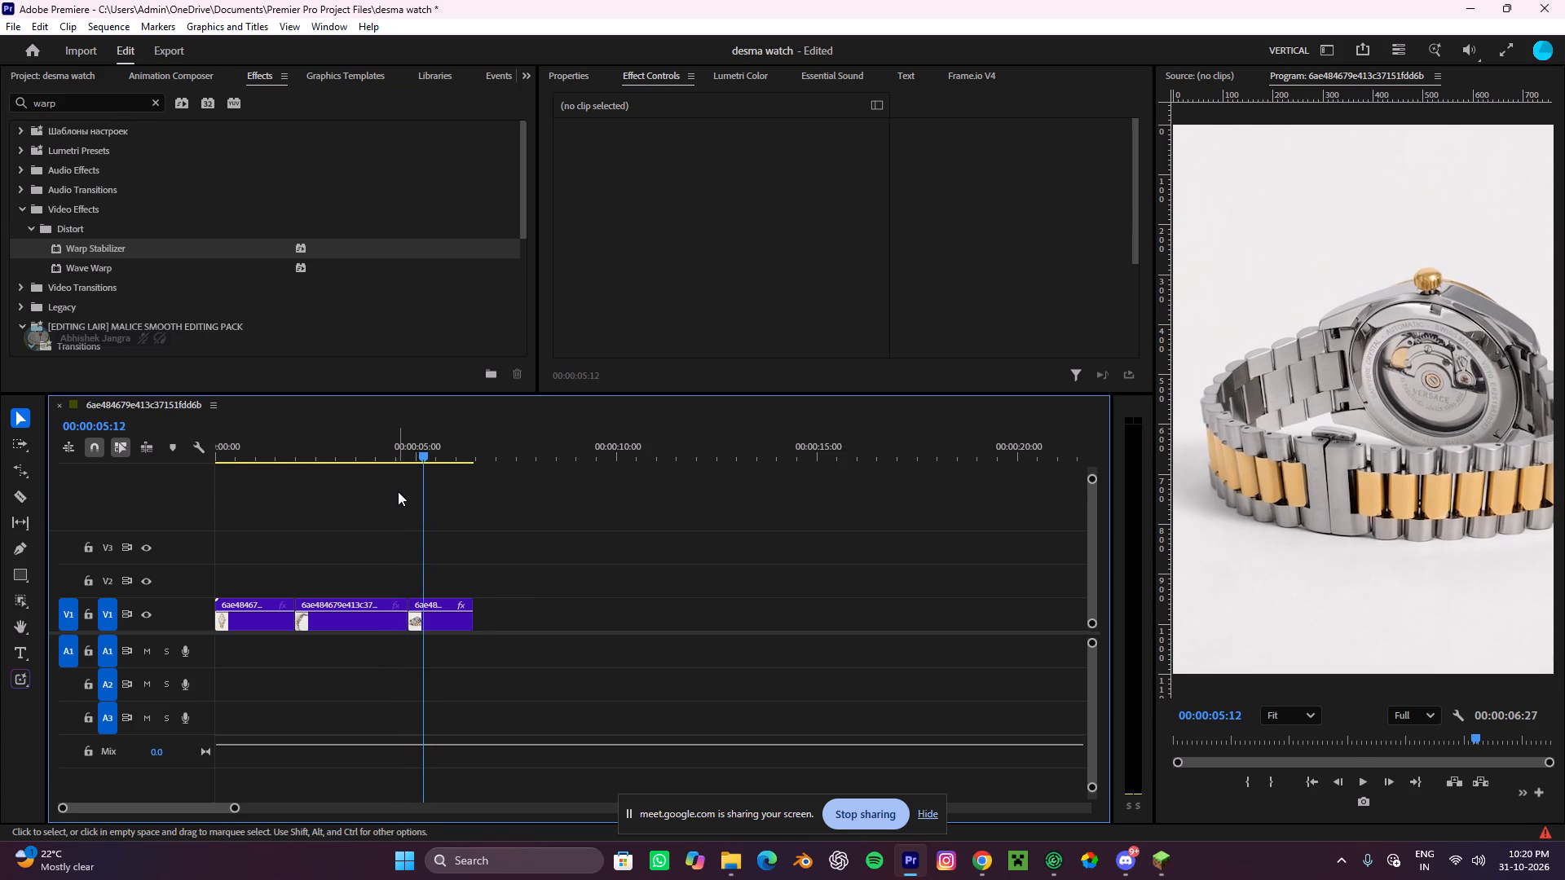
pyautogui.hotkey('ctrl', 'z')
pyautogui.hotkey('ctrl', 'z')
pyautogui.hotkey('ctrl', 'z')
pyautogui.hotkey('ctrl', 'z')
pyautogui.hotkey('ctrl', 'z')
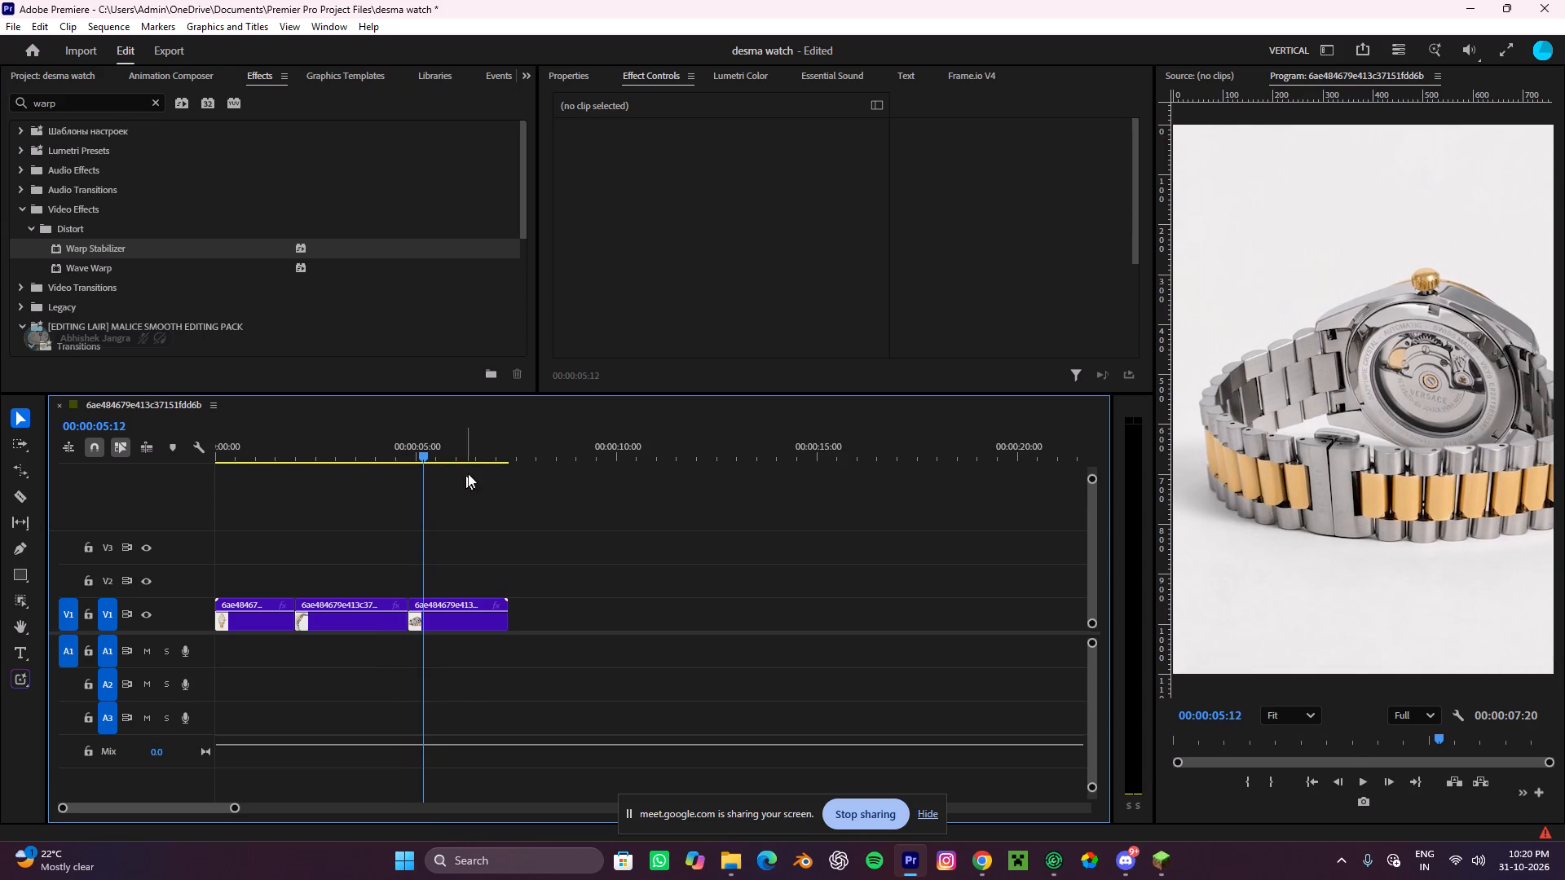
pyautogui.hotkey('ctrl', 'z')
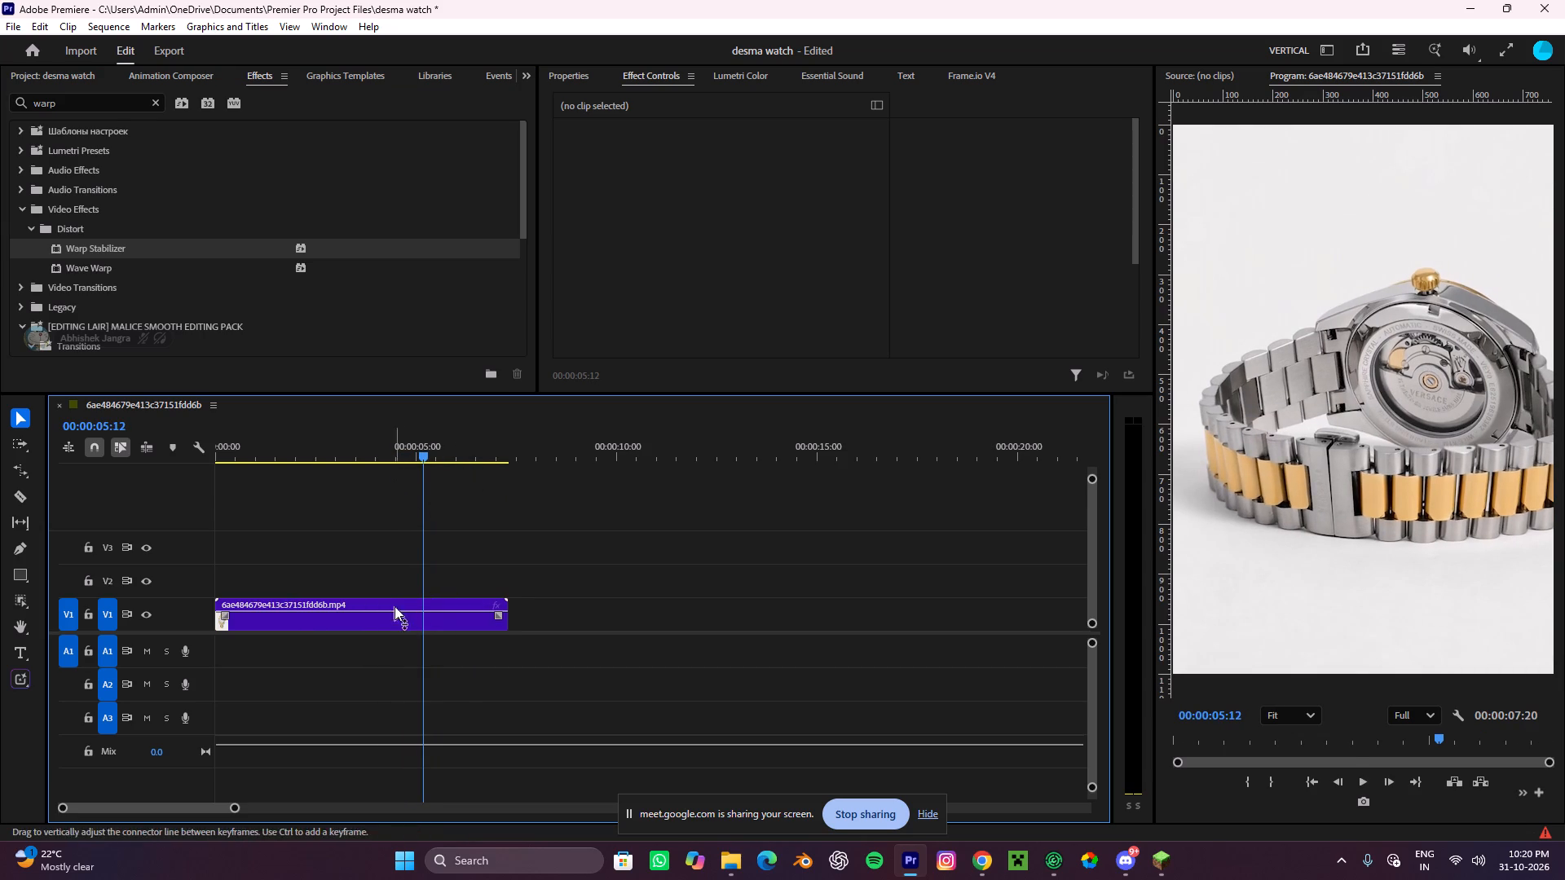
# Run Scene Edit Detection on the watch clip, applying a cut at each detected cut point.
pyautogui.click(385, 594)
pyautogui.click(376, 601)
pyautogui.rightClick(376, 601)
pyautogui.click(454, 526)
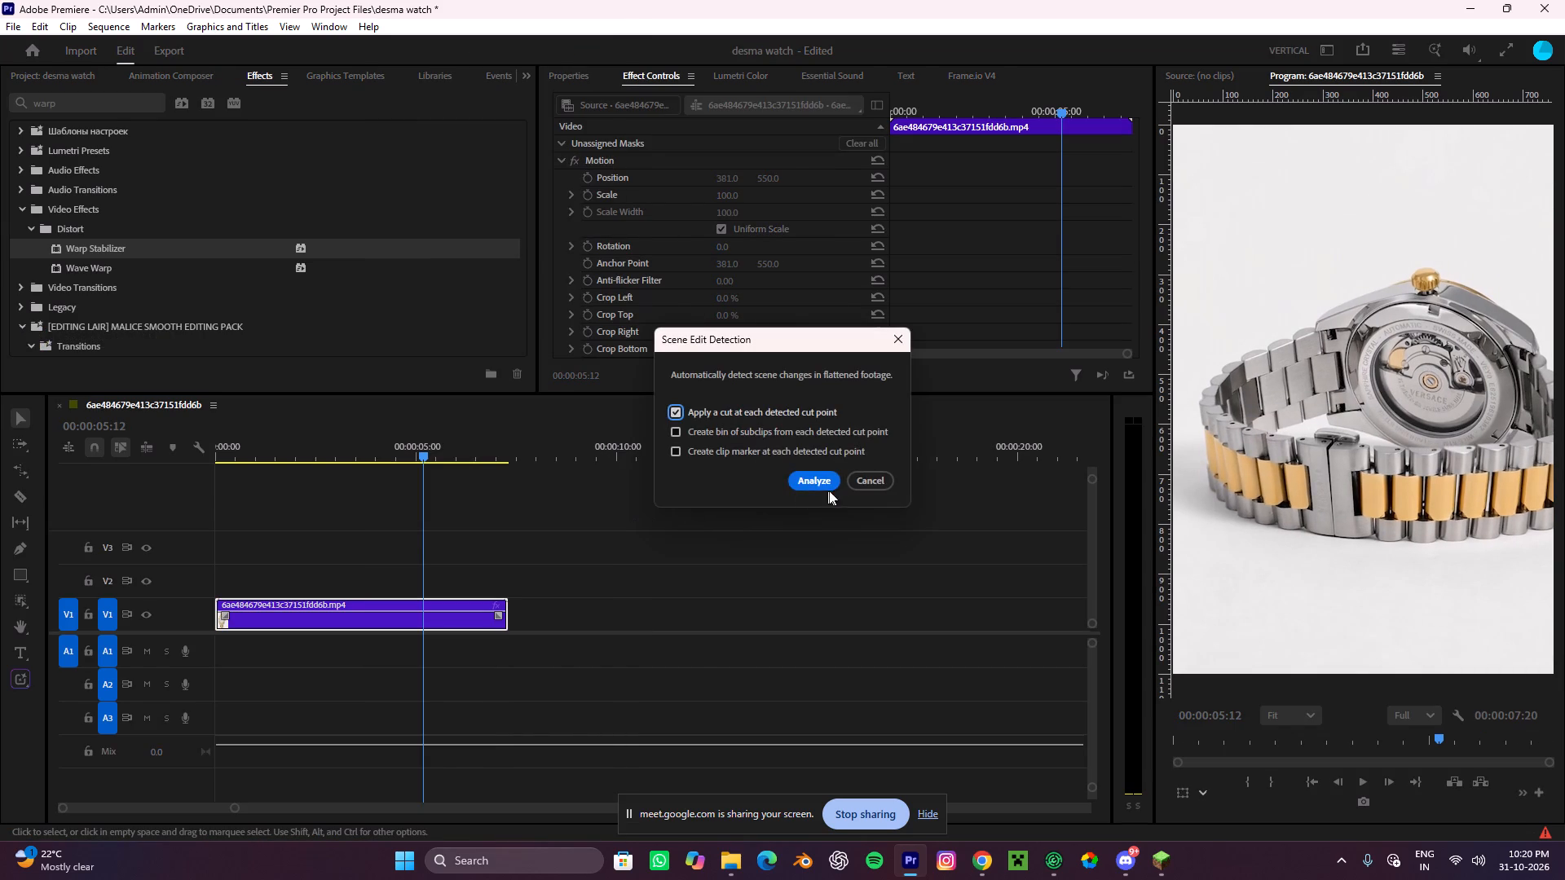
pyautogui.click(825, 484)
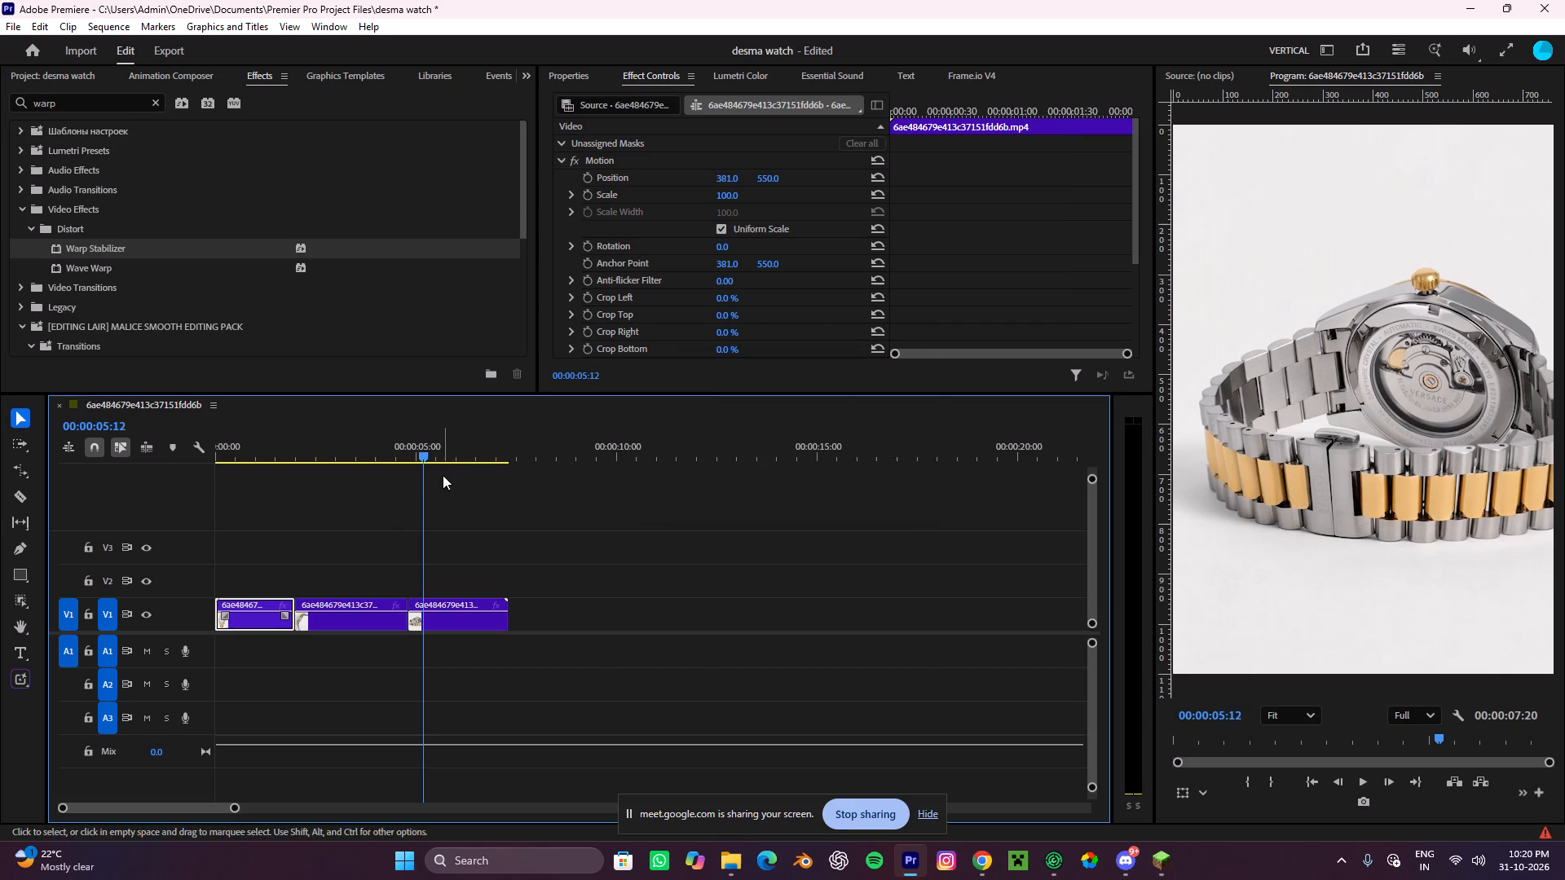
# Split the closing watch-back clip at about 00:00:06:08, remove its opening piece and close the gap.
pyautogui.moveTo(436, 438); pyautogui.dragTo(405, 484)
pyautogui.click(633, 529)
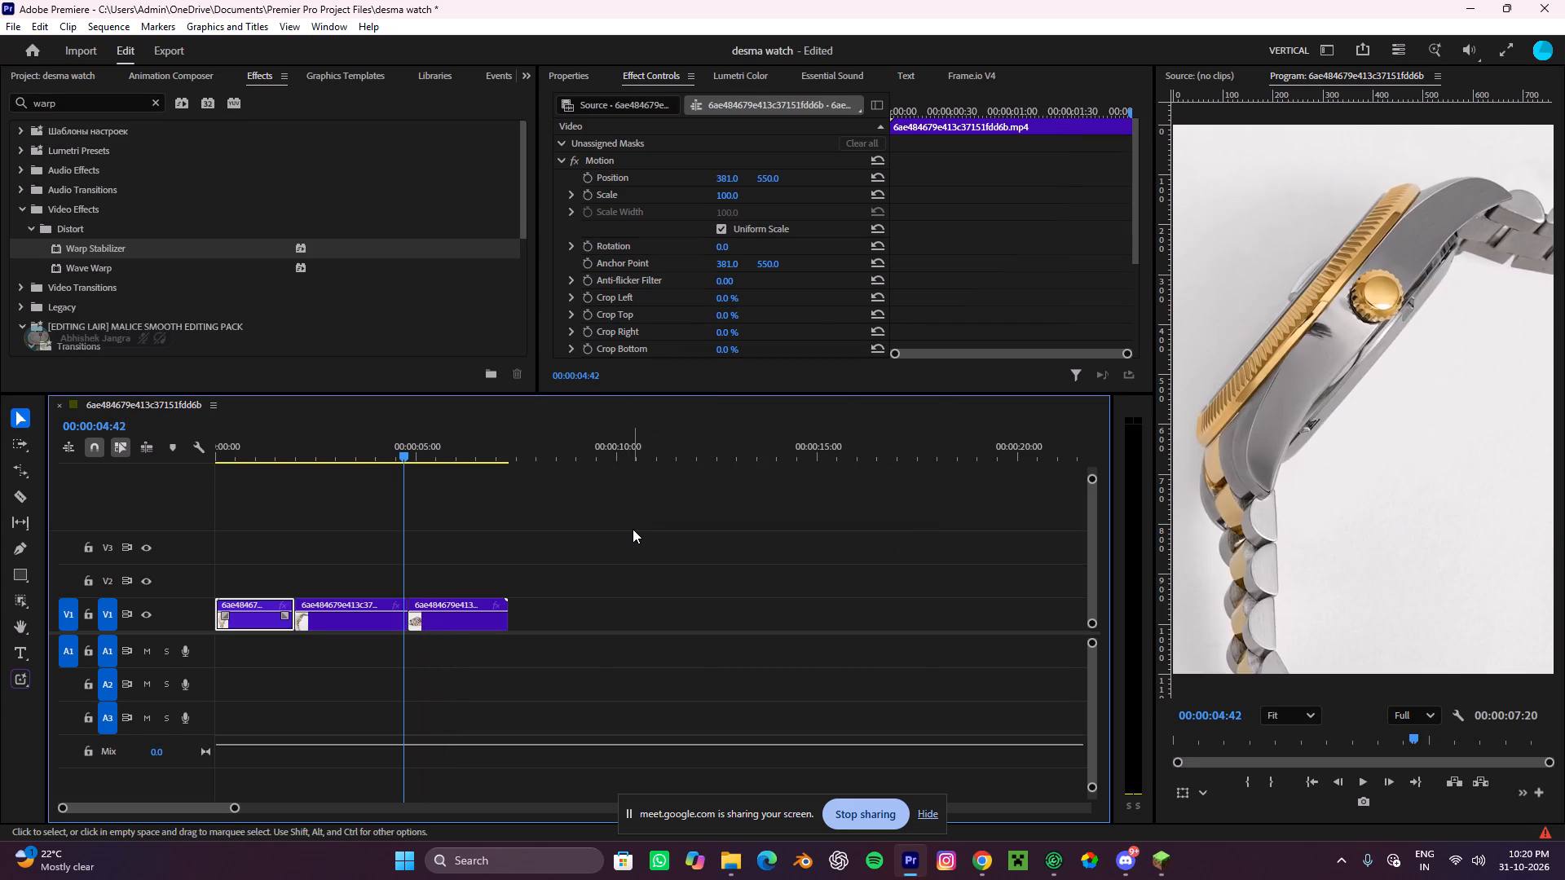
pyautogui.press('space')
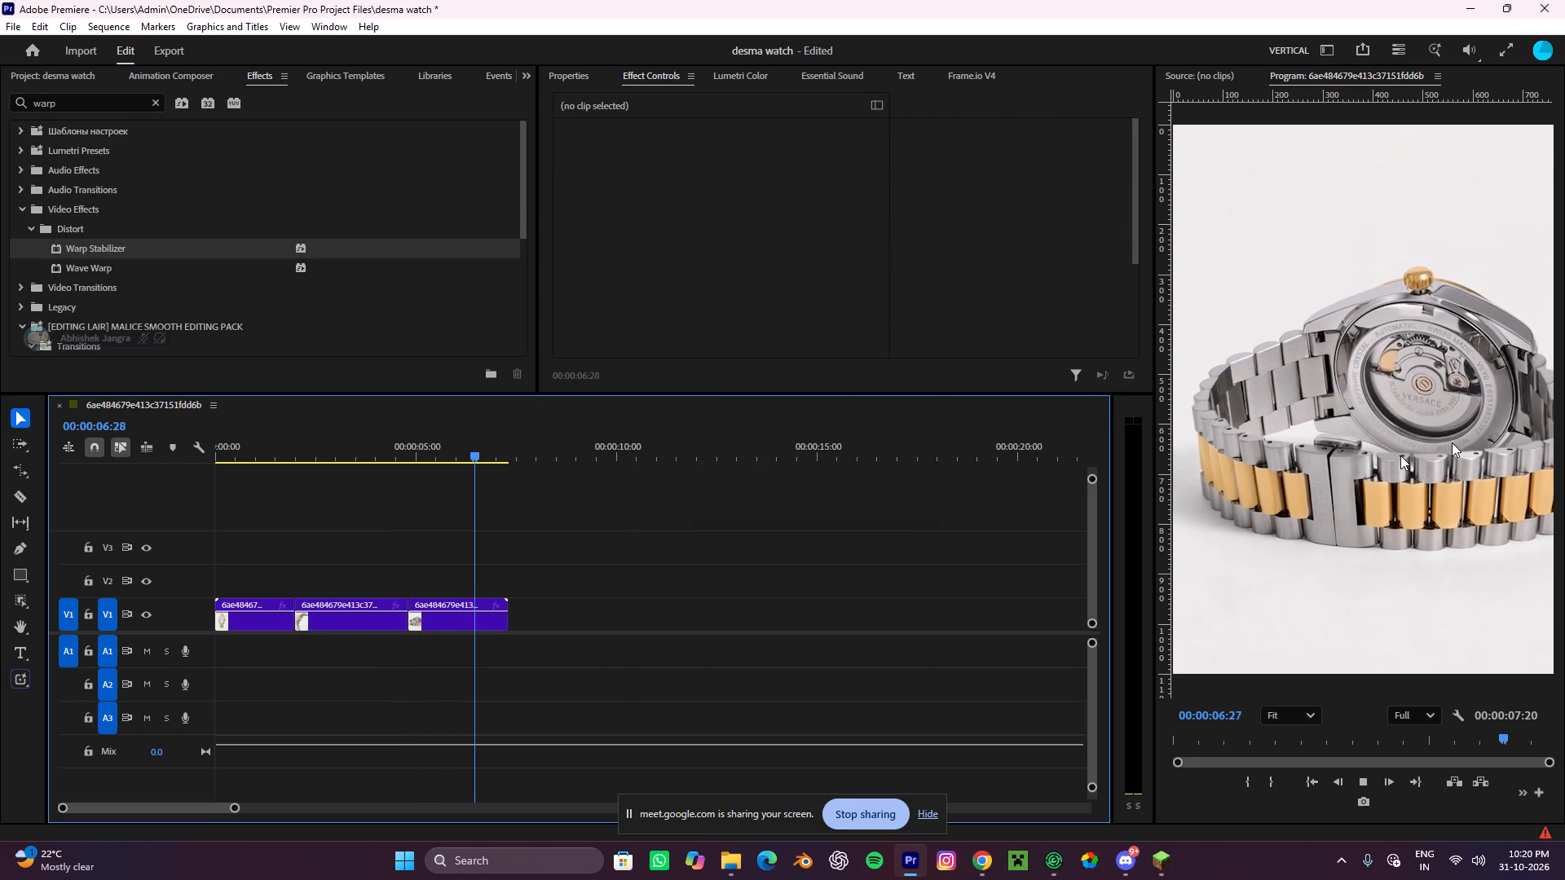
pyautogui.press('space')
pyautogui.keyDown('alt'); pyautogui.scroll(4, 437, 665); pyautogui.keyUp('alt')
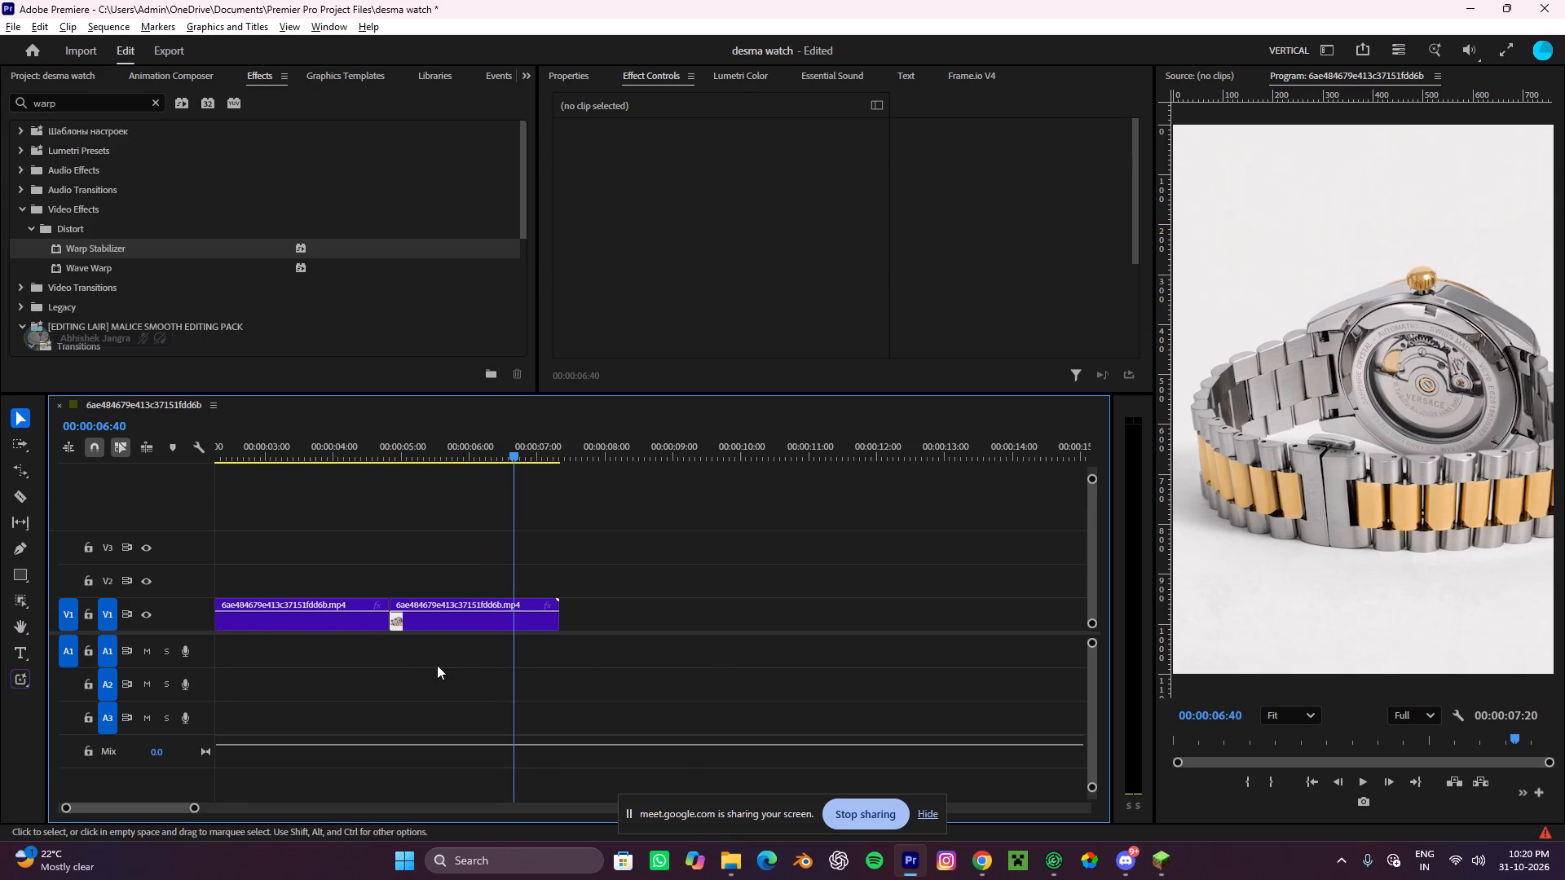
pyautogui.keyDown('alt'); pyautogui.scroll(11, 437, 665); pyautogui.keyUp('alt')
pyautogui.press('c')
pyautogui.click(628, 618)
pyautogui.press('v')
pyautogui.moveTo(580, 577); pyautogui.dragTo(577, 614)
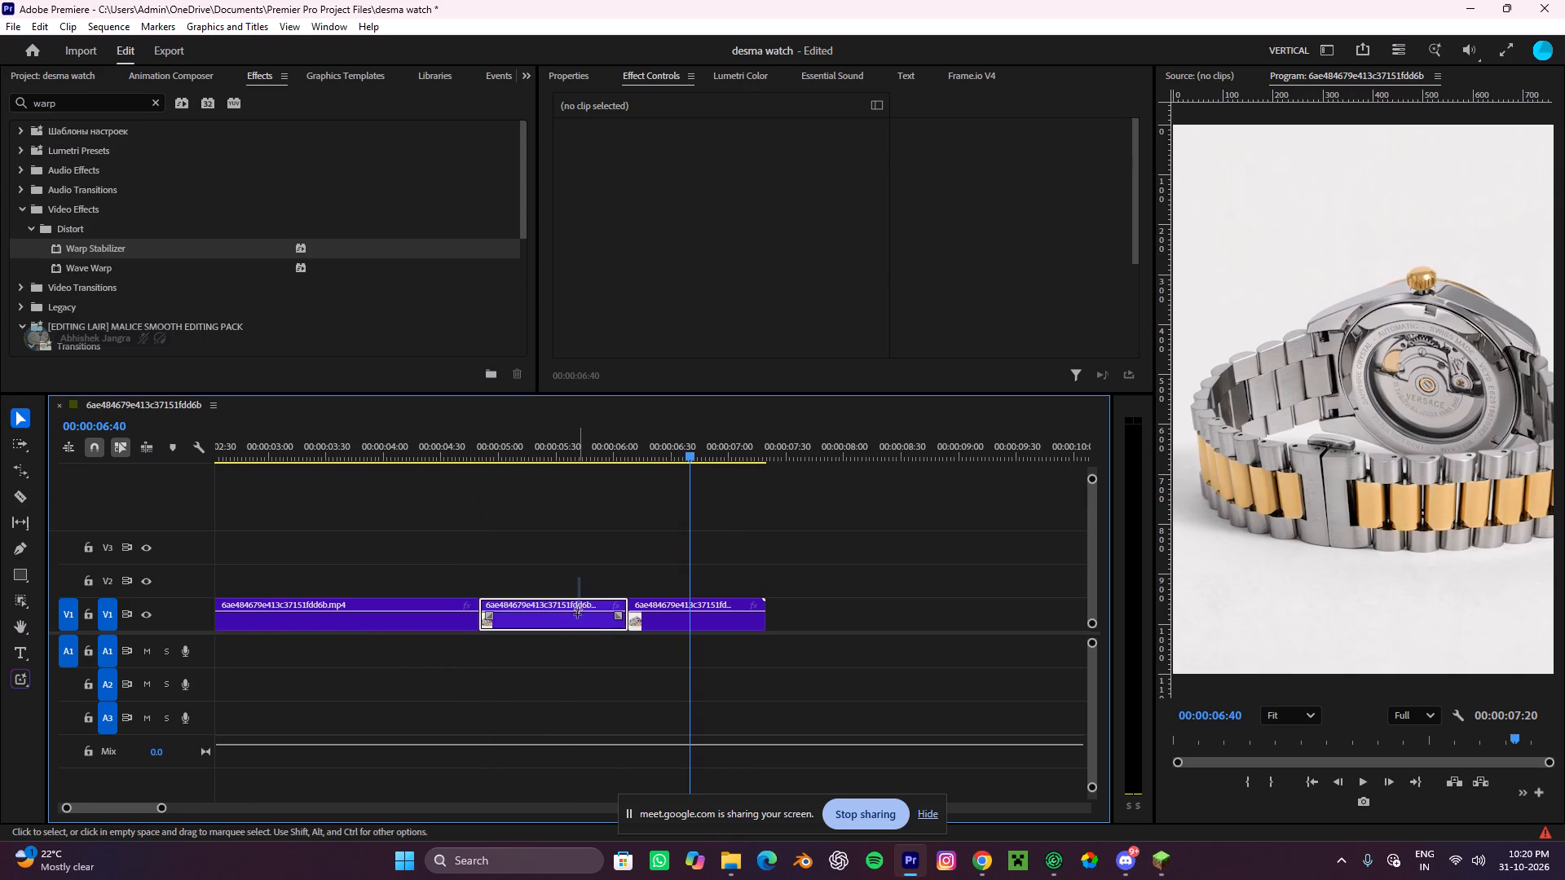
pyautogui.moveTo(577, 614); pyautogui.dragTo(571, 682)
pyautogui.hotkey('ctrl', 'x')
pyautogui.click(577, 614)
pyautogui.press('e')
# Apply Warp Stabilizer to the shortened watch-back clip, checking playback across its join with the side-view clip.
pyautogui.moveTo(488, 416); pyautogui.dragTo(452, 464)
pyautogui.moveTo(483, 451); pyautogui.dragTo(482, 451)
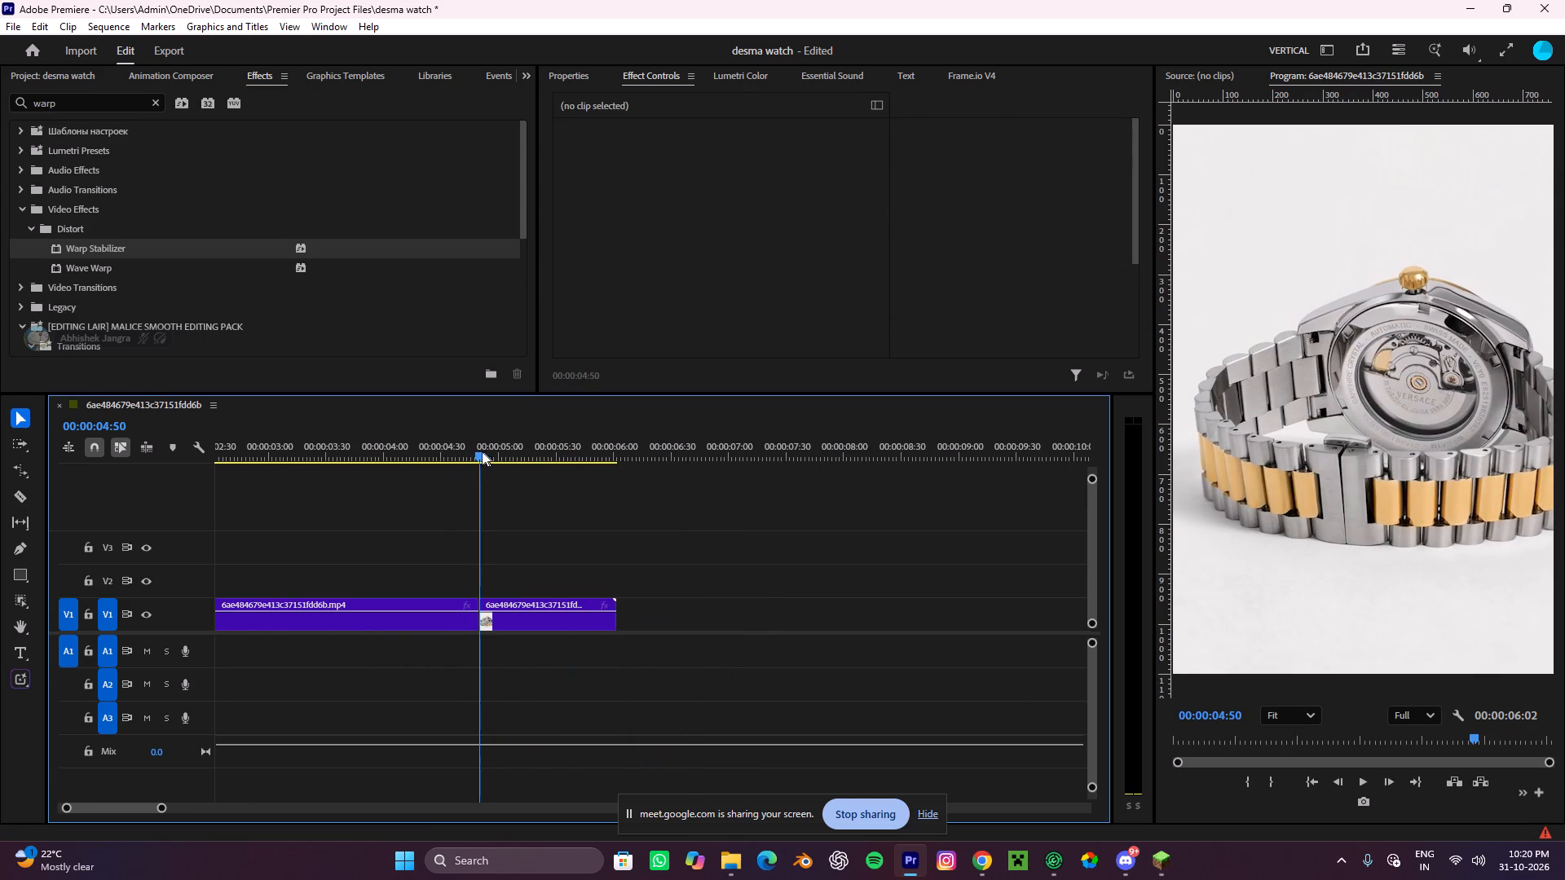
pyautogui.moveTo(482, 451); pyautogui.dragTo(438, 480)
pyautogui.press('space')
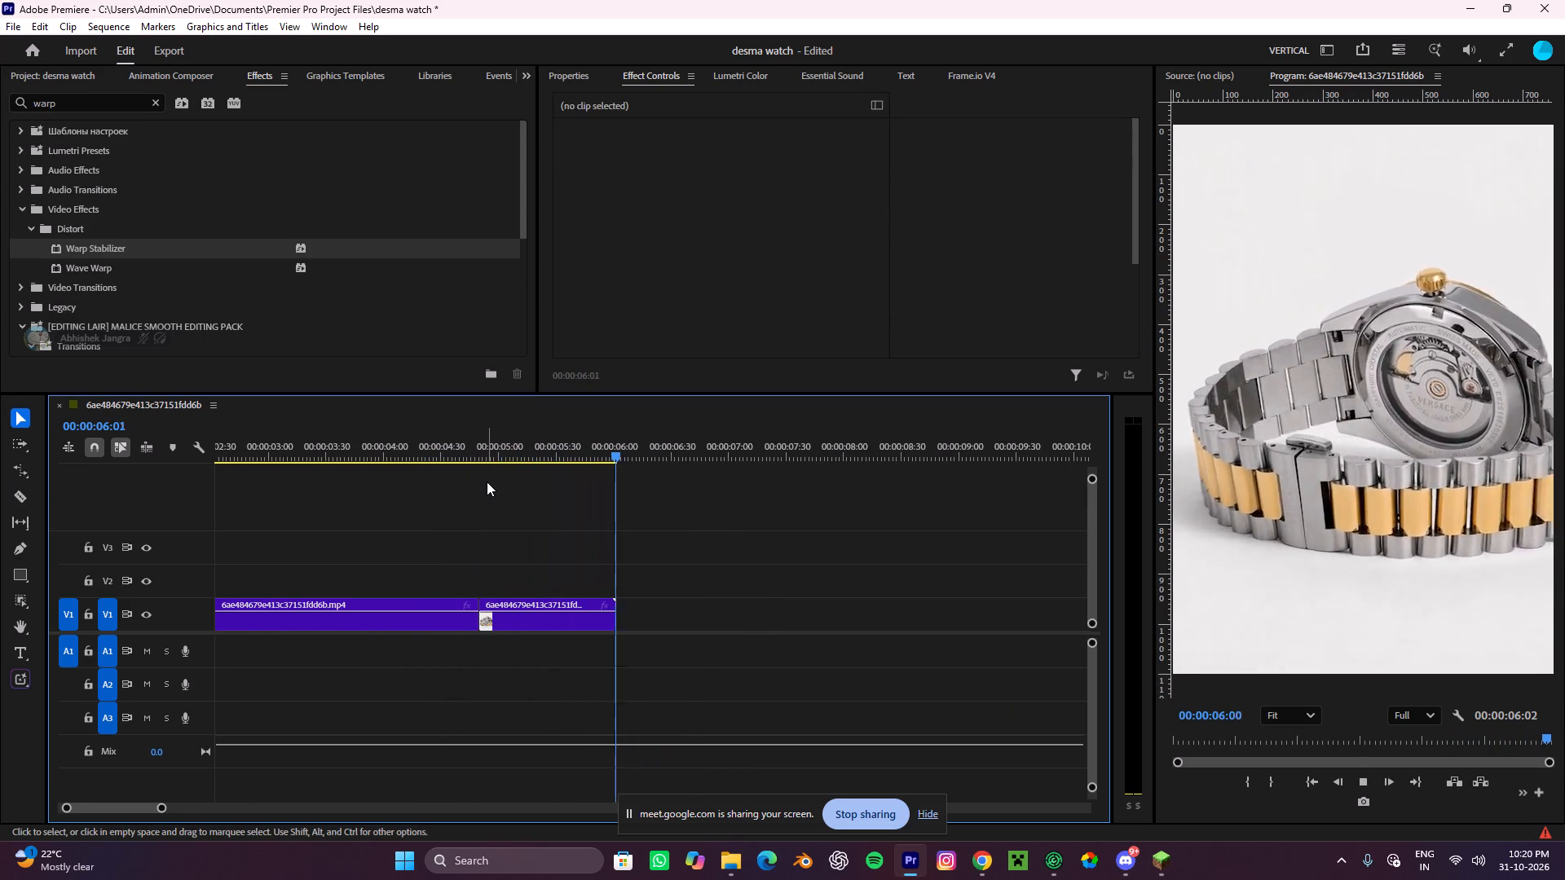
pyautogui.keyDown('alt'); pyautogui.scroll(-3, 647, 562); pyautogui.keyUp('alt')
pyautogui.click(559, 604)
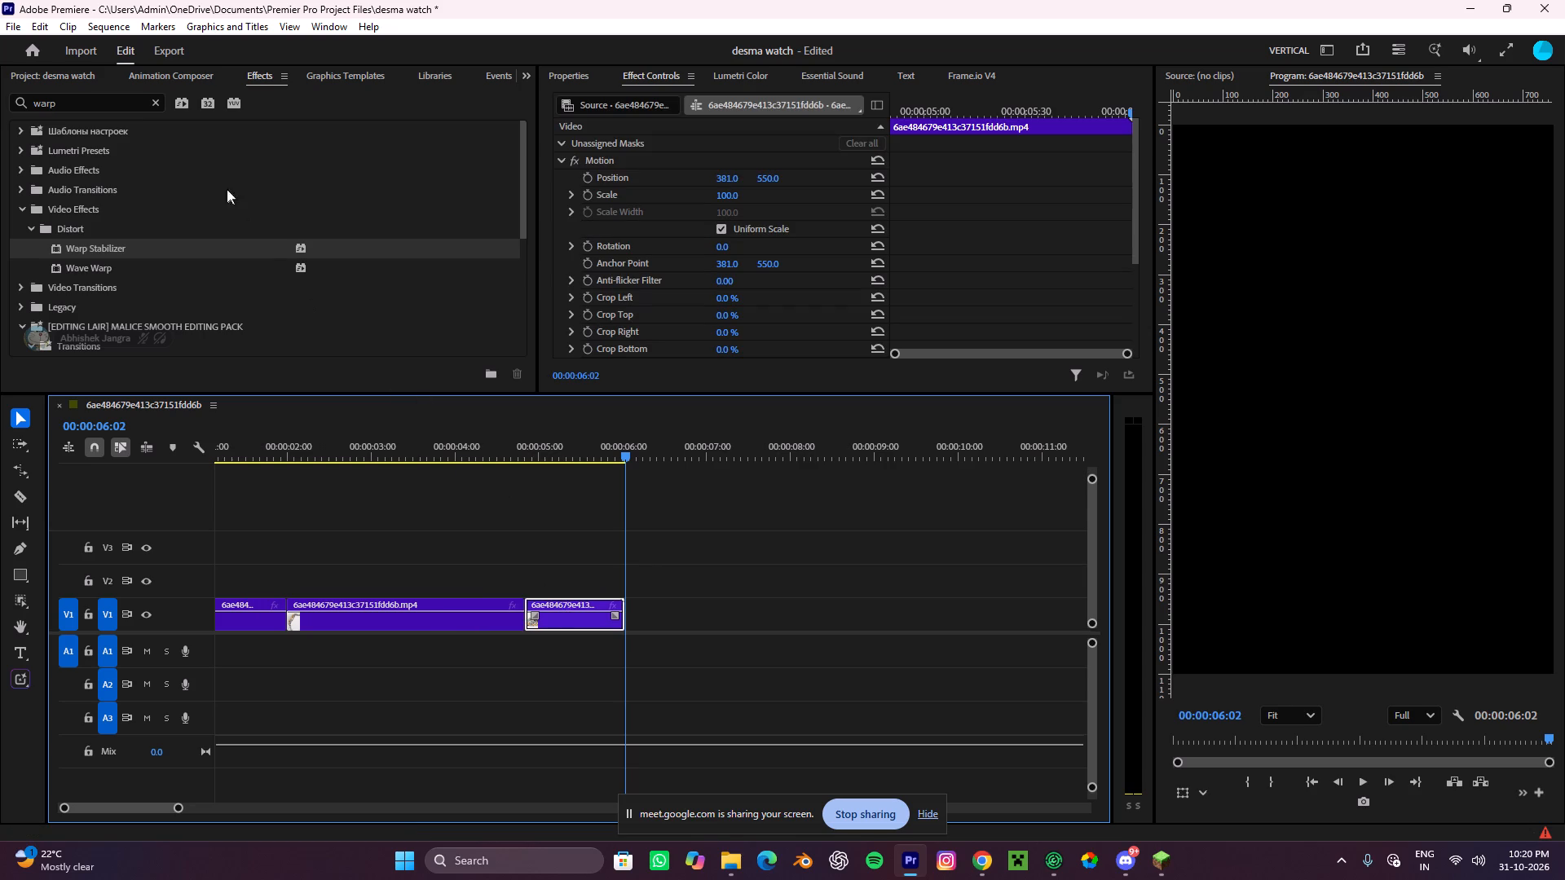
pyautogui.moveTo(93, 245); pyautogui.dragTo(546, 613)
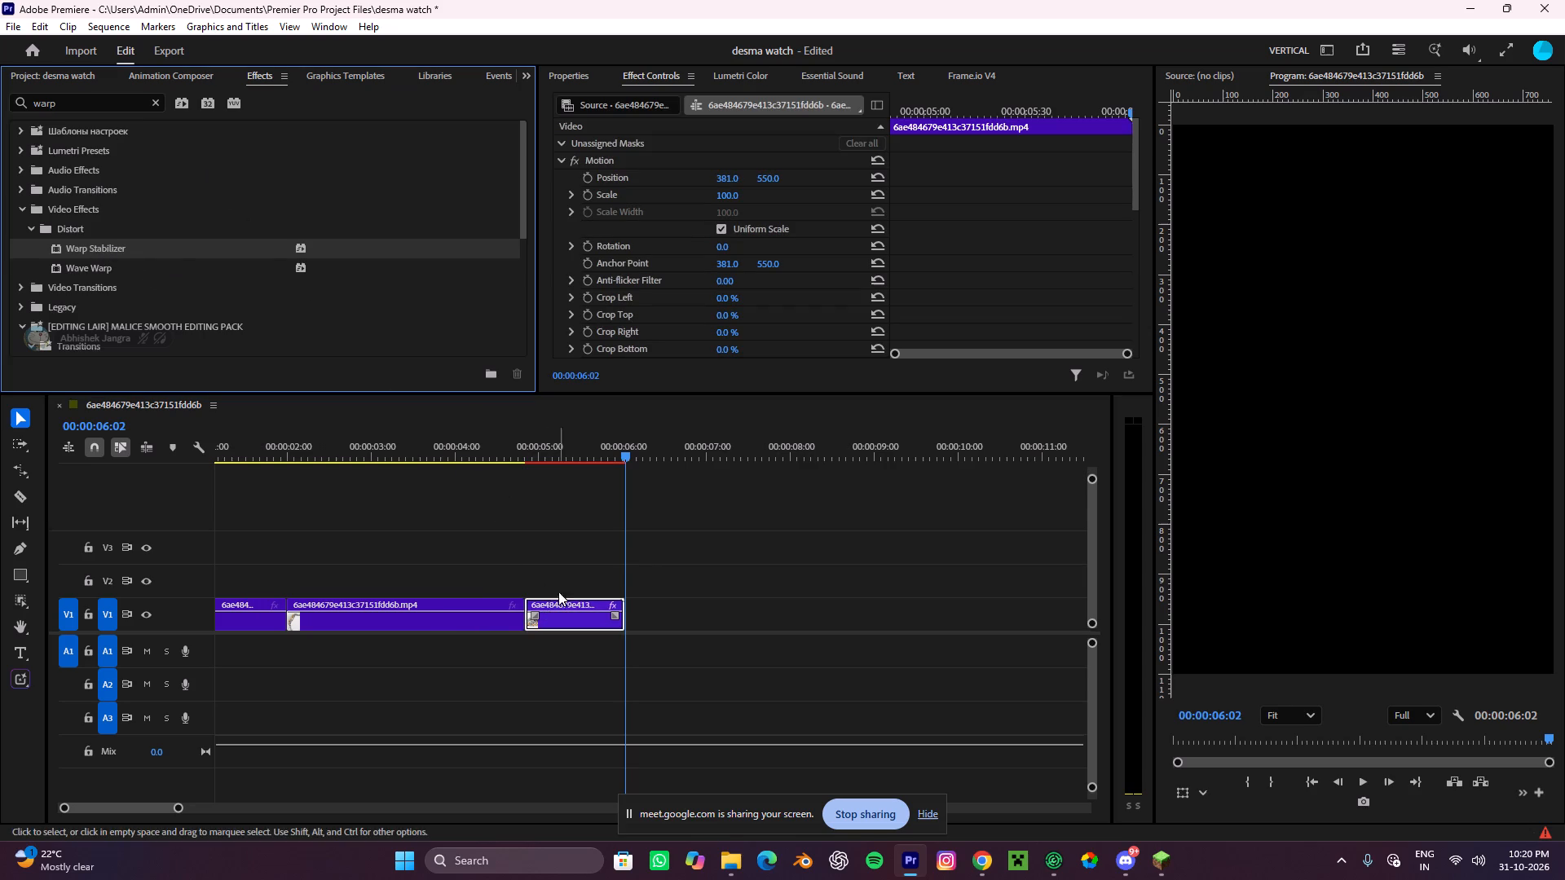
pyautogui.moveTo(588, 440); pyautogui.dragTo(509, 486)
pyautogui.press('space')
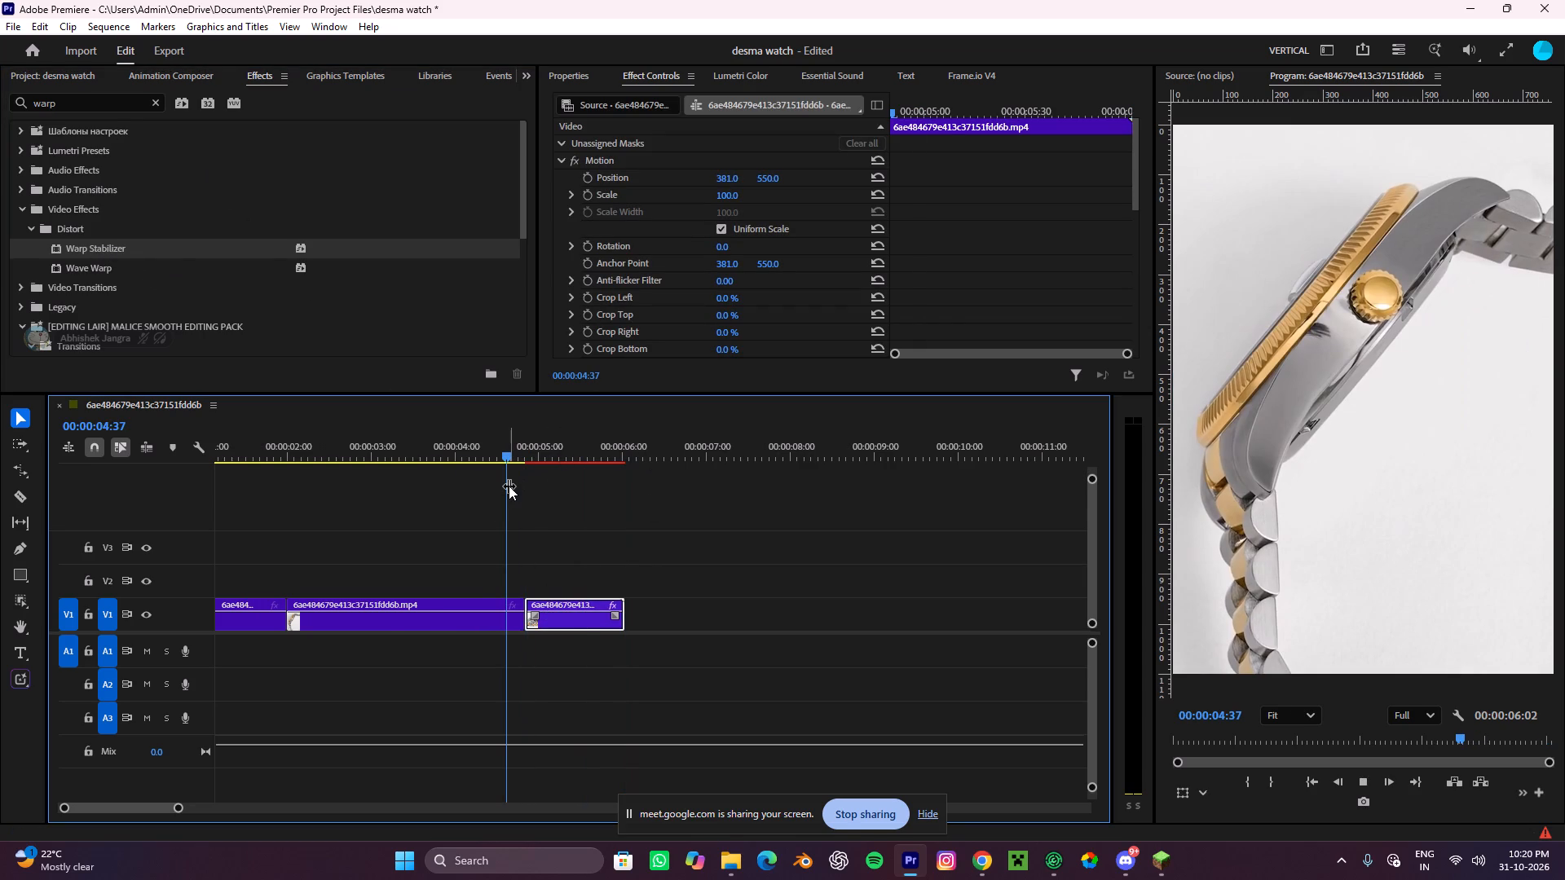
pyautogui.press('space')
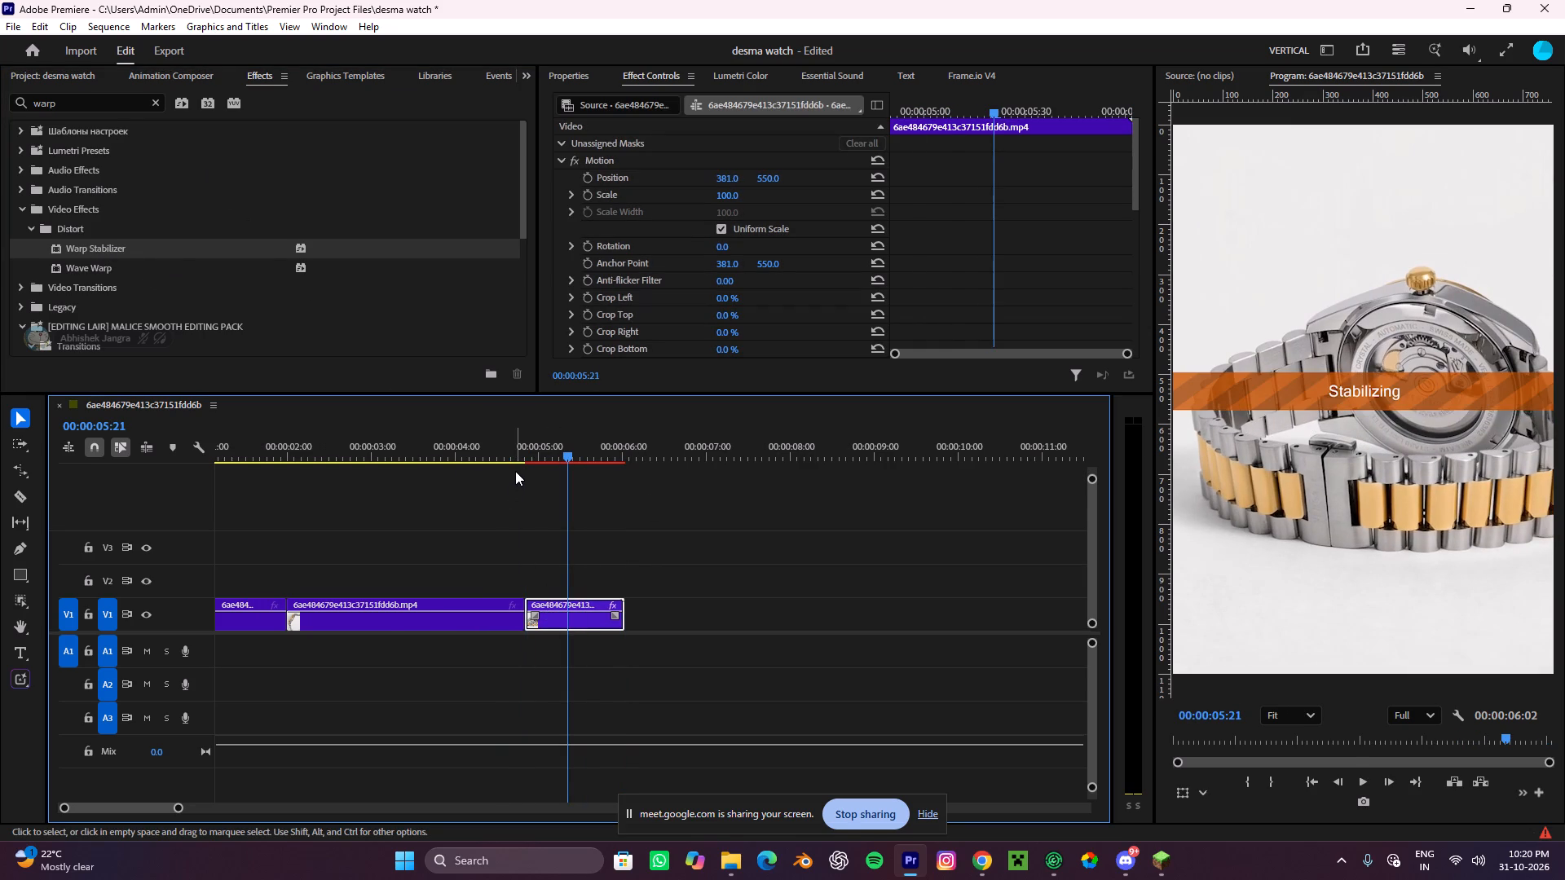
# Duplicate all three watch clips onto track V2, directly above the originals.
pyautogui.moveTo(728, 549); pyautogui.dragTo(293, 603)
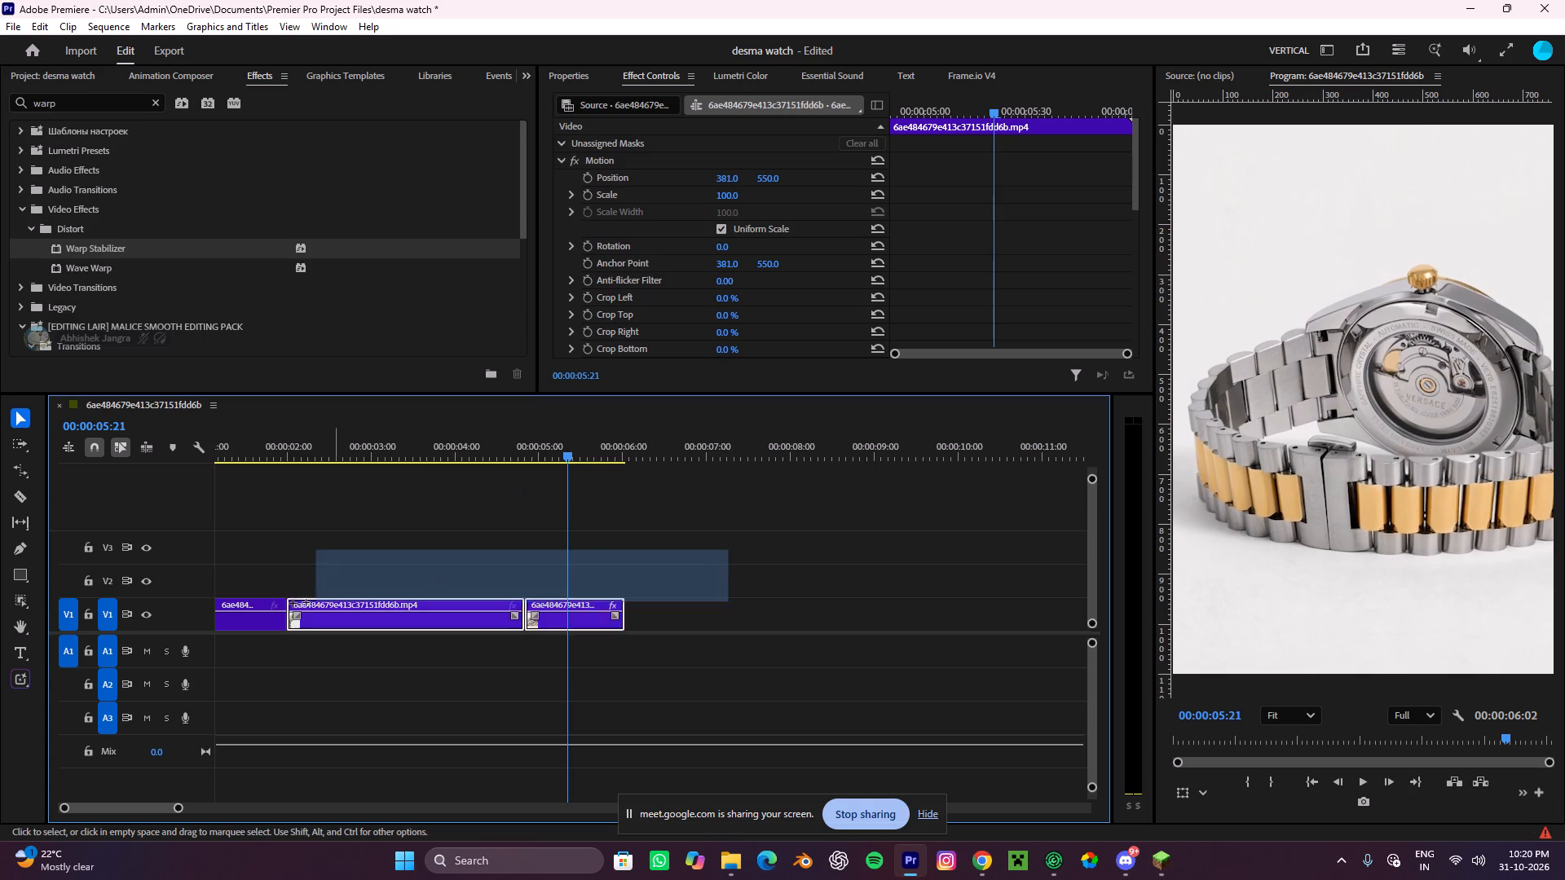
pyautogui.moveTo(293, 603); pyautogui.dragTo(0, 672)
pyautogui.keyDown('alt'); pyautogui.moveTo(438, 605); pyautogui.dragTo(439, 587); pyautogui.keyUp('alt')
pyautogui.click(660, 473)
pyautogui.click(762, 510)
# Nest the three duplicated clips on V2 into one sequence, keeping the default nest name.
pyautogui.moveTo(773, 521); pyautogui.dragTo(277, 557)
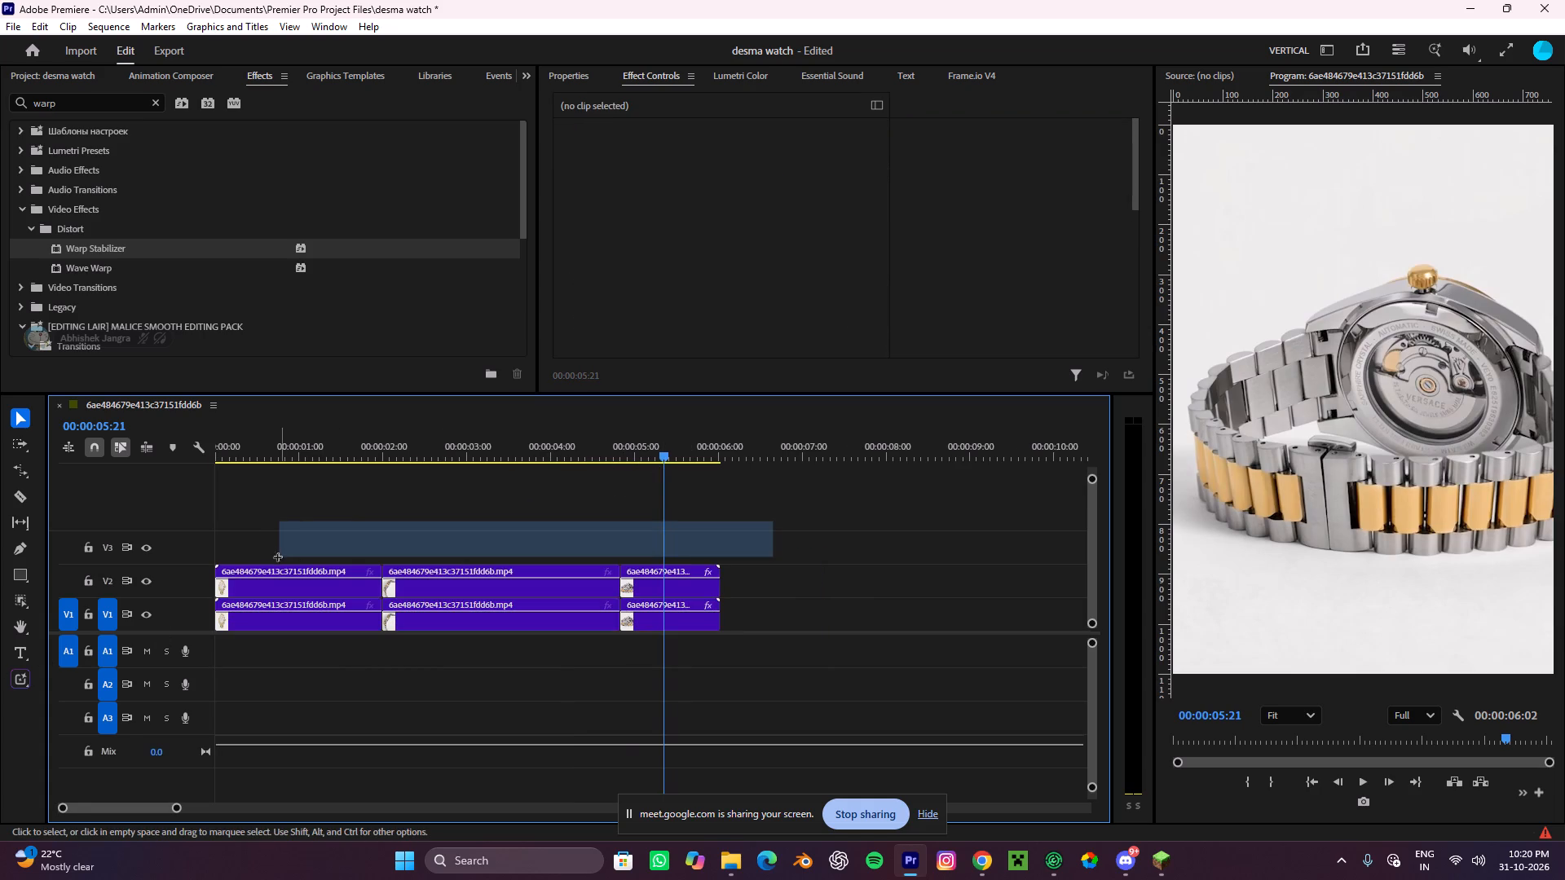
pyautogui.moveTo(277, 557); pyautogui.dragTo(228, 570)
pyautogui.rightClick(465, 571)
pyautogui.click(536, 451)
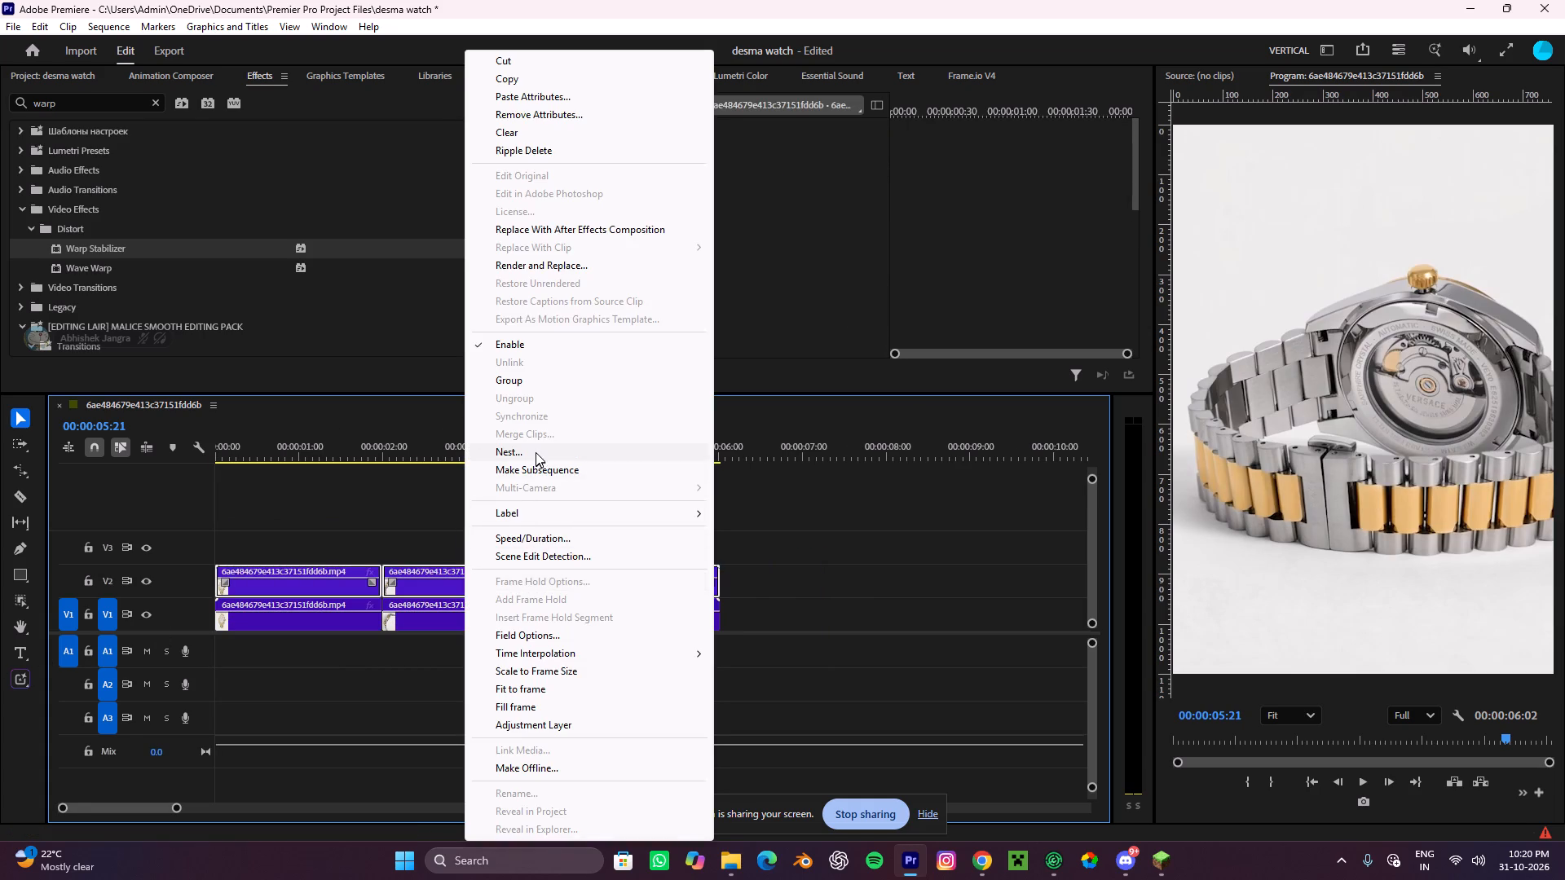
pyautogui.click(821, 451)
# Rate-stretch the nested sequence on V2 from its end to a duration of about 00:00:08:08, giving 74.18% speed.
pyautogui.click(538, 571)
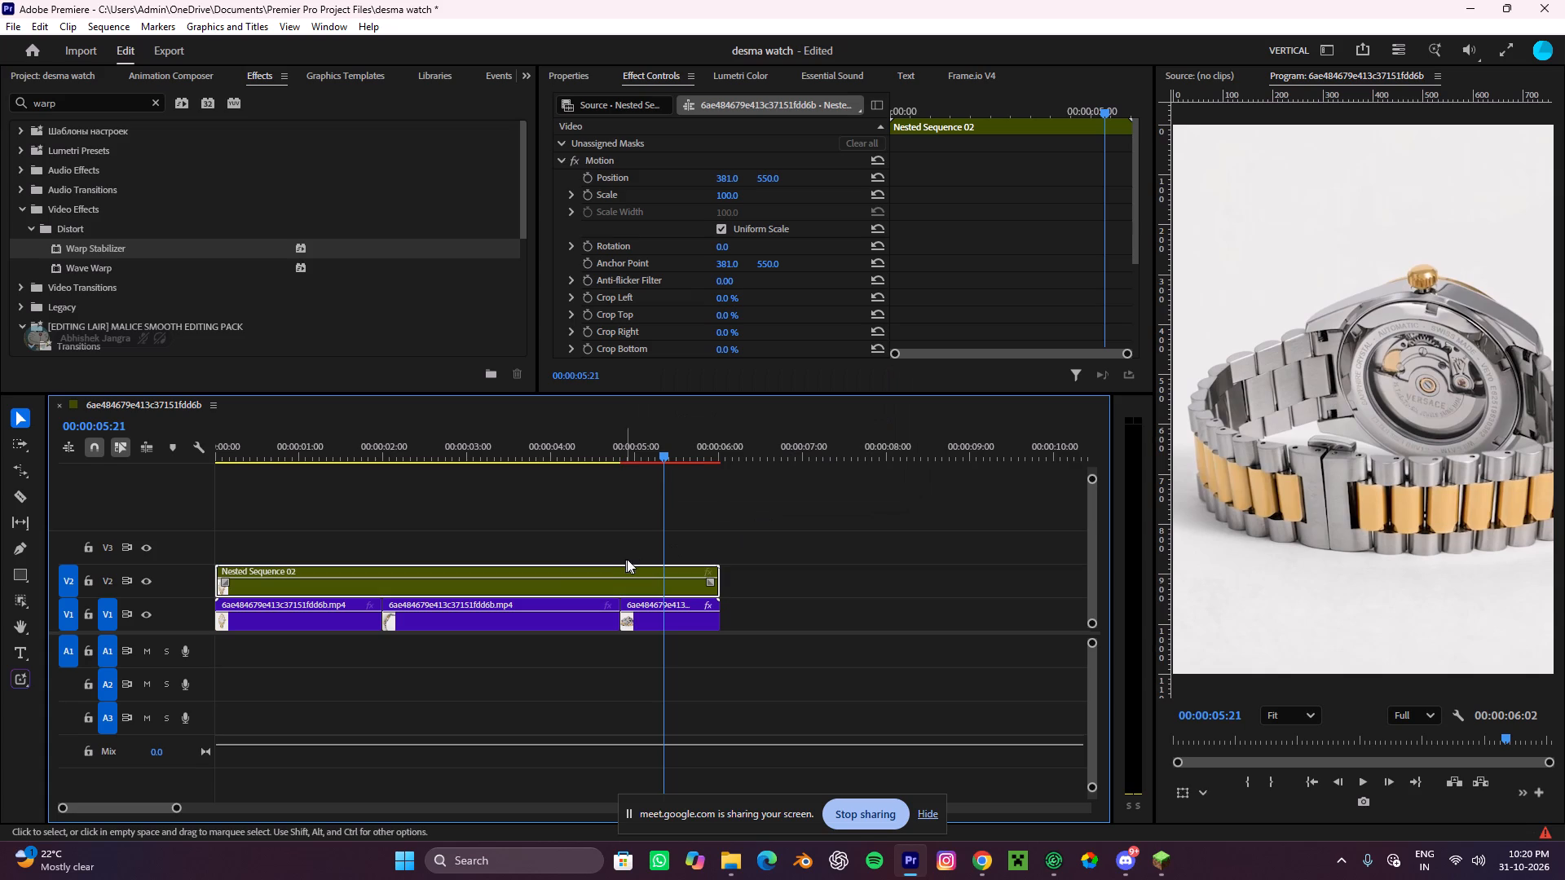
pyautogui.press('r')
pyautogui.moveTo(716, 577); pyautogui.dragTo(761, 581)
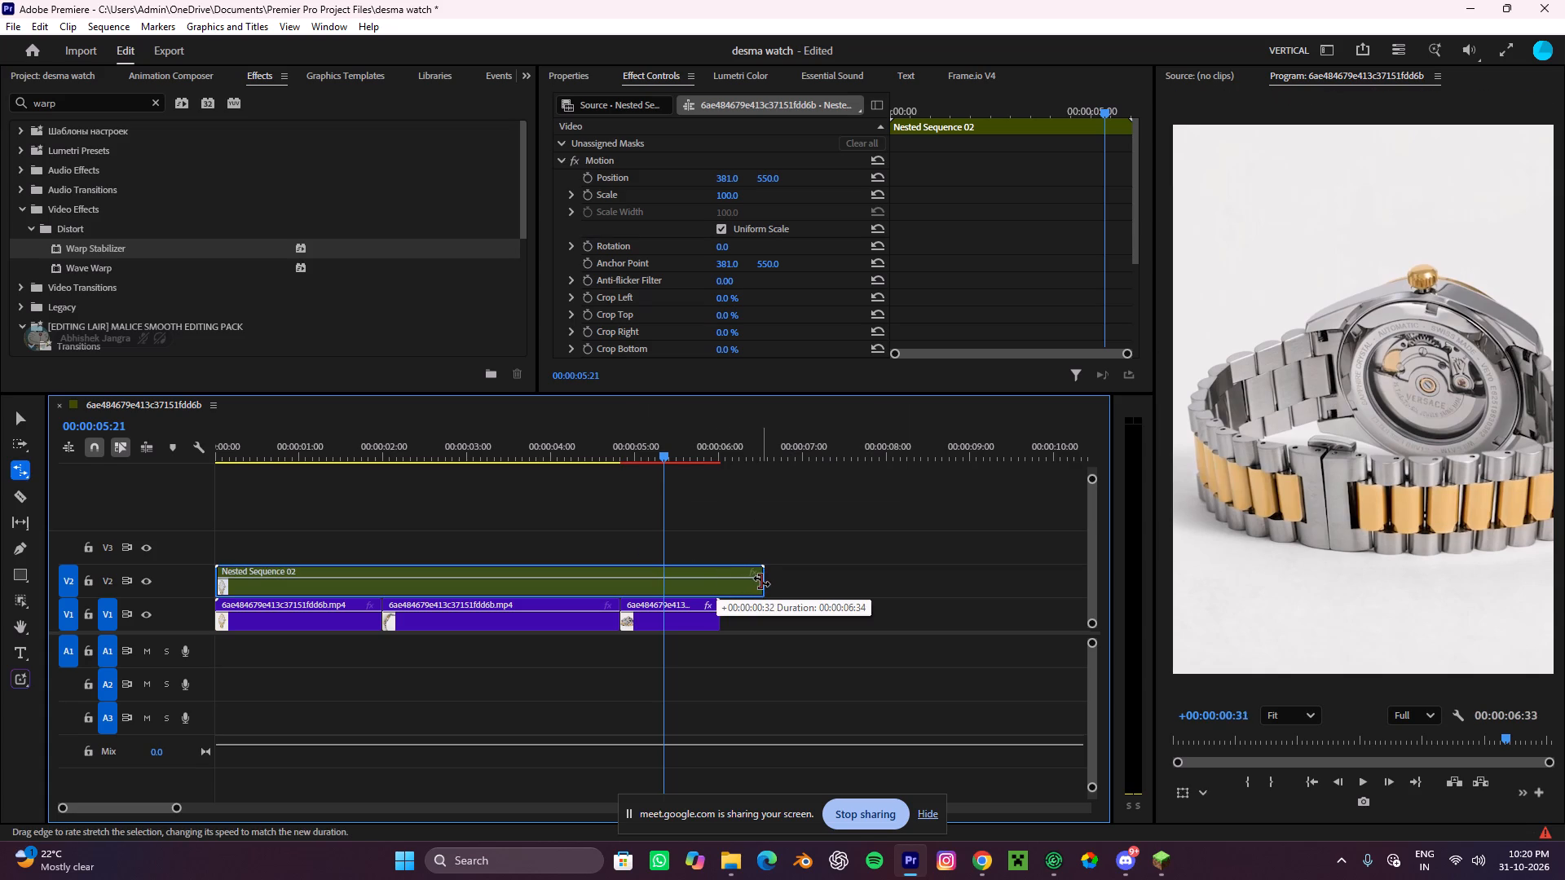
pyautogui.moveTo(761, 581); pyautogui.dragTo(795, 579)
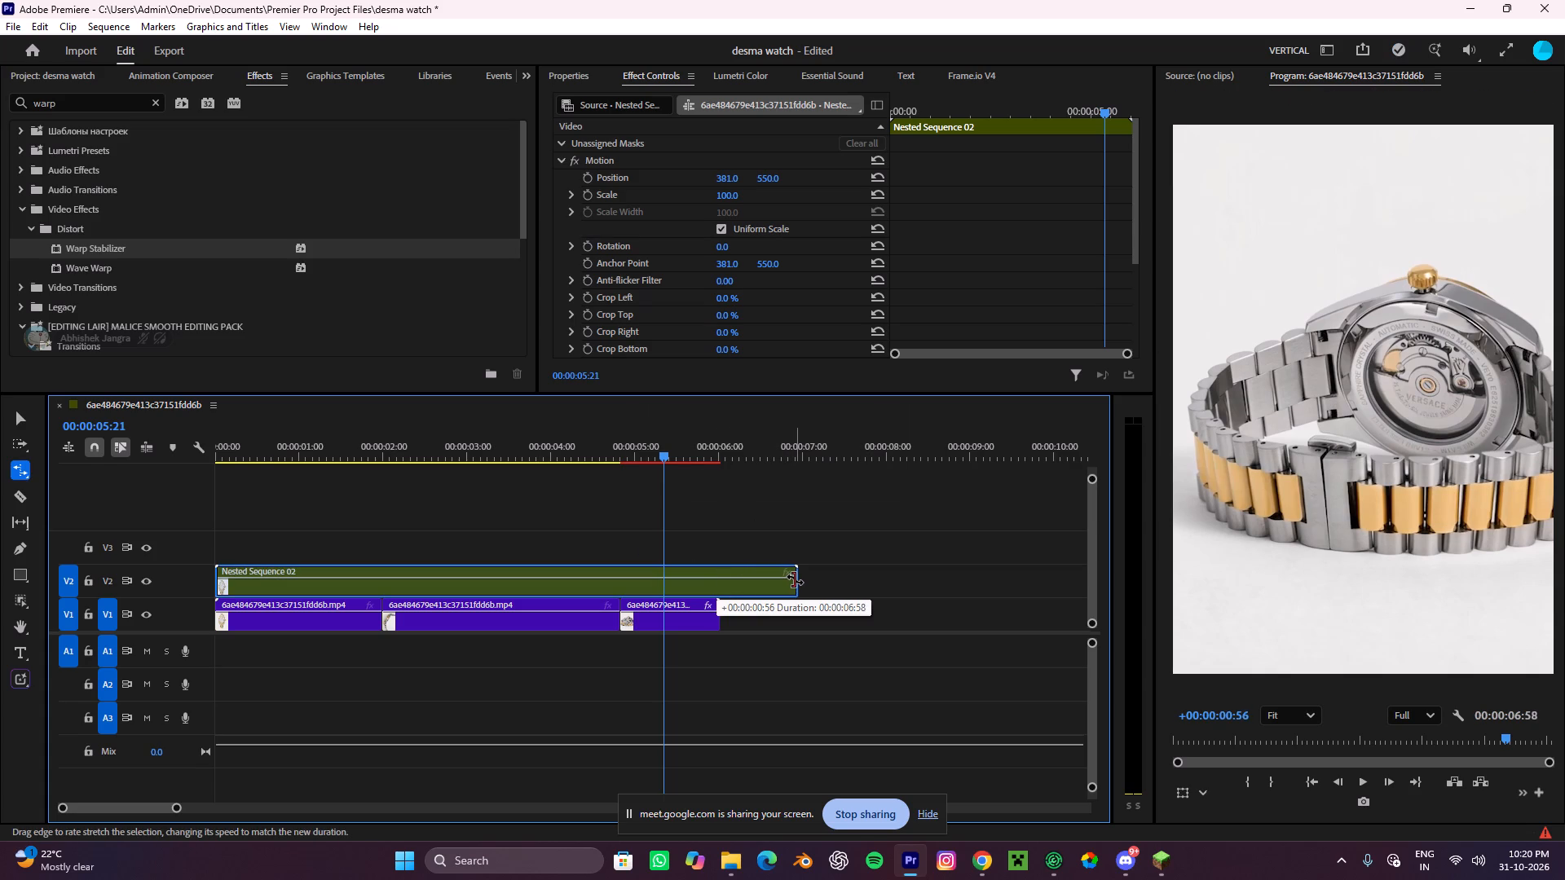
pyautogui.moveTo(795, 579); pyautogui.dragTo(802, 577)
pyautogui.moveTo(802, 577); pyautogui.dragTo(829, 578)
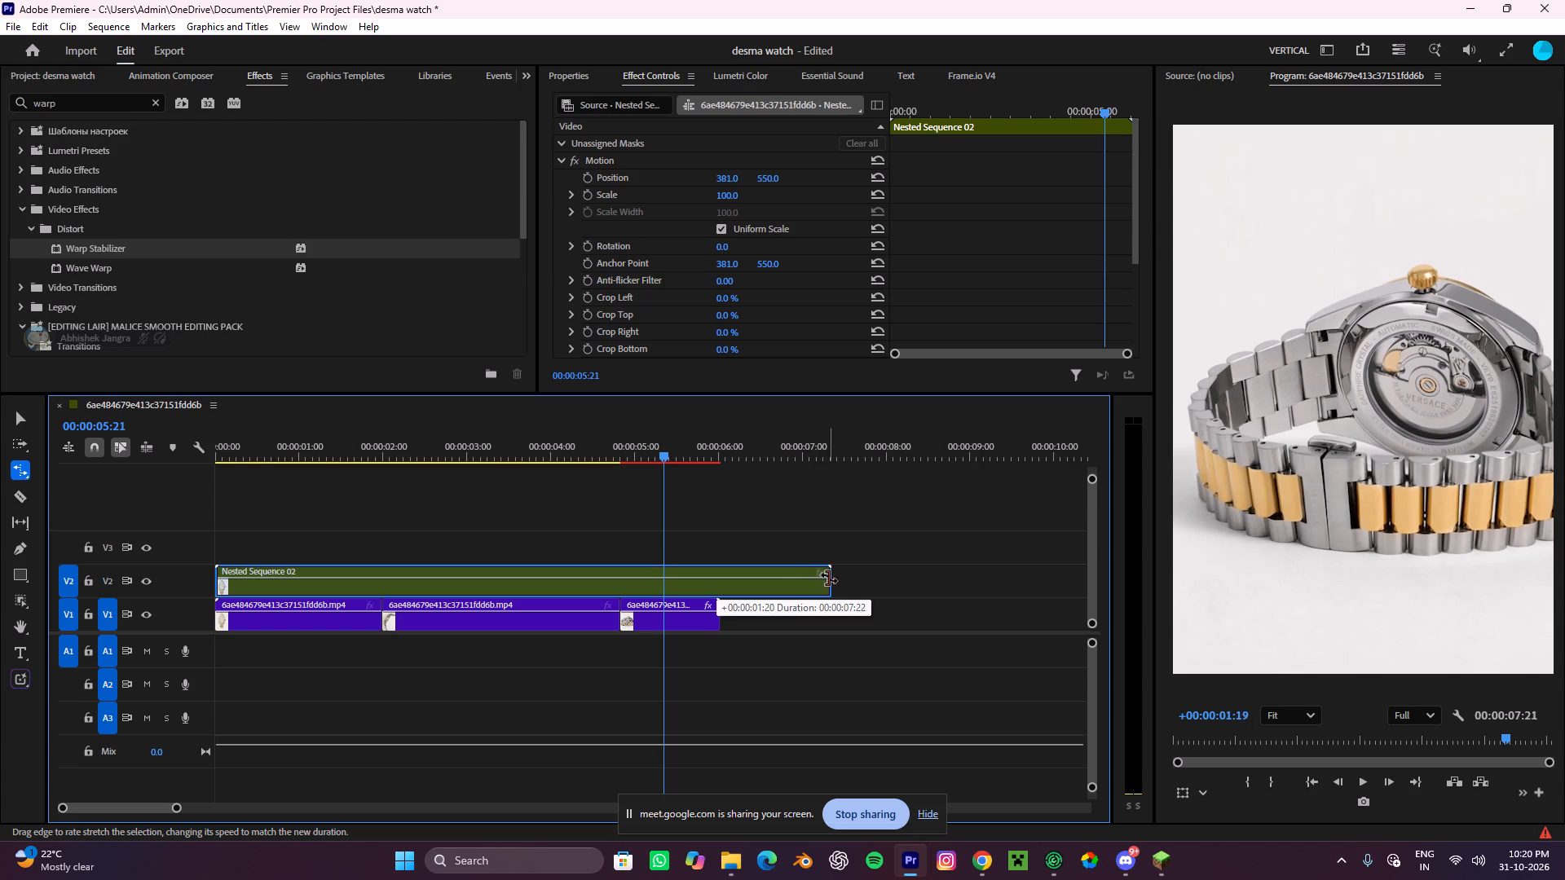
pyautogui.moveTo(829, 578); pyautogui.dragTo(871, 579)
pyautogui.moveTo(871, 579); pyautogui.dragTo(870, 581)
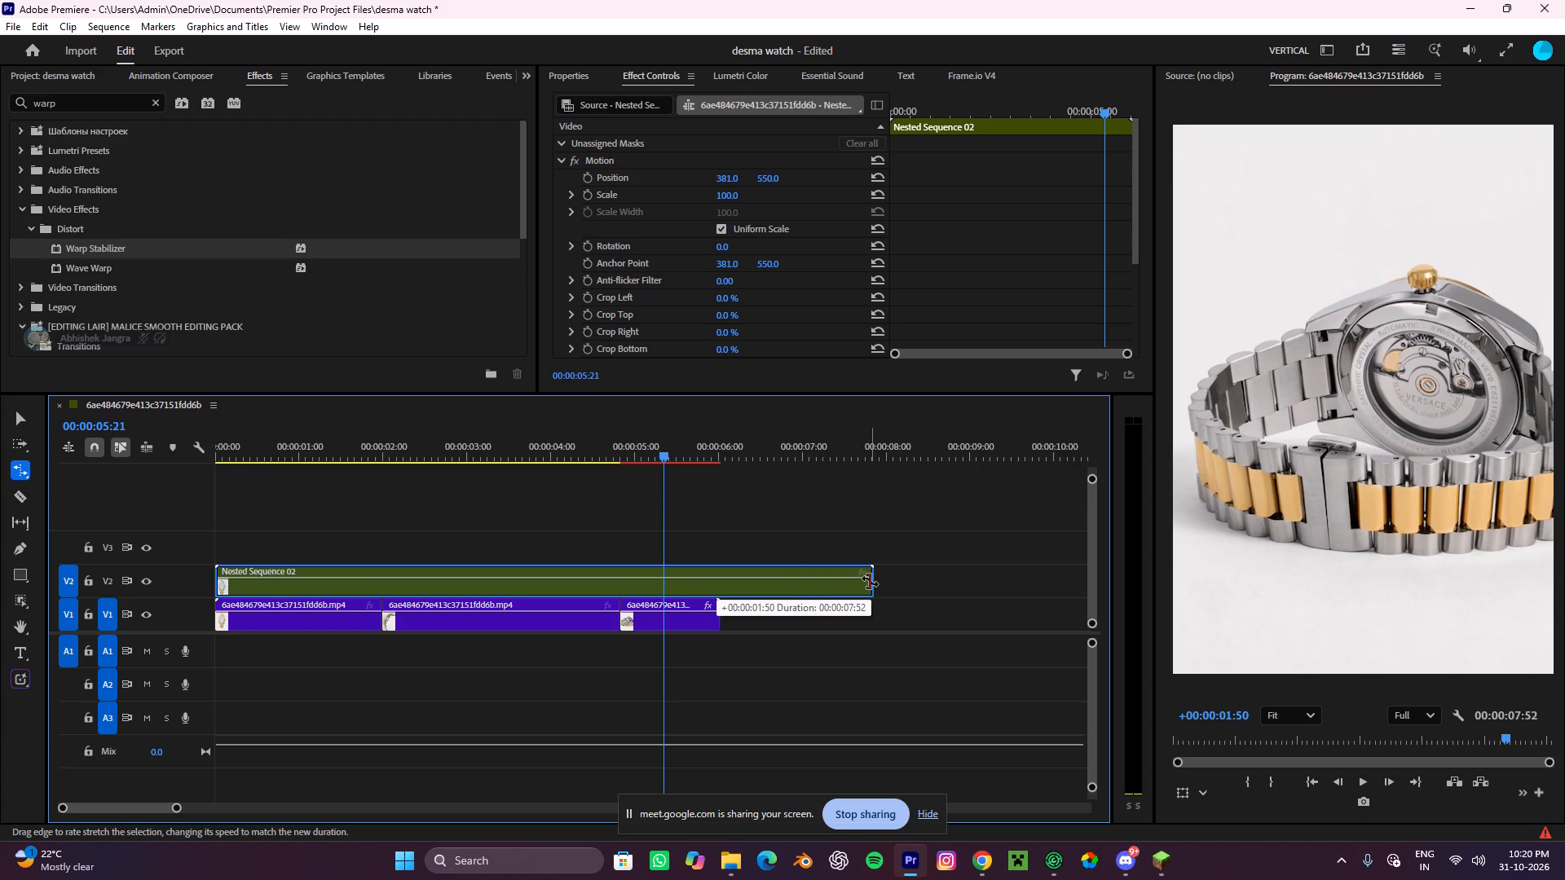
pyautogui.moveTo(870, 581); pyautogui.dragTo(893, 578)
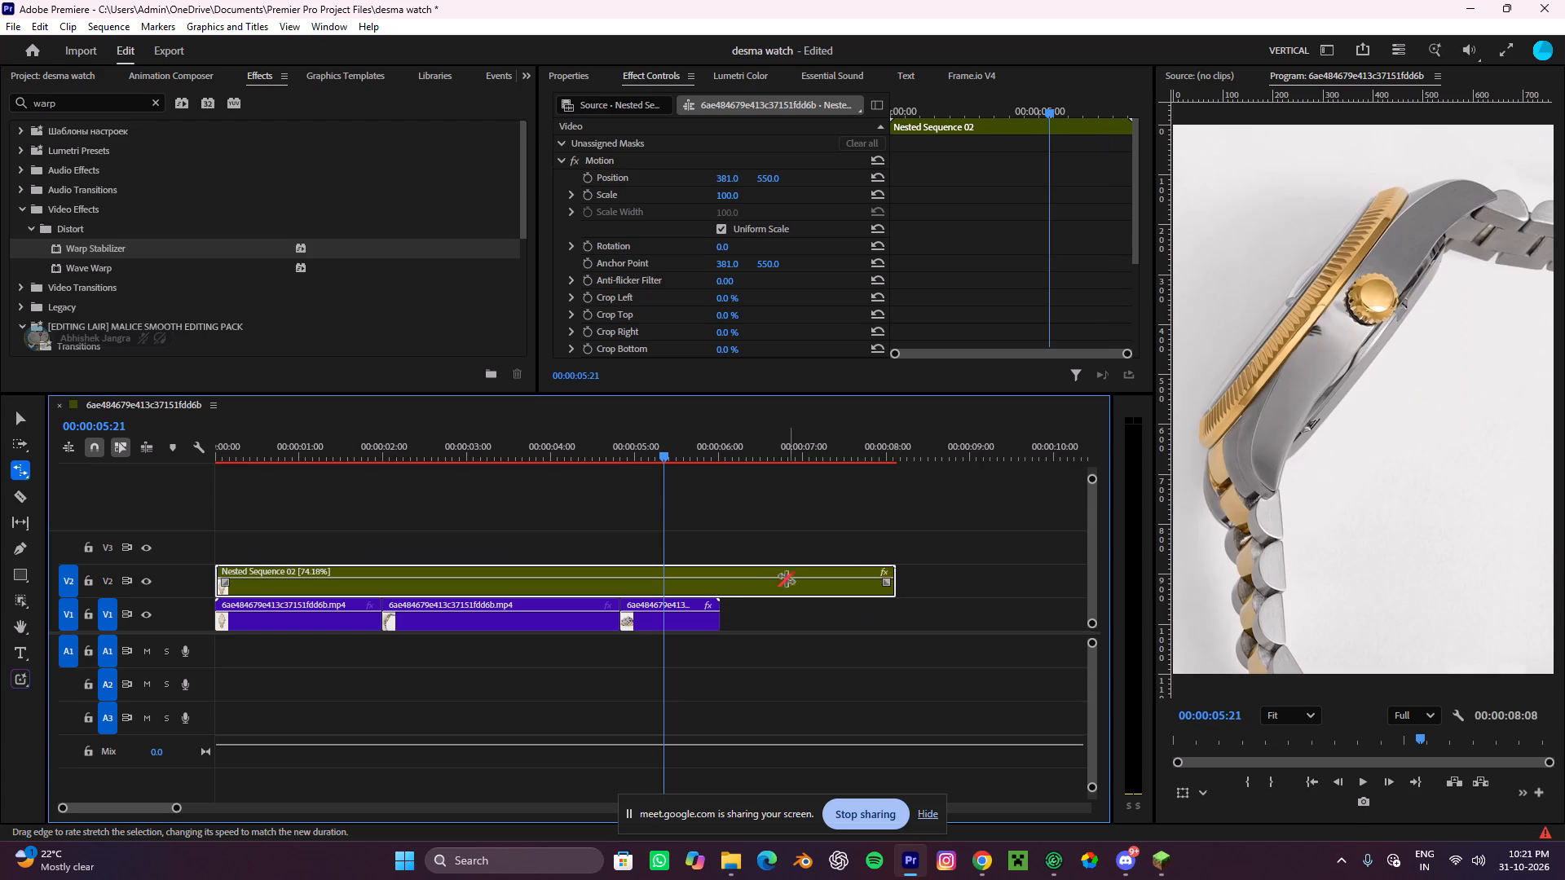
# Replay the closing watch-back section of the slowed nest, and play the whole sequence from the start.
pyautogui.keyDown('alt'); pyautogui.scroll(-8, 734, 588); pyautogui.keyUp('alt')
pyautogui.press('v')
pyautogui.moveTo(427, 439); pyautogui.dragTo(476, 450)
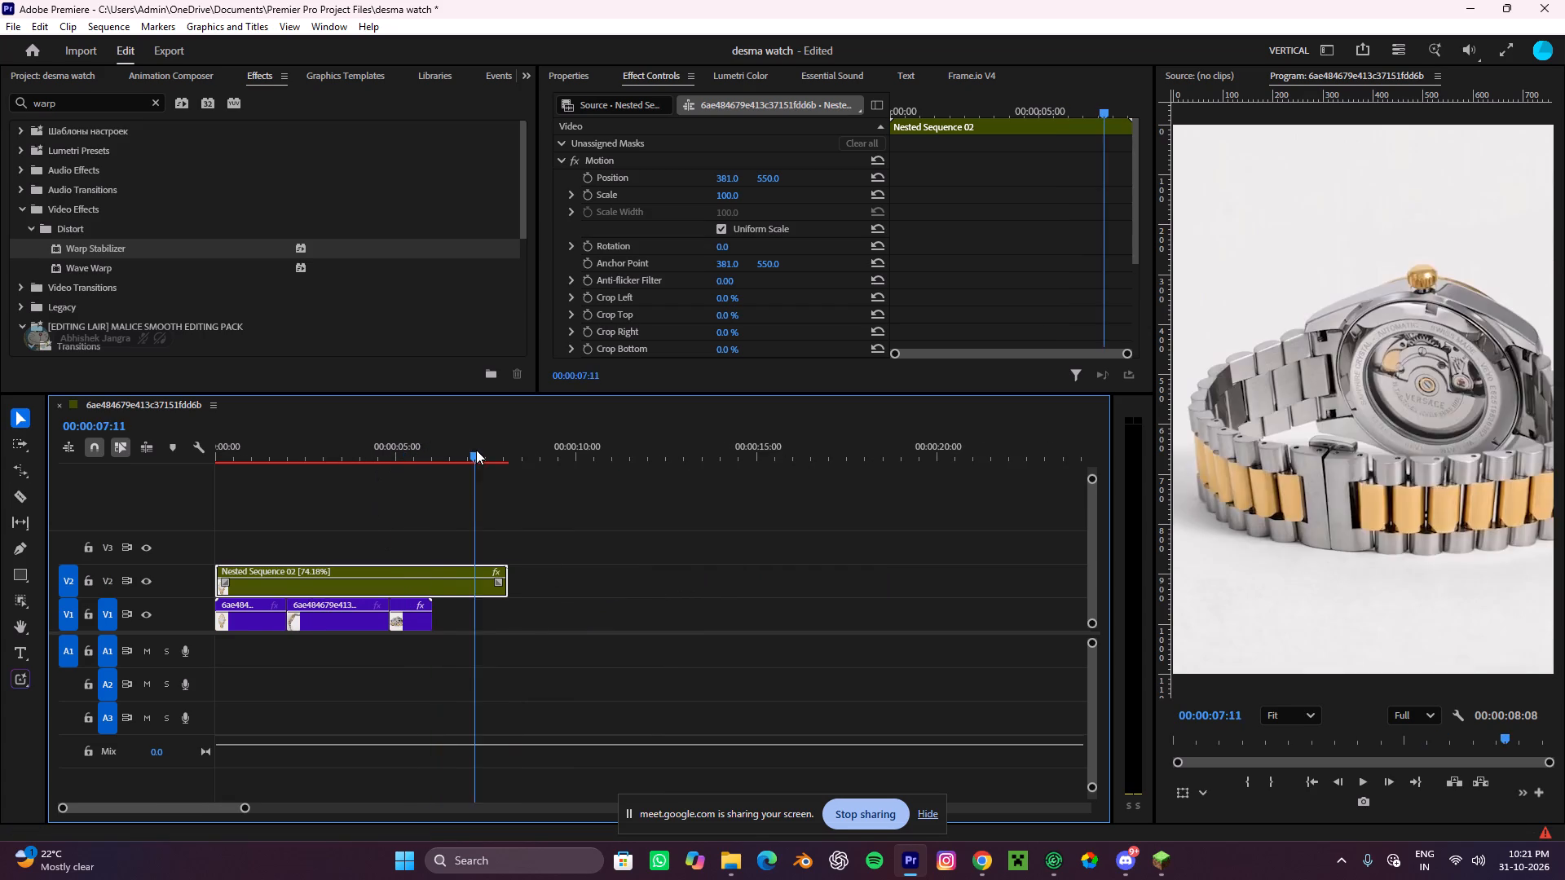
pyautogui.moveTo(476, 450); pyautogui.dragTo(419, 476)
pyautogui.press('space')
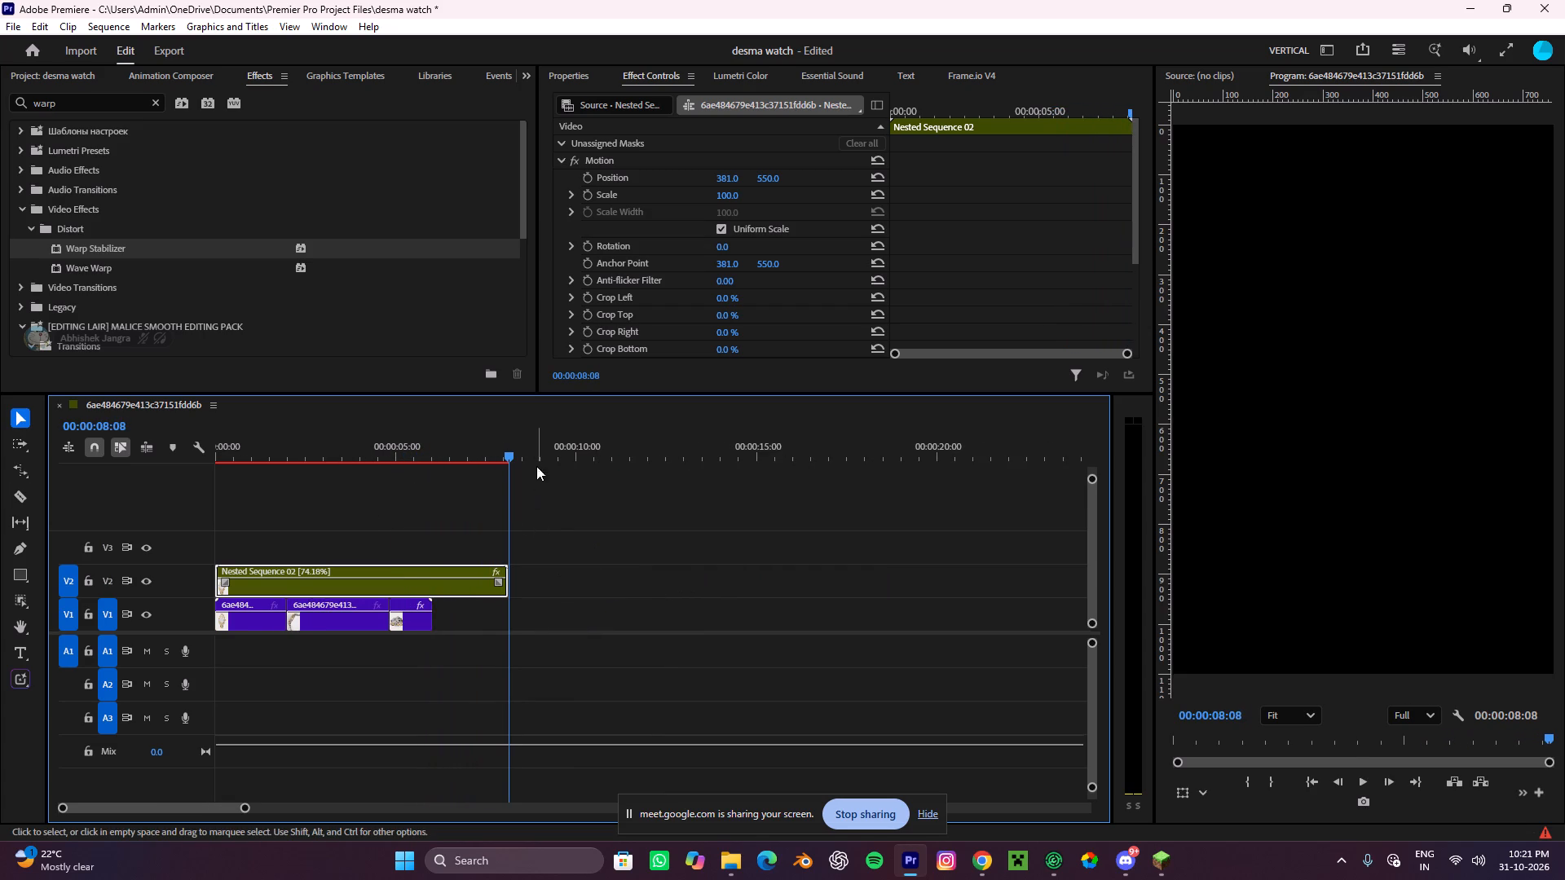
pyautogui.moveTo(522, 453); pyautogui.dragTo(416, 524)
pyautogui.press('space')
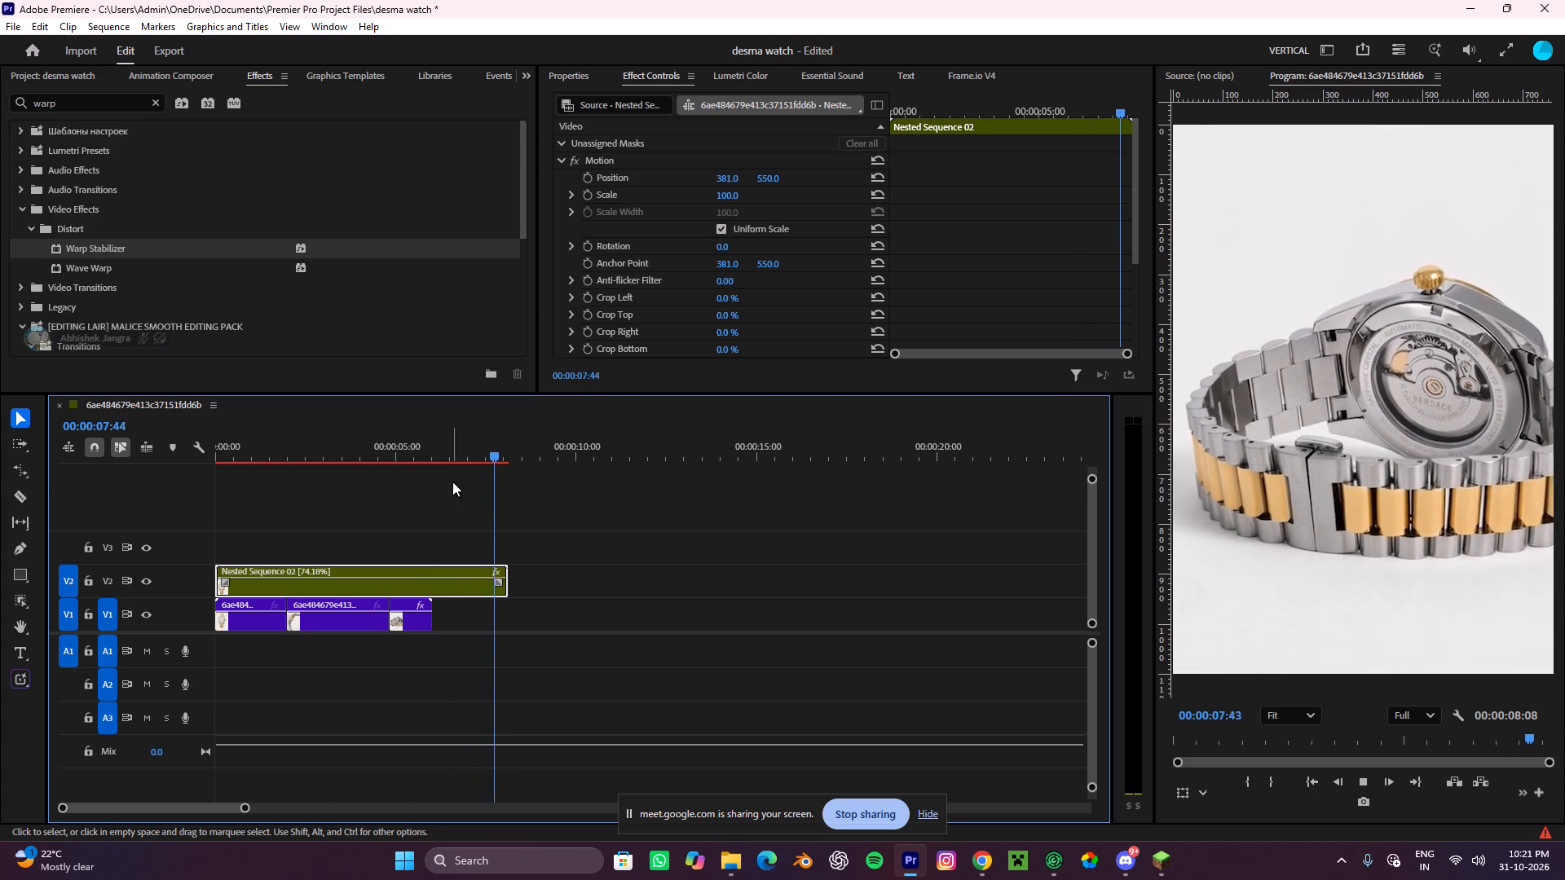
pyautogui.moveTo(503, 446); pyautogui.dragTo(14, 462)
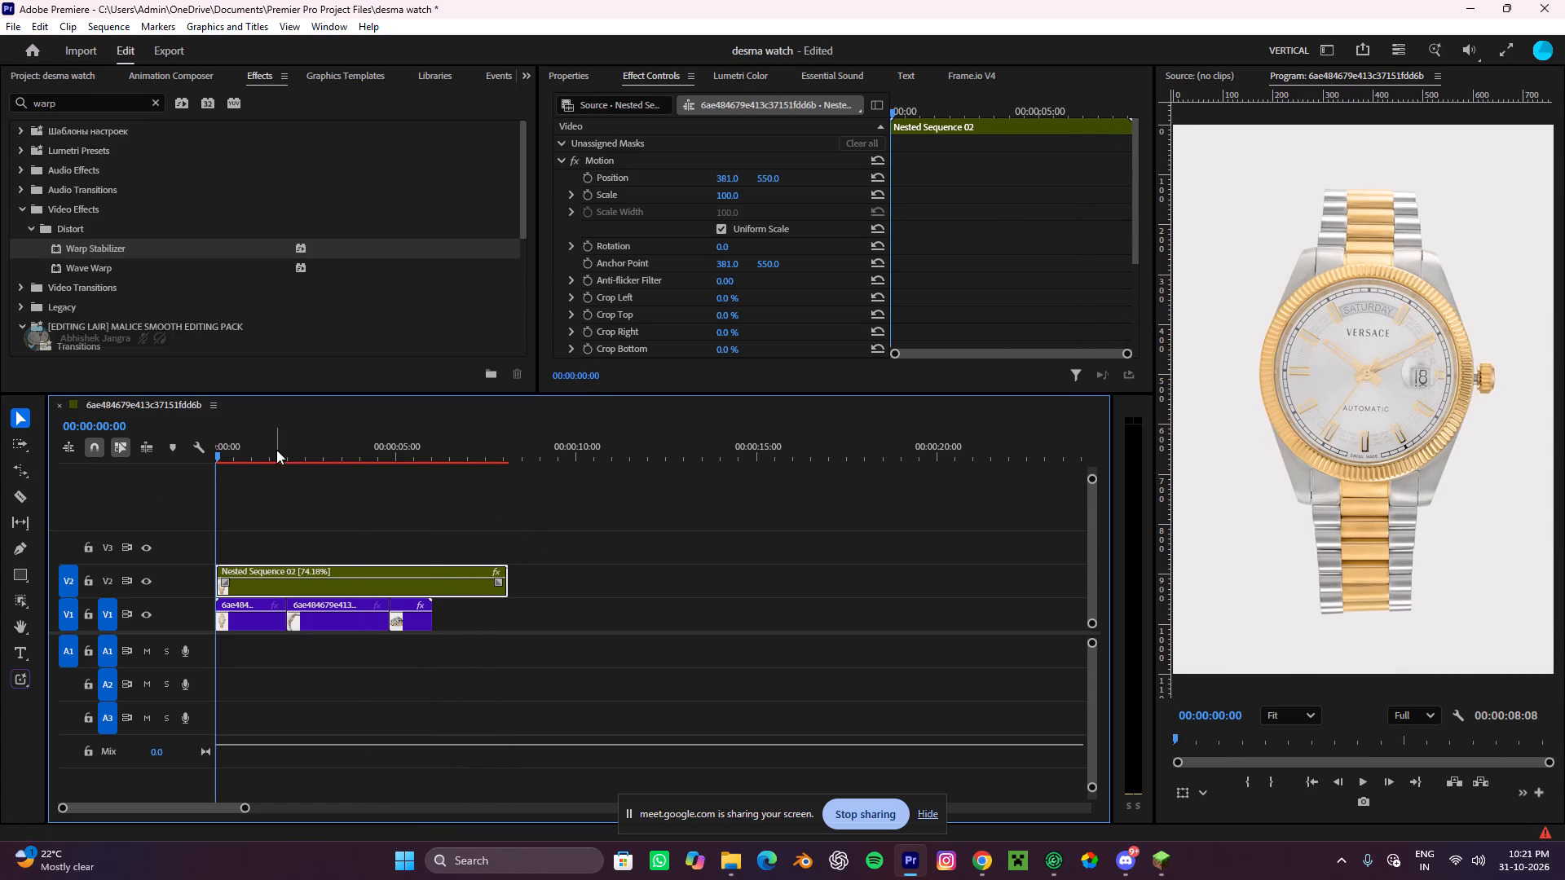
pyautogui.press('space')
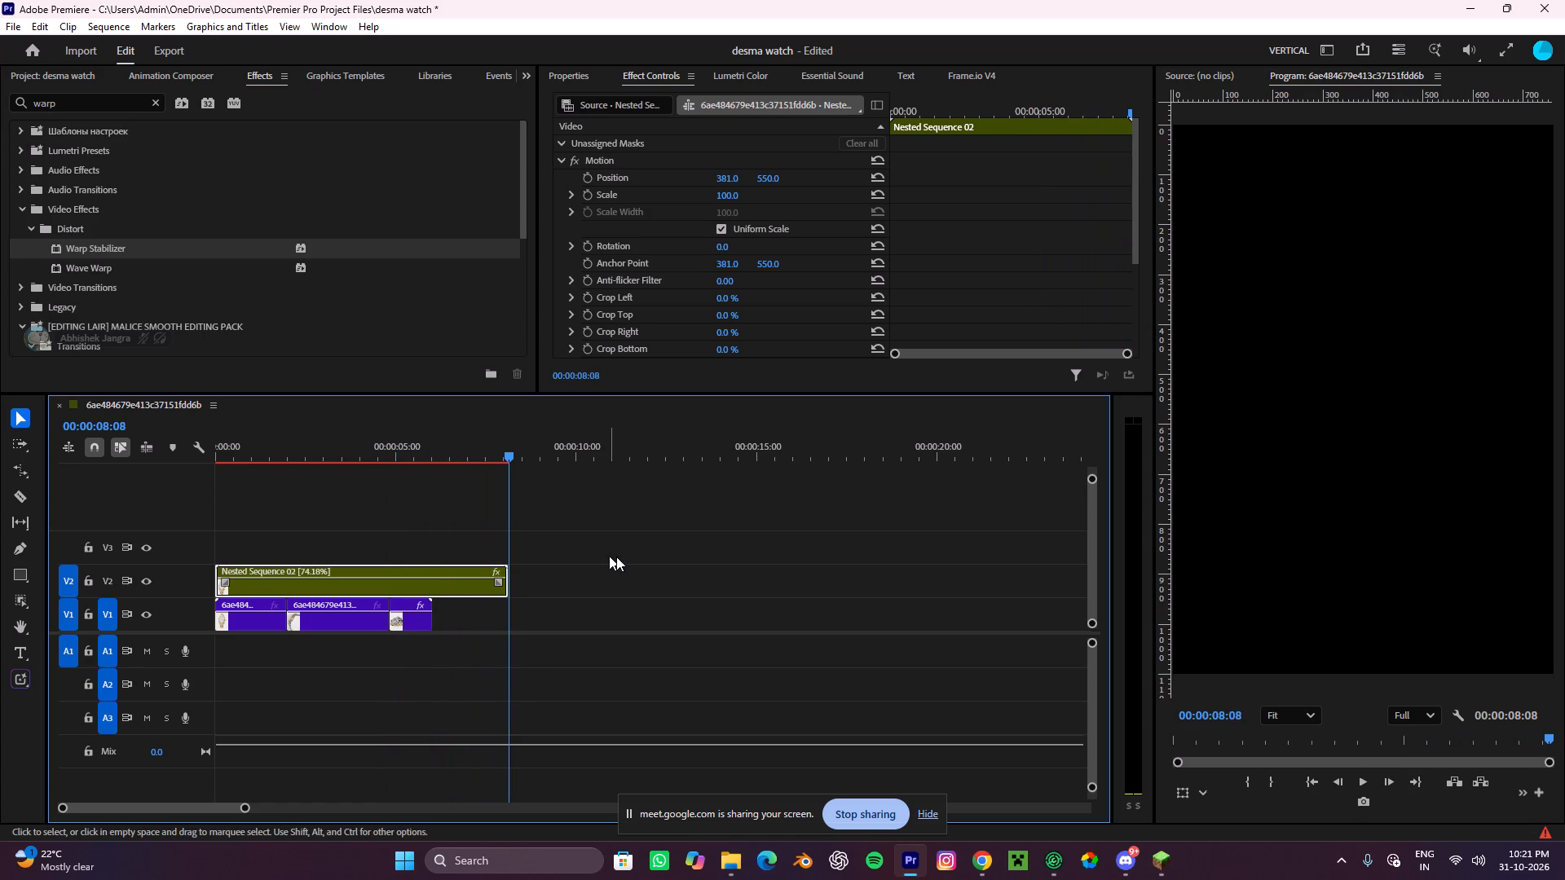
pyautogui.click(616, 557)
# Open the export settings for the slowed watch sequence.
pyautogui.click(172, 51)
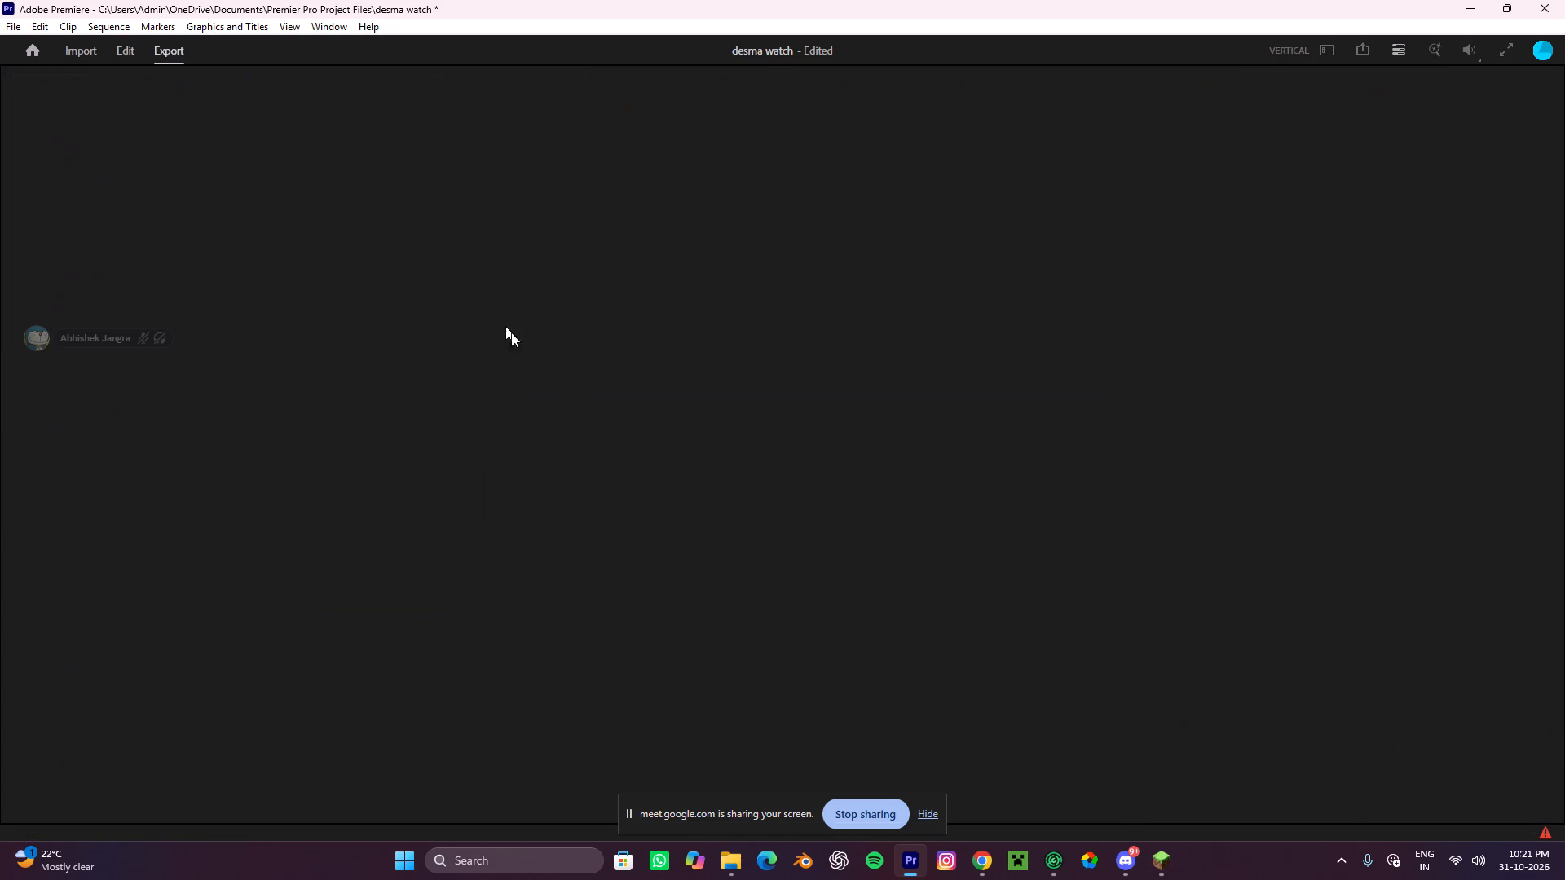
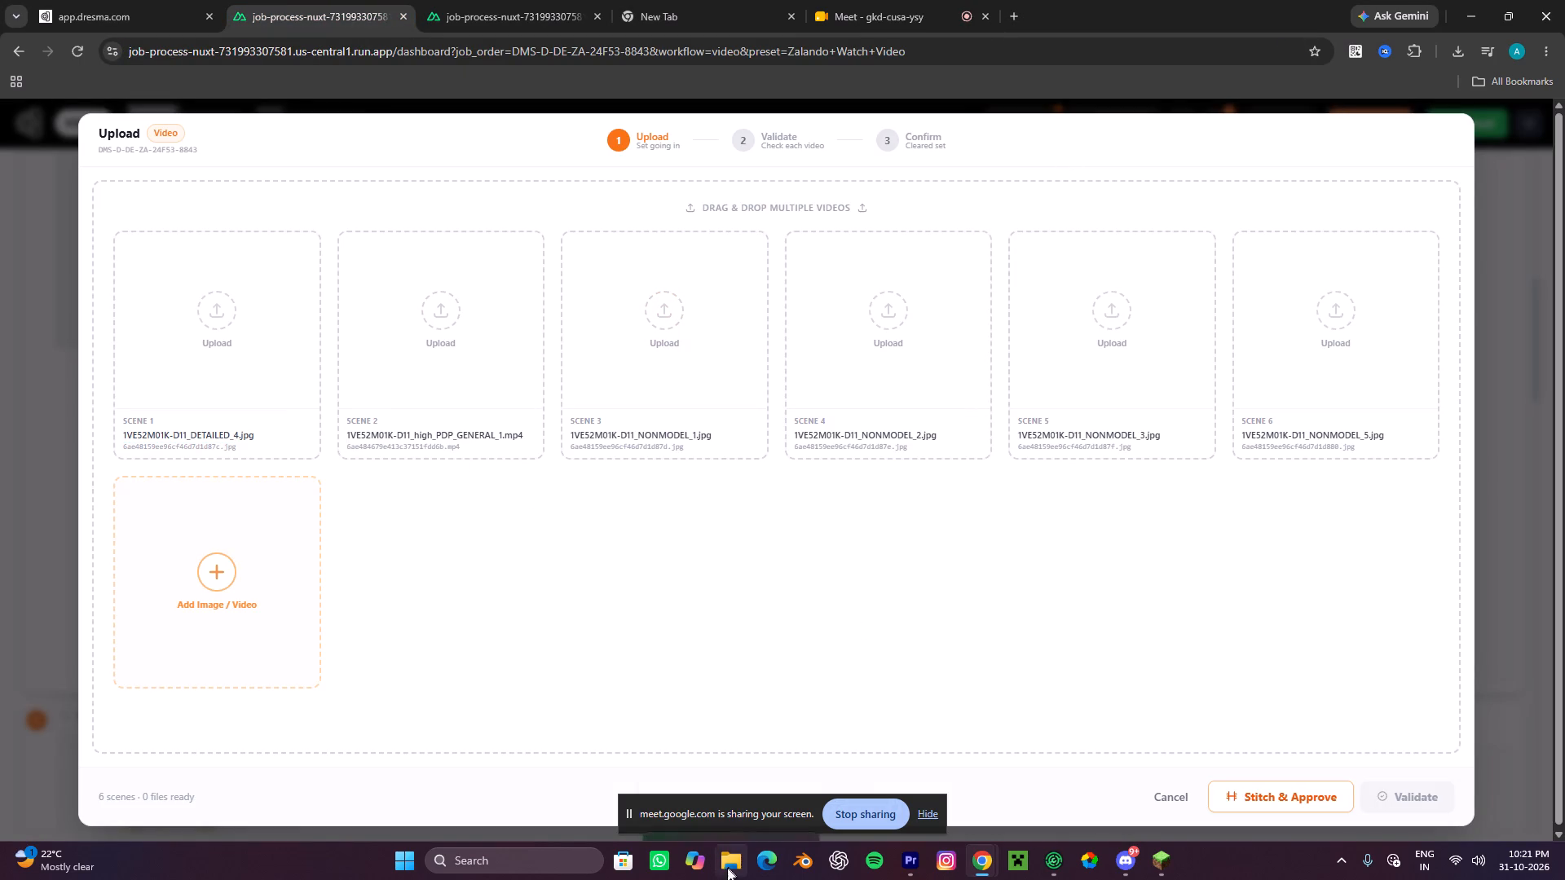
# In Premiere, export the slowed sequence as 6ae484679e413c37151fdd6b.mp4 in H.264 with the Match Source - Adaptive High Bitrate preset to the minecraft shorts folder.
pyautogui.click(724, 872)
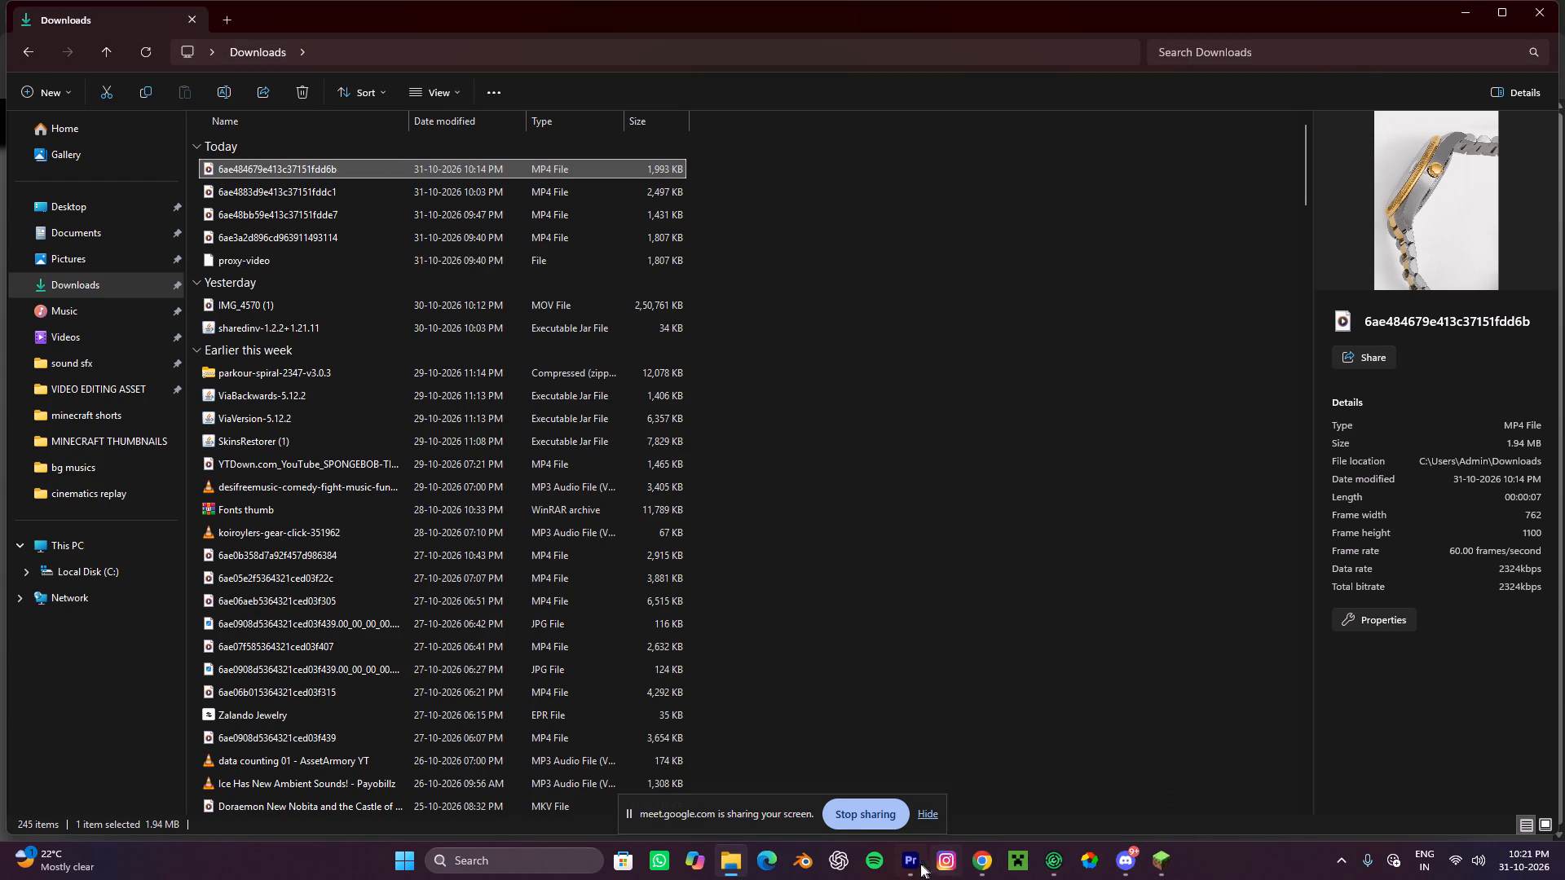
pyautogui.click(912, 865)
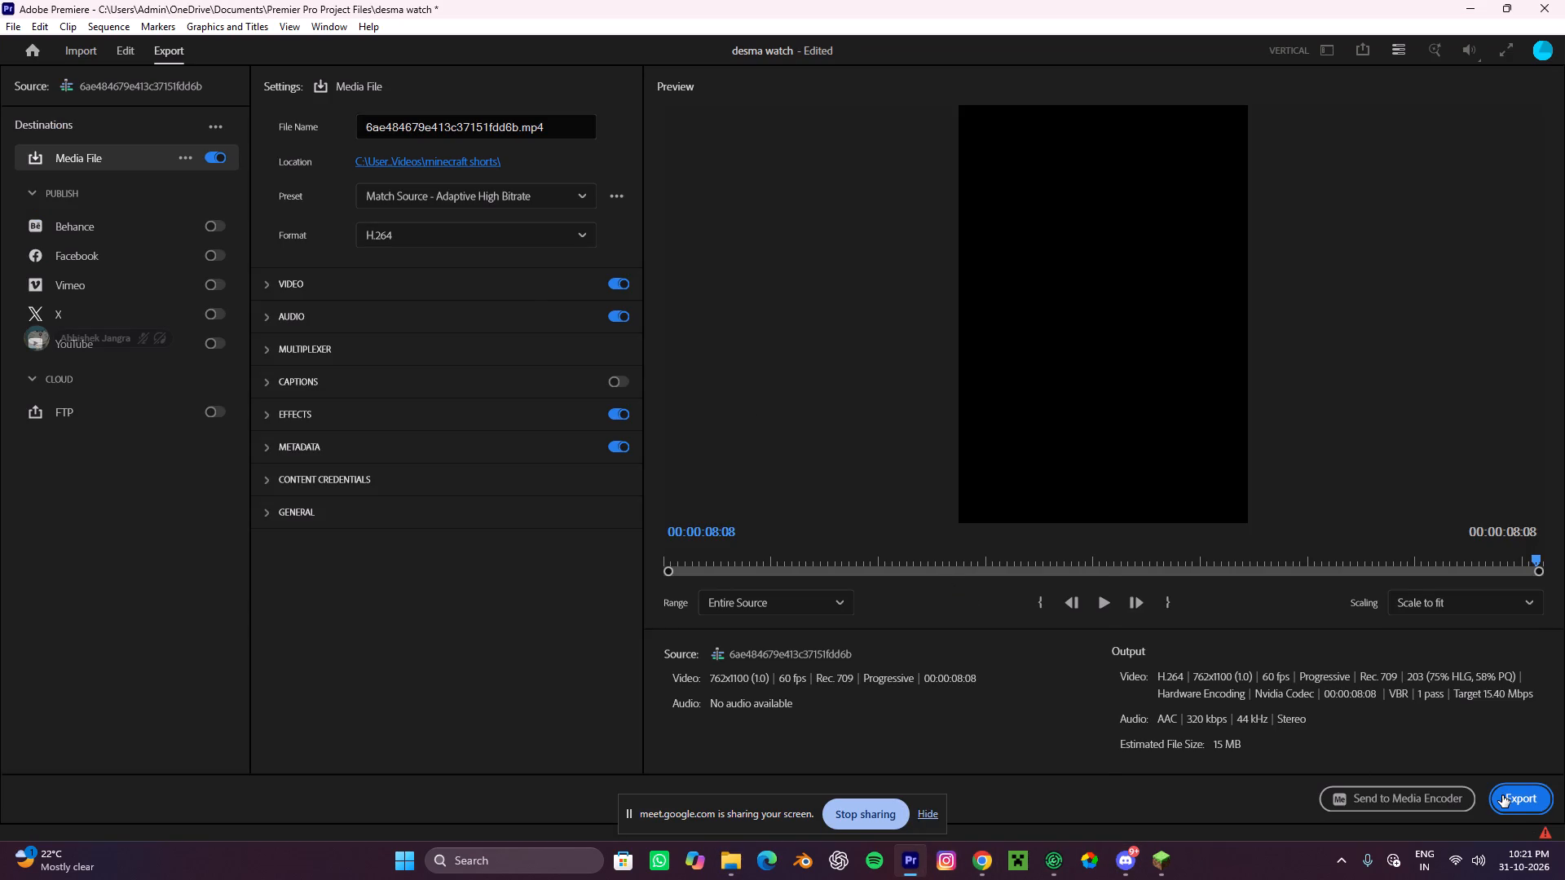
pyautogui.click(1502, 795)
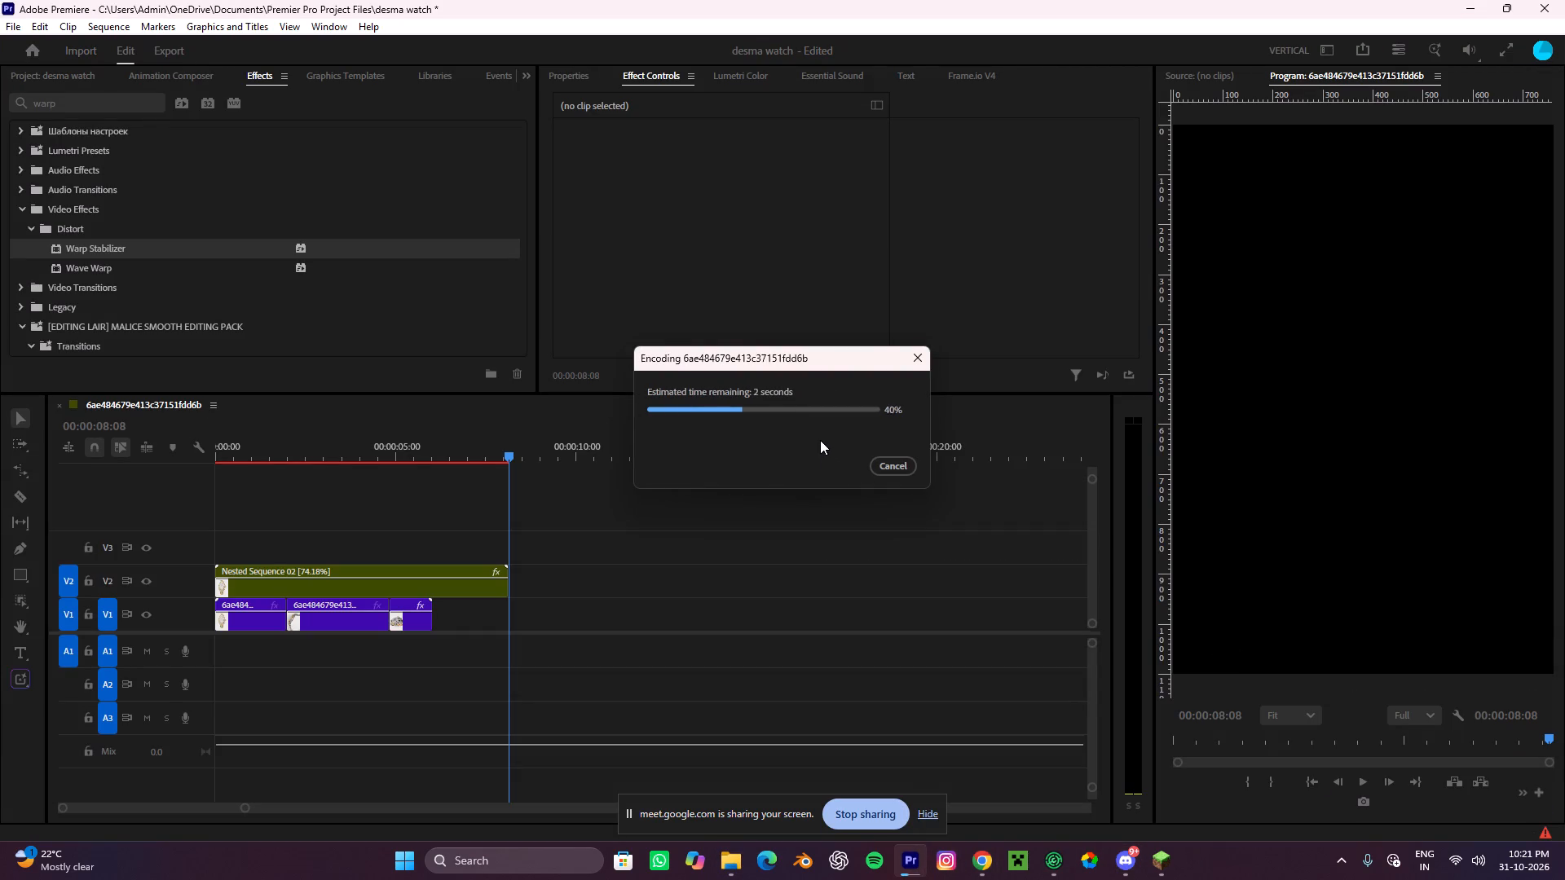
# Add the exported 6ae484679e413c37151fdd6b.mp4 from the minecraft shorts folder in Videos to the Chrome upload dialog, filling Scene 2.
pyautogui.click(716, 859)
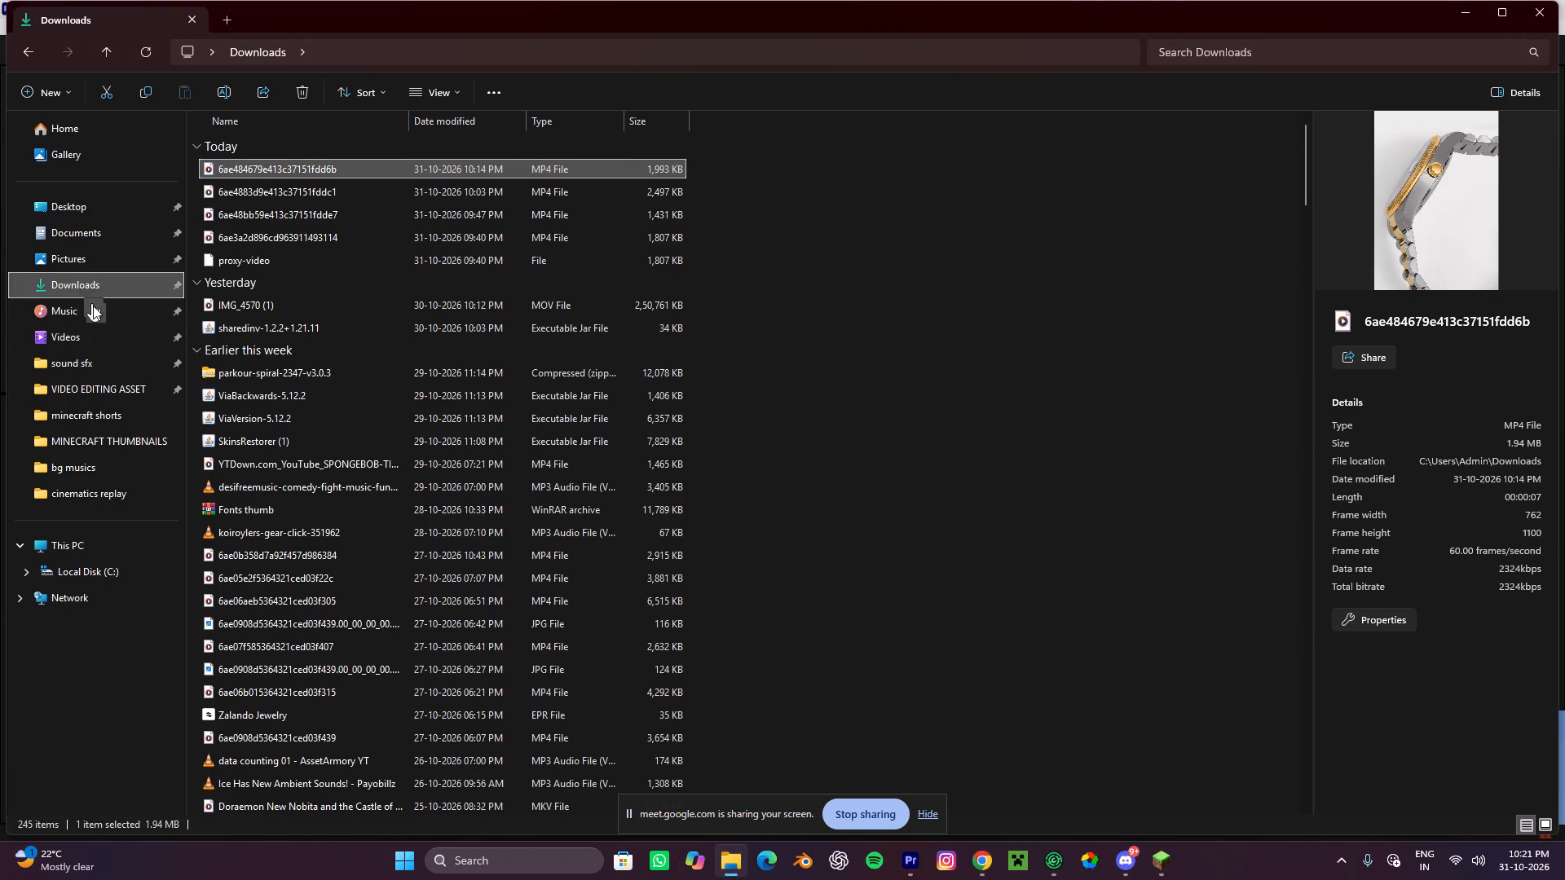
pyautogui.click(86, 341)
pyautogui.doubleClick(601, 165)
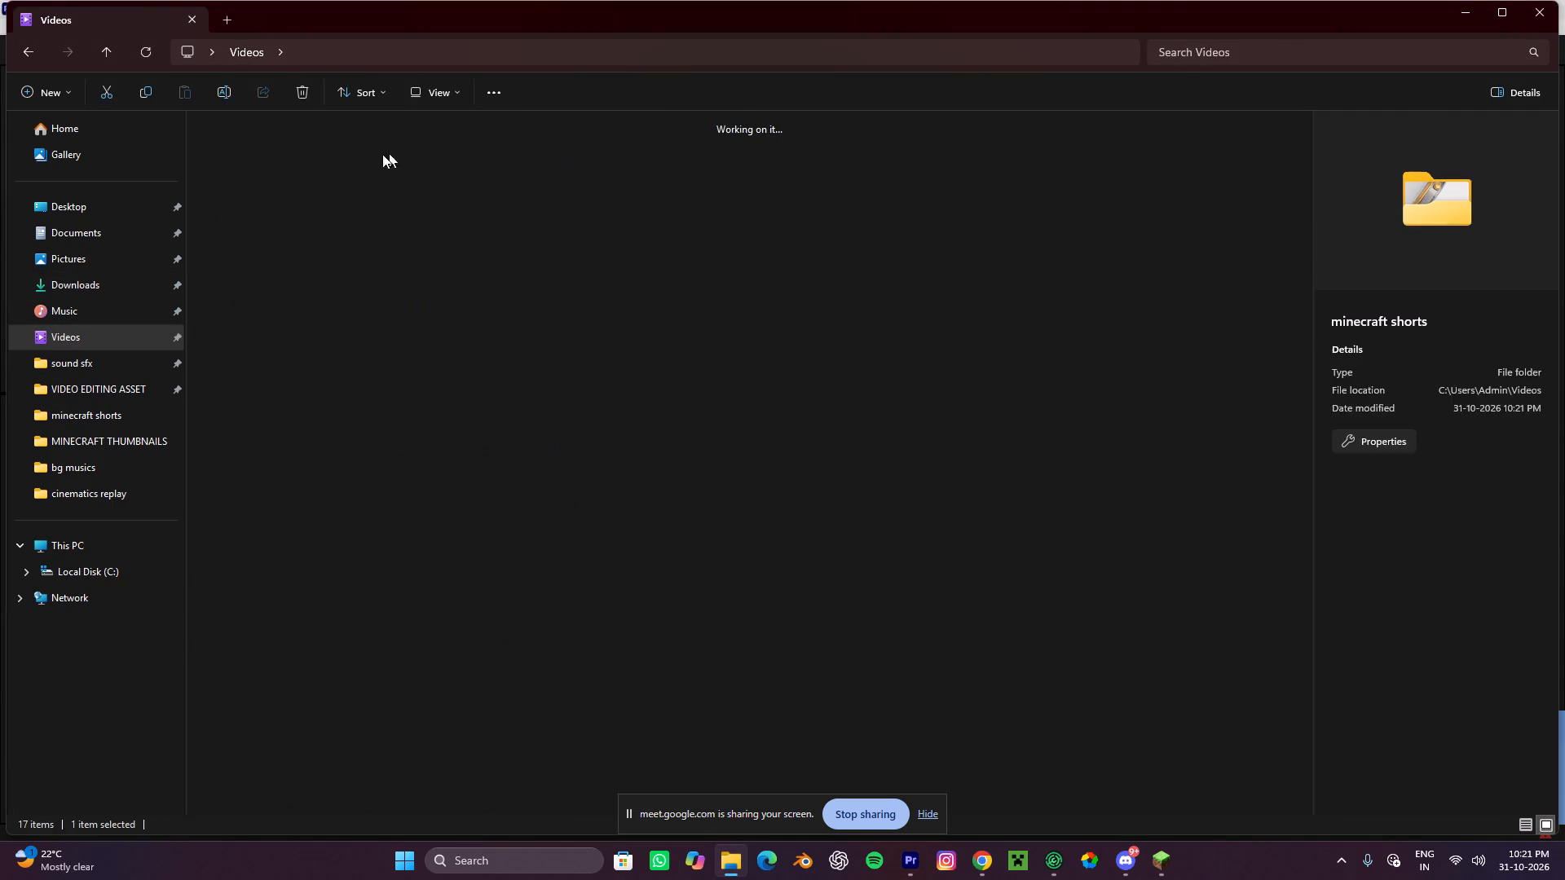
pyautogui.click(241, 161)
pyautogui.moveTo(232, 152); pyautogui.dragTo(985, 803)
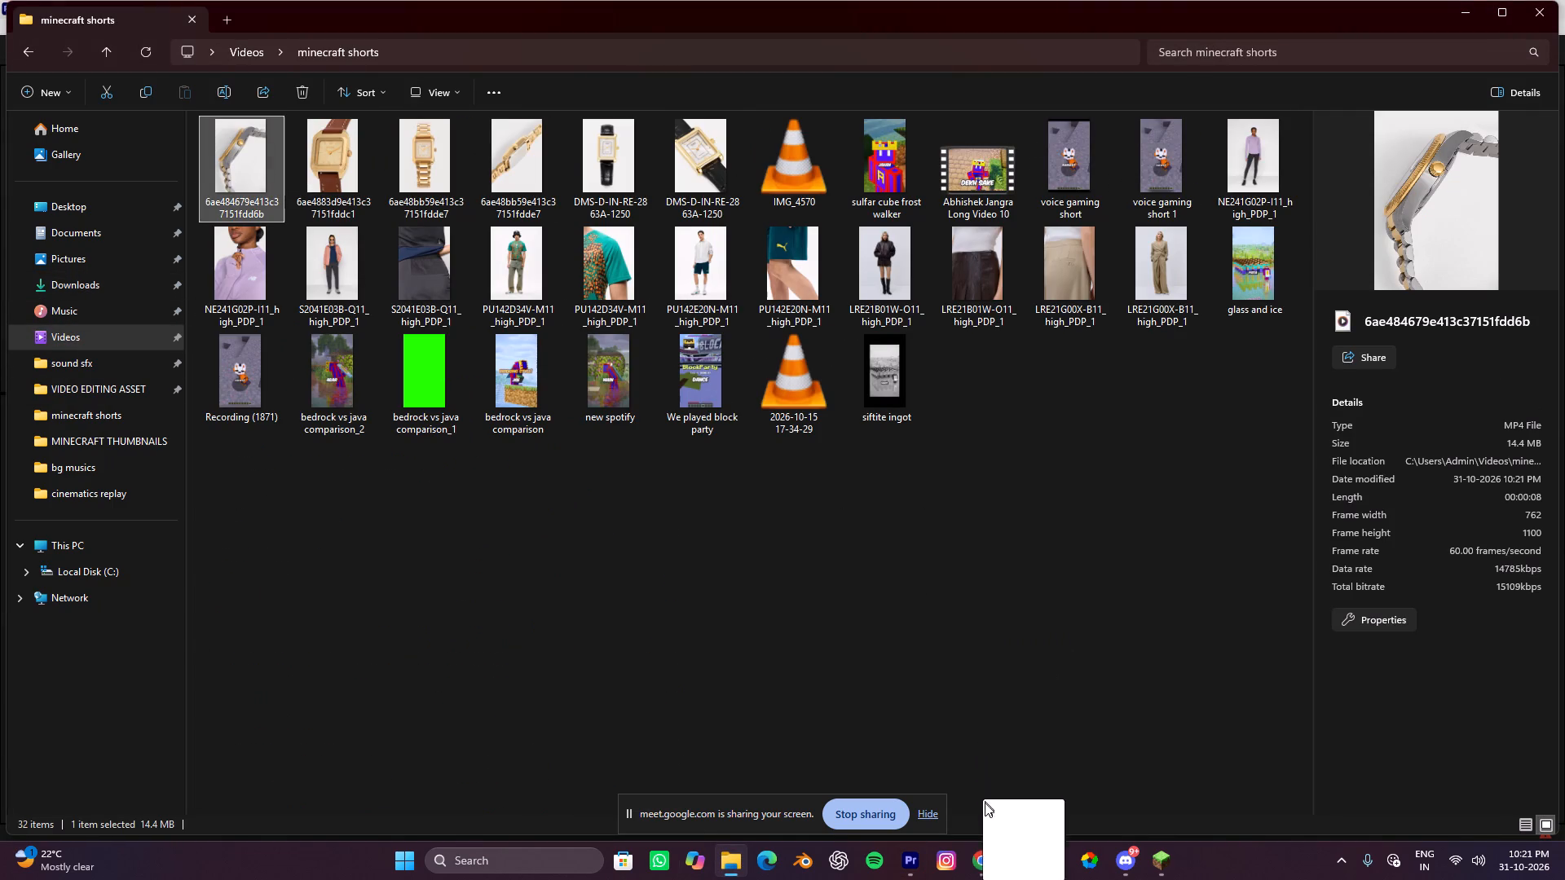
pyautogui.moveTo(985, 803); pyautogui.dragTo(858, 777)
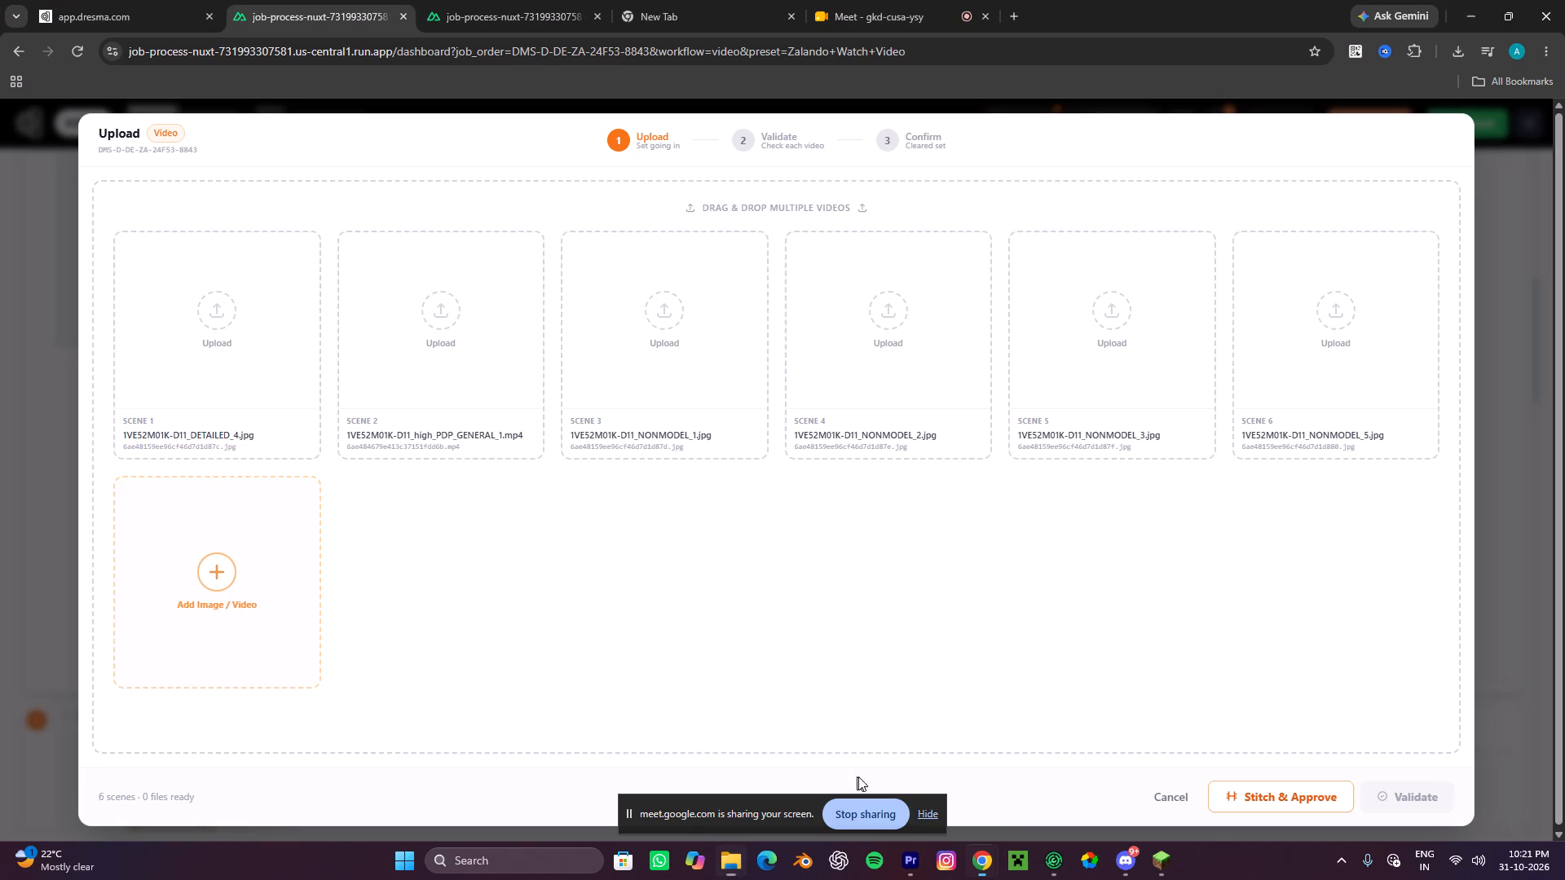
pyautogui.moveTo(858, 777); pyautogui.dragTo(602, 379)
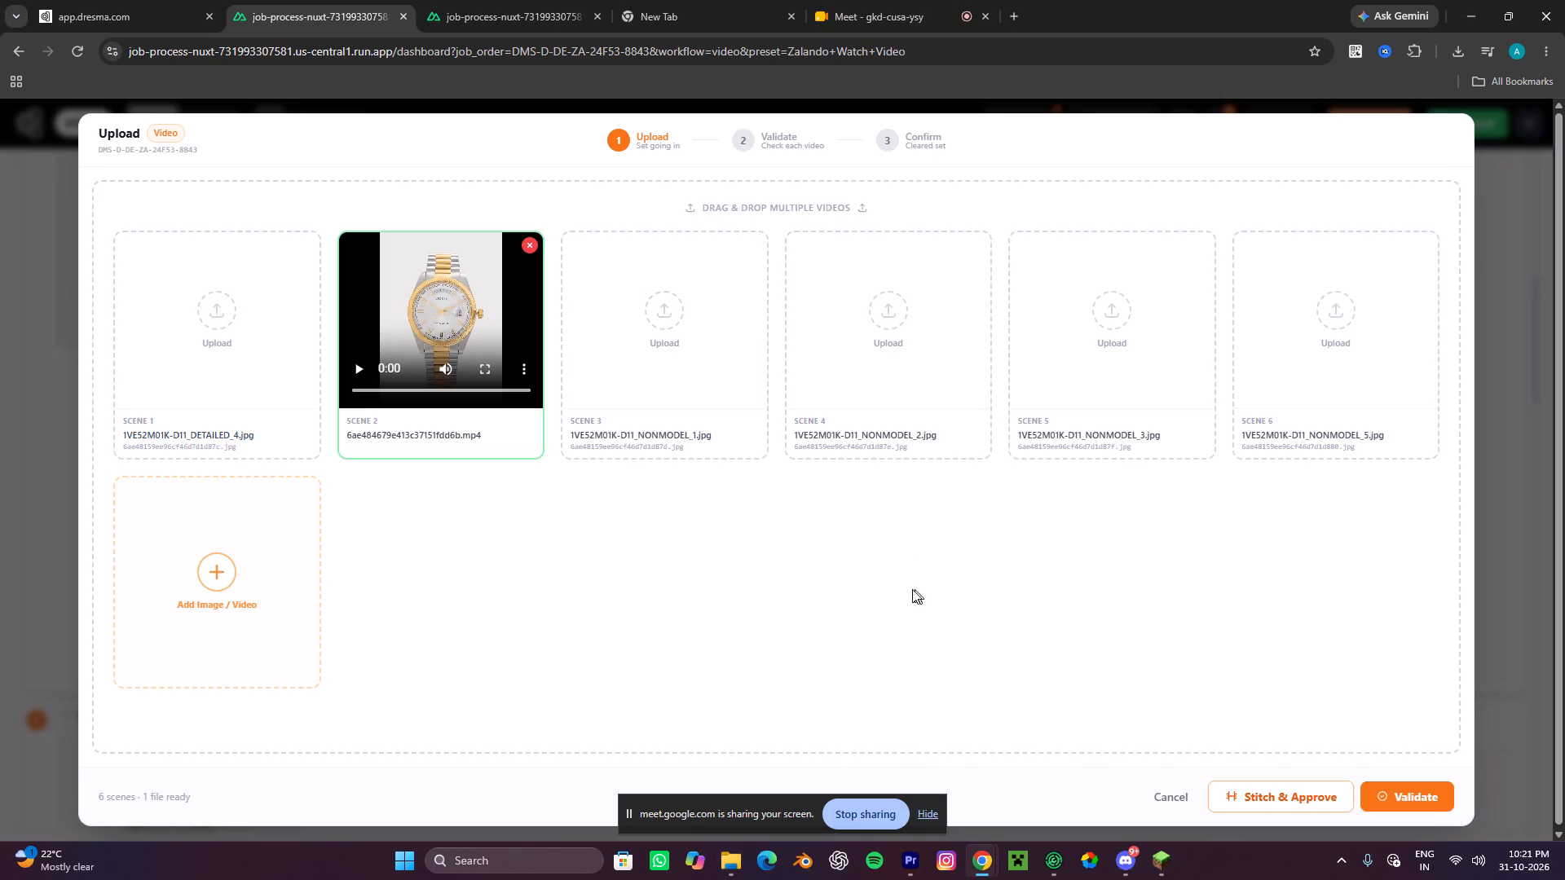
# Validate the uploaded video, review Scene 2, and confirm and upload the set for job DMS-D-DE-ZA-24F53-8843.
pyautogui.click(1422, 802)
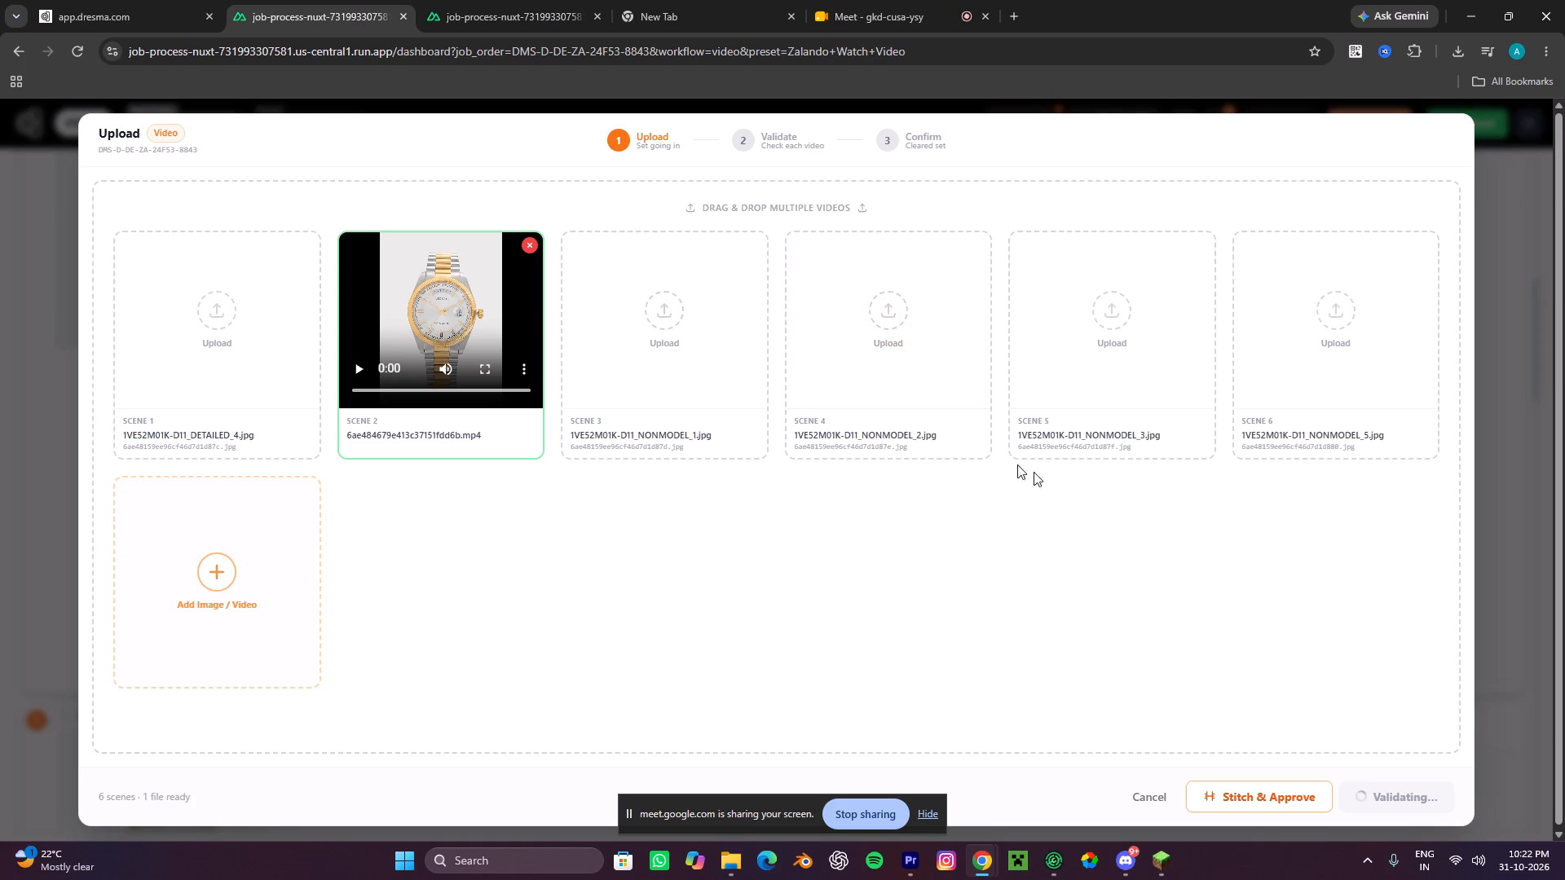
pyautogui.click(155, 225)
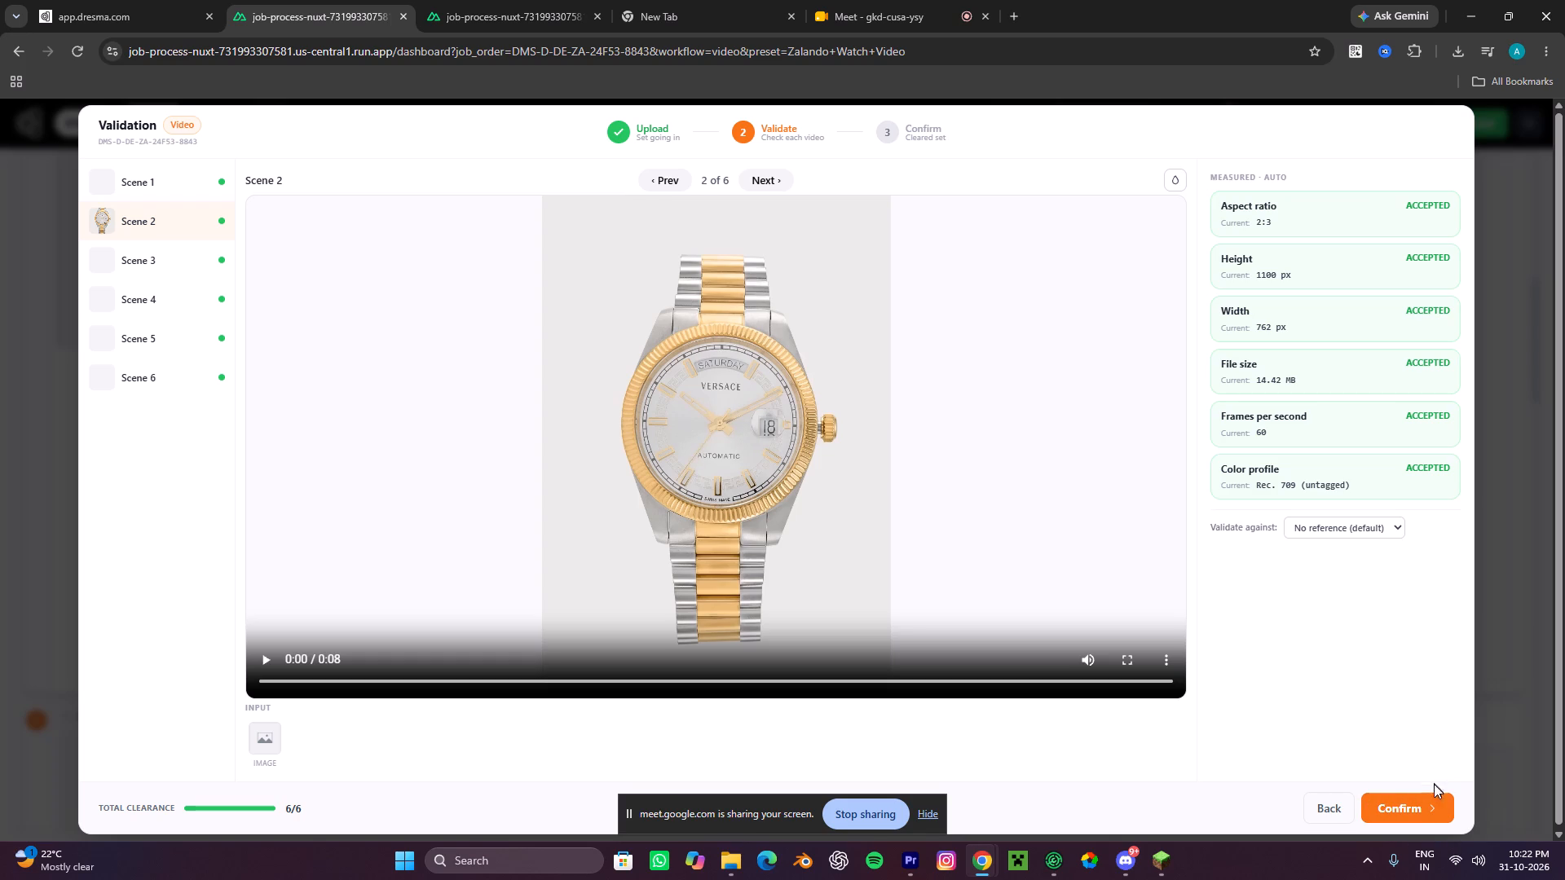
pyautogui.click(1426, 807)
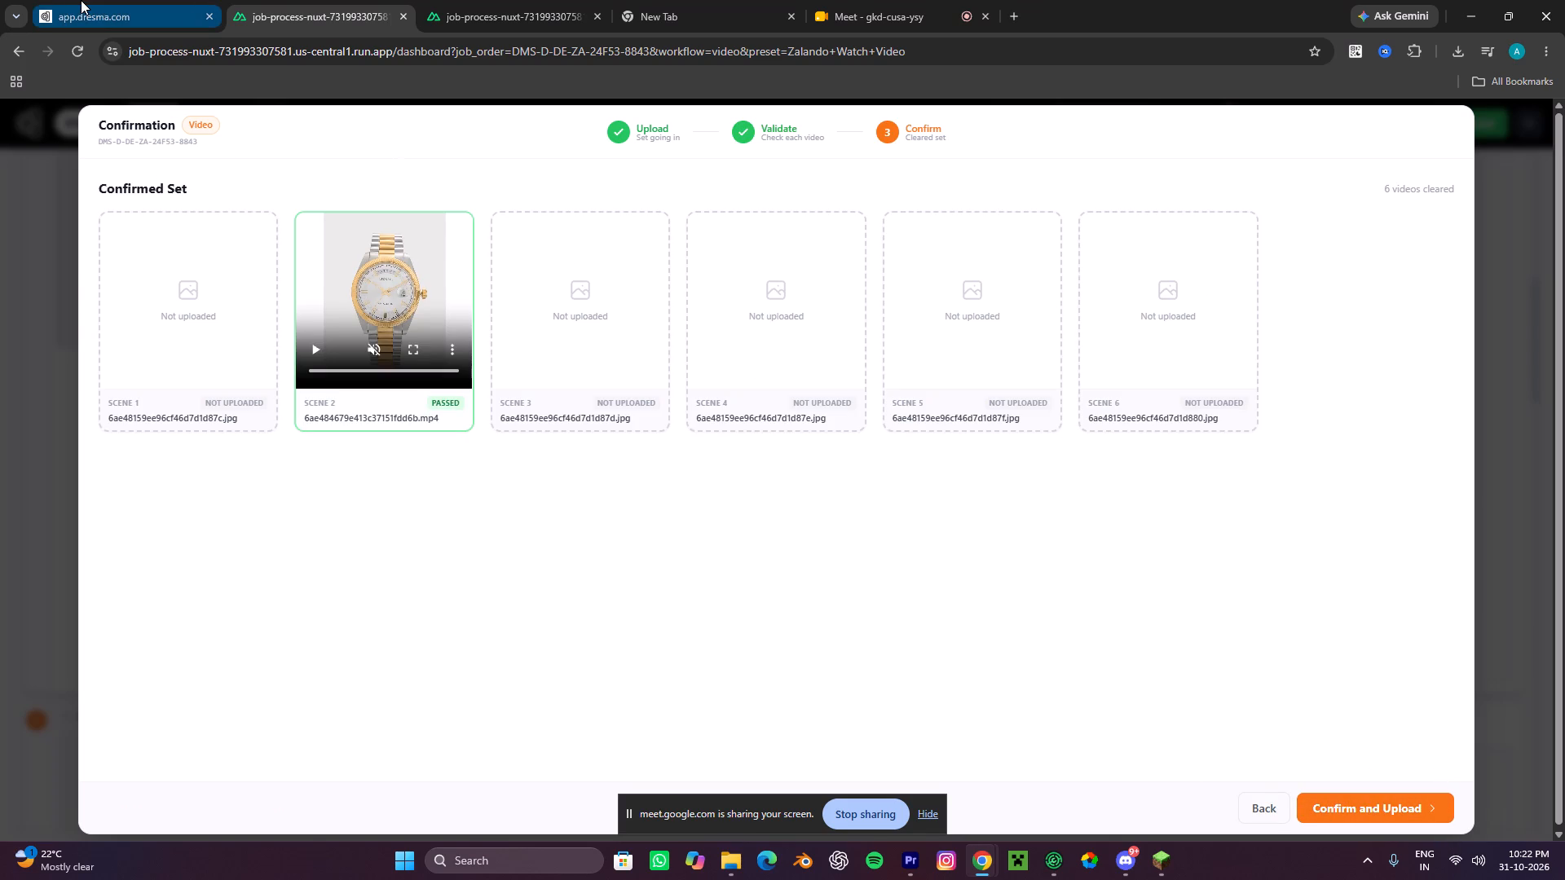
pyautogui.click(1351, 798)
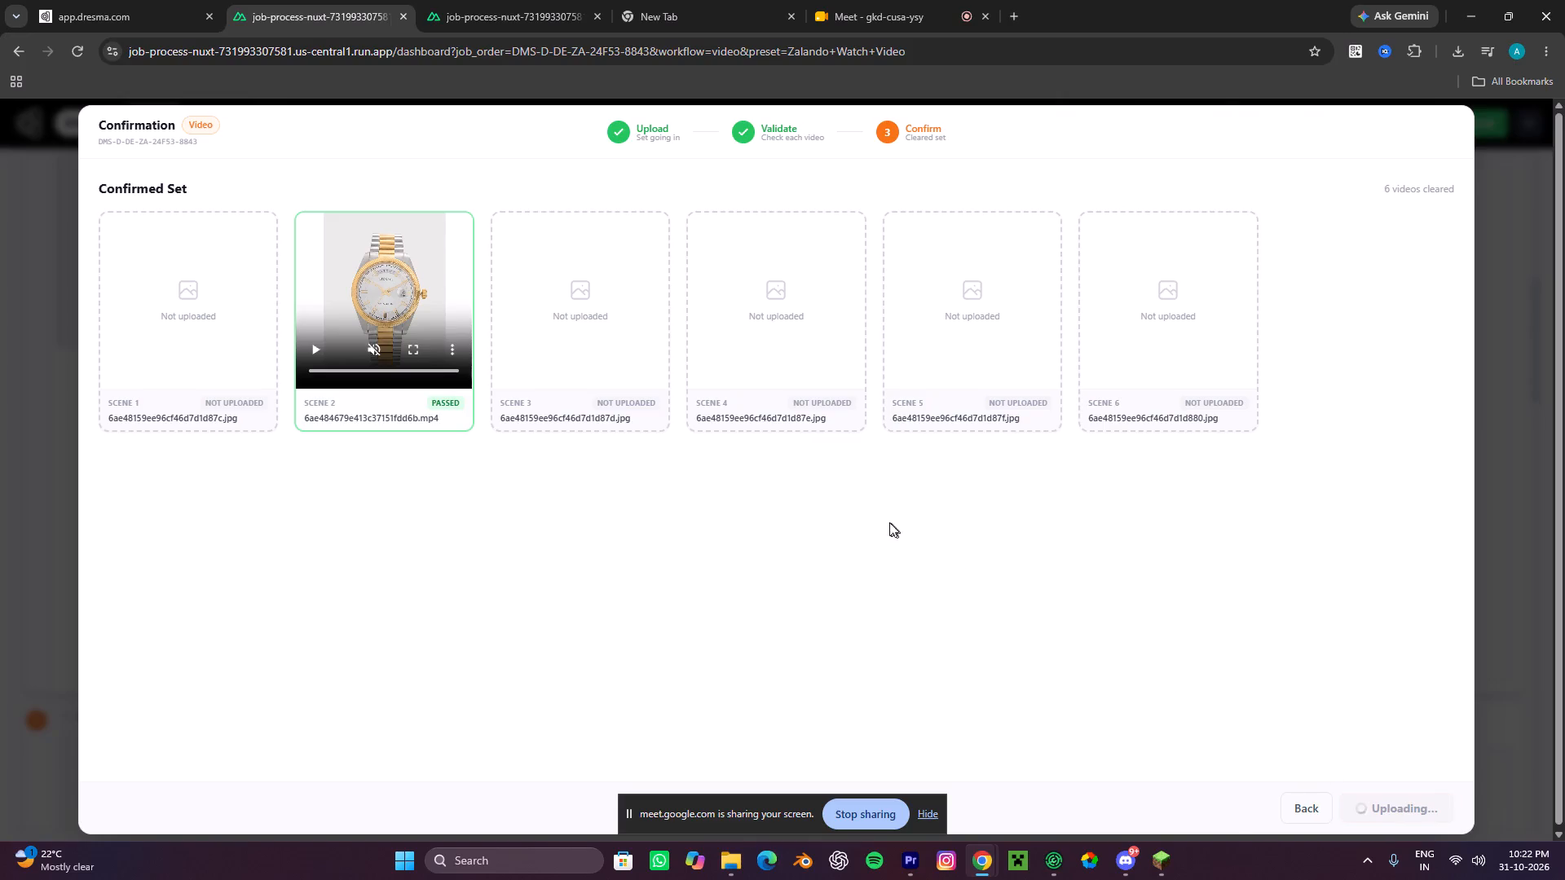
# Open the job summary in the Dresma account settings and examine the listed jobs' statuses, amounts and payment statuses, hiding the screen-sharing notice.
pyautogui.click(147, 0)
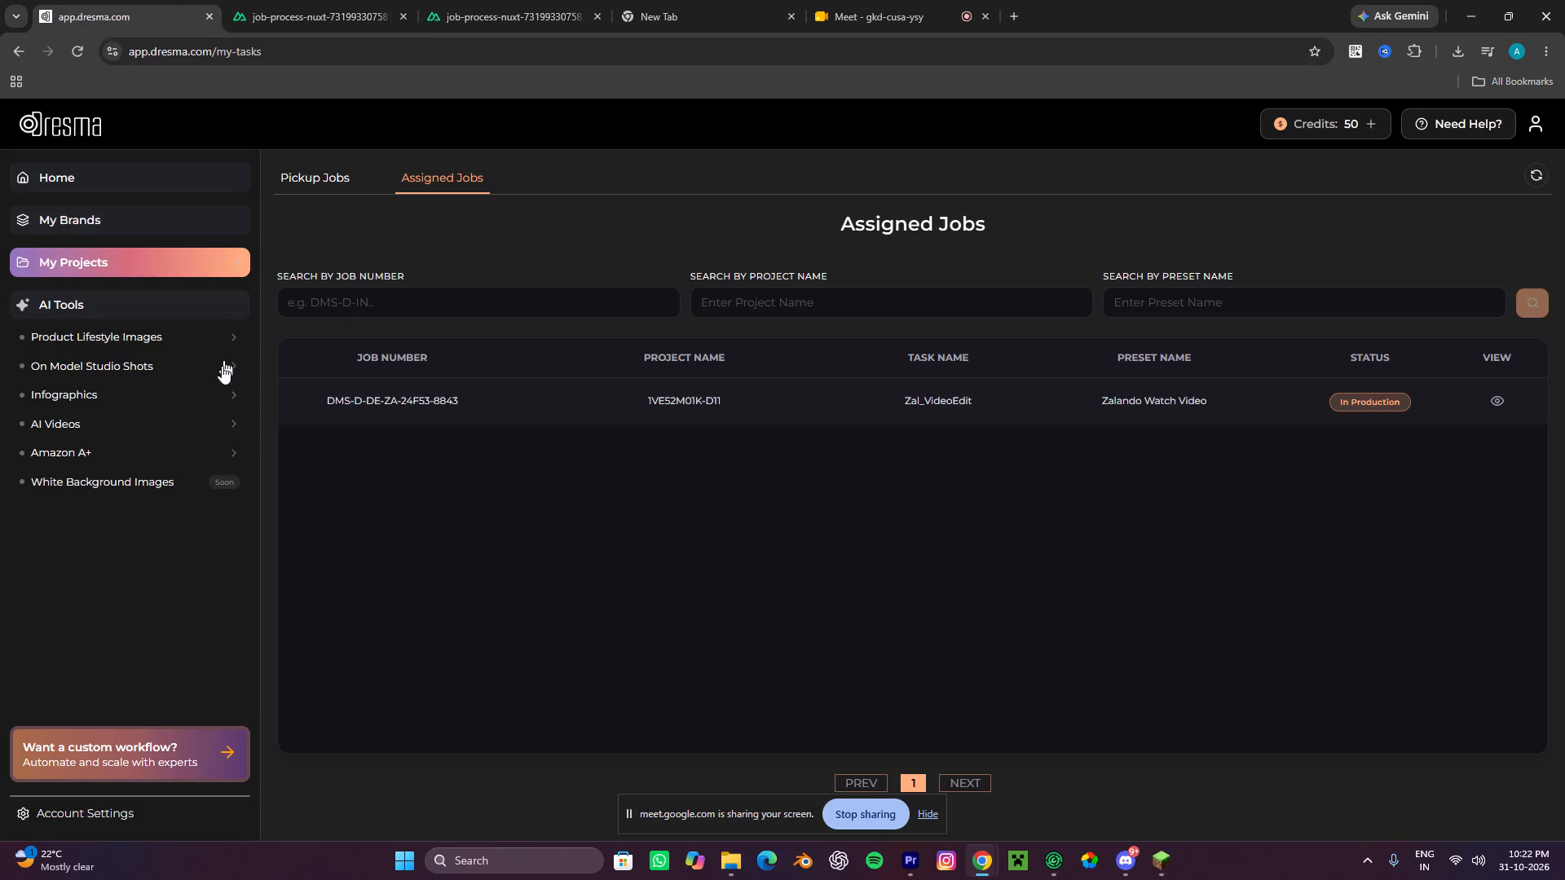
pyautogui.click(82, 816)
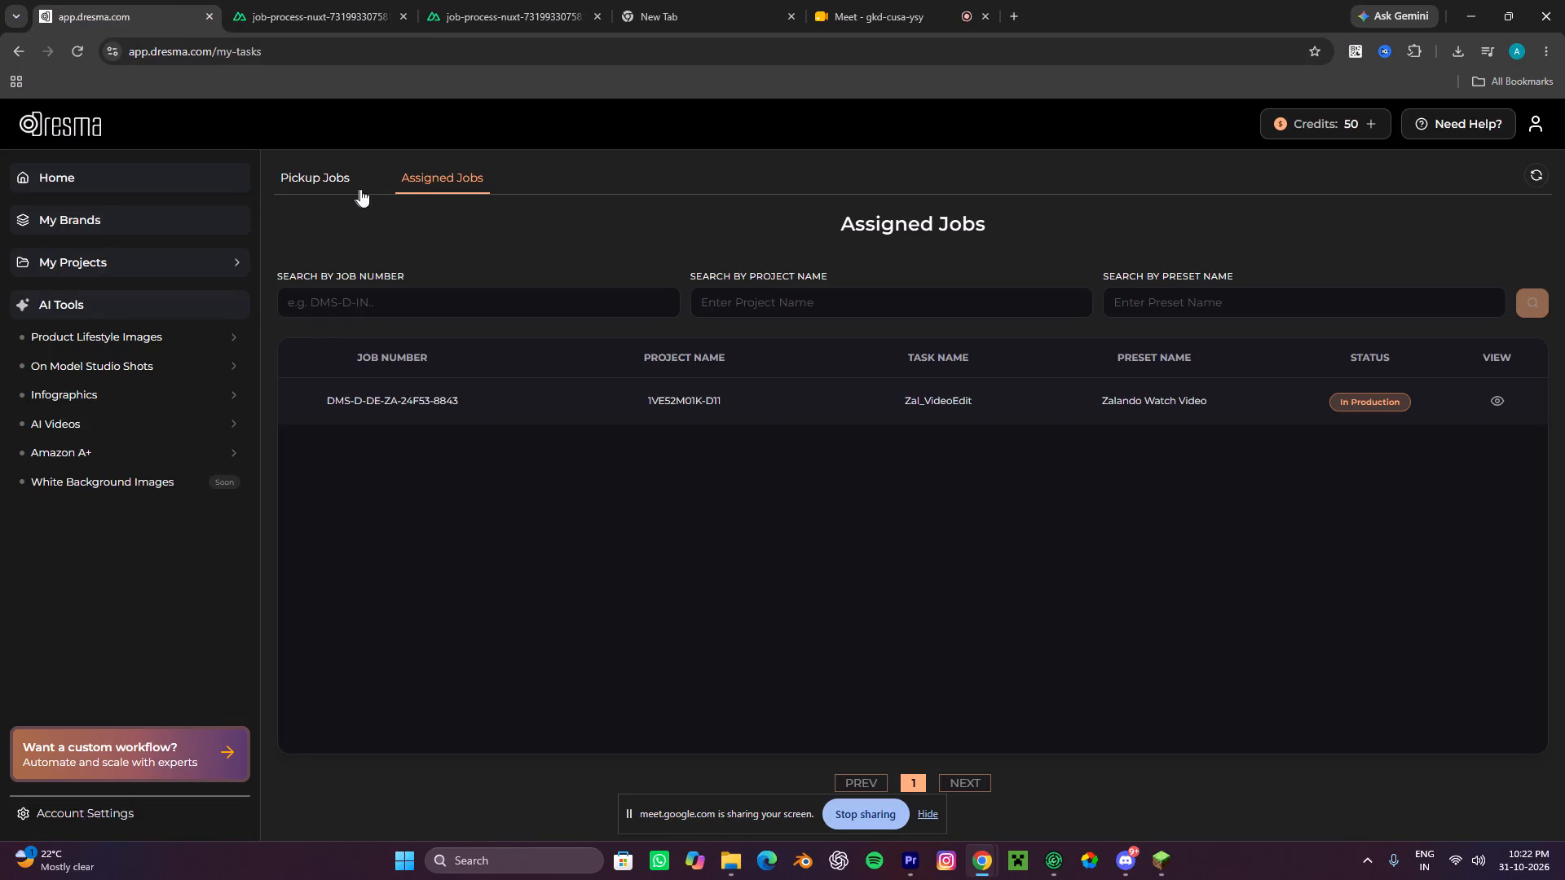
pyautogui.click(398, 215)
pyautogui.scroll(-2, 606, 446)
pyautogui.scroll(-2, 737, 574)
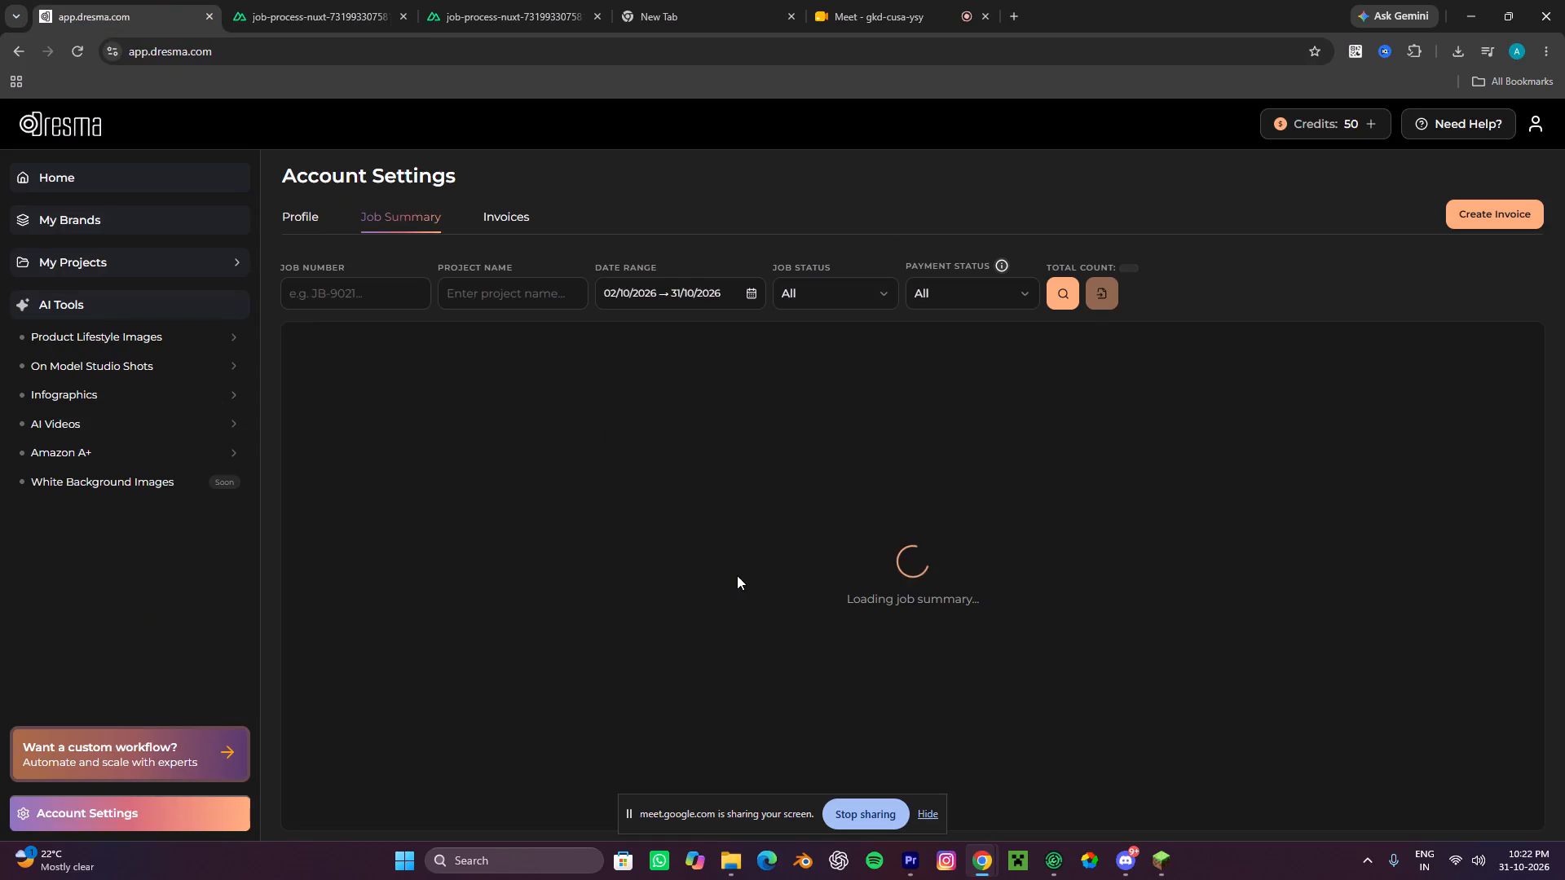
pyautogui.scroll(-14, 737, 575)
pyautogui.scroll(-7, 683, 530)
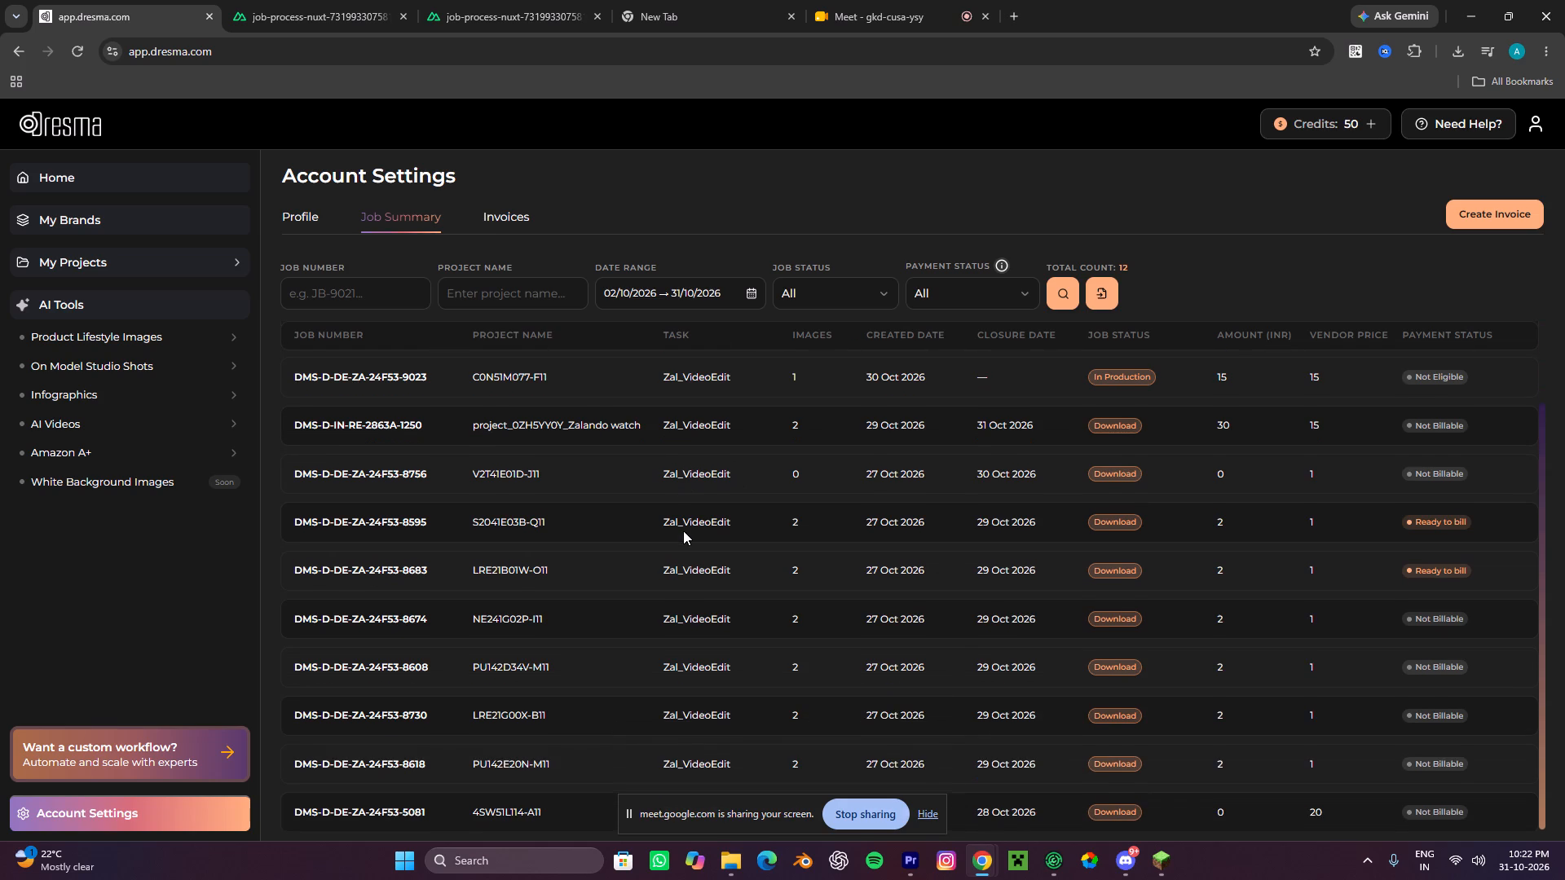
pyautogui.scroll(-1, 683, 530)
pyautogui.scroll(3, 680, 542)
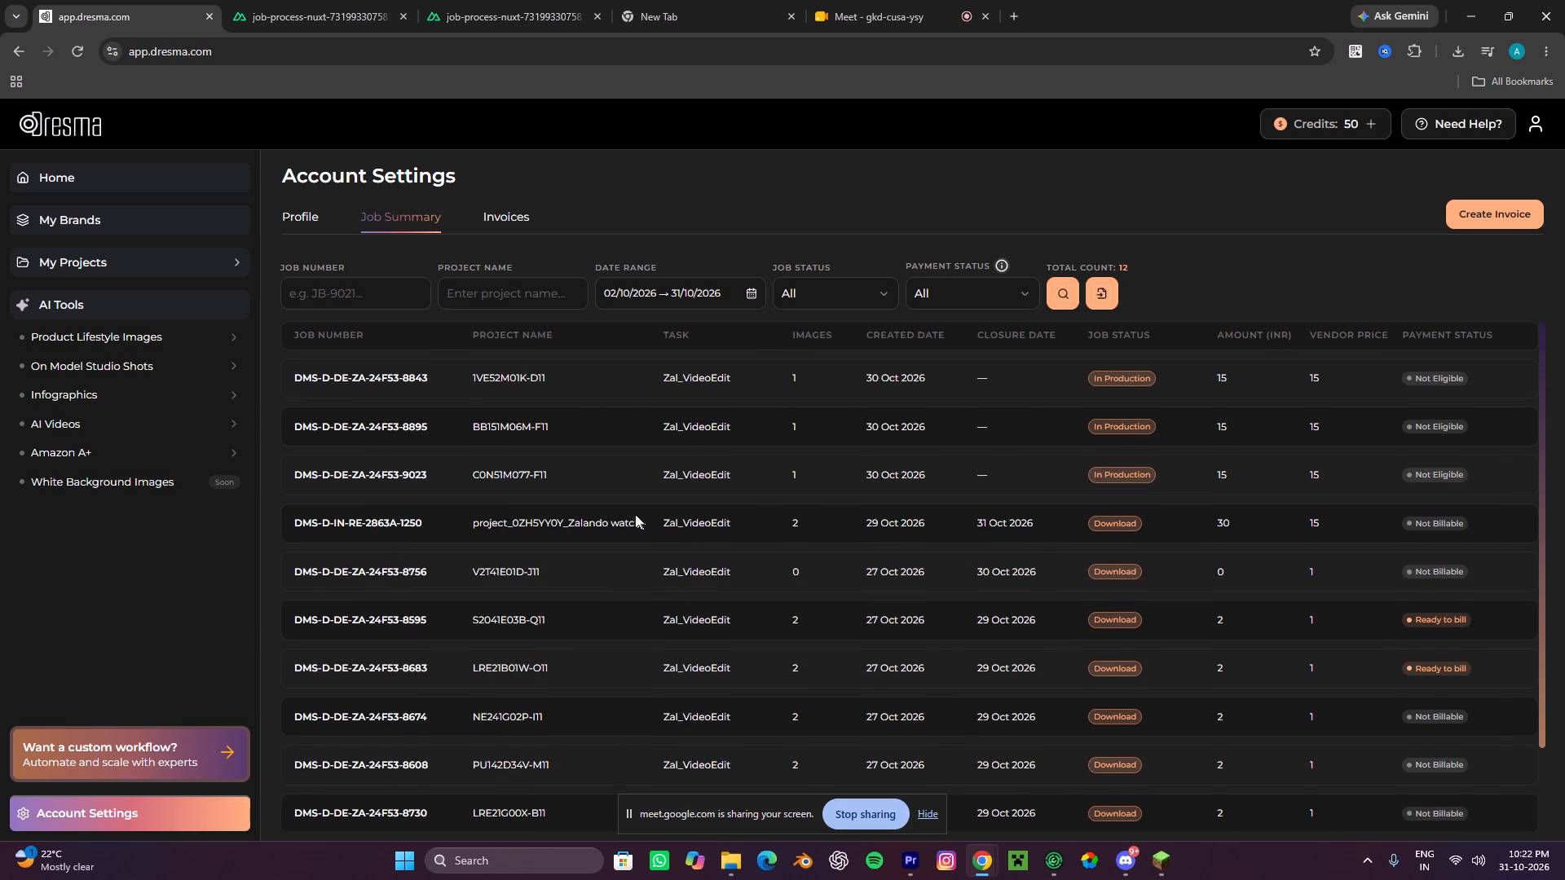
pyautogui.scroll(-7, 781, 534)
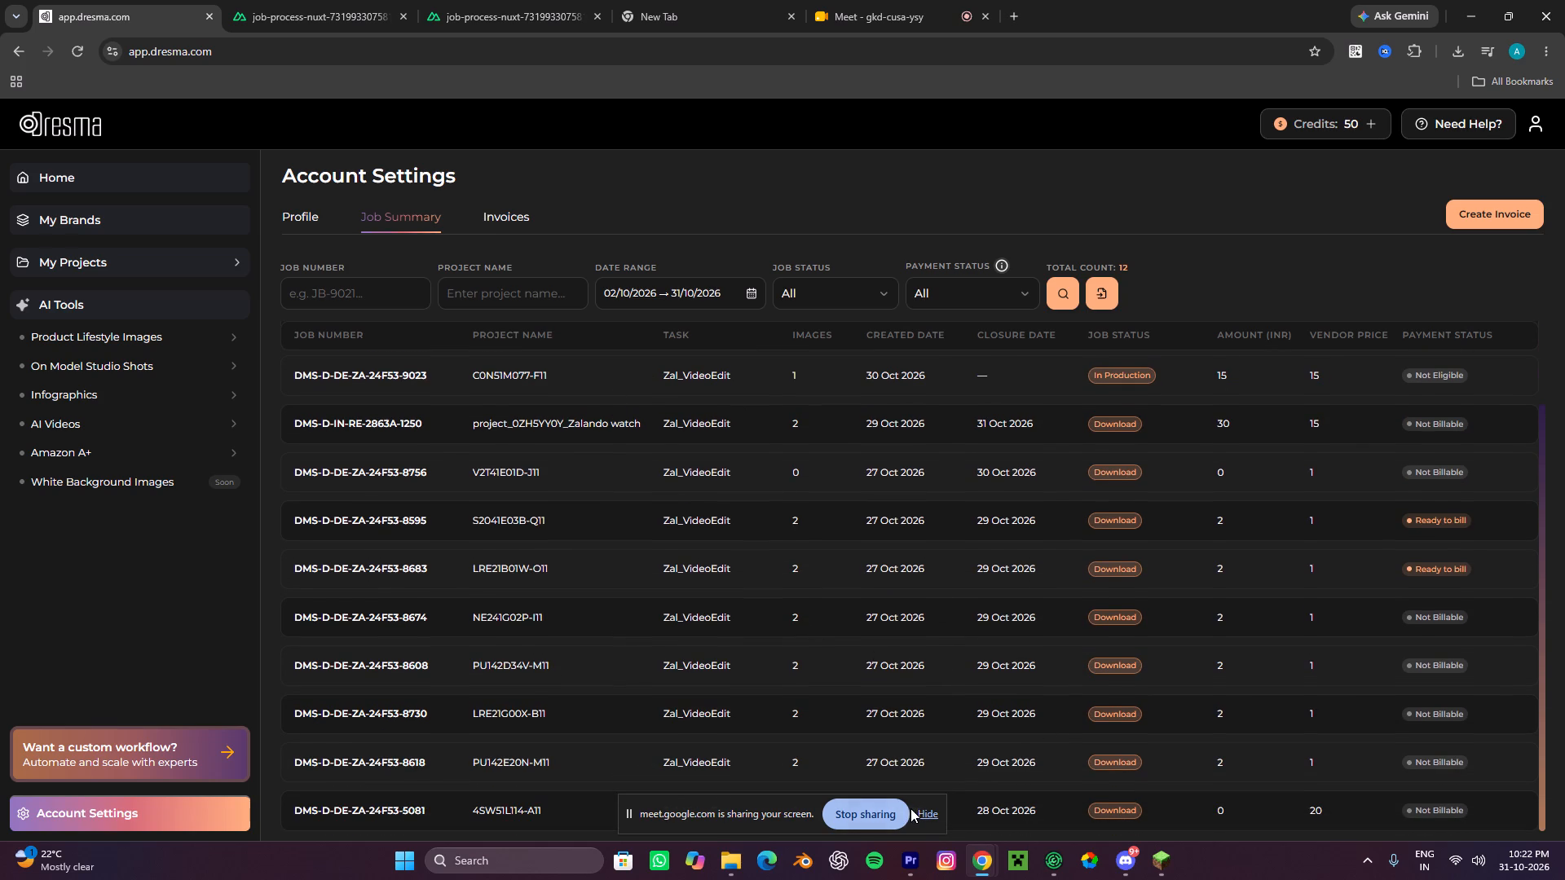
pyautogui.click(928, 813)
pyautogui.scroll(-3, 844, 646)
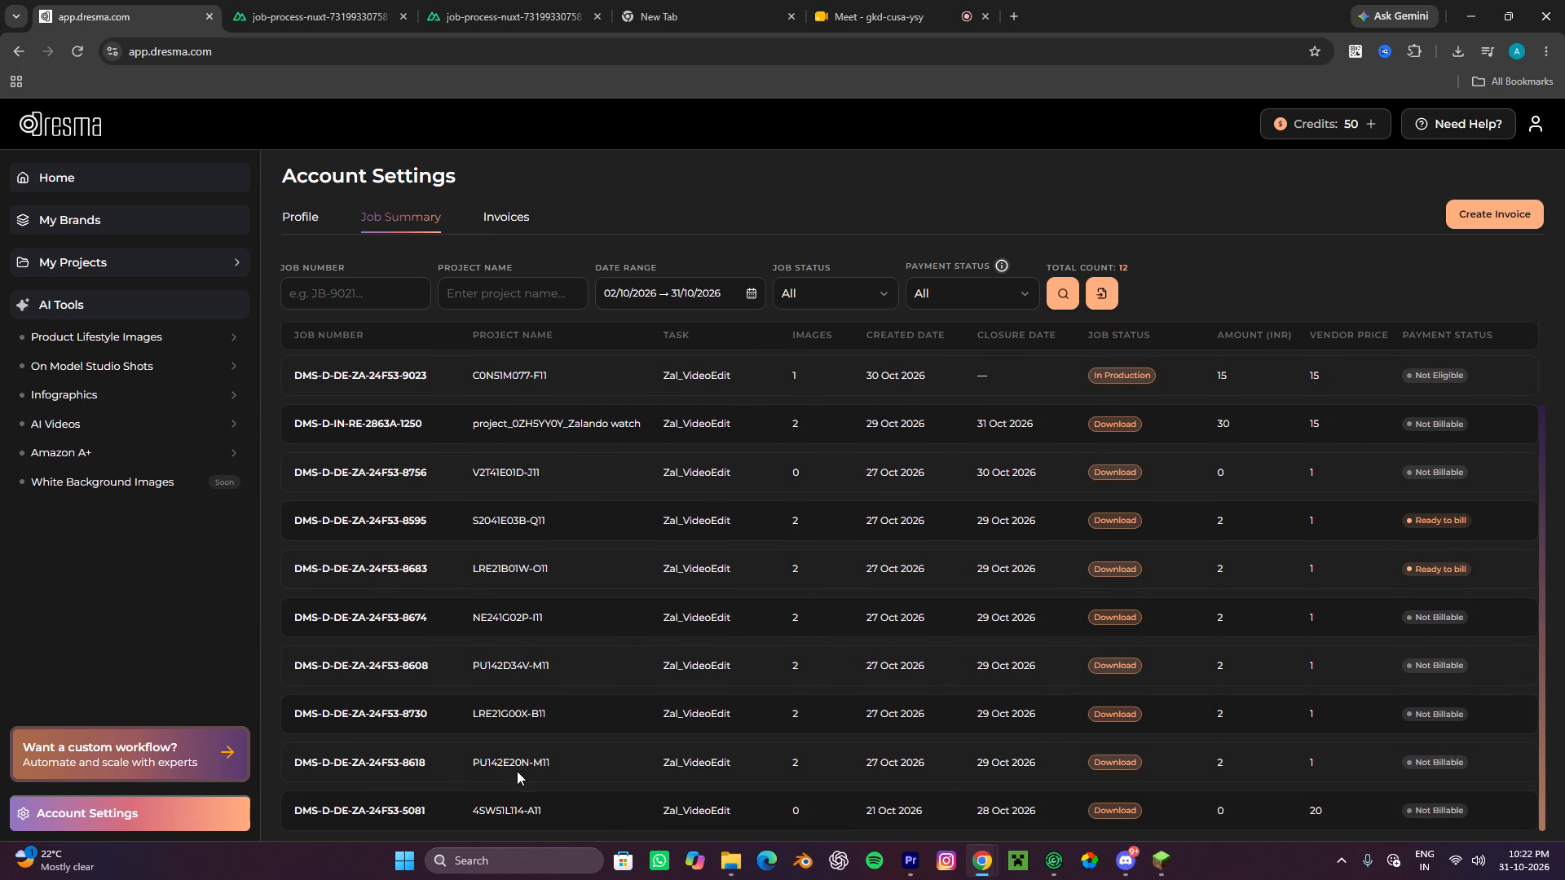
pyautogui.scroll(6, 459, 687)
pyautogui.scroll(-6, 472, 587)
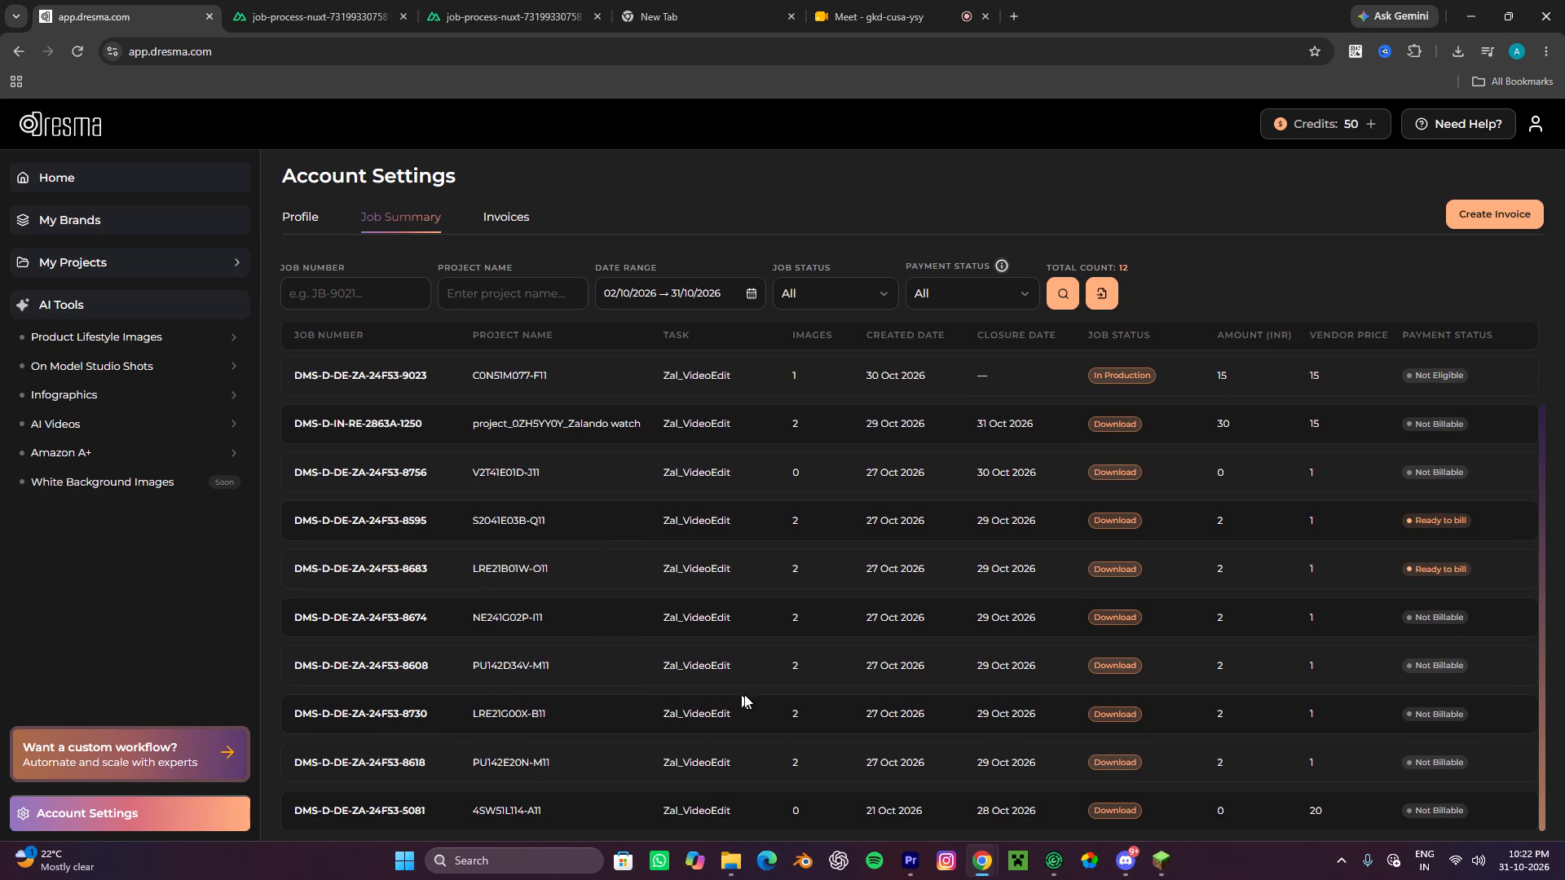
# Switch to WhatsApp.
pyautogui.click(659, 869)
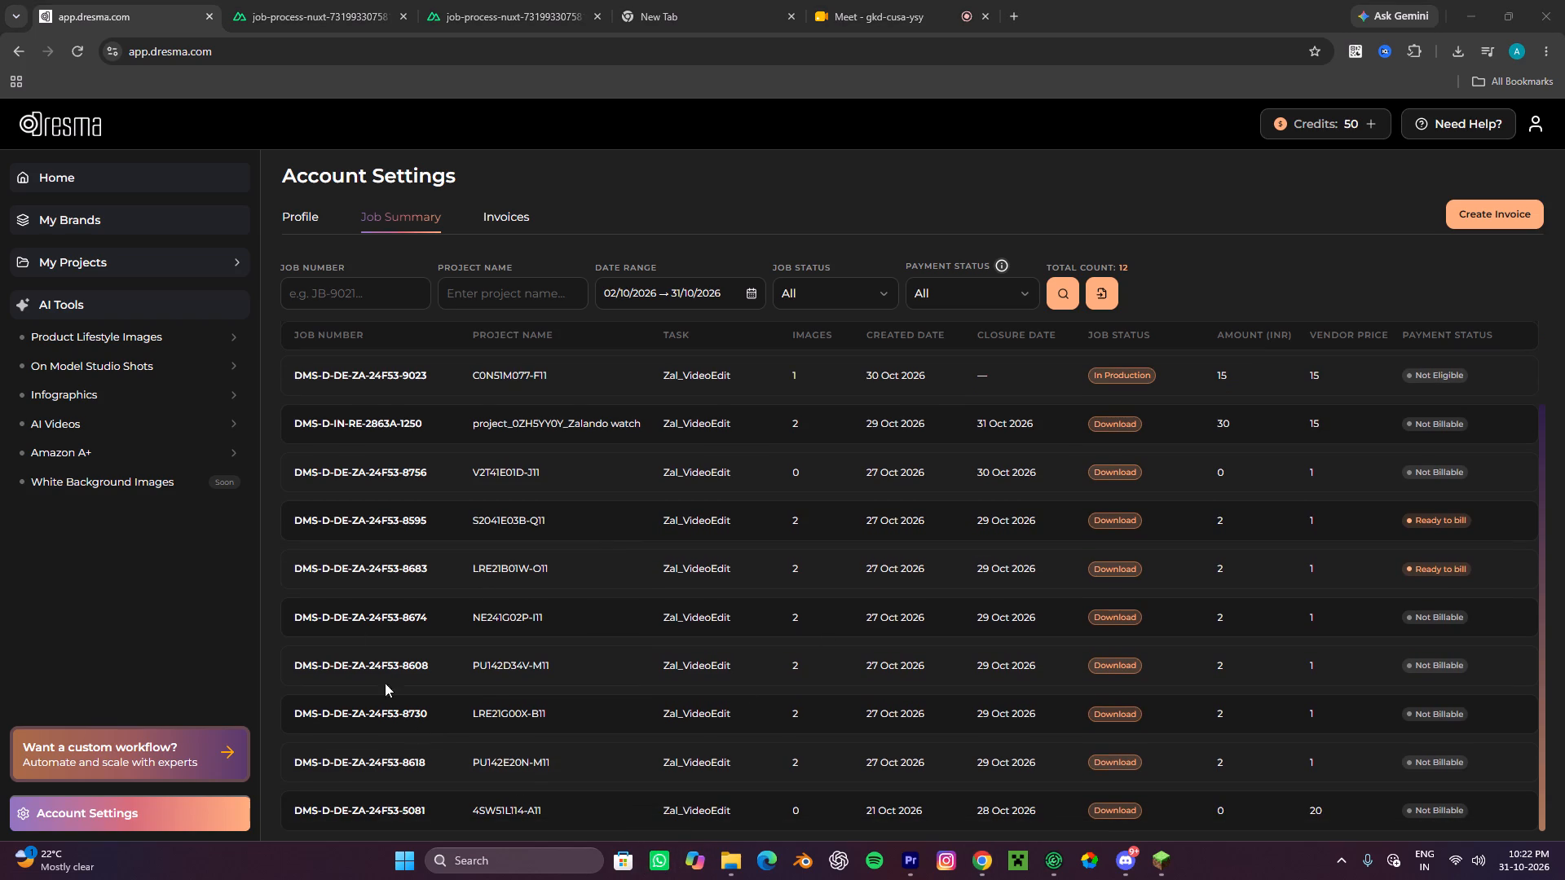
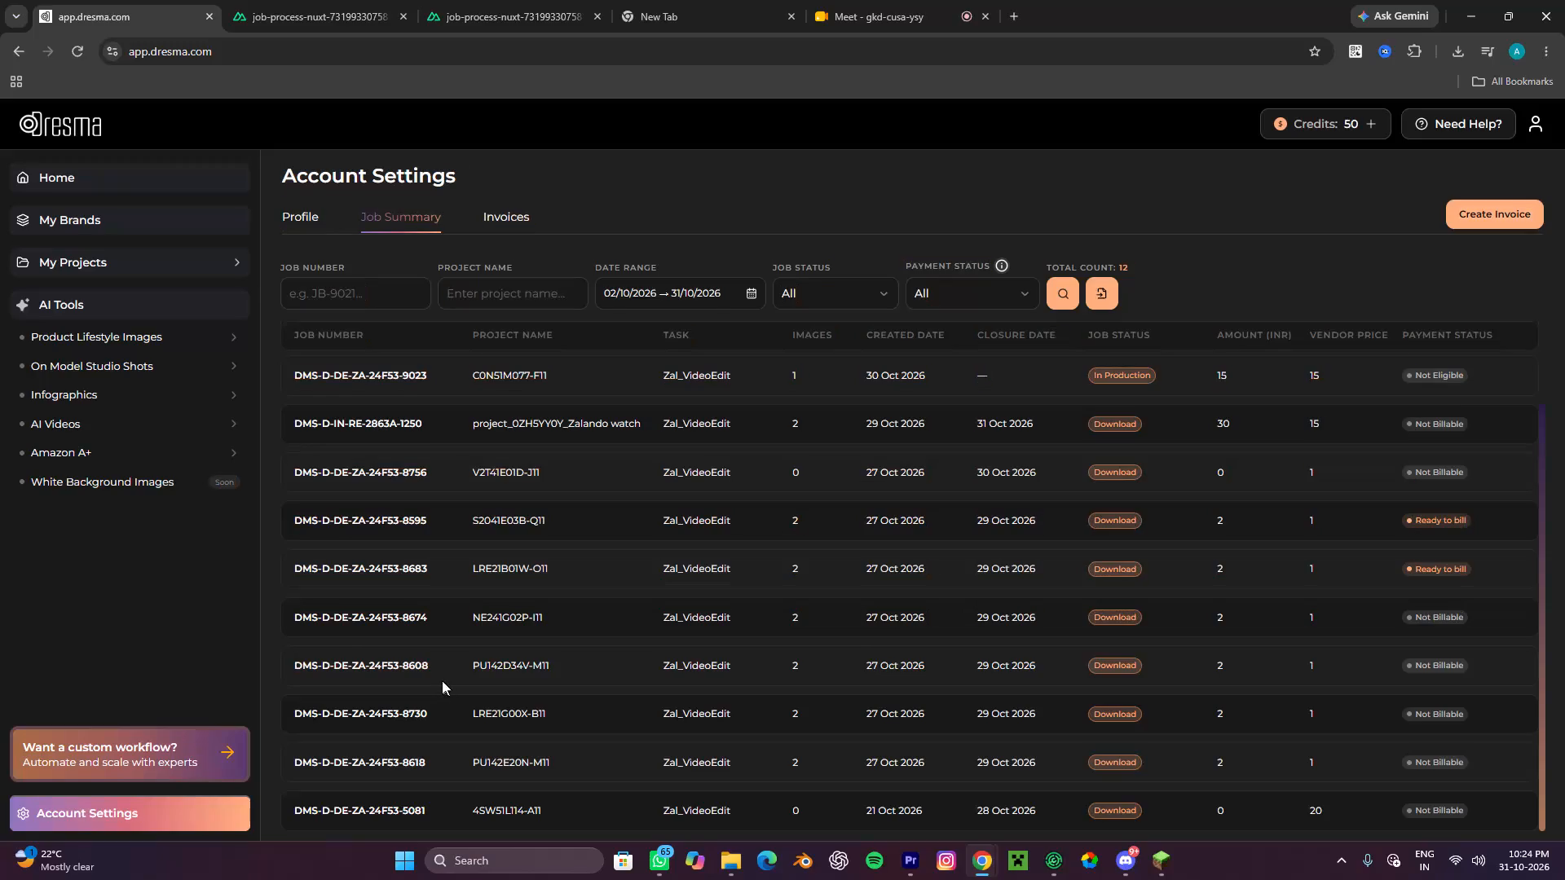
# Search Windows for pc and launch Microsoft PC Manager alongside the Dresma job summary.
pyautogui.scroll(1, 374, 536)
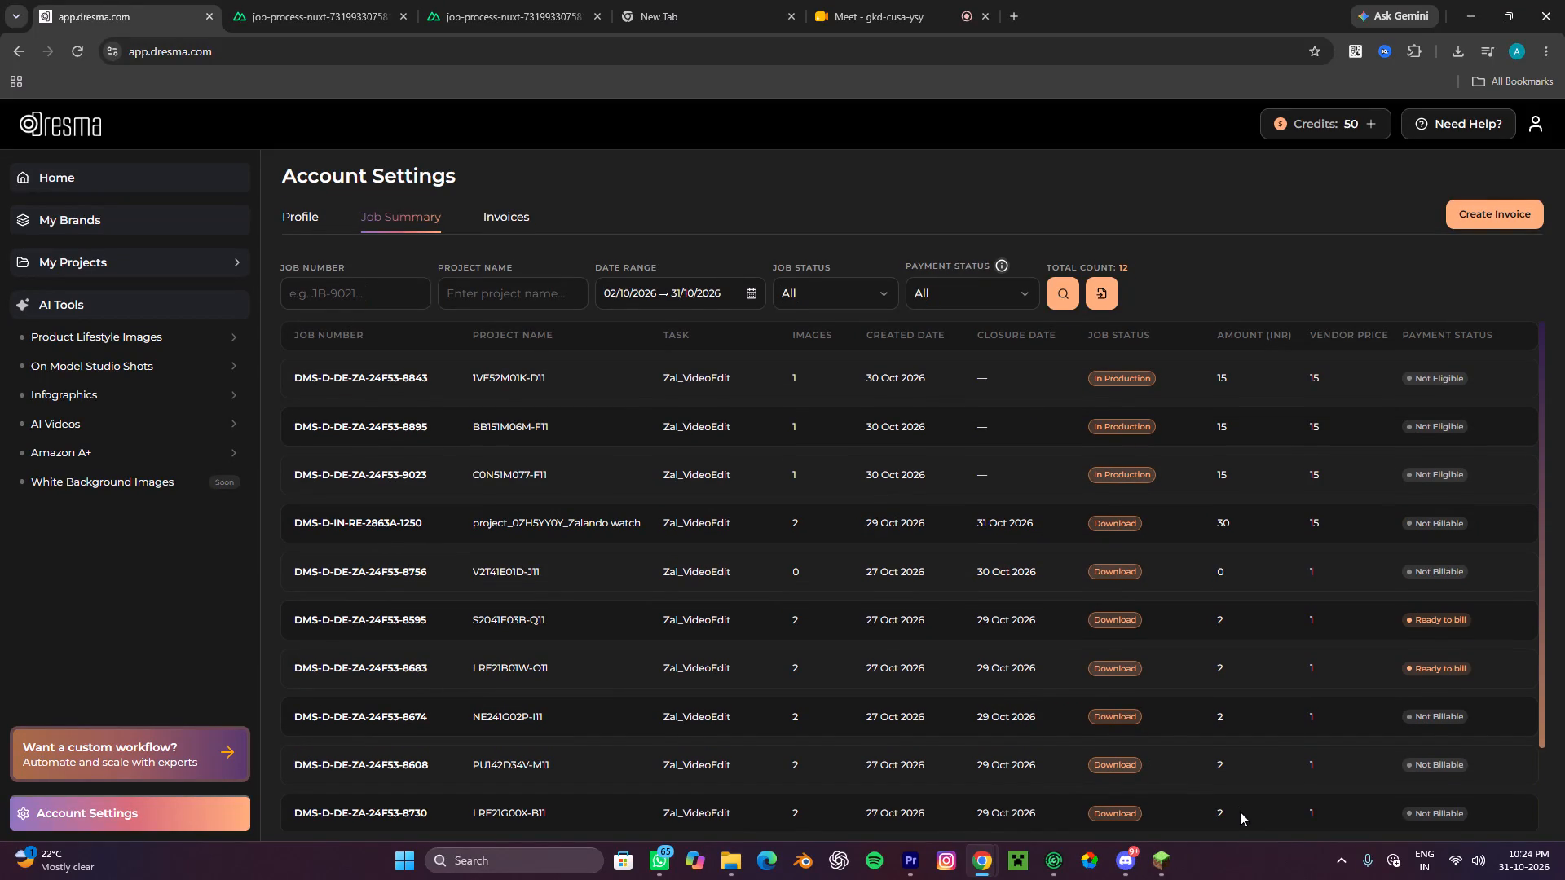
pyautogui.click(1330, 860)
pyautogui.click(1263, 865)
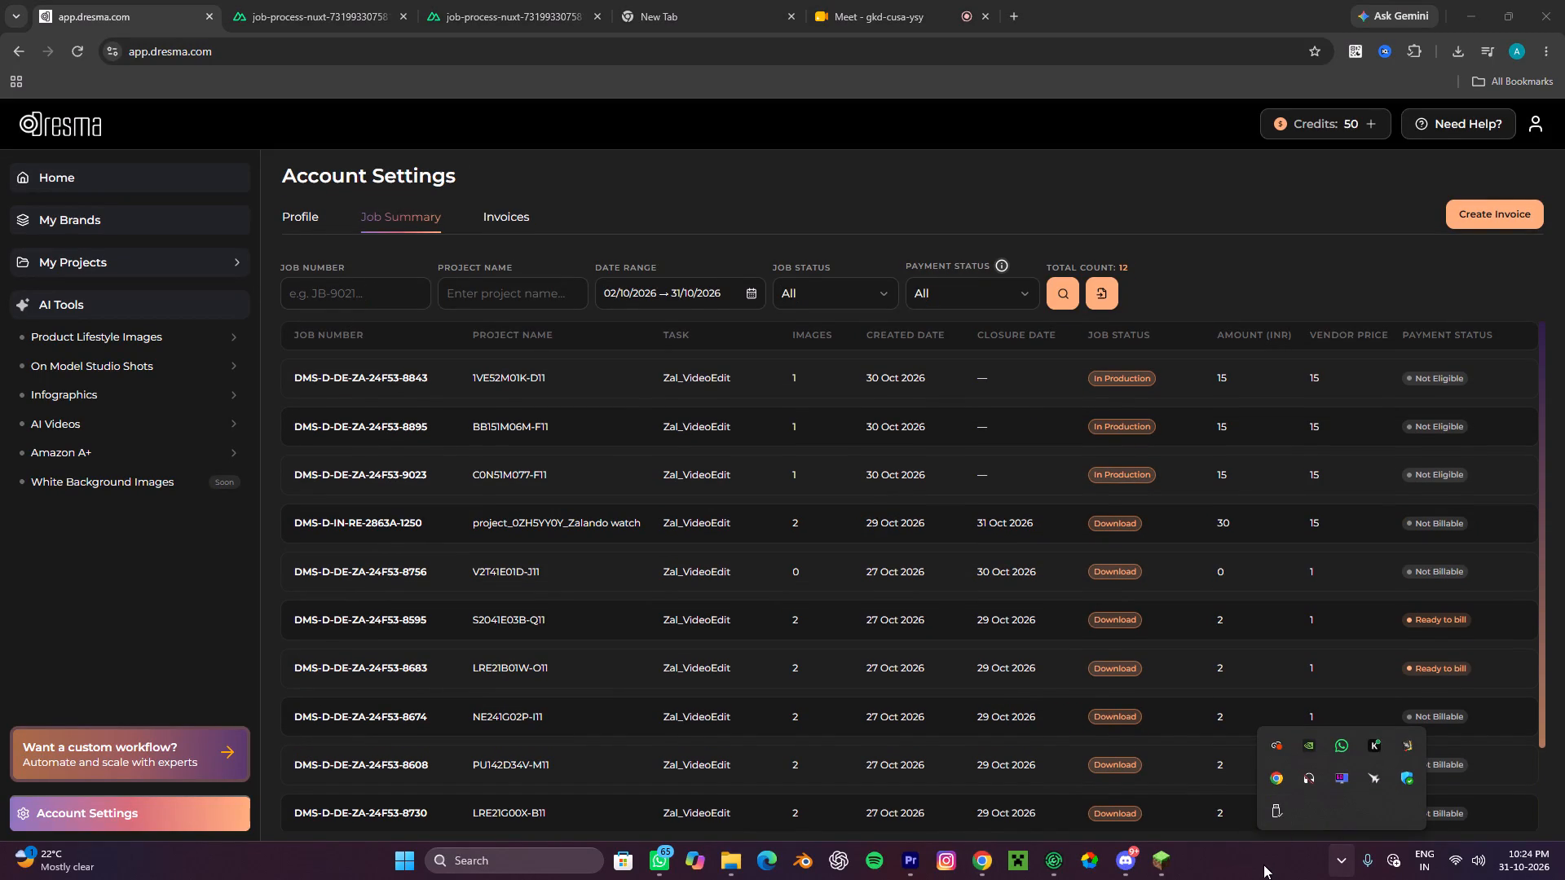
pyautogui.click(531, 864)
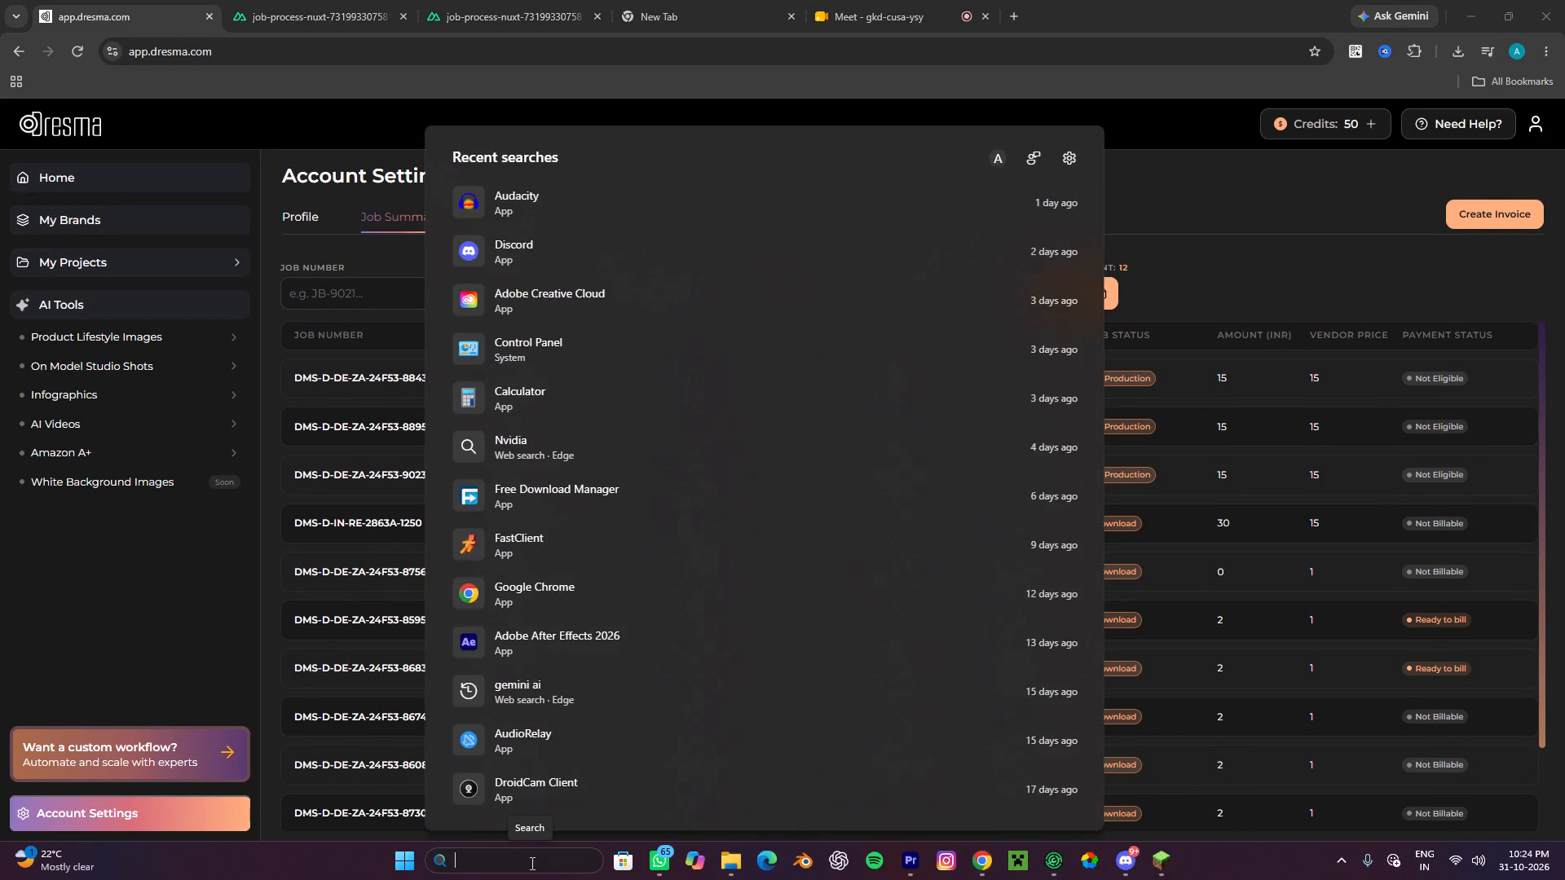
pyautogui.write('pc')
pyautogui.click(522, 243)
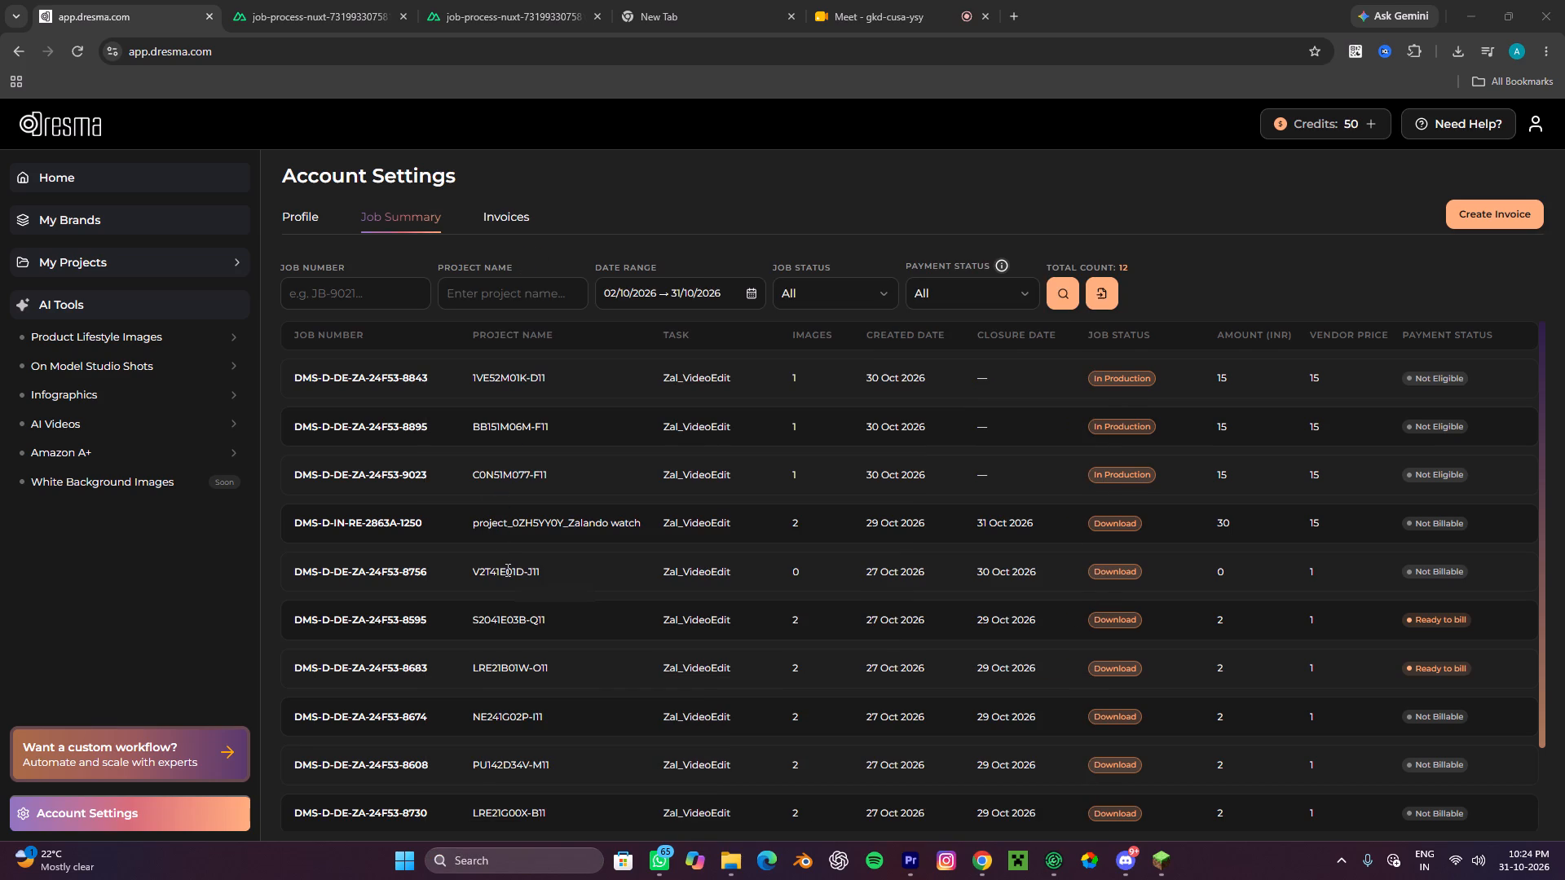
pyautogui.keyDown('ctrl'); pyautogui.scroll(-2, 506, 570); pyautogui.keyUp('ctrl')
pyautogui.scroll(1, 386, 583)
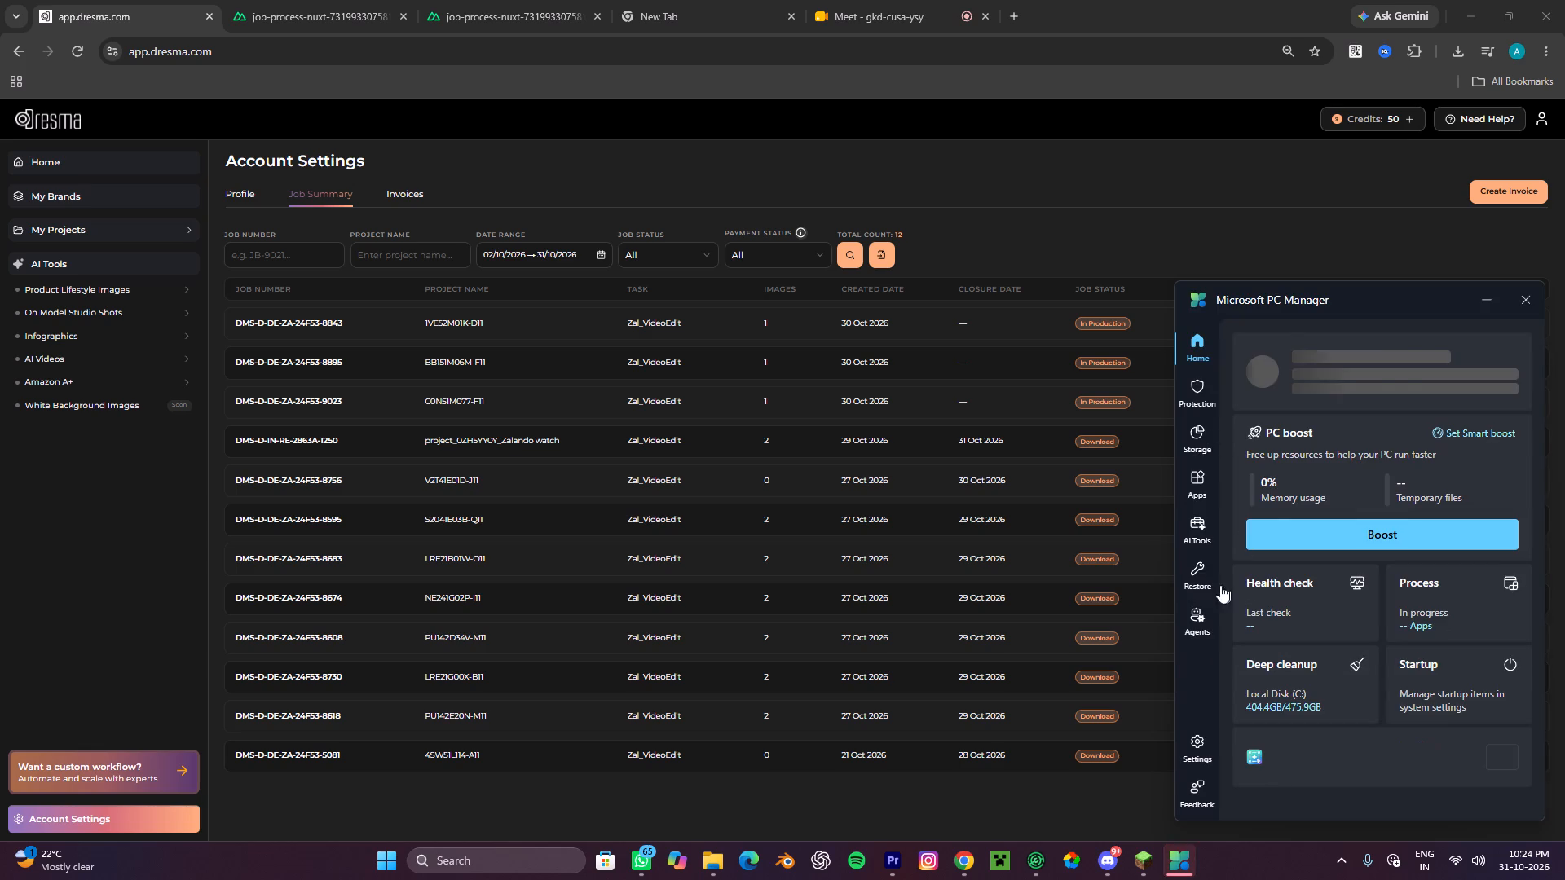
# Extract job numbers DMS-D-DE-ZA-24F53-8843 through DMS-D-DE-ZA-24F53-8608 from the job summary with the OCR text & table tool, and copy the recognised text.
pyautogui.click(1192, 533)
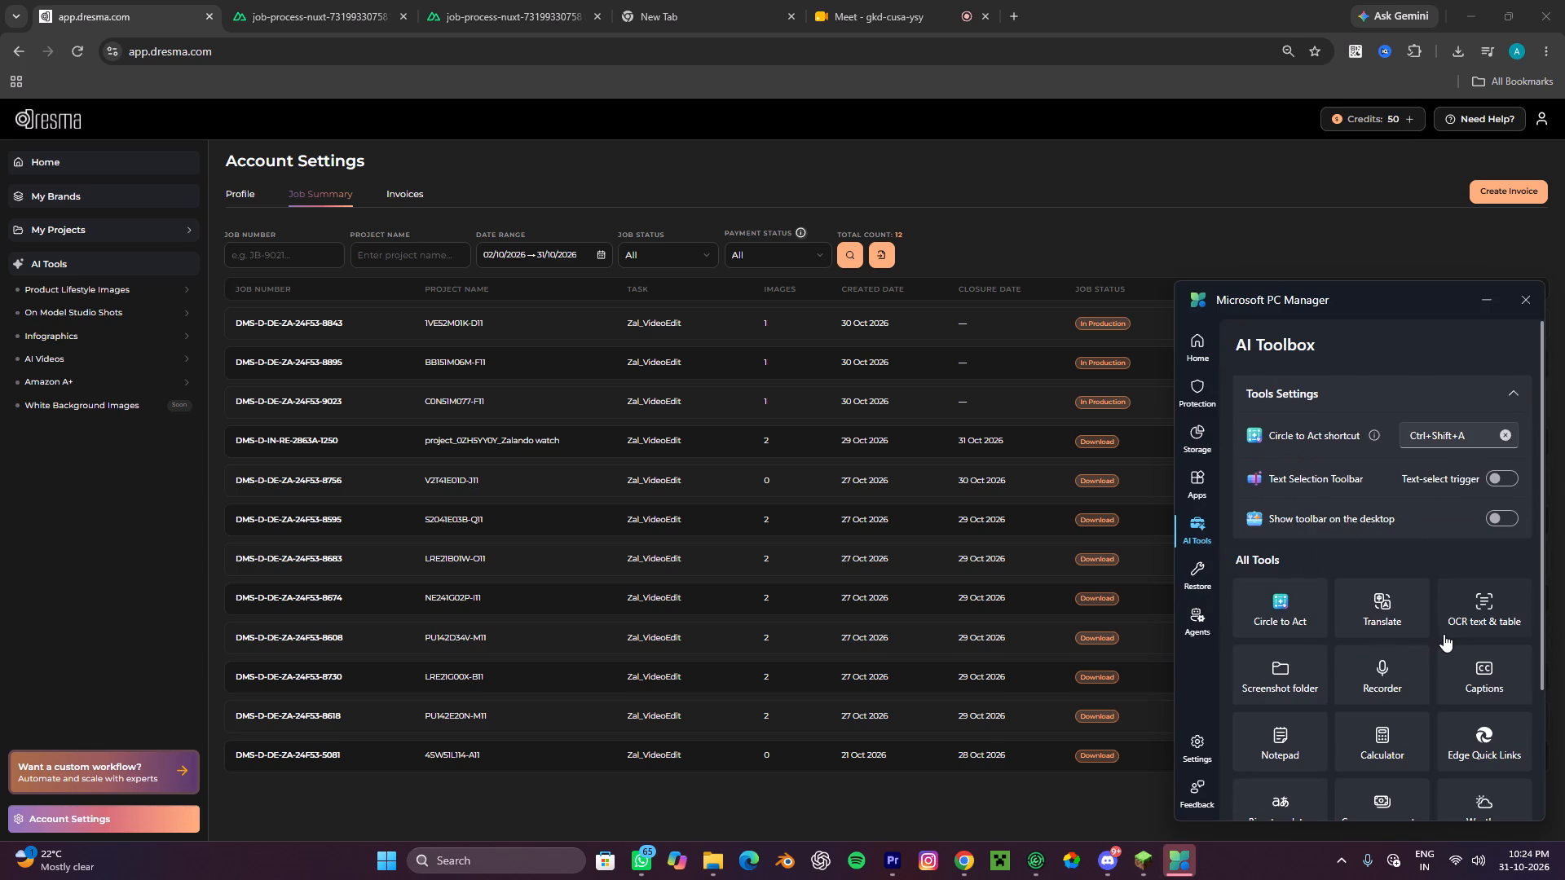
pyautogui.click(1473, 622)
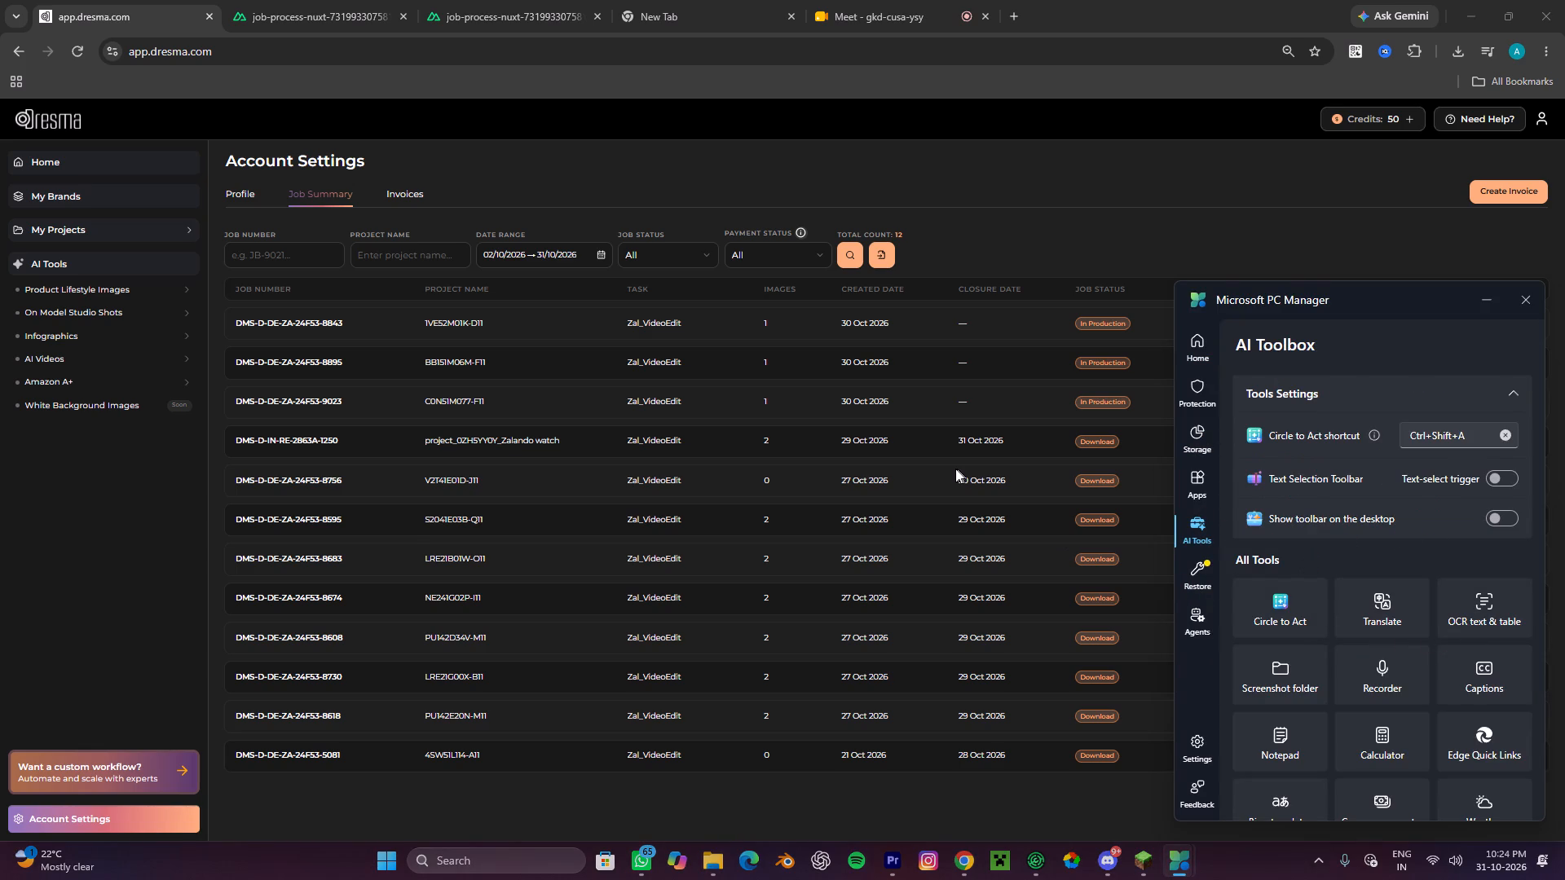
pyautogui.moveTo(234, 314); pyautogui.dragTo(345, 555)
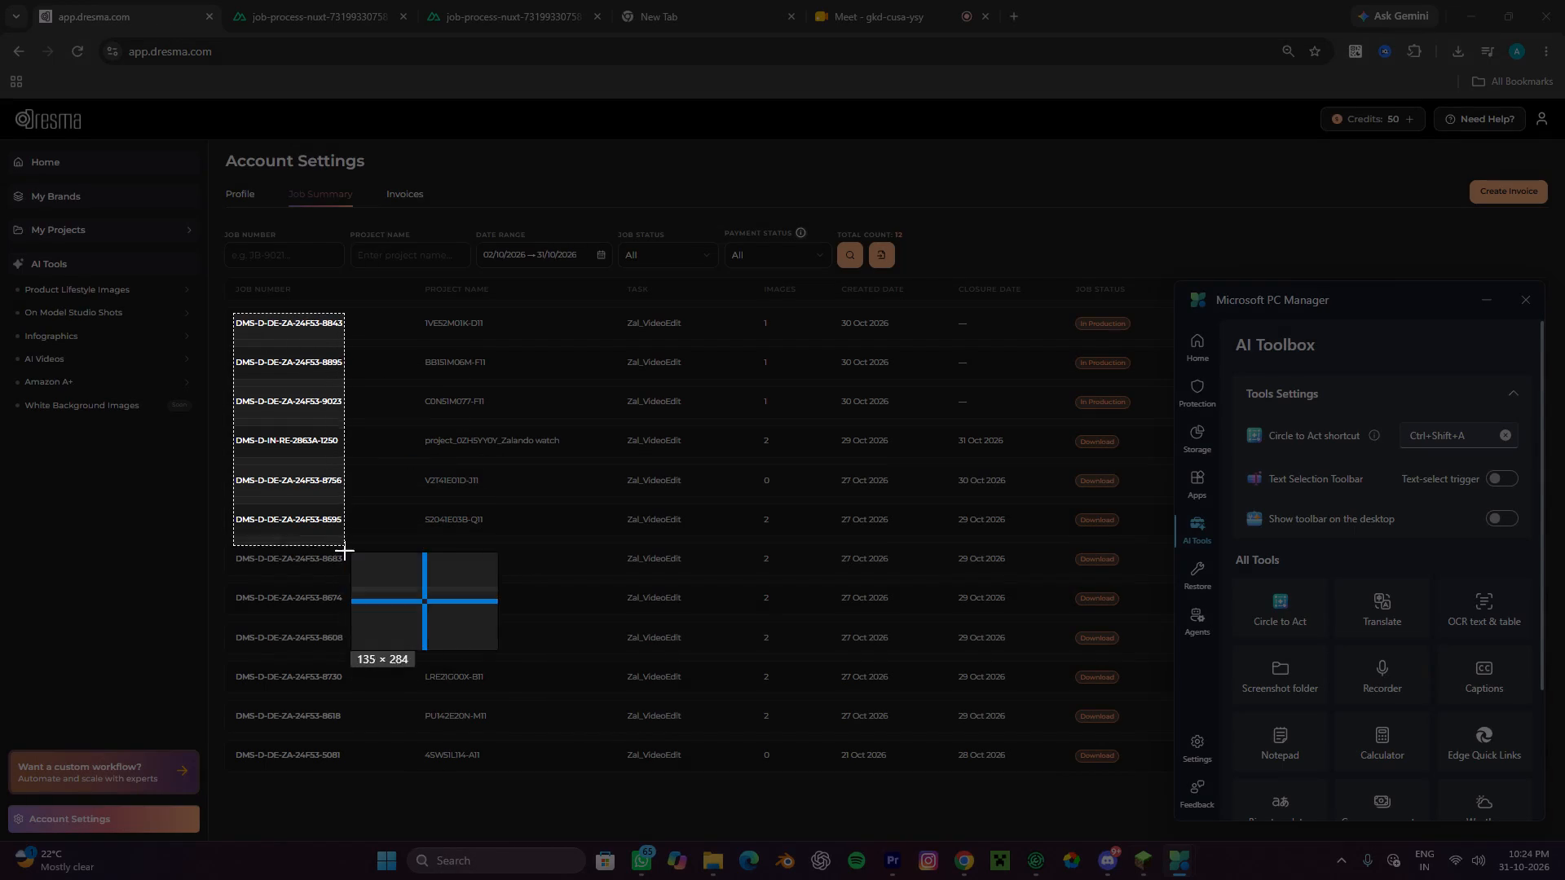
pyautogui.moveTo(345, 555); pyautogui.dragTo(355, 640)
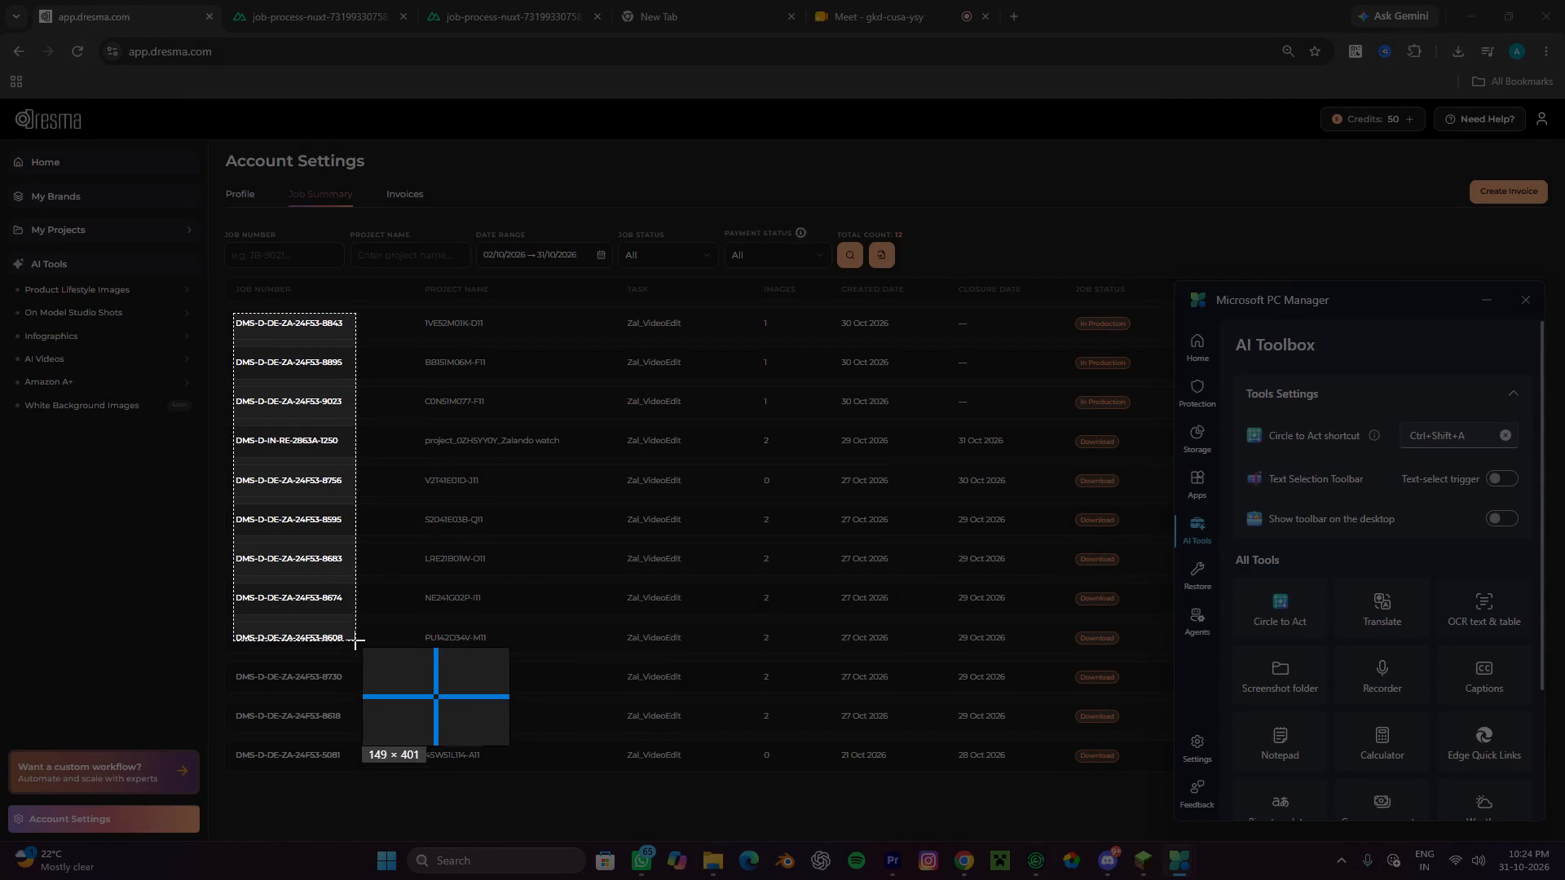
pyautogui.moveTo(355, 640); pyautogui.dragTo(354, 648)
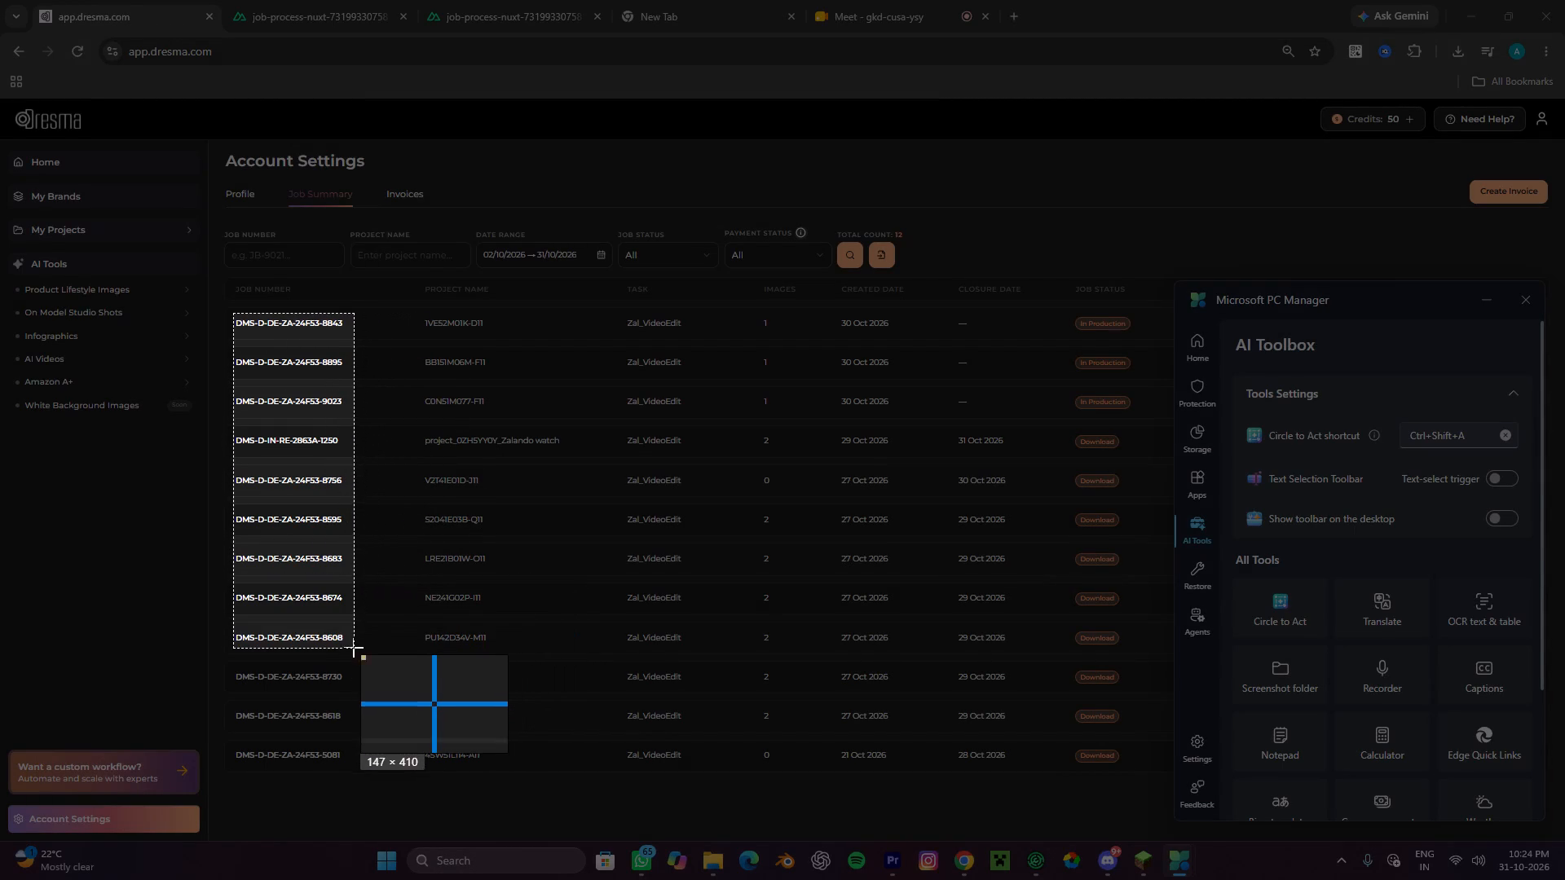
pyautogui.moveTo(354, 648); pyautogui.dragTo(346, 649)
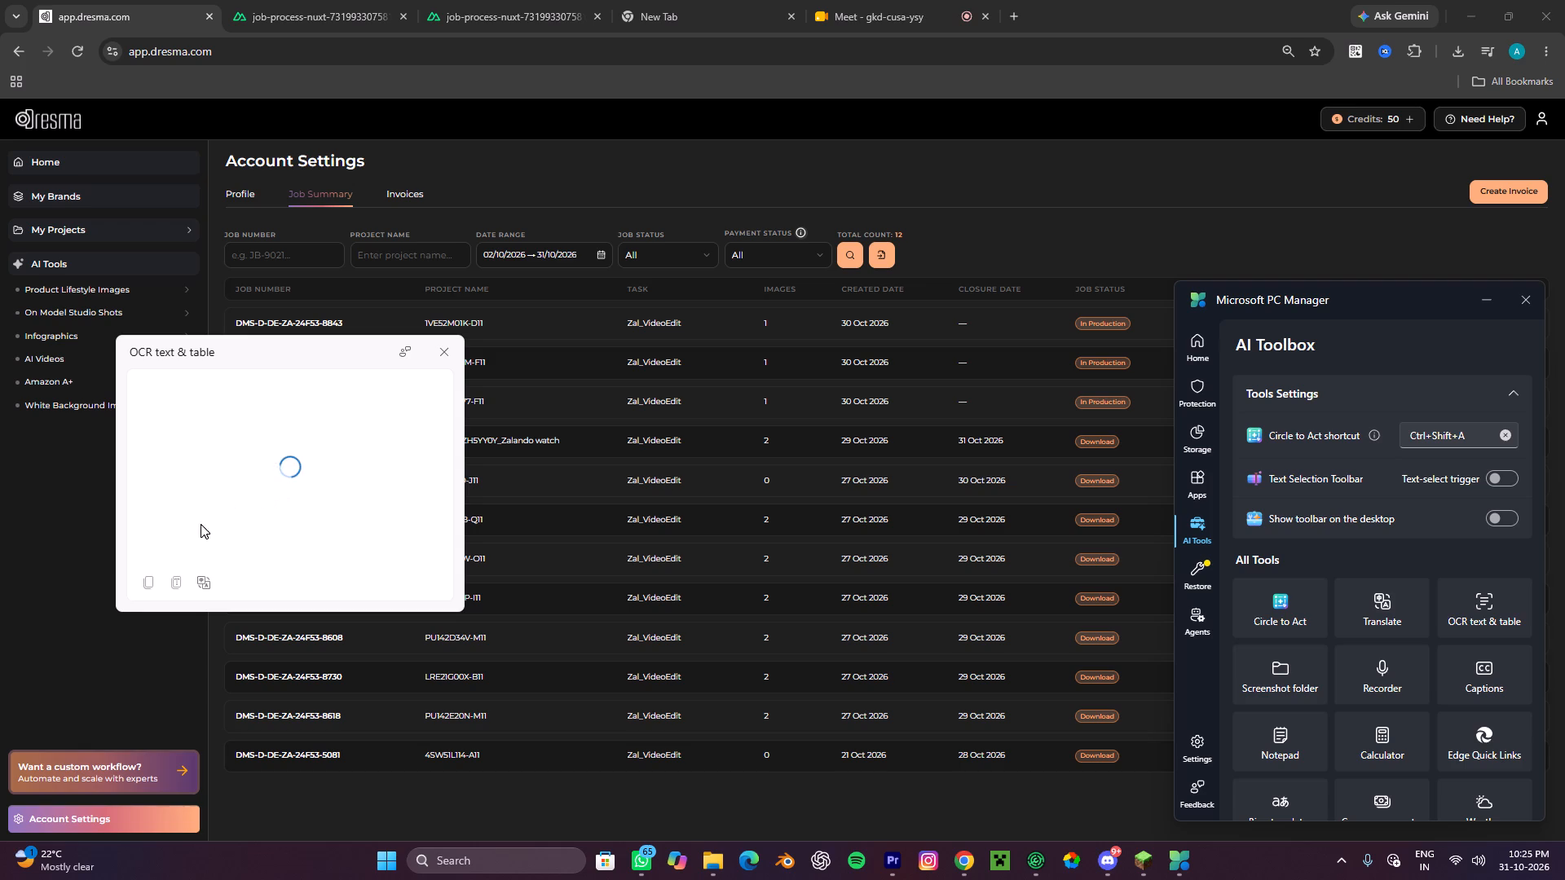
pyautogui.click(979, 239)
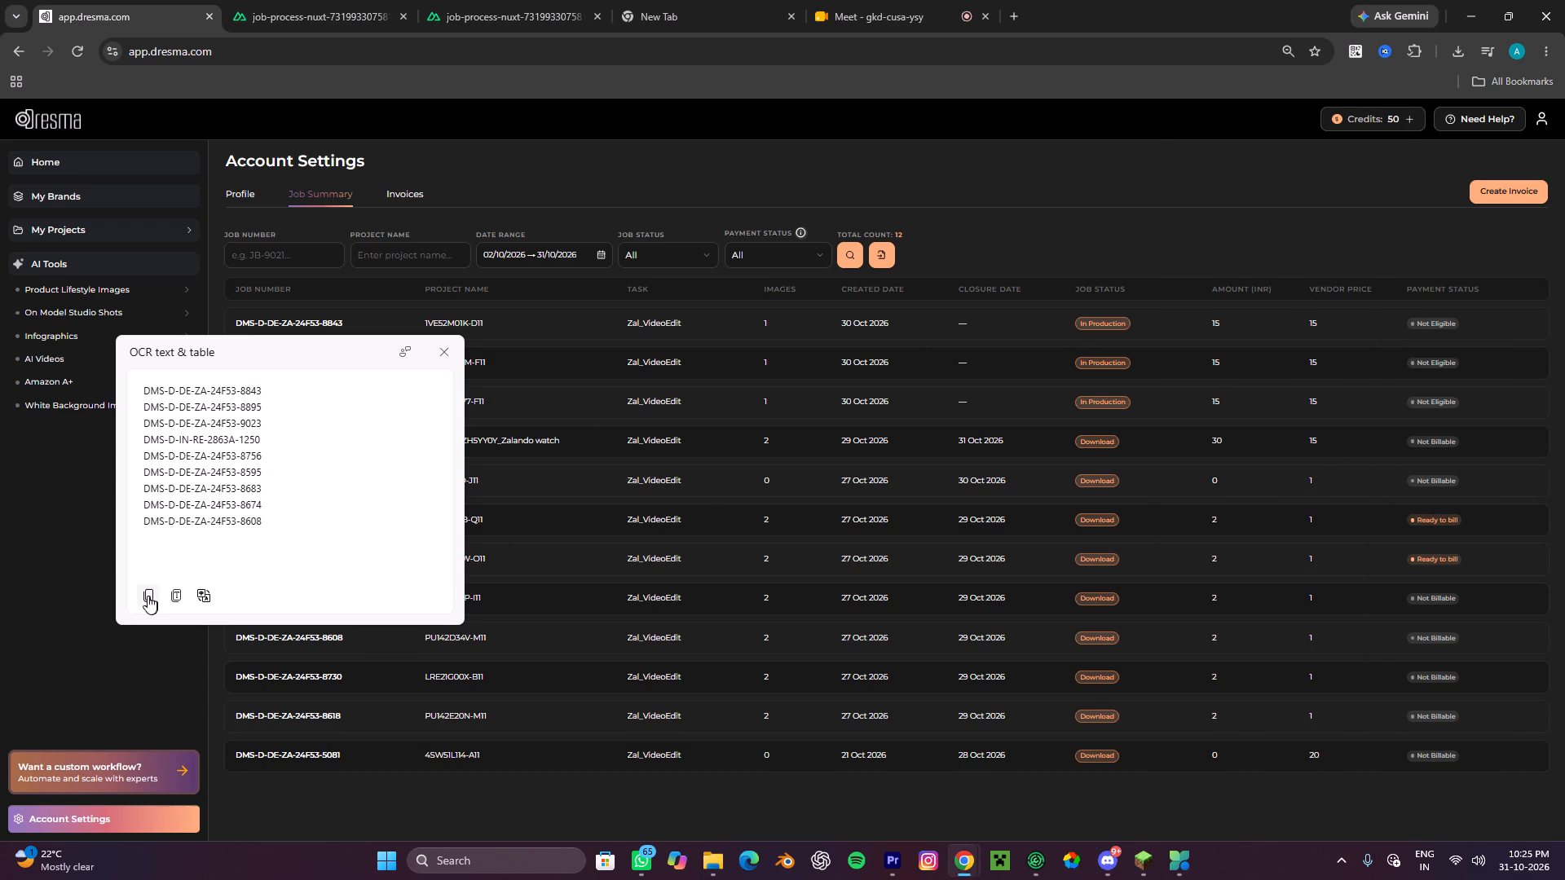
pyautogui.click(148, 596)
pyautogui.click(439, 362)
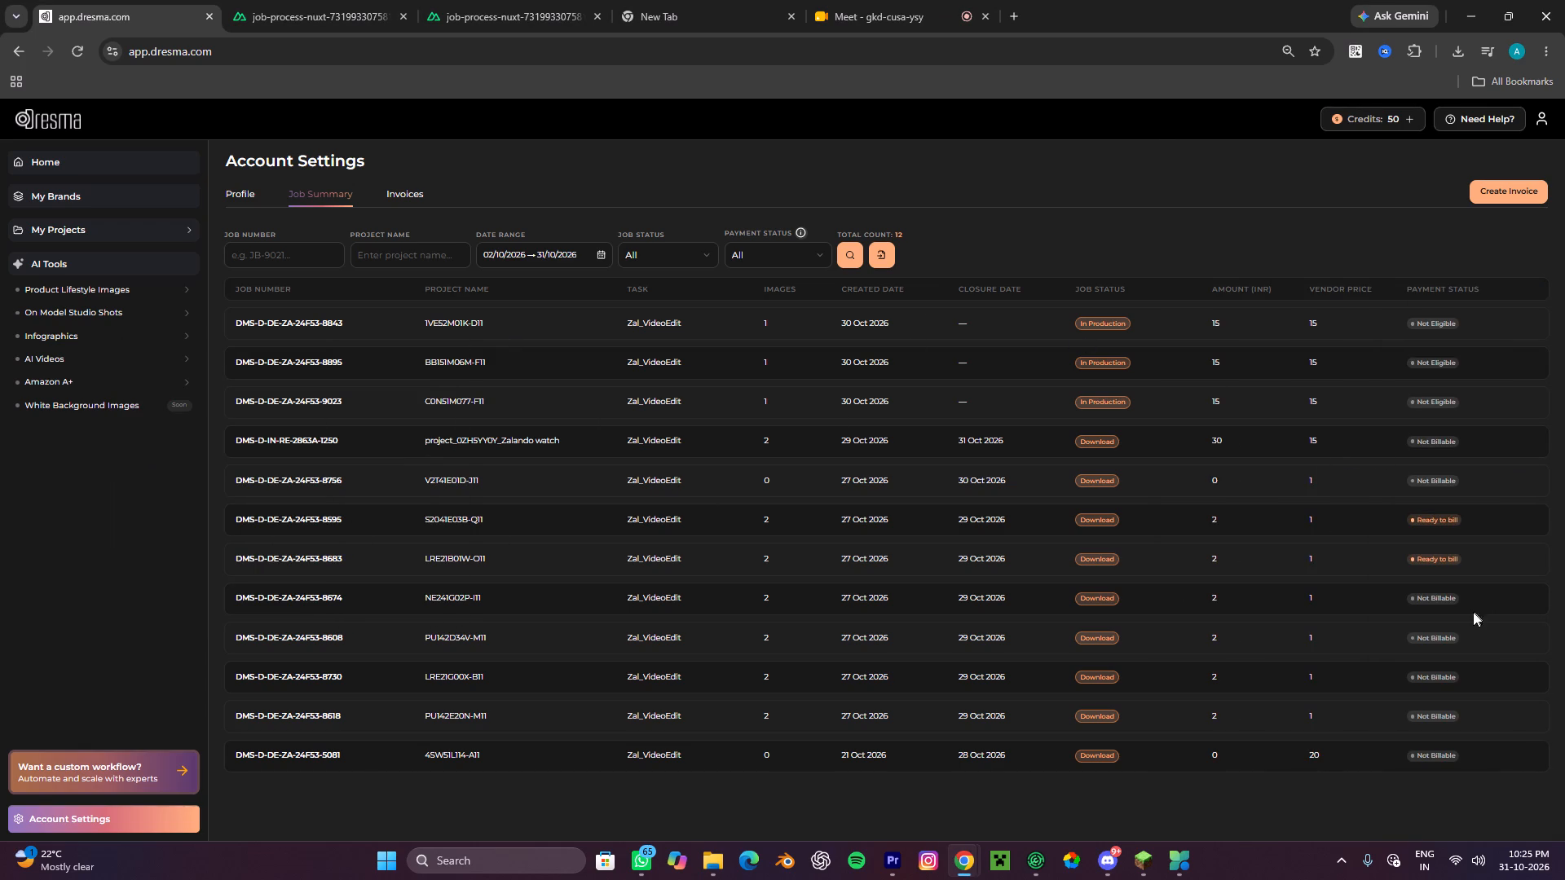
# Examine the payment statuses of the jobs ending in 8683, 8595, 8608 and 8674 in the job summary.
pyautogui.moveTo(1408, 561); pyautogui.dragTo(1458, 561)
pyautogui.click(1462, 556)
pyautogui.moveTo(1414, 517); pyautogui.dragTo(1479, 526)
pyautogui.click(1491, 552)
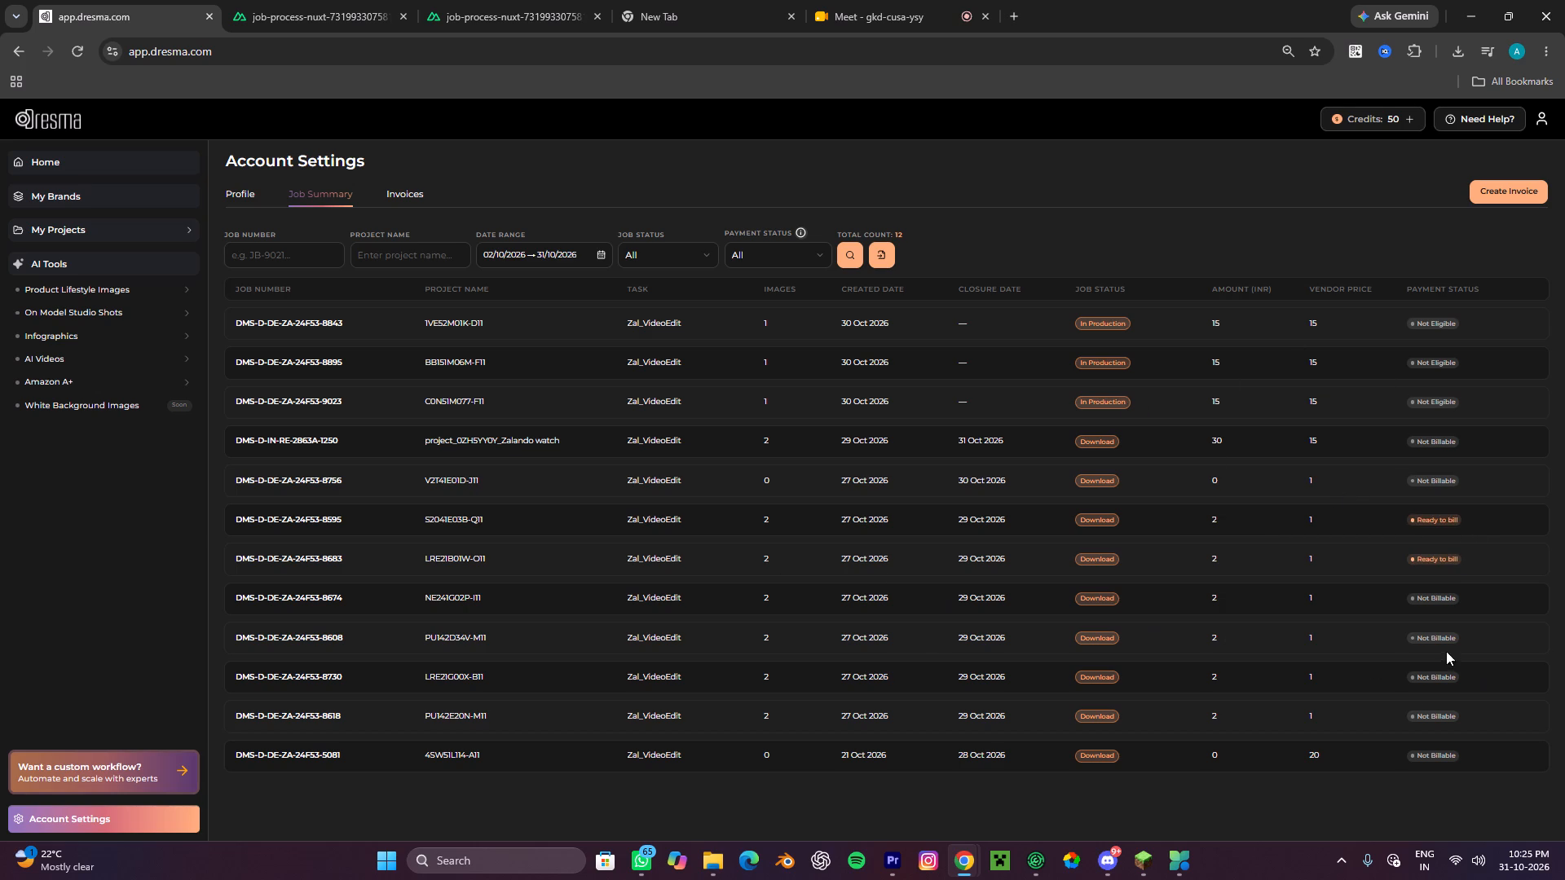
pyautogui.moveTo(1413, 638); pyautogui.dragTo(1475, 649)
pyautogui.click(1479, 647)
pyautogui.moveTo(1412, 596); pyautogui.dragTo(1460, 603)
pyautogui.click(1484, 606)
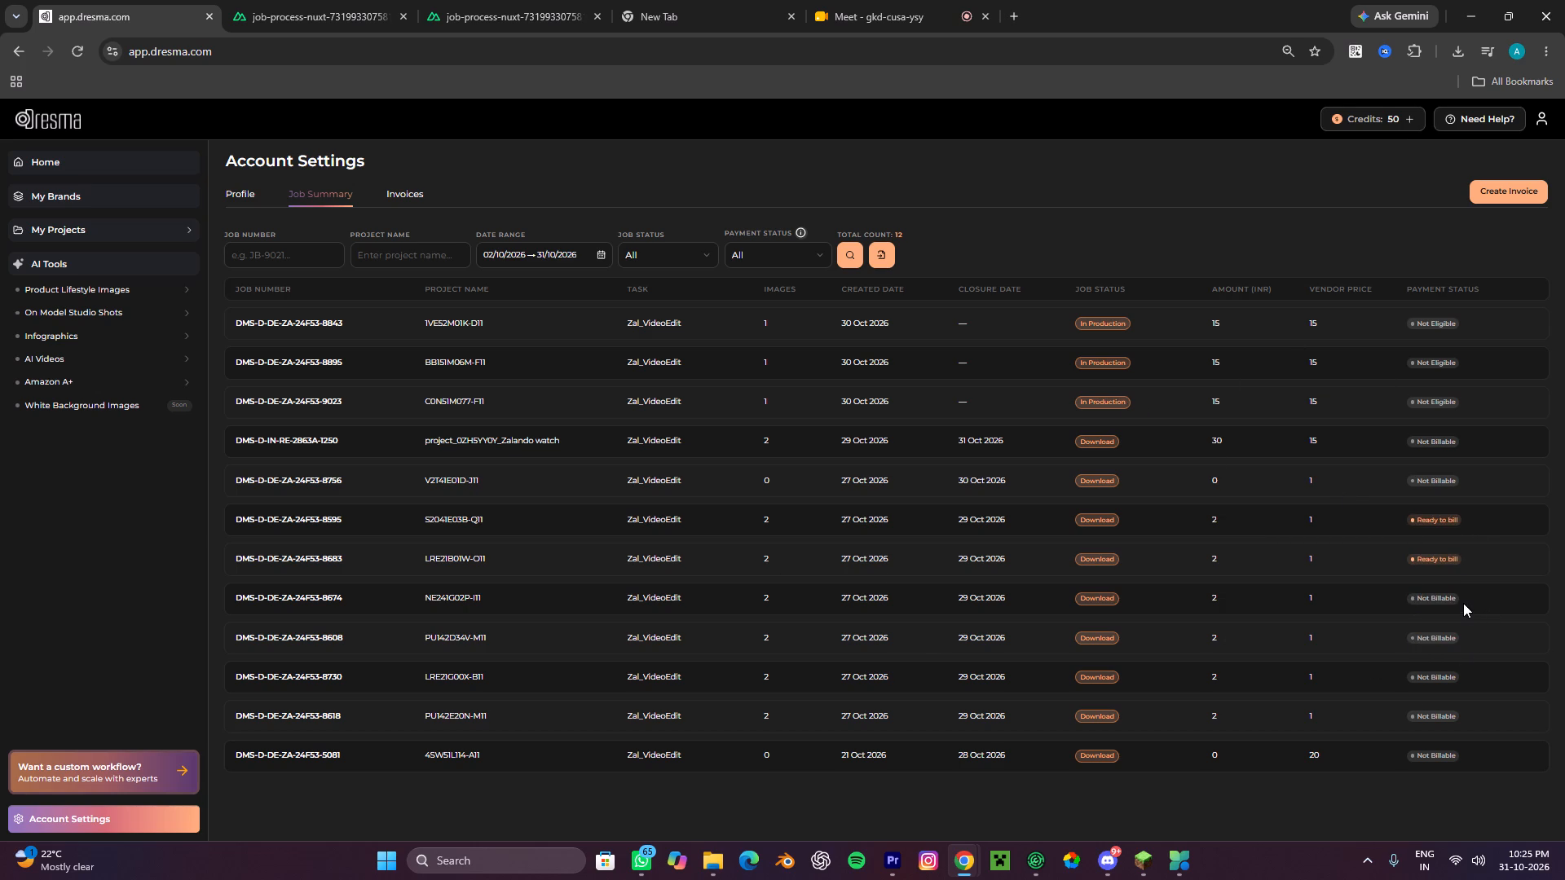
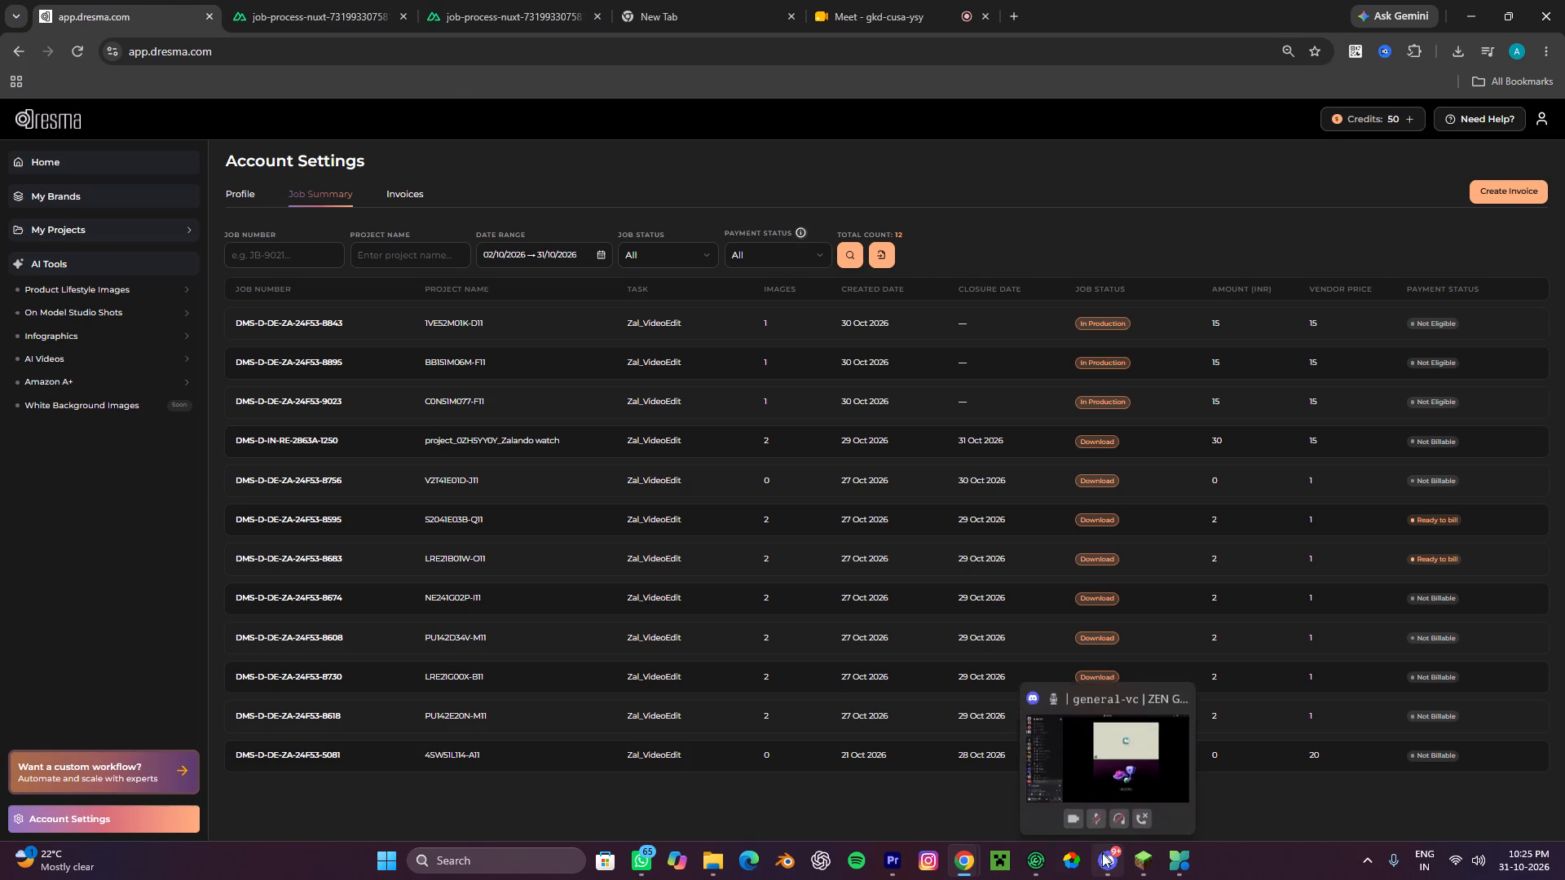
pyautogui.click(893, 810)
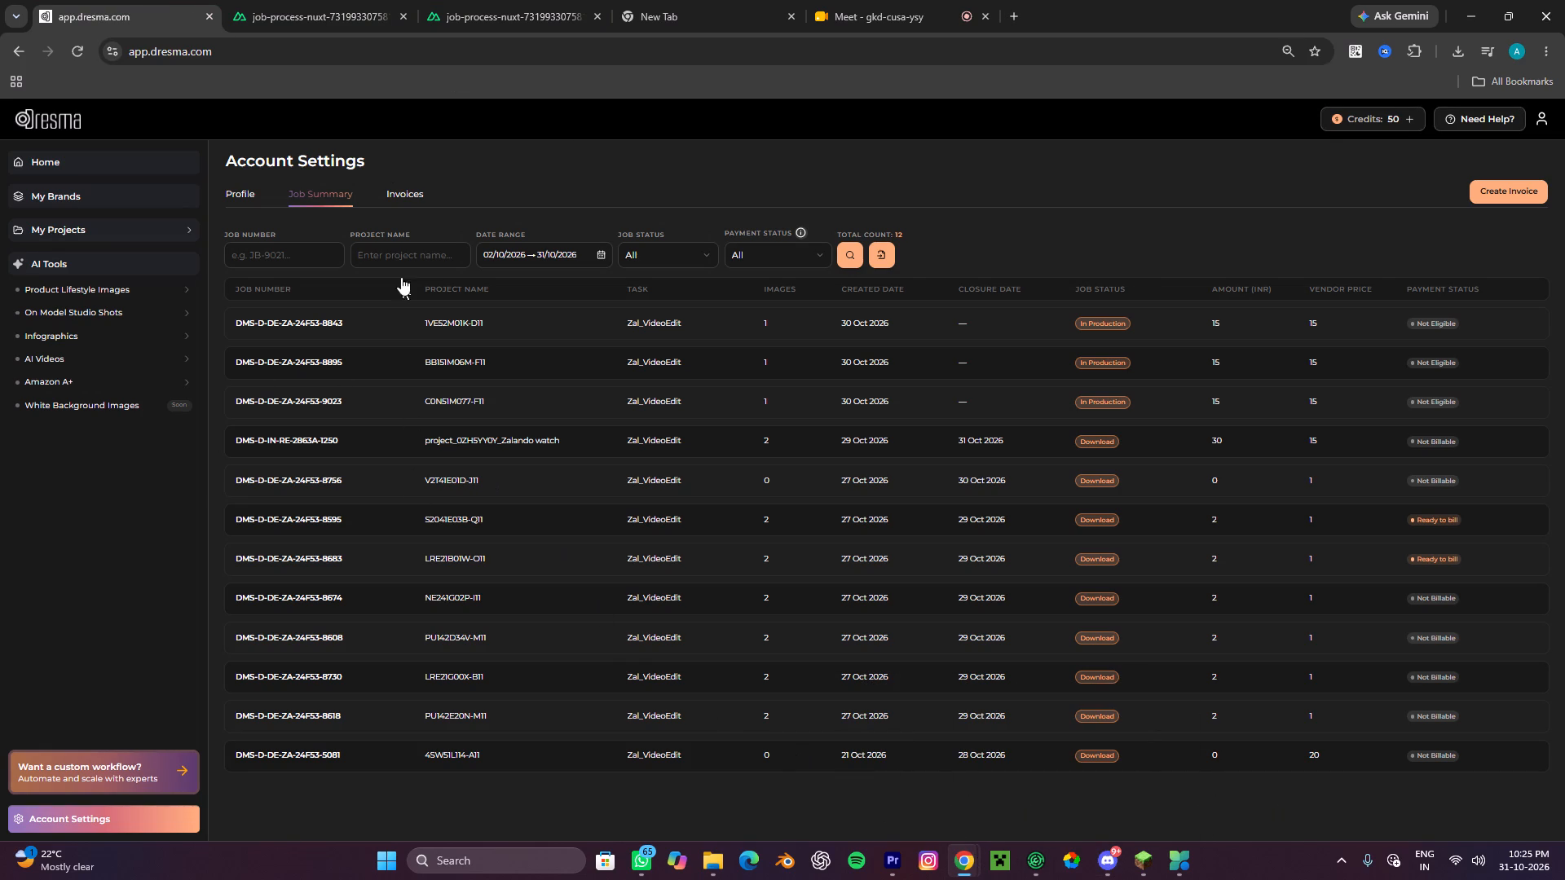
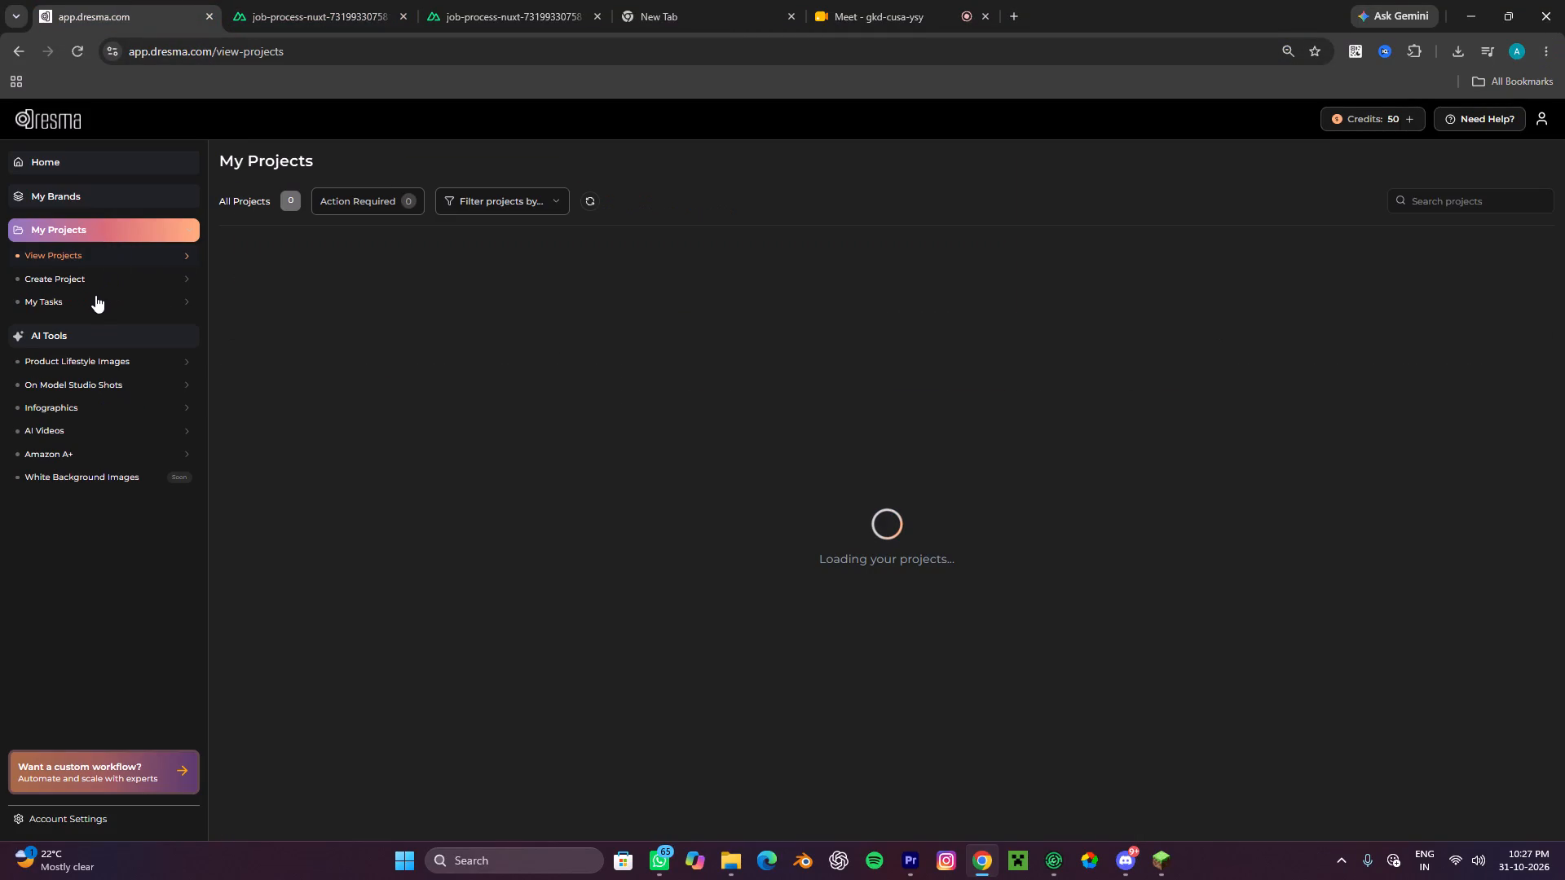
# Open My Tasks and look through the list of pickup jobs, including the Zalando watch and footwear video jobs.
pyautogui.click(95, 296)
pyautogui.click(376, 163)
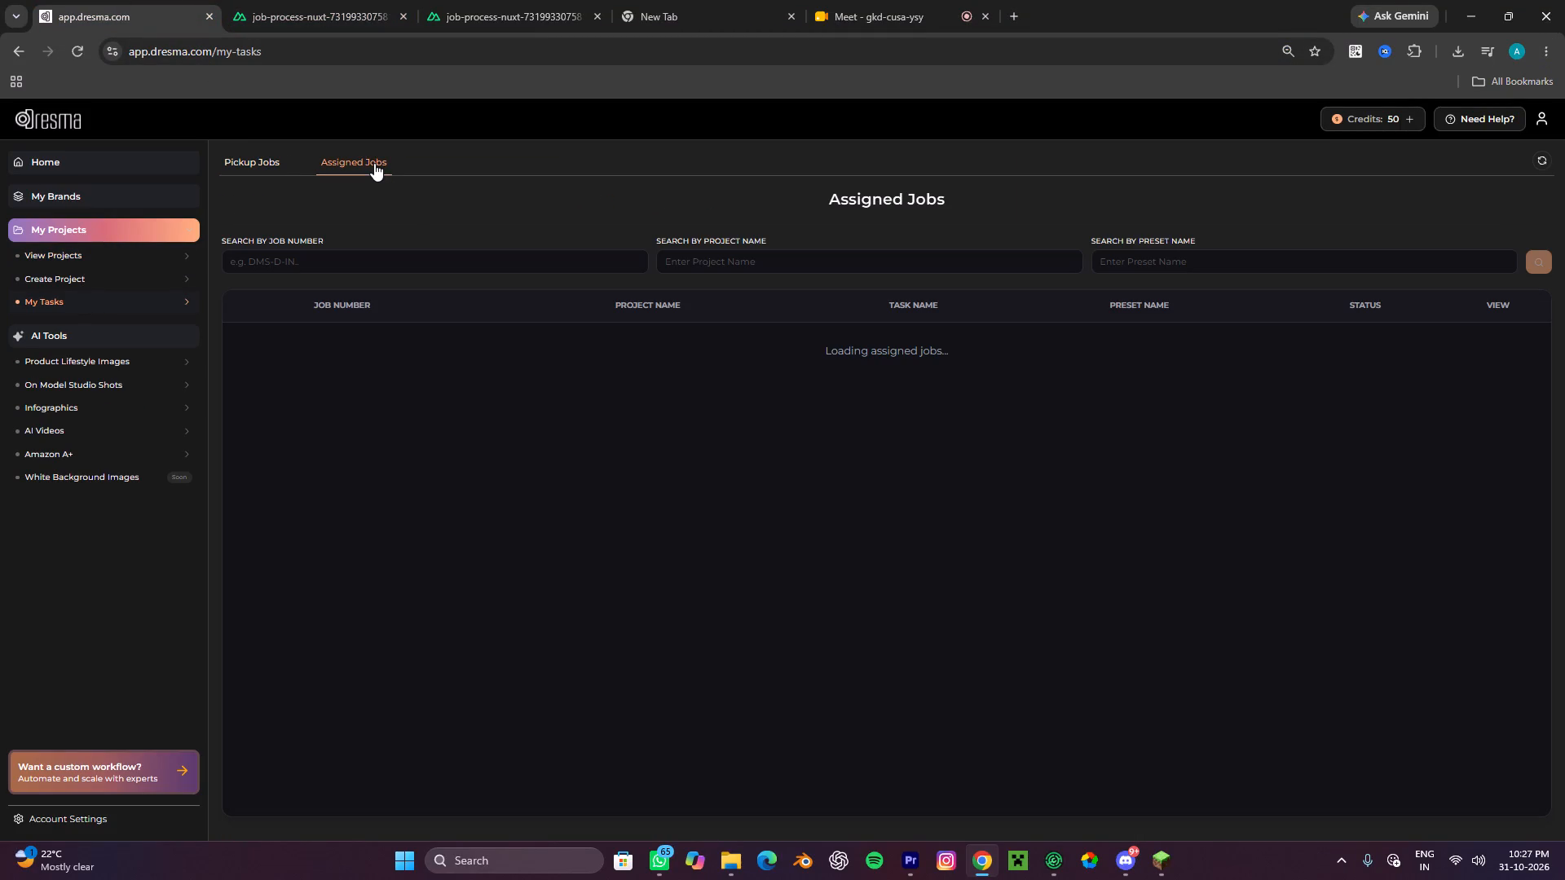
pyautogui.click(273, 174)
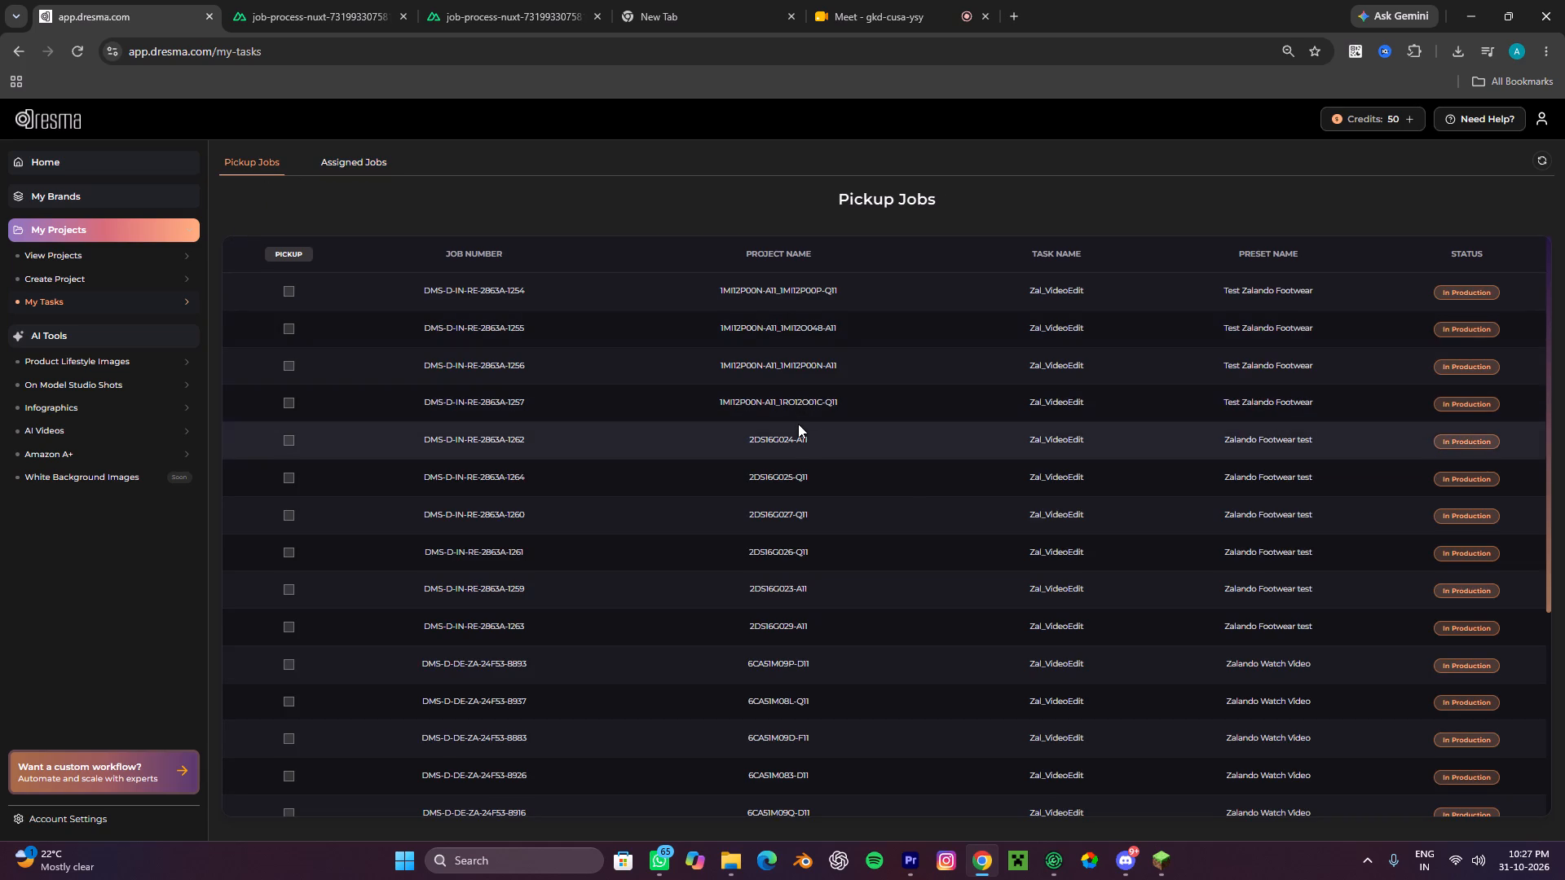
pyautogui.scroll(-9, 547, 467)
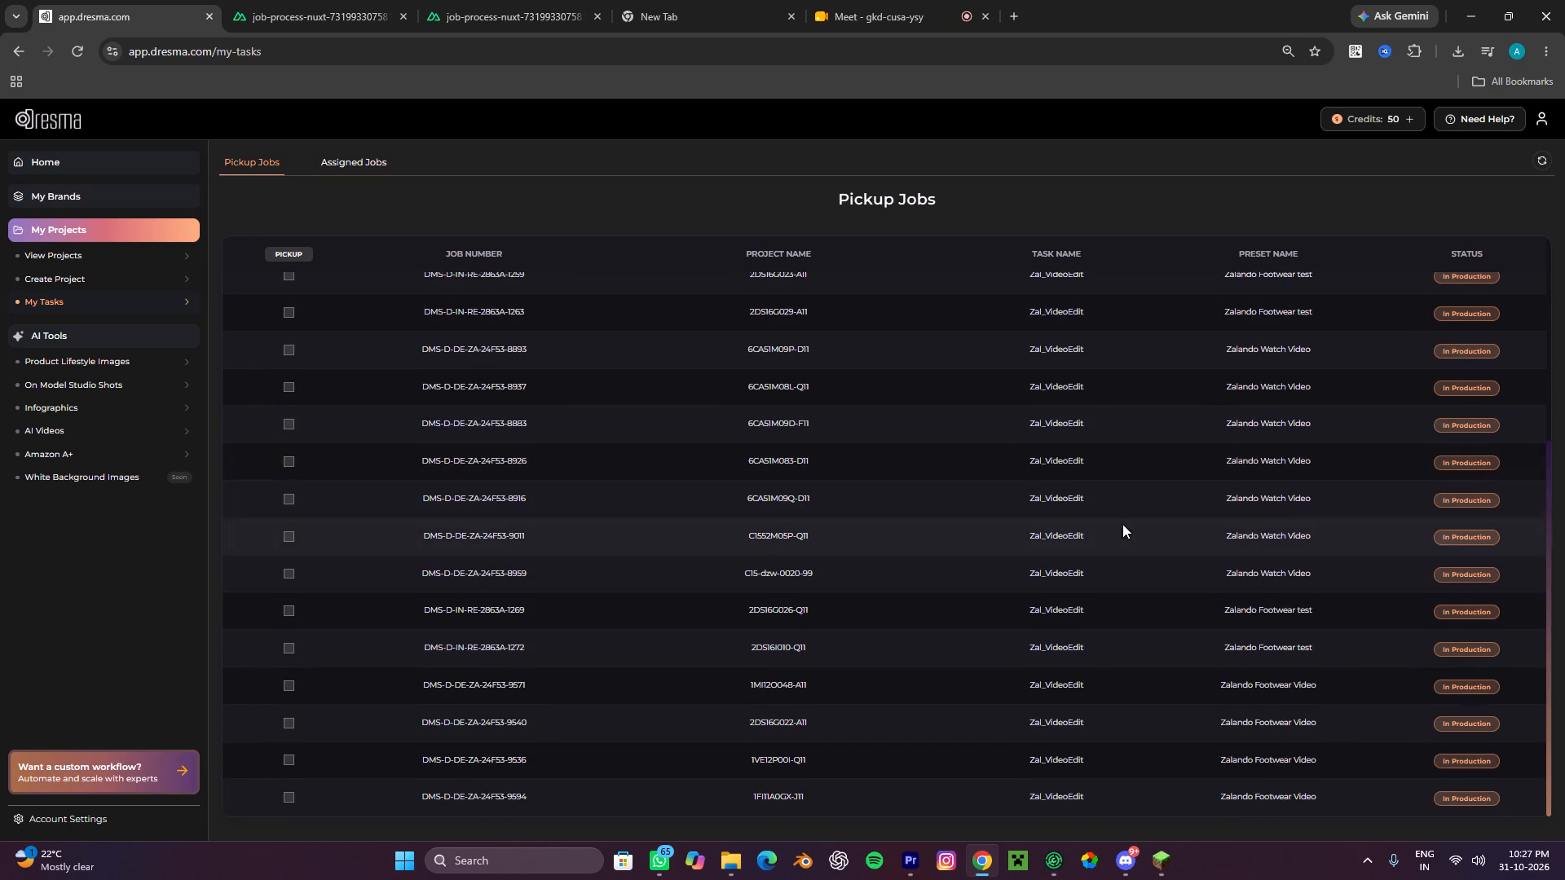
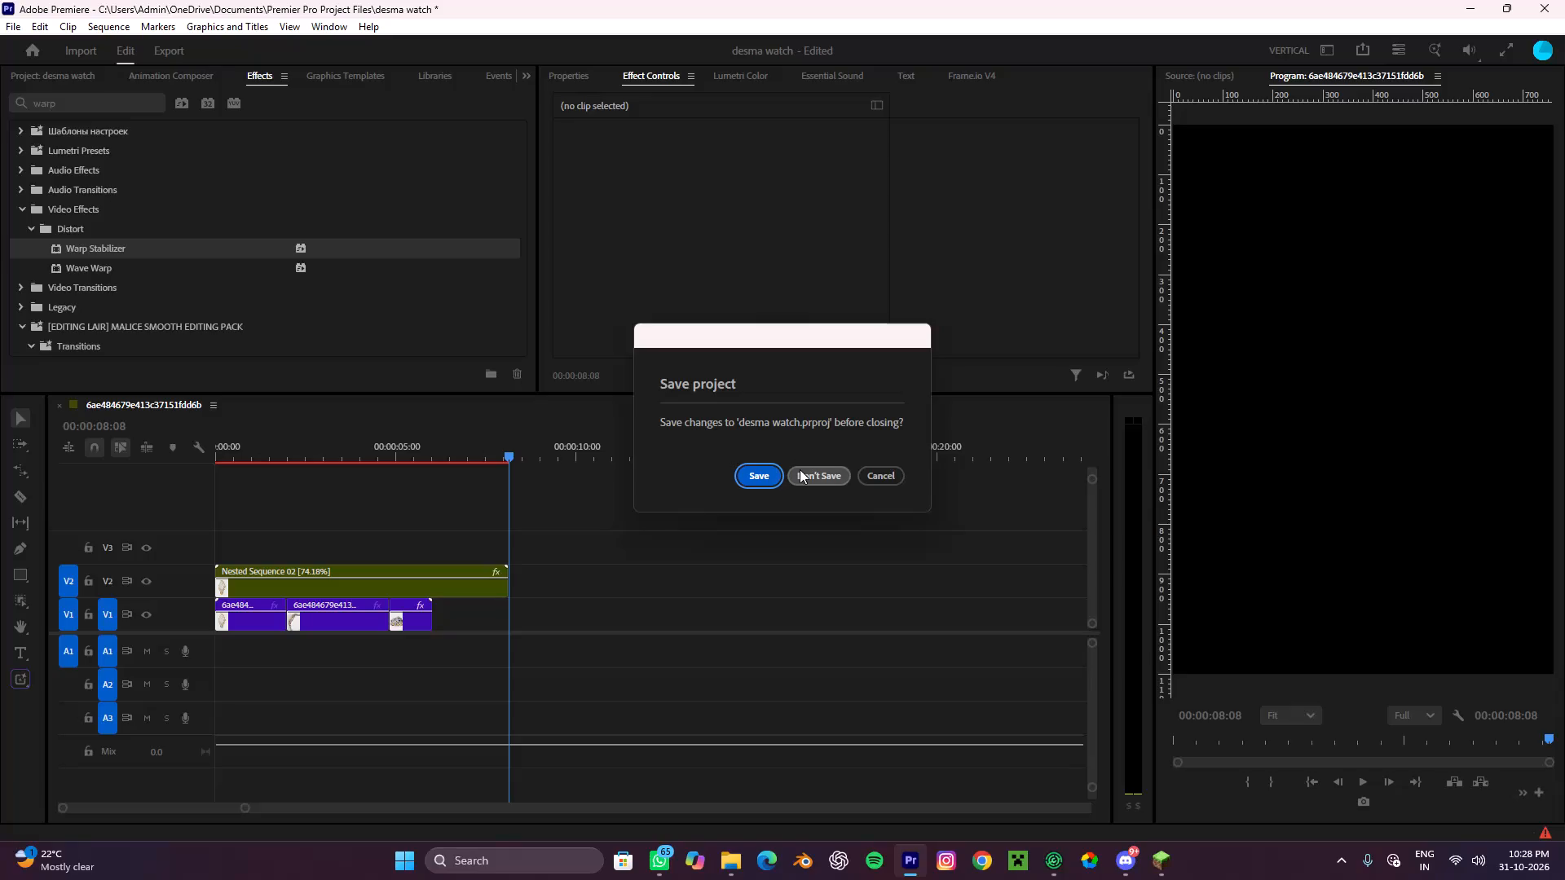
# Close the desma watch project in Adobe Premiere without saving its changes.
pyautogui.click(800, 469)
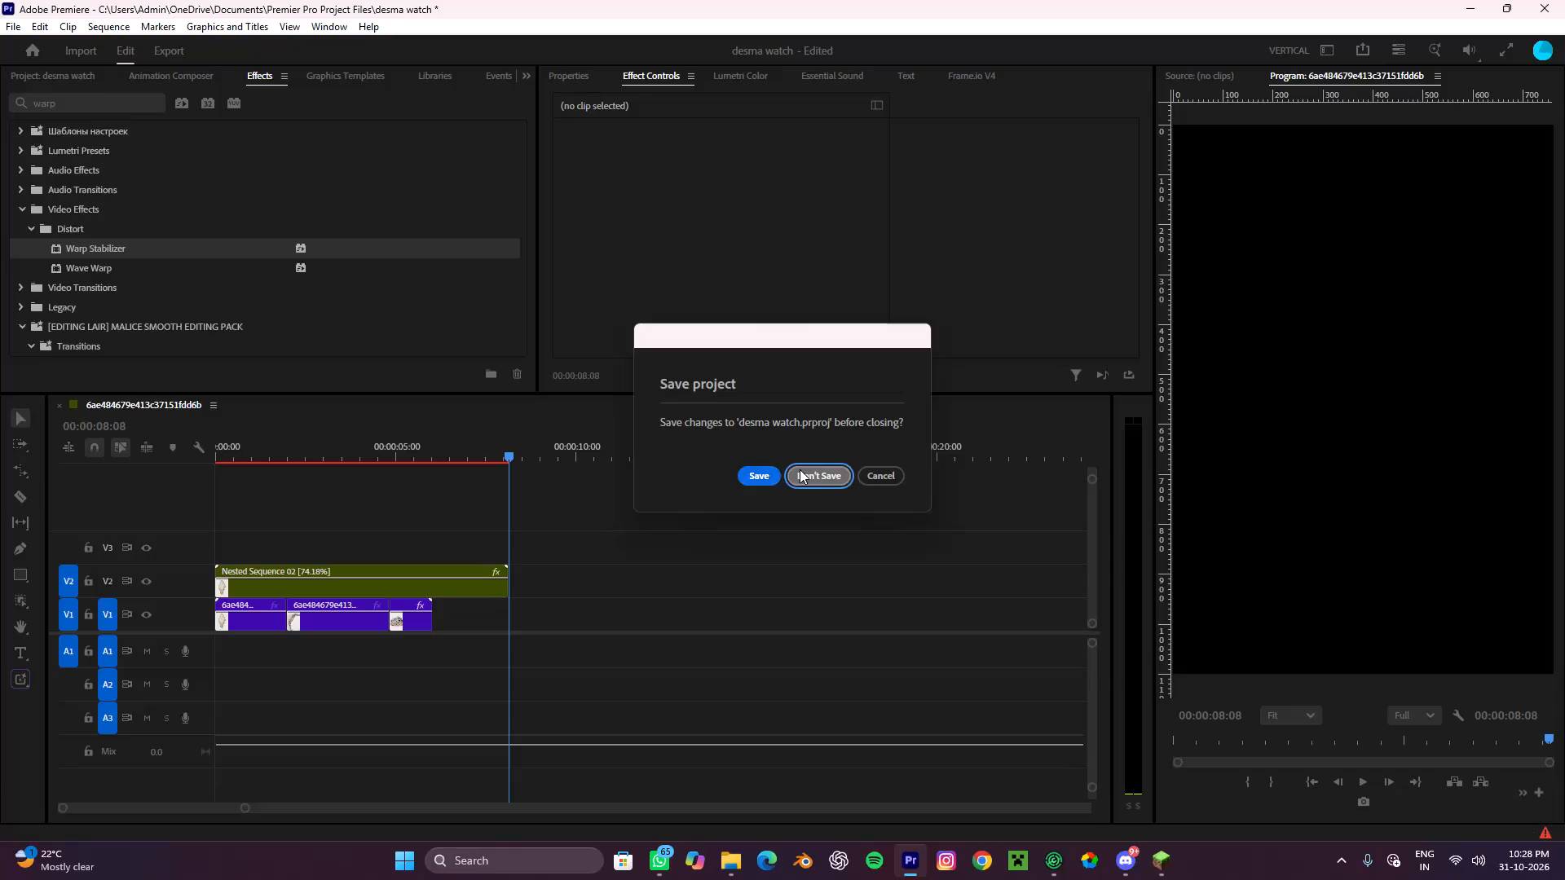